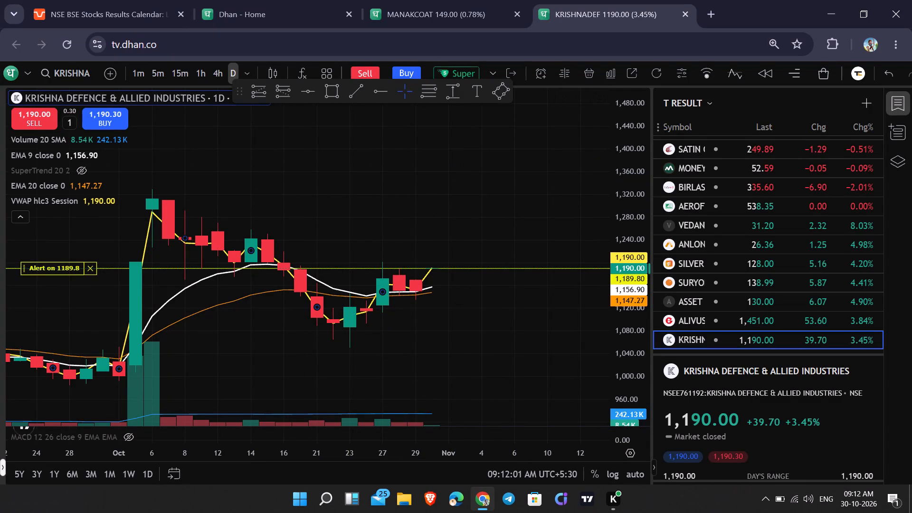
# Review the Krishna Defence daily chart and the stocks in the T RESULT watchlist.
pyautogui.scroll(-1, 553, 313)
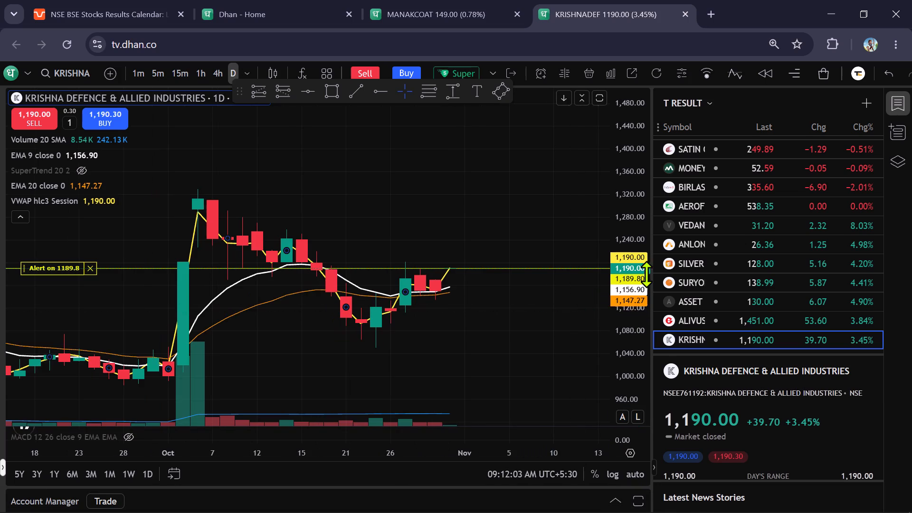
pyautogui.scroll(6, 638, 259)
pyautogui.scroll(10, 744, 253)
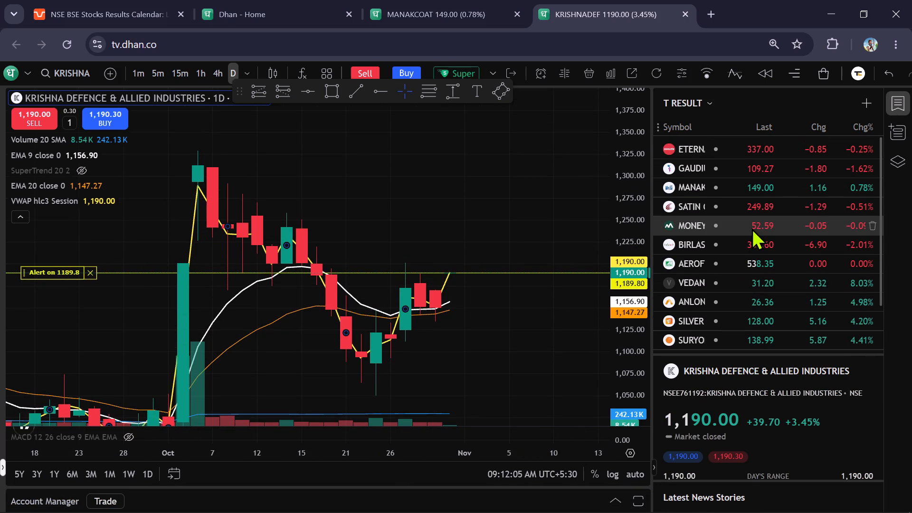
pyautogui.scroll(5, 741, 317)
pyautogui.scroll(-5, 744, 308)
pyautogui.scroll(5, 744, 307)
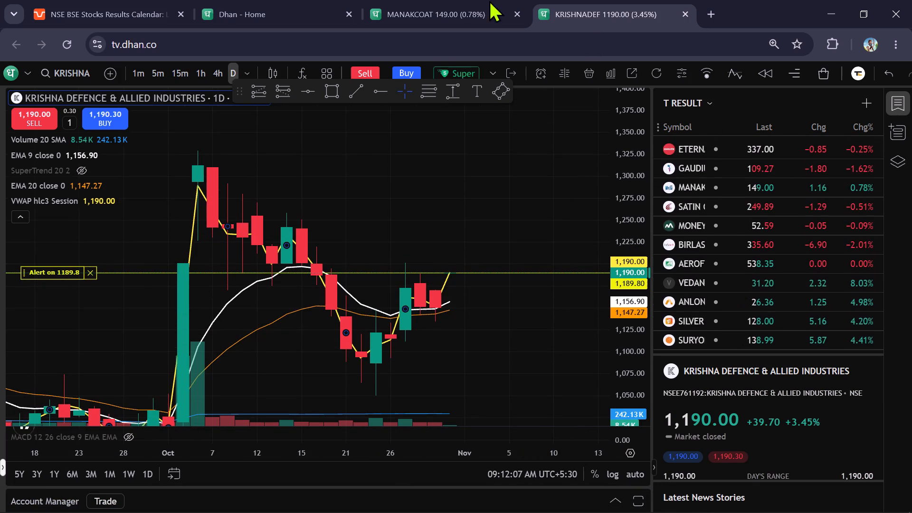
# Duplicate the browser tab showing the KRISHNADEF chart.
pyautogui.click(445, 2)
pyautogui.click(563, 6)
pyautogui.rightClick(563, 6)
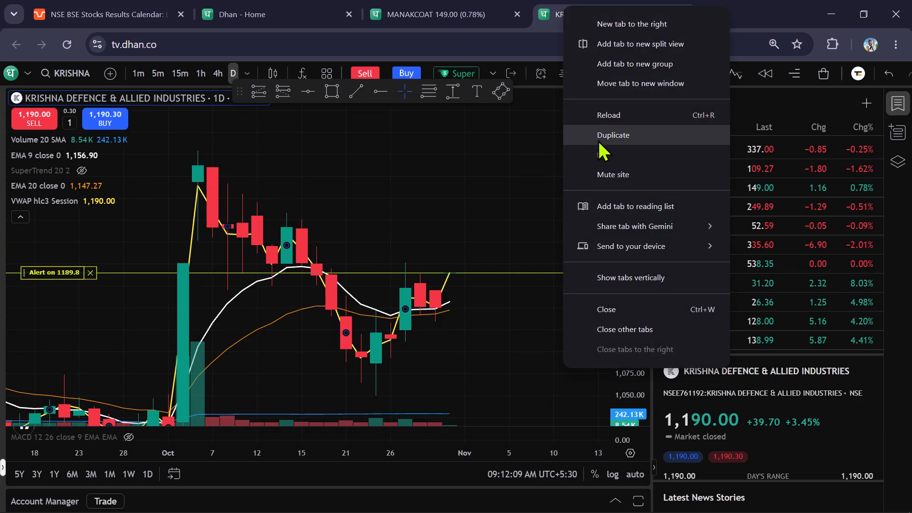
pyautogui.click(597, 136)
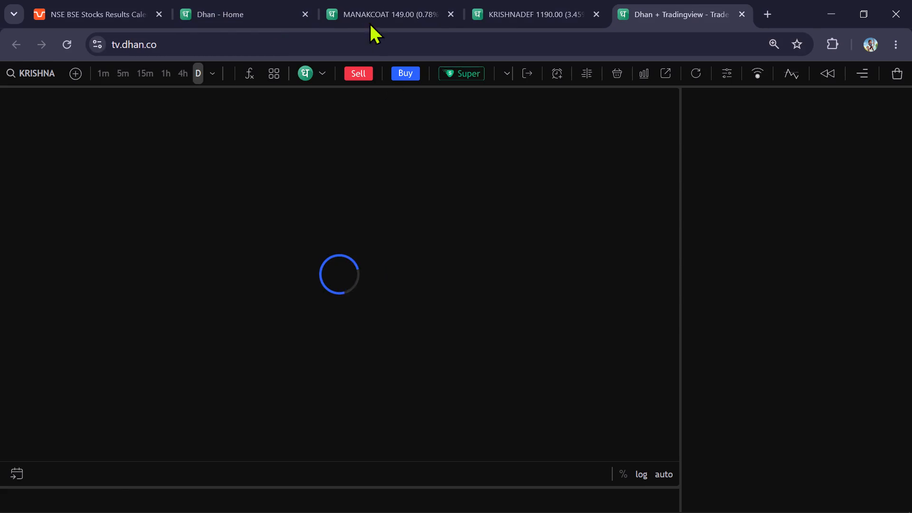
# Examine the recent and longer-term daily price action of Manaksia Coated Metals around its alert and horizontal levels.
pyautogui.click(380, 0)
pyautogui.scroll(-1, 515, 294)
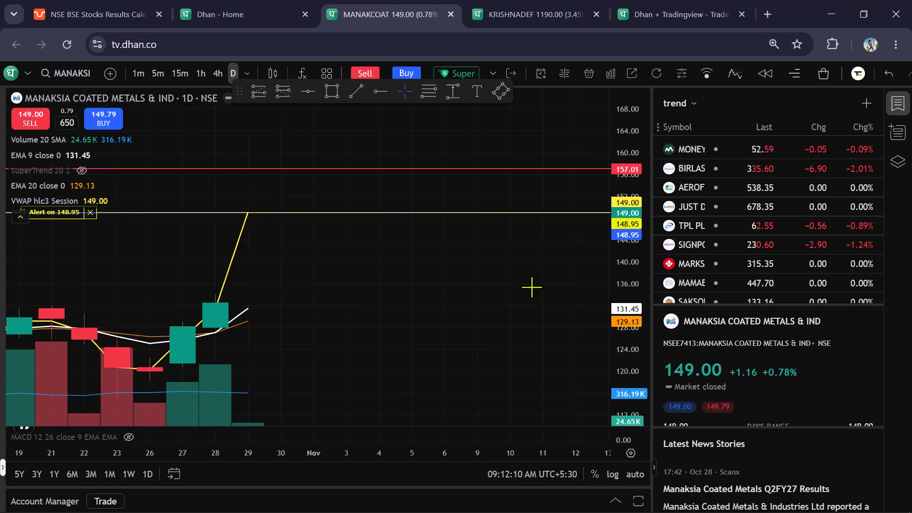
pyautogui.scroll(-7, 635, 260)
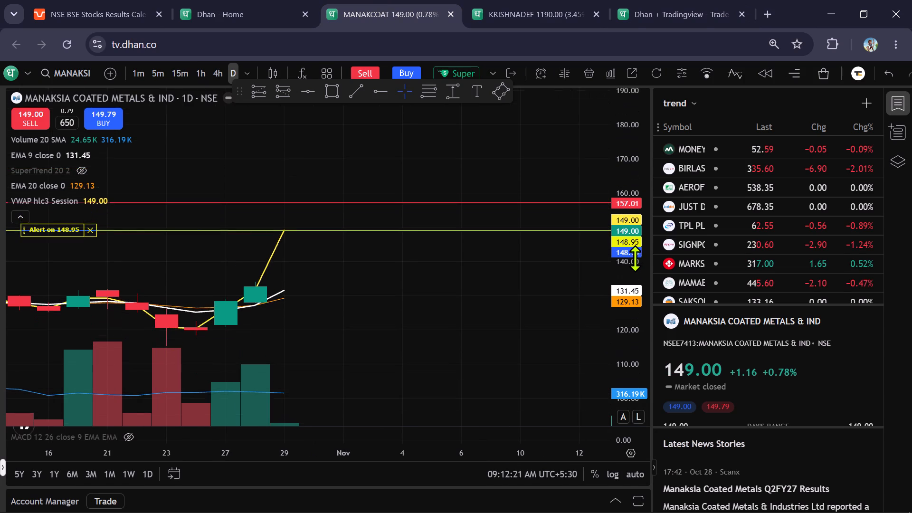
pyautogui.scroll(-6, 417, 322)
pyautogui.moveTo(476, 311); pyautogui.dragTo(407, 286)
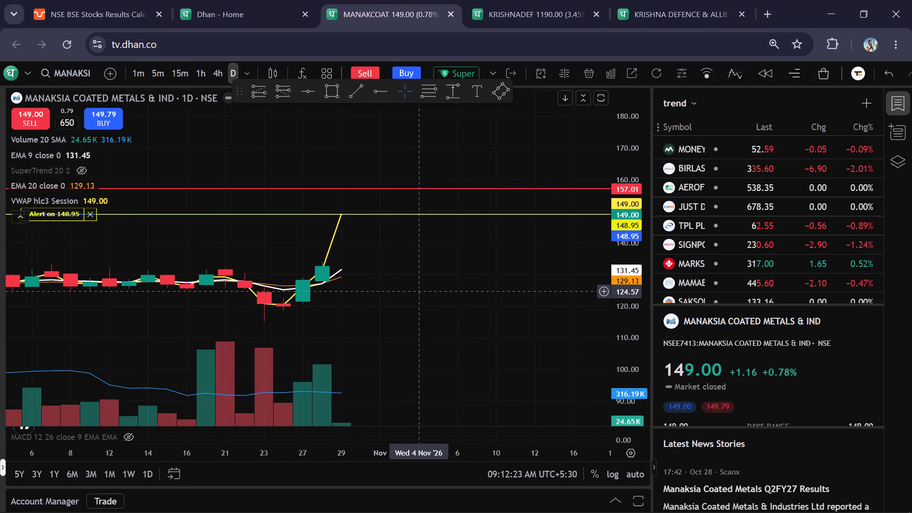
pyautogui.moveTo(407, 286); pyautogui.dragTo(398, 278)
pyautogui.moveTo(452, 271); pyautogui.dragTo(453, 293)
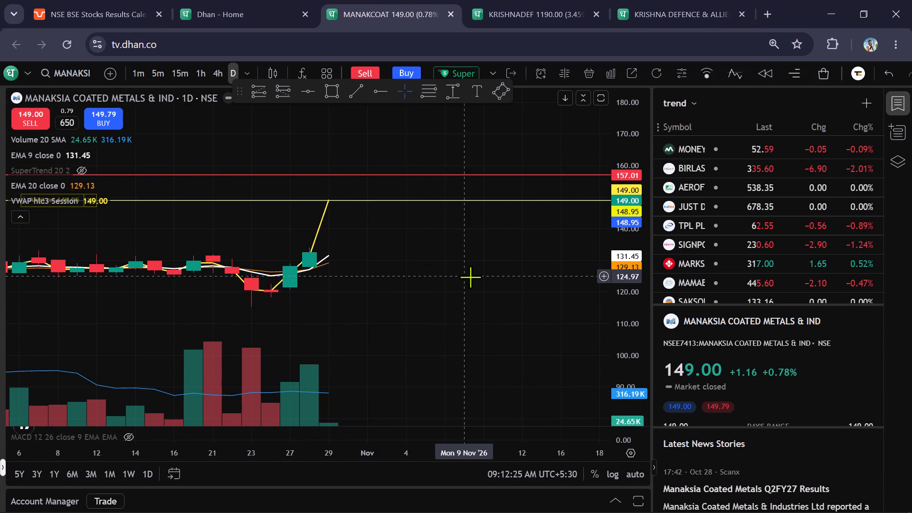
pyautogui.moveTo(456, 271); pyautogui.dragTo(483, 321)
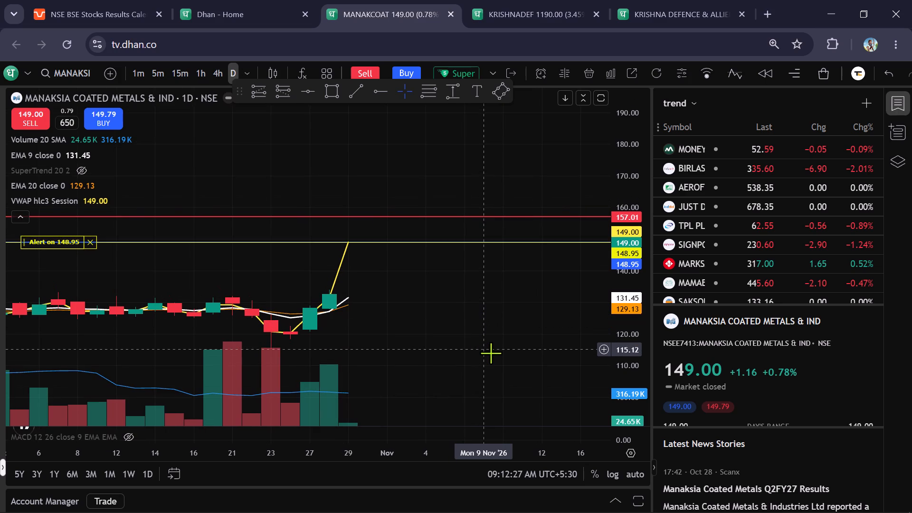
pyautogui.scroll(-7, 495, 352)
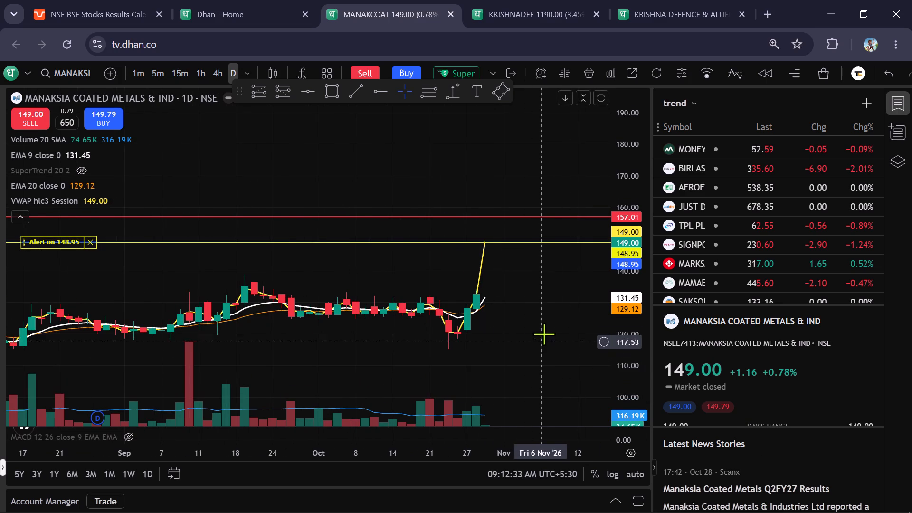
pyautogui.moveTo(544, 334); pyautogui.dragTo(508, 373)
pyautogui.scroll(-6, 538, 354)
pyautogui.scroll(10, 538, 354)
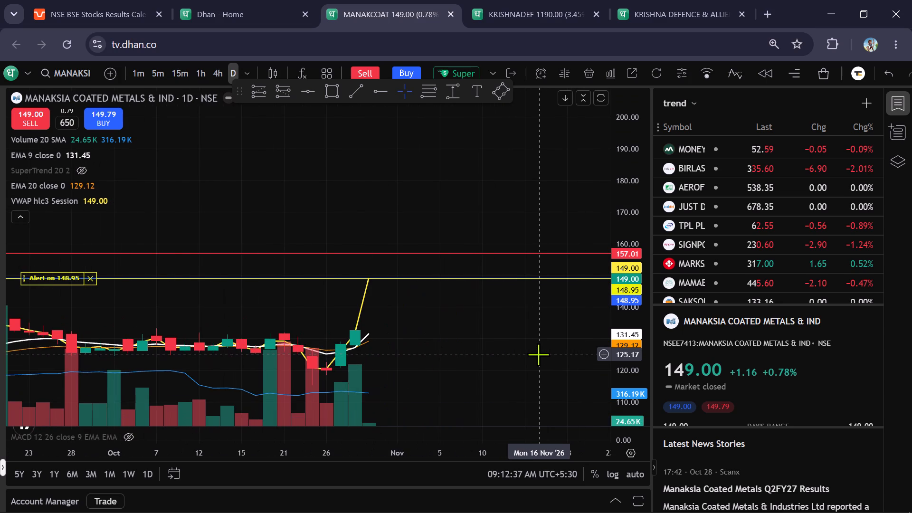
pyautogui.scroll(2, 538, 354)
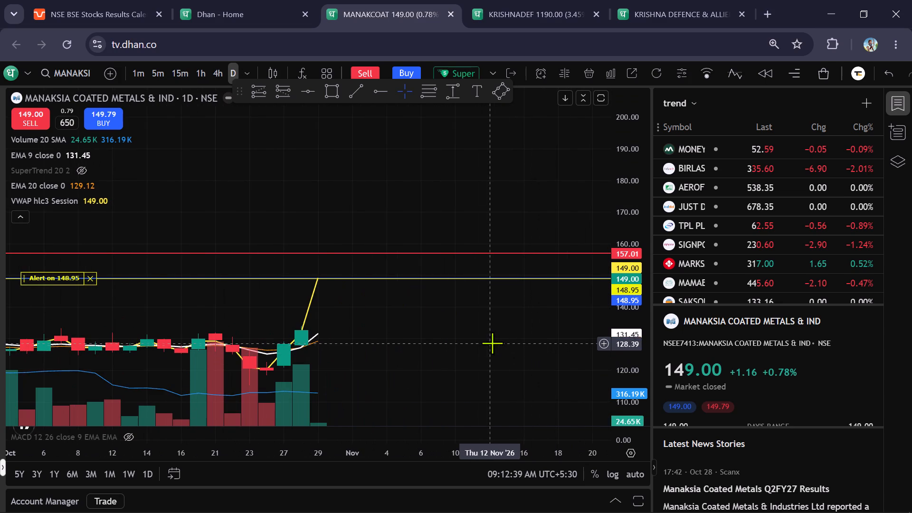
pyautogui.scroll(13, 614, 307)
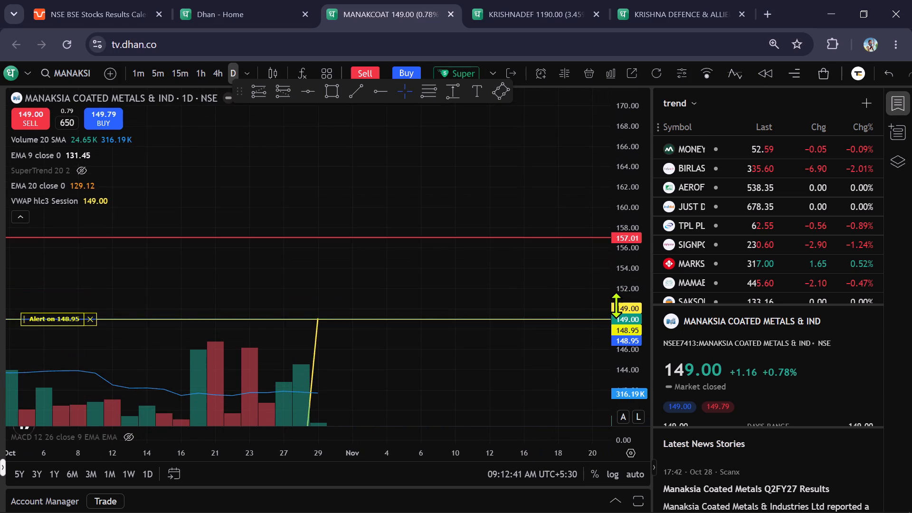
pyautogui.scroll(1, 616, 305)
pyautogui.scroll(-11, 616, 305)
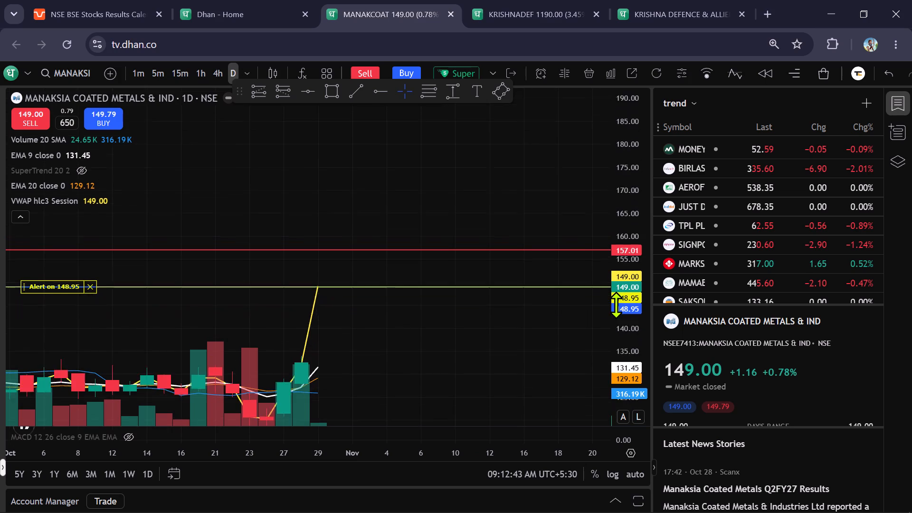
pyautogui.scroll(-6, 616, 305)
pyautogui.scroll(-16, 494, 354)
pyautogui.scroll(-6, 482, 344)
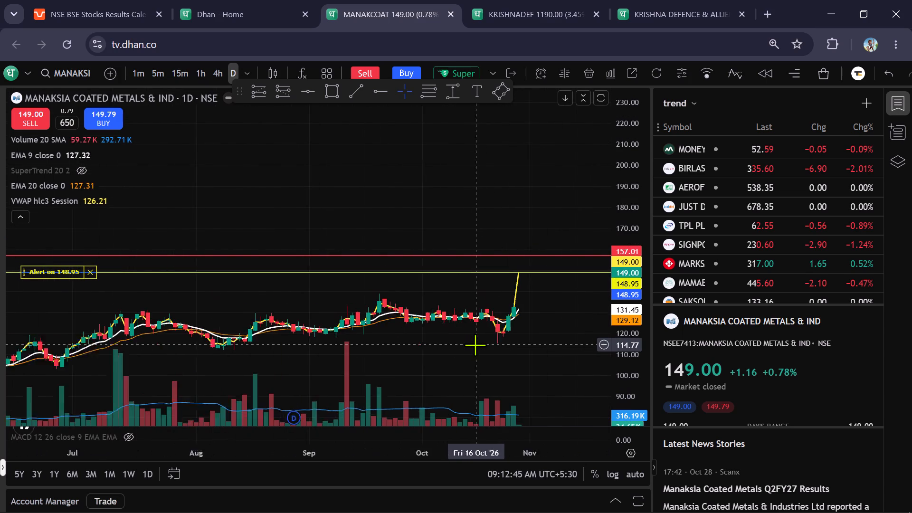
pyautogui.scroll(-6, 475, 345)
pyautogui.scroll(17, 475, 345)
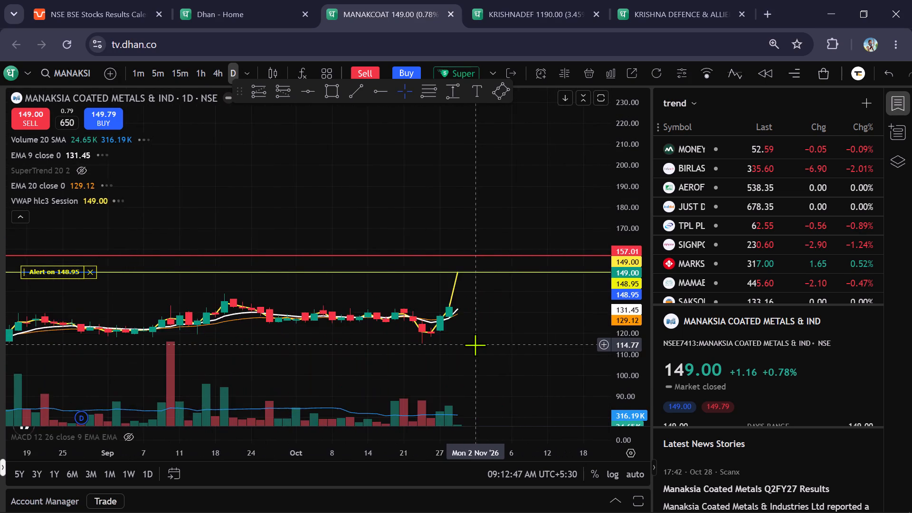
pyautogui.scroll(8, 475, 345)
pyautogui.scroll(5, 631, 303)
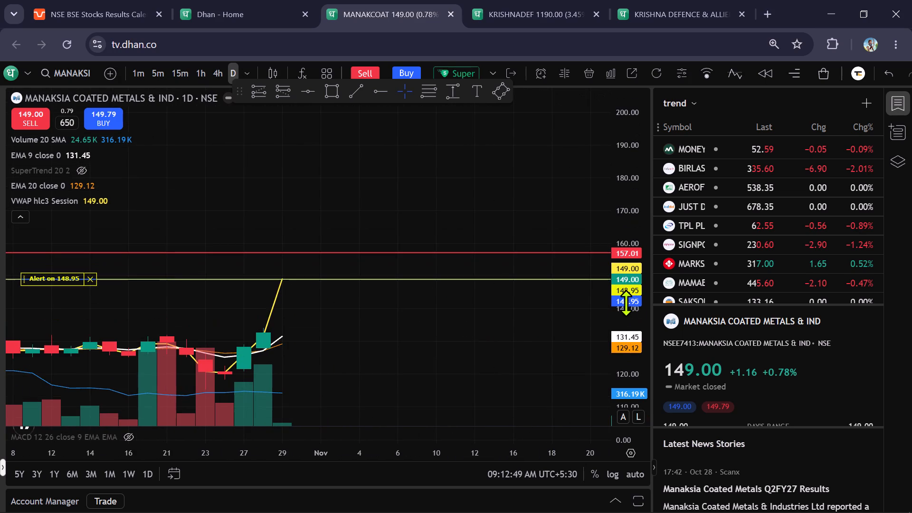
pyautogui.scroll(2, 541, 343)
pyautogui.moveTo(475, 353); pyautogui.dragTo(514, 343)
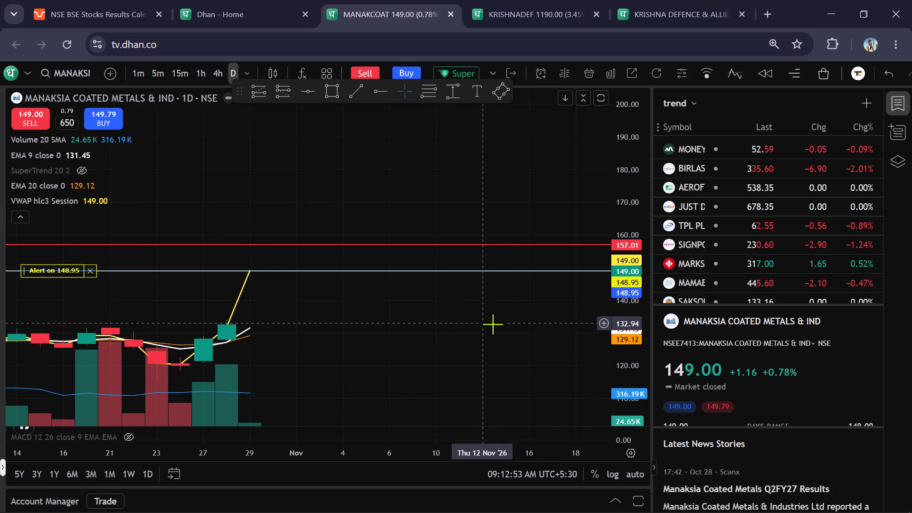
# Enlarge the watchlist and symbol details areas beside the Manaksia chart, shrinking the news area to its heading.
pyautogui.moveTo(737, 306); pyautogui.dragTo(738, 328)
pyautogui.click(756, 430)
pyautogui.moveTo(756, 425); pyautogui.dragTo(756, 427)
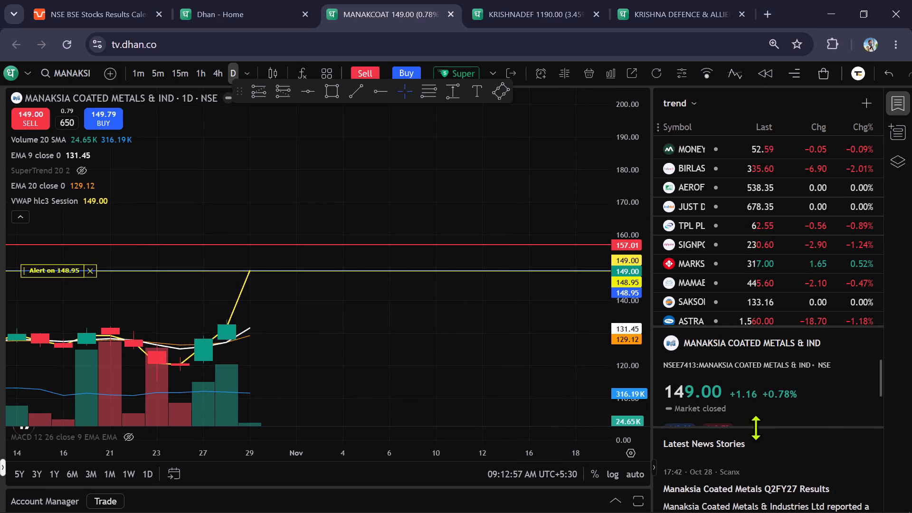
pyautogui.moveTo(756, 427); pyautogui.dragTo(755, 439)
pyautogui.click(756, 425)
pyautogui.moveTo(755, 427); pyautogui.dragTo(745, 503)
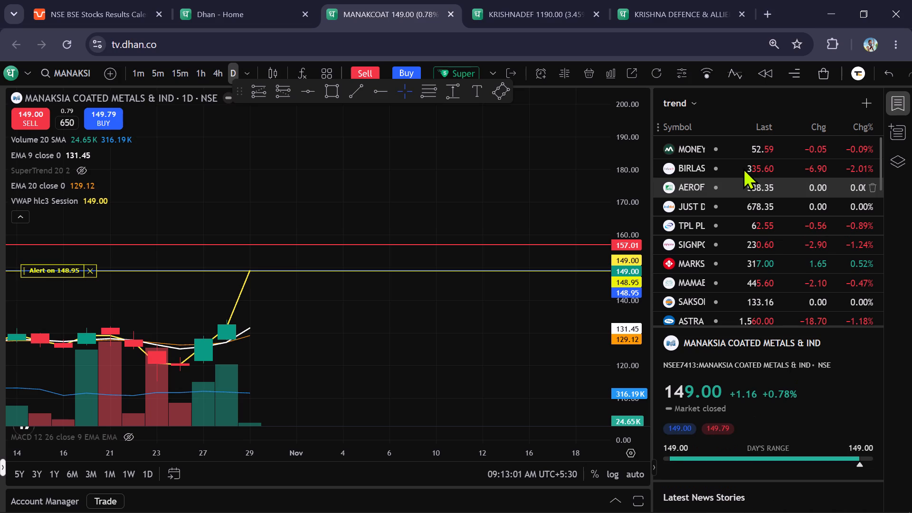
# Return to the Krishna Defence chart and switch it to the 5-minute interval.
pyautogui.click(558, 0)
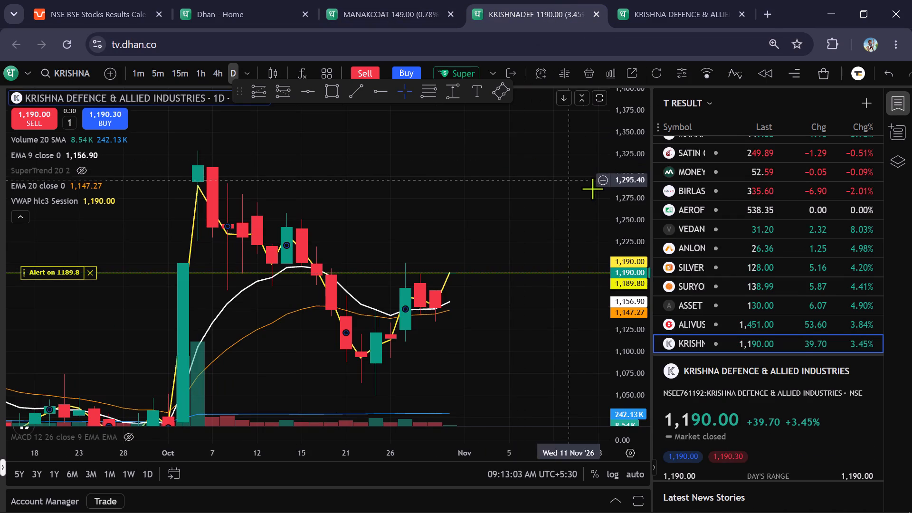
pyautogui.scroll(7, 532, 197)
pyautogui.moveTo(372, 214); pyautogui.dragTo(516, 198)
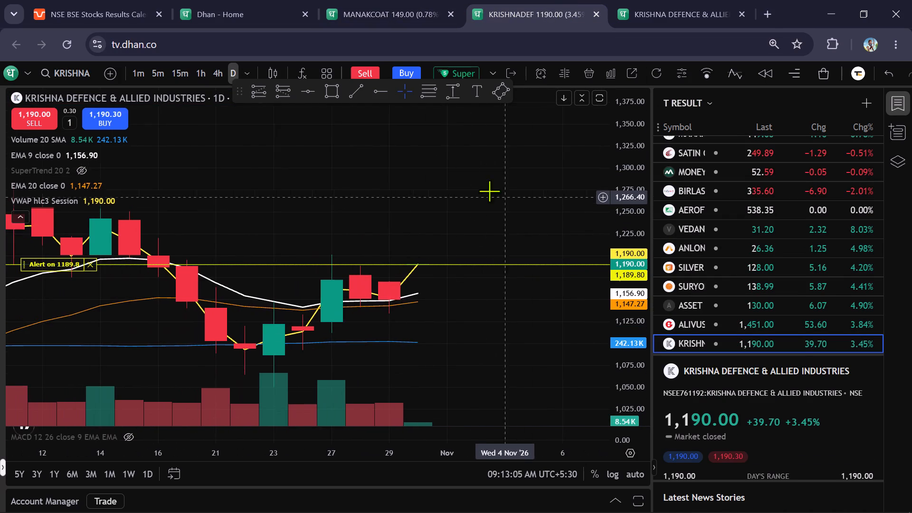
pyautogui.click(149, 70)
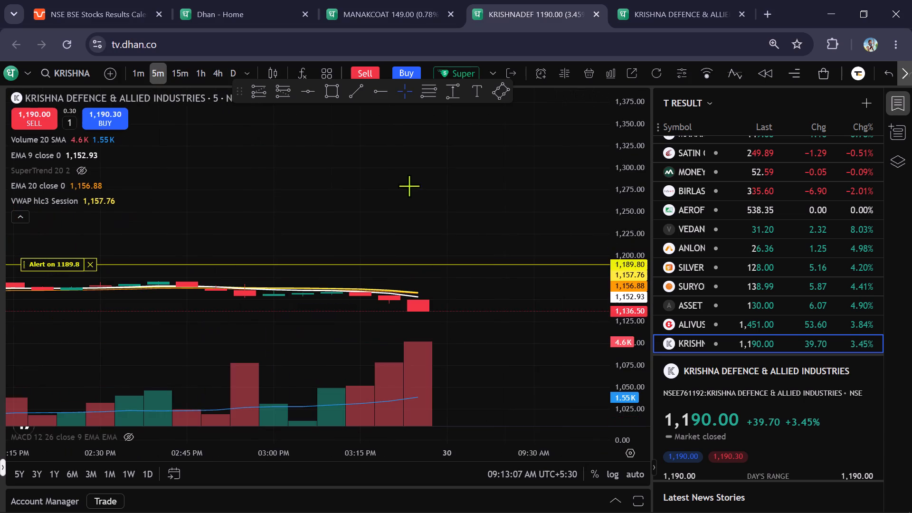
# Draw a horizontal line at about 1,190.60 on the Krishna Defence 5-minute chart, just above the existing alert level.
pyautogui.scroll(14, 613, 263)
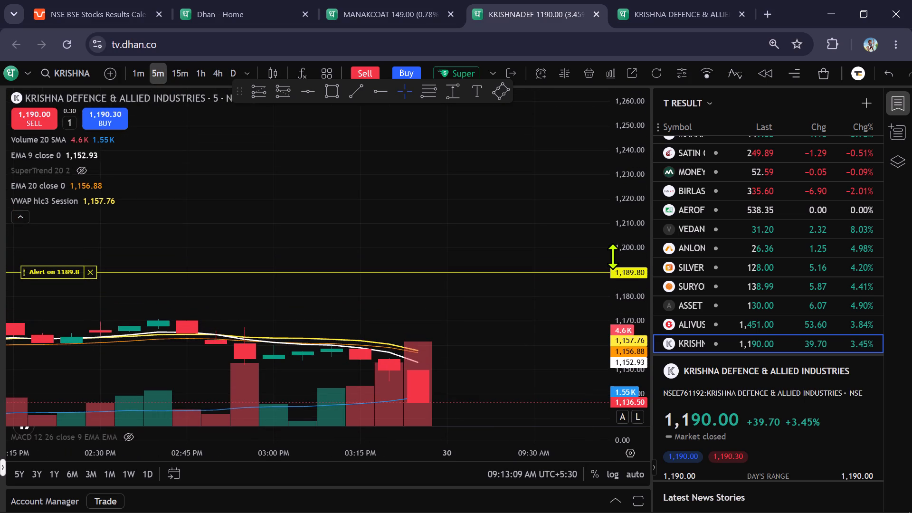
pyautogui.scroll(6, 613, 256)
pyautogui.moveTo(554, 247); pyautogui.dragTo(469, 178)
pyautogui.click(305, 86)
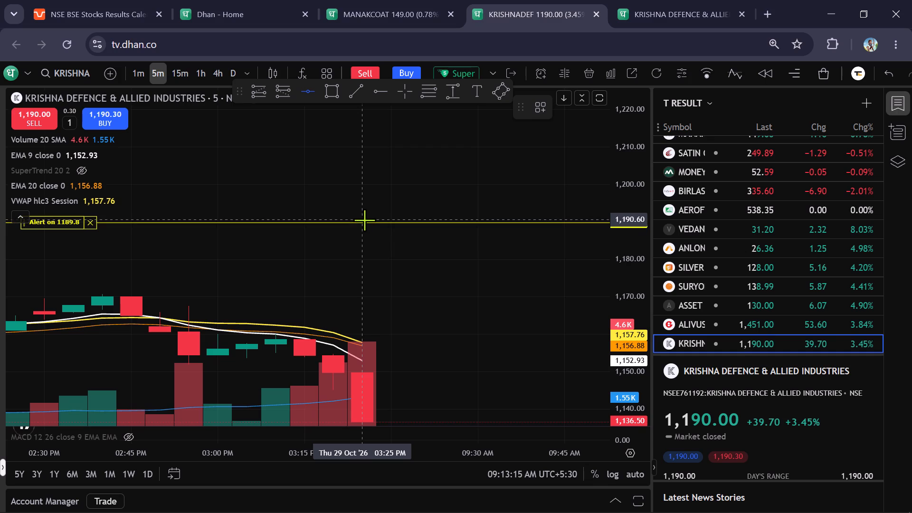
pyautogui.click(364, 220)
pyautogui.scroll(-2, 443, 305)
pyautogui.scroll(-5, 645, 255)
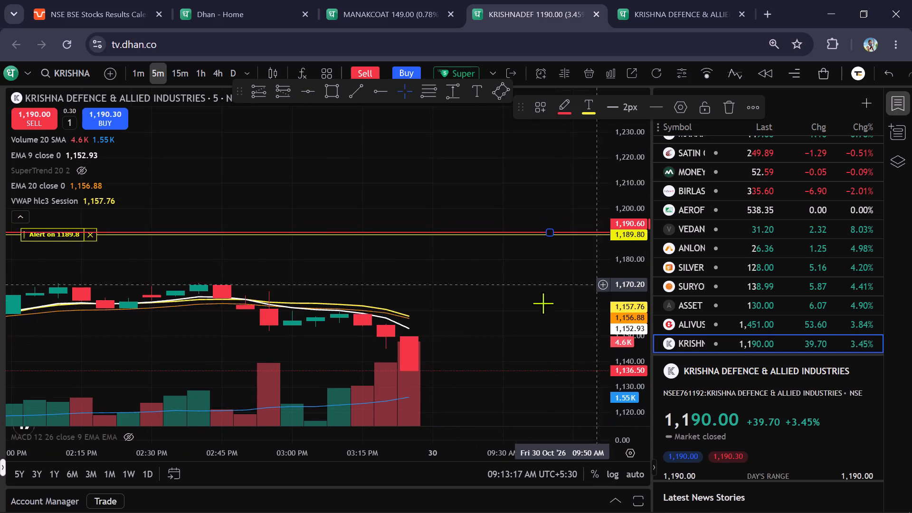
pyautogui.scroll(-13, 541, 304)
pyautogui.moveTo(529, 275); pyautogui.dragTo(388, 290)
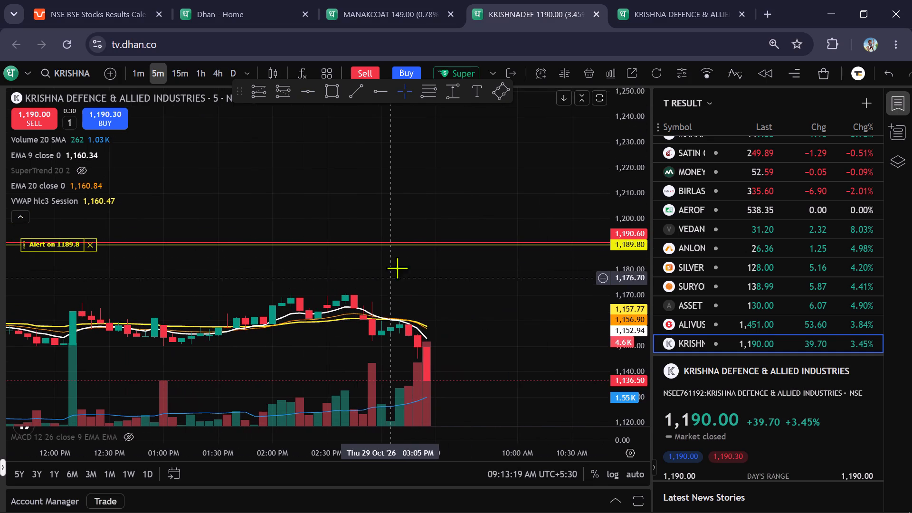
# Open an intraday Super Order to buy Krishna Defence and set the quantity to 80.
pyautogui.click(449, 67)
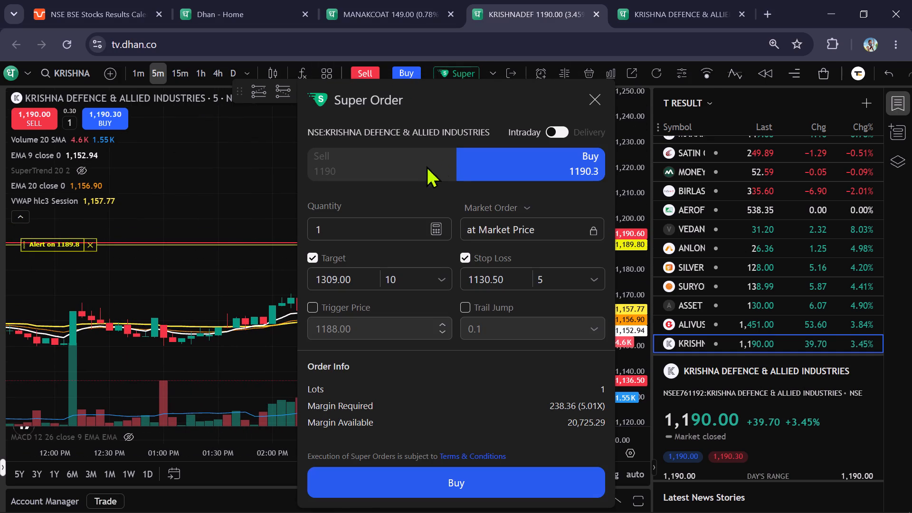
pyautogui.click(390, 229)
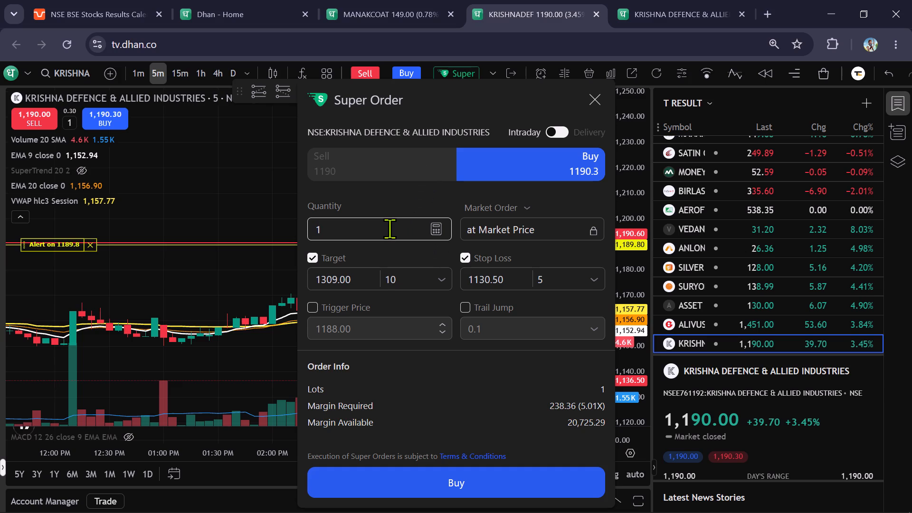
pyautogui.write('00')
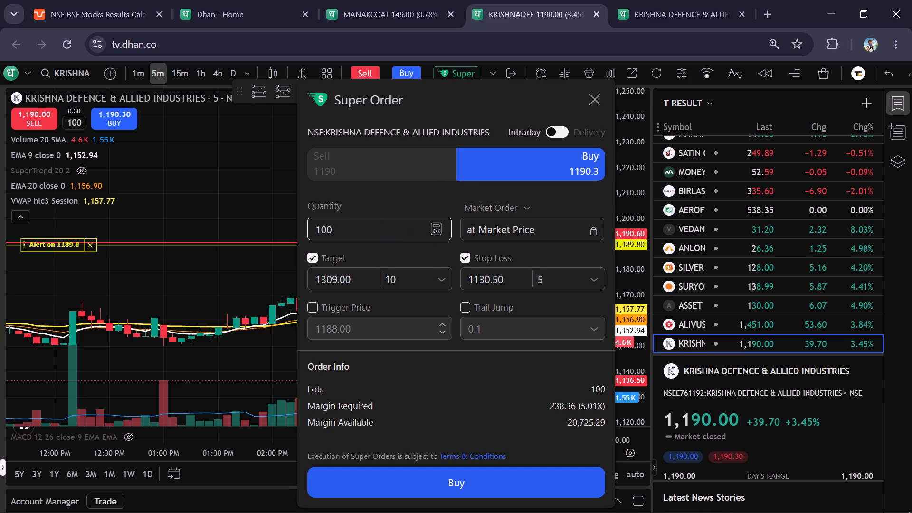
pyautogui.press('BackSpace')
pyautogui.press('BackSpace')
pyautogui.press('BackSpace')
pyautogui.press('BackSpace')
pyautogui.press('BackSpace')
pyautogui.press('BackSpace')
pyautogui.press('BackSpace')
pyautogui.press('BackSpace')
pyautogui.press('BackSpace')
pyautogui.press('BackSpace')
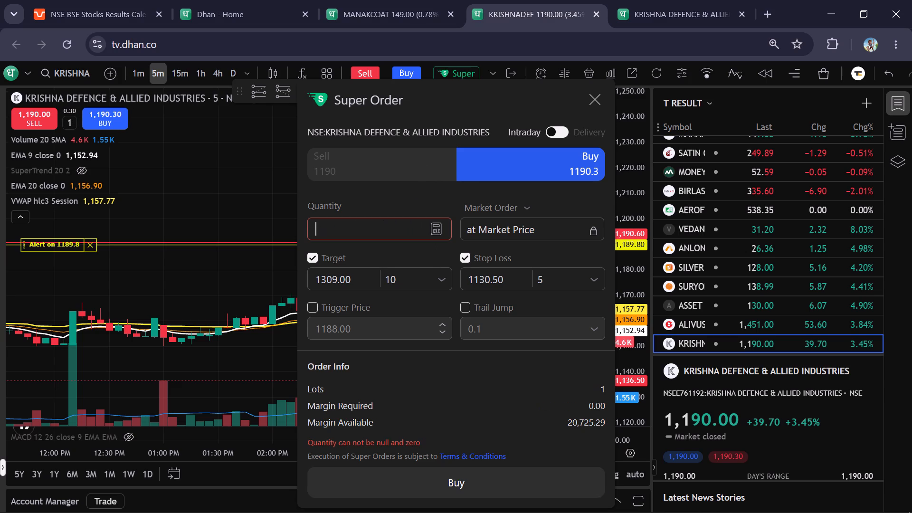
pyautogui.press('9')
pyautogui.press('BackSpace')
pyautogui.write('80')
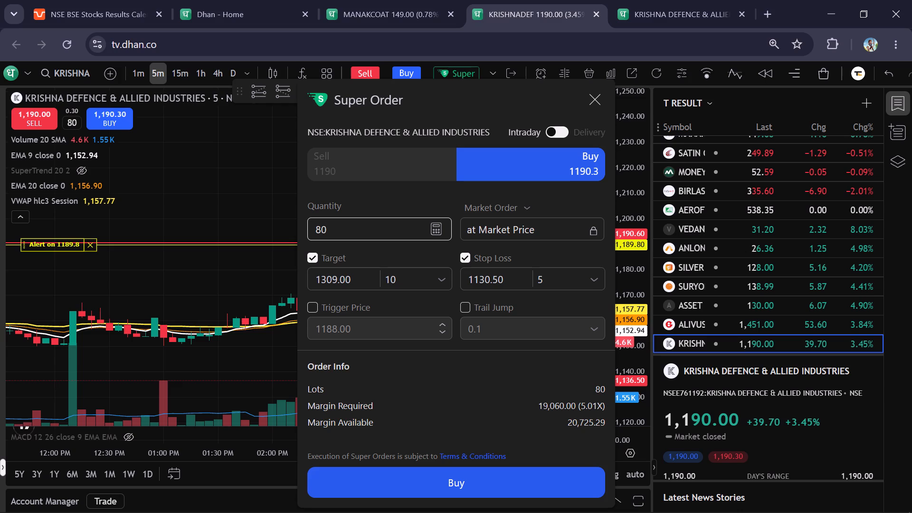
# Change the Super Order type to Limit Order.
pyautogui.click(516, 205)
pyautogui.click(489, 257)
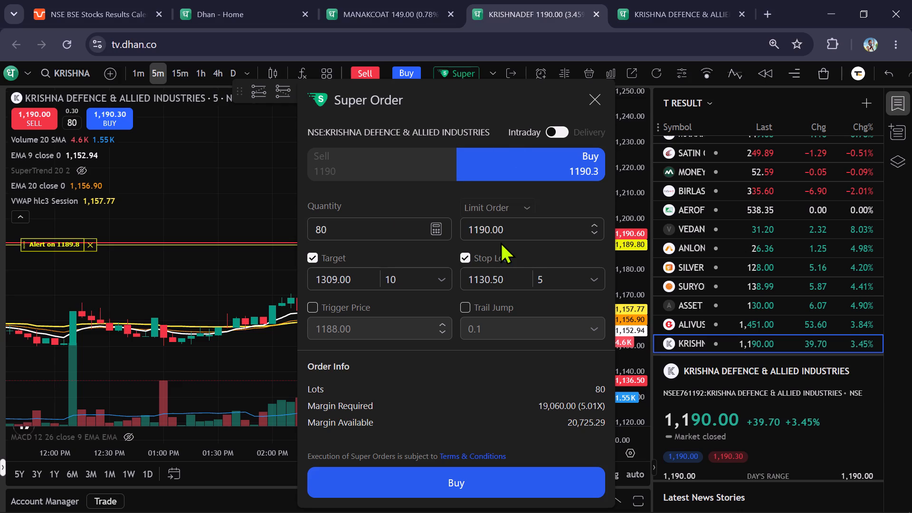
# Set the limit price of the Krishna Defence Super Order to 1100.
pyautogui.click(508, 235)
pyautogui.press('BackSpace')
pyautogui.press('BackSpace')
pyautogui.press('BackSpace')
pyautogui.press('BackSpace')
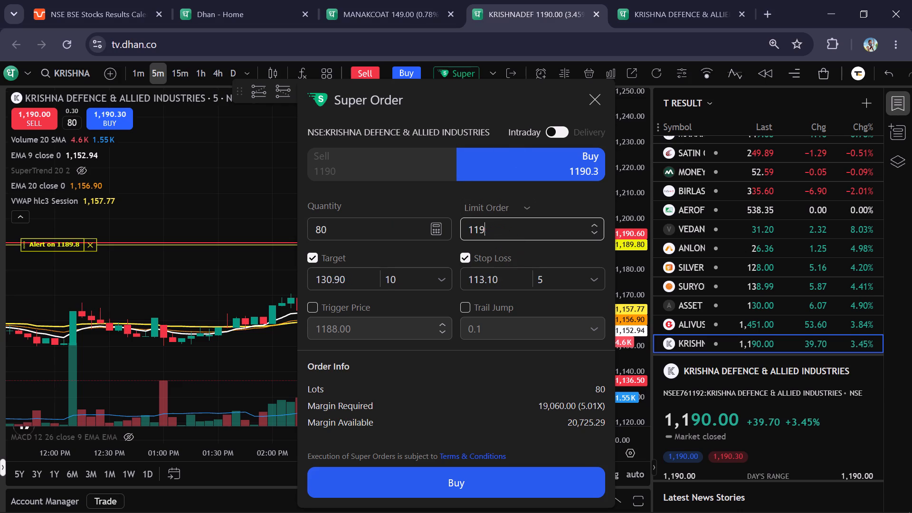
pyautogui.press('BackSpace')
pyautogui.write('00')
# Set the target price of the Krishna Defence Super Order to 1299.
pyautogui.click(359, 282)
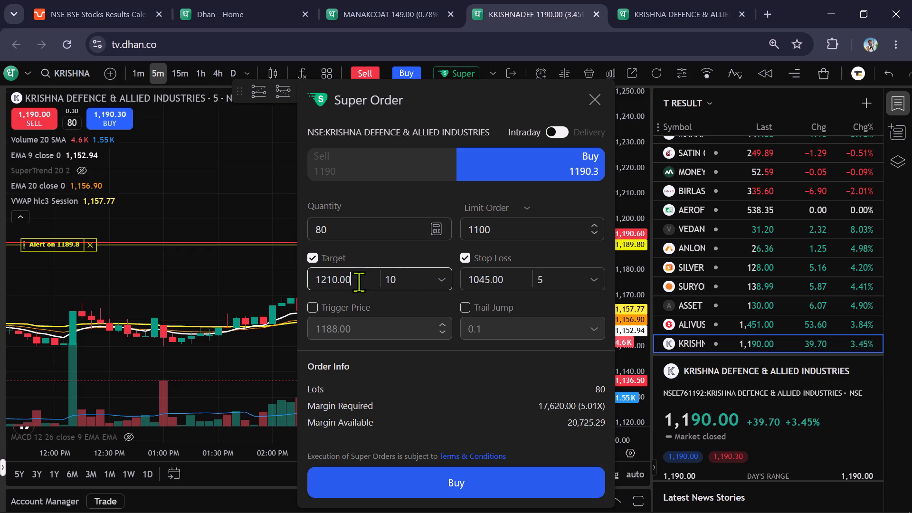
pyautogui.press('BackSpace')
pyautogui.press('BackSpace')
pyautogui.press('BackSpace')
pyautogui.press('BackSpace')
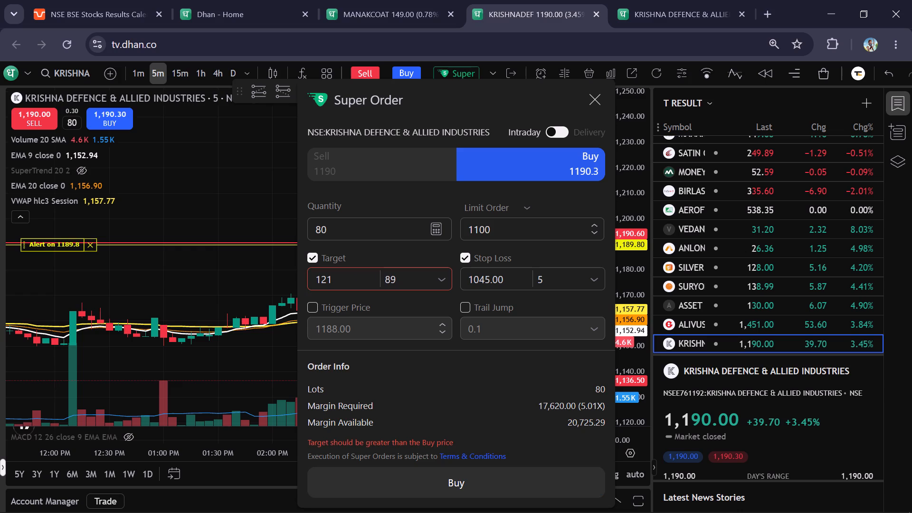
pyautogui.press('BackSpace')
pyautogui.write('99')
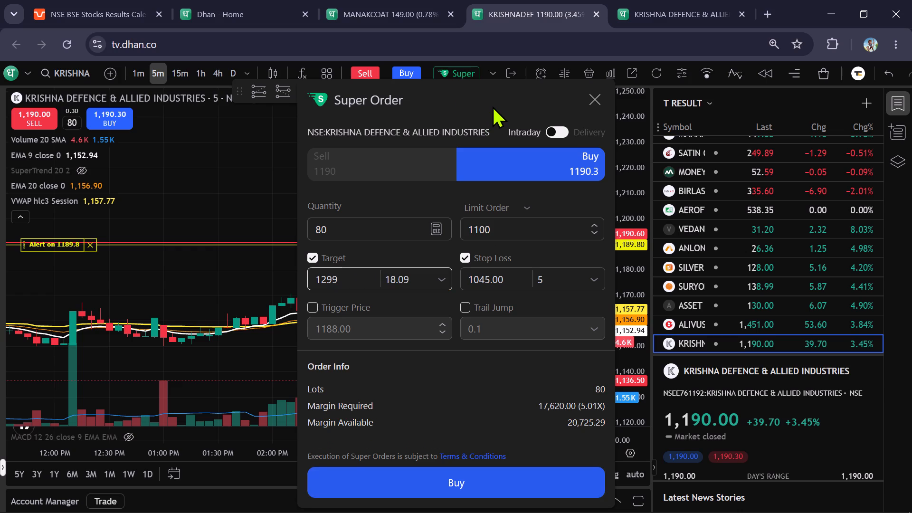
# Move the Super Order window clear of the latest candles and examine the price levels on the Krishna Defence 5-minute chart.
pyautogui.moveTo(492, 106); pyautogui.dragTo(193, 250)
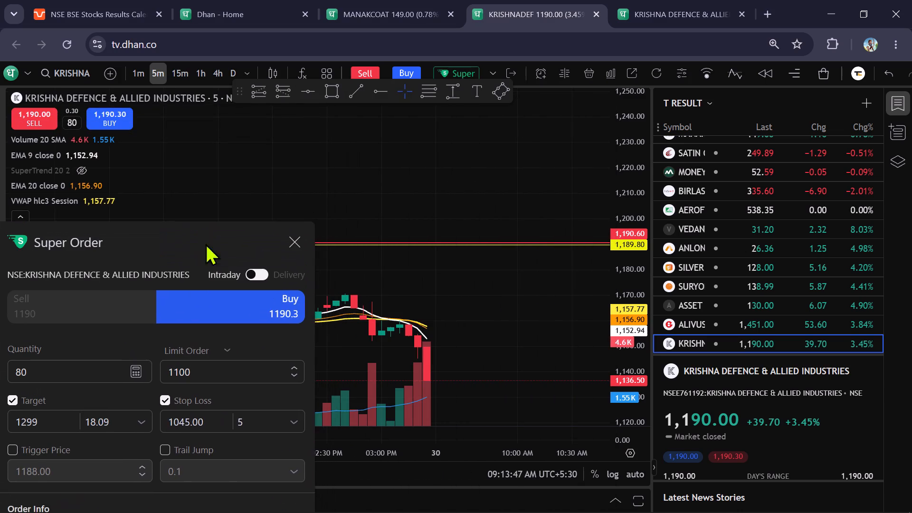
pyautogui.scroll(2, 498, 286)
pyautogui.moveTo(493, 313); pyautogui.dragTo(495, 205)
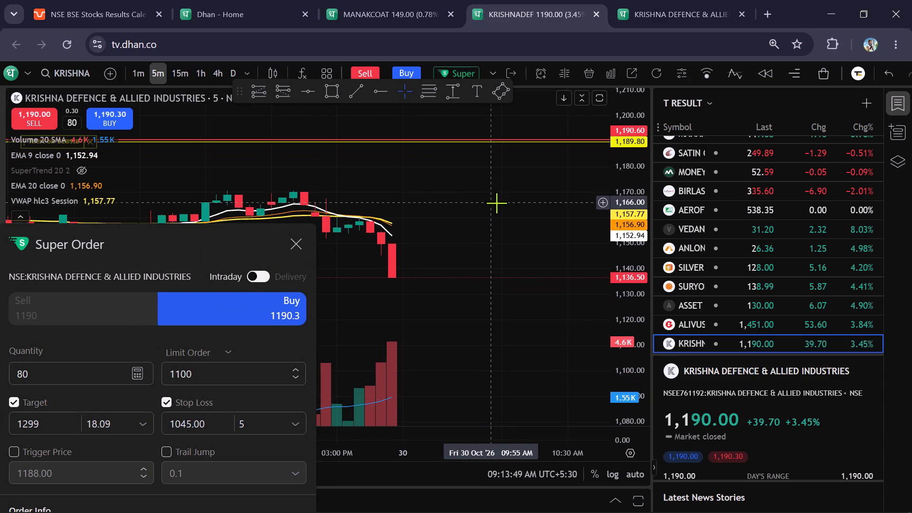
pyautogui.scroll(1, 496, 203)
pyautogui.moveTo(481, 191); pyautogui.dragTo(484, 209)
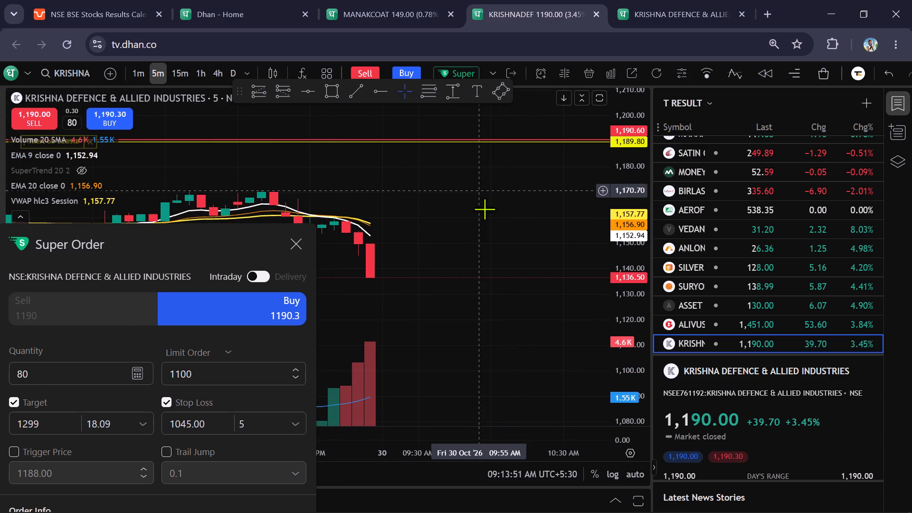
pyautogui.moveTo(484, 209); pyautogui.dragTo(483, 278)
pyautogui.scroll(2, 504, 269)
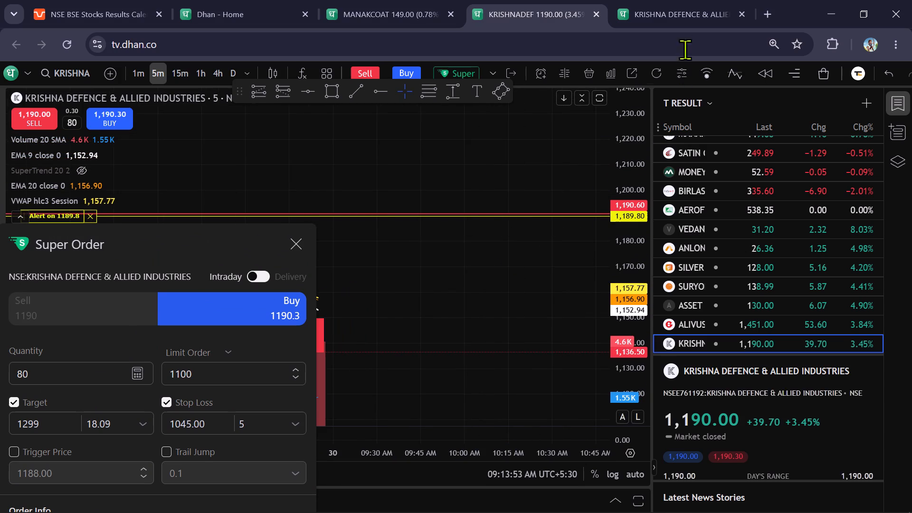
# In the other chart tab, examine the daily charts of Vedanta Power, Anlon Healthcare, Silver Touch, Suryoday and Asset Reconstruction from the T RESULT watchlist.
pyautogui.click(665, 8)
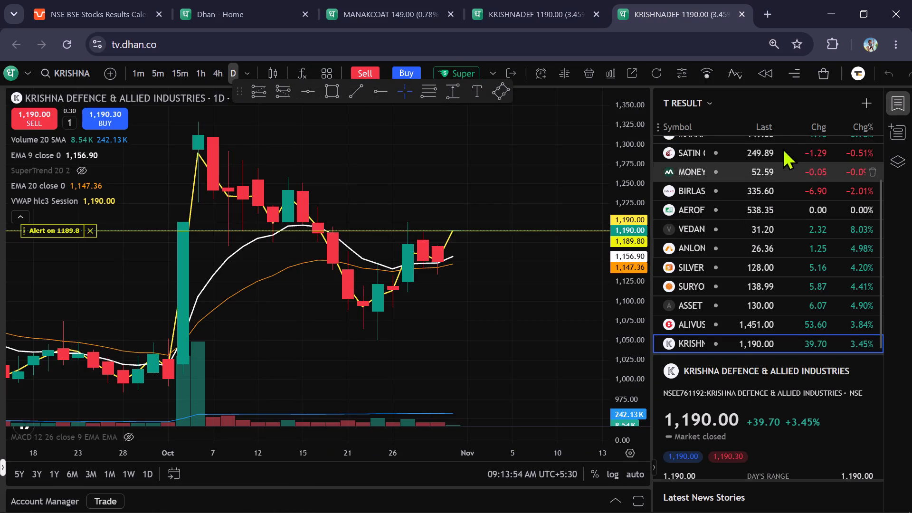
pyautogui.scroll(2, 812, 173)
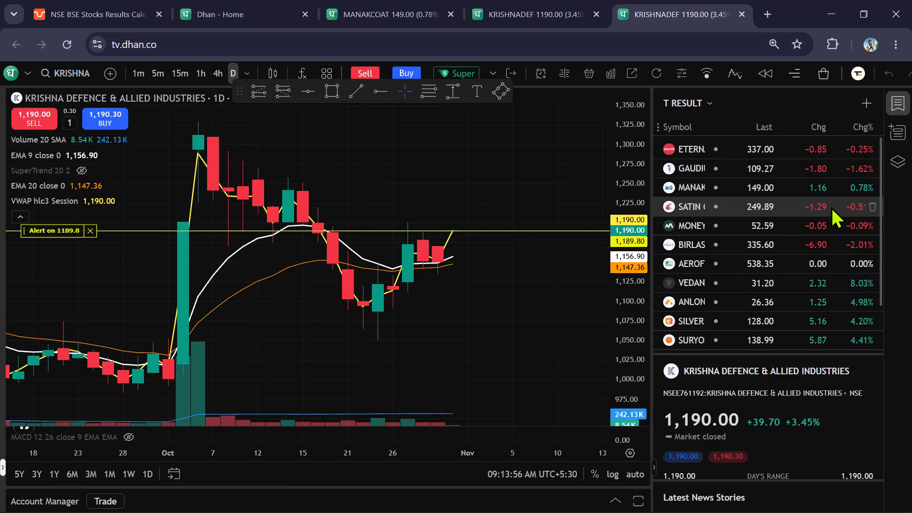
pyautogui.scroll(-2, 833, 193)
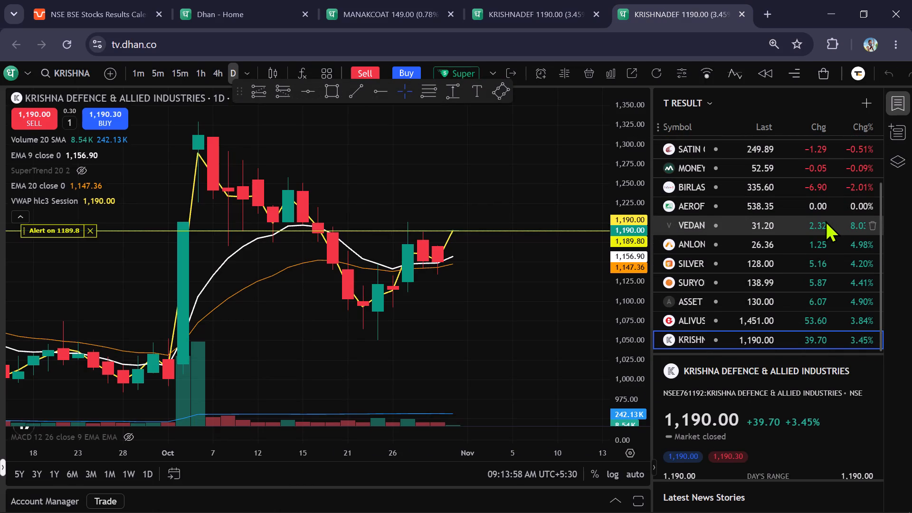
pyautogui.click(824, 221)
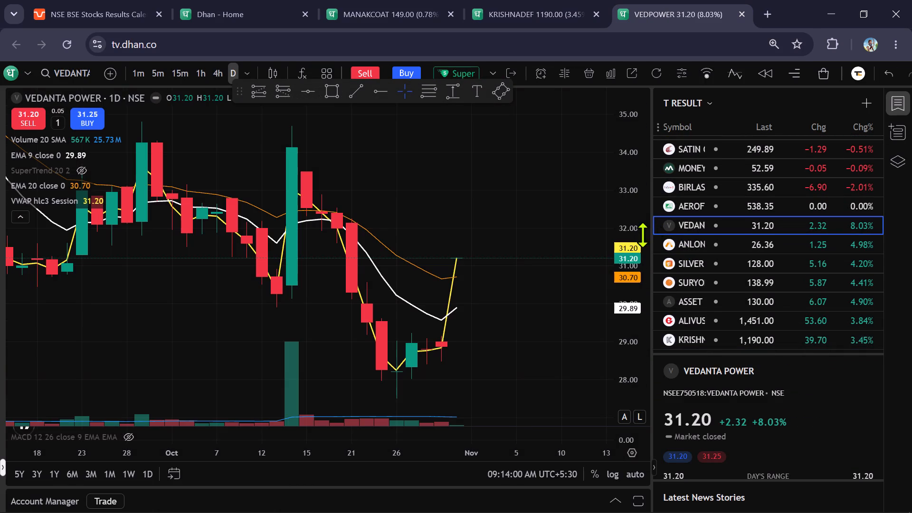
pyautogui.scroll(-6, 623, 263)
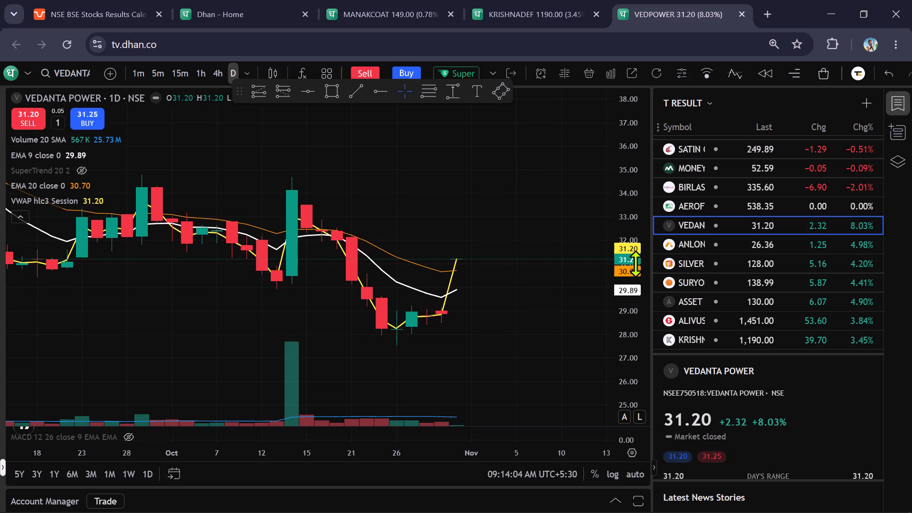
pyautogui.click(763, 242)
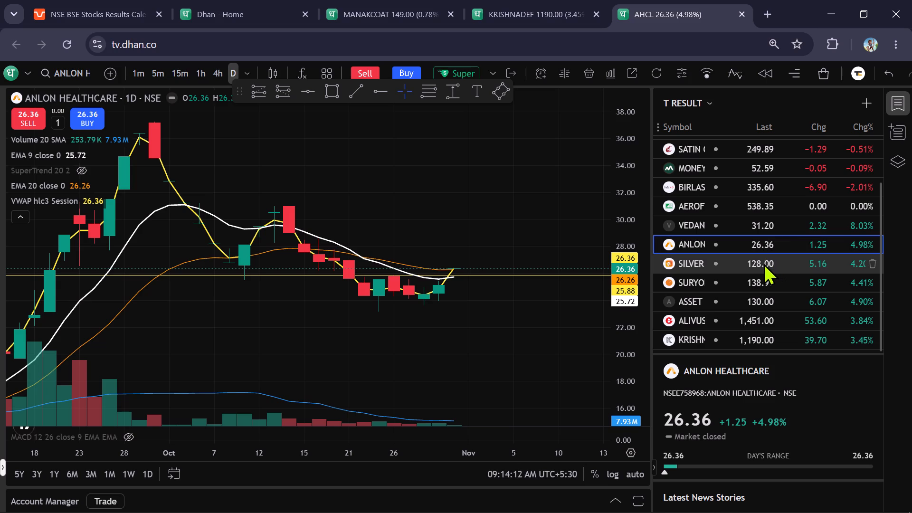
pyautogui.click(760, 258)
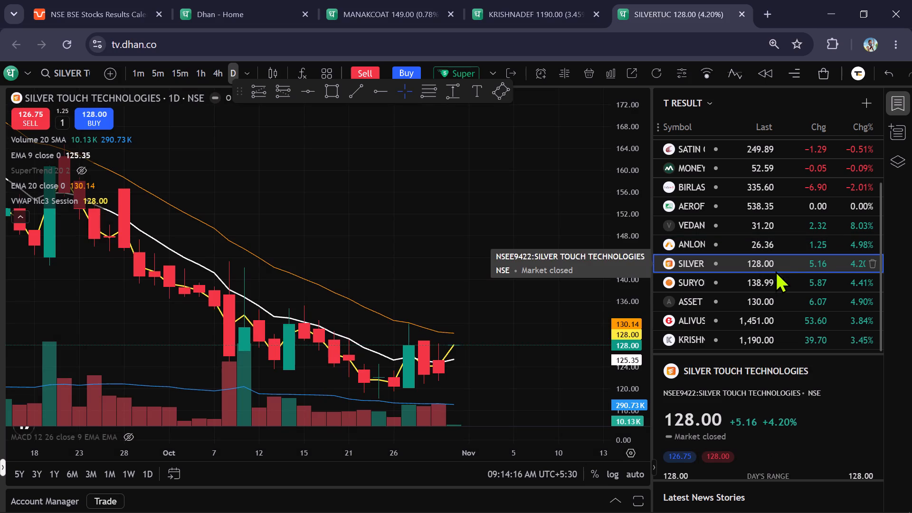
pyautogui.click(779, 281)
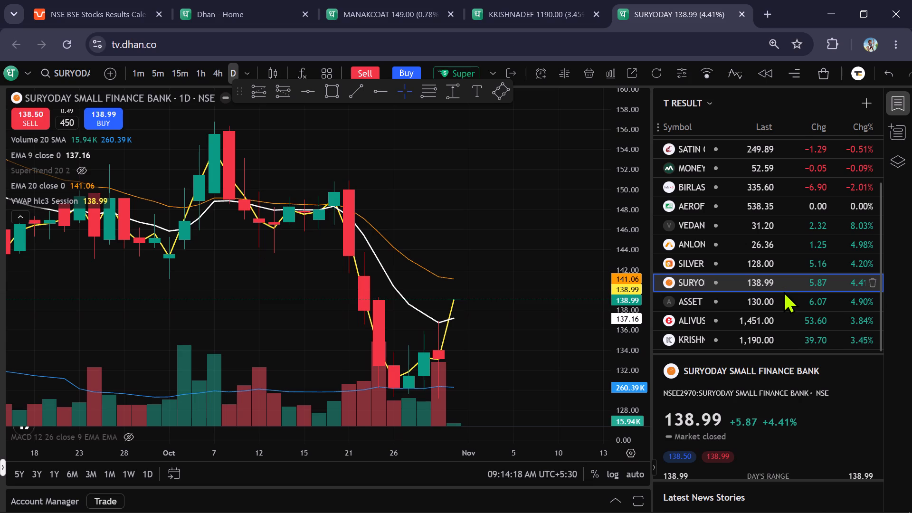
pyautogui.scroll(-5, 633, 273)
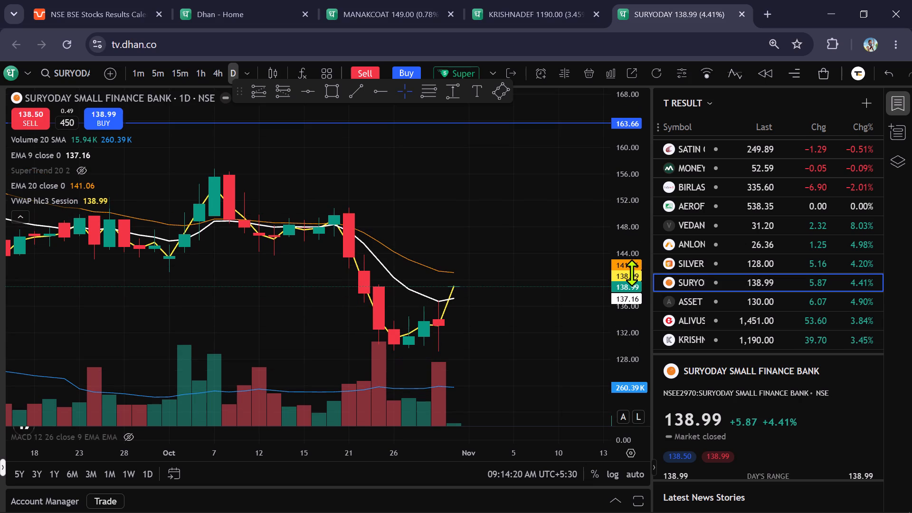
pyautogui.click(760, 300)
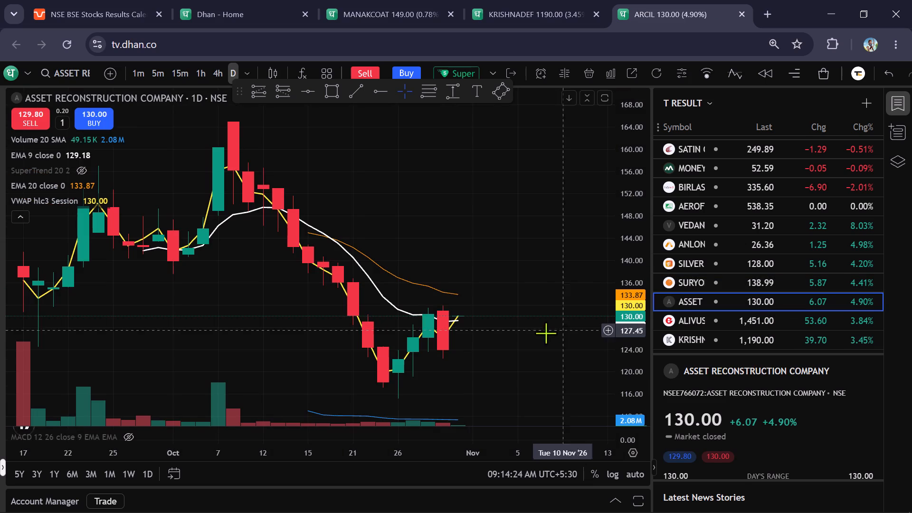
pyautogui.scroll(5, 528, 340)
pyautogui.moveTo(527, 358); pyautogui.dragTo(543, 317)
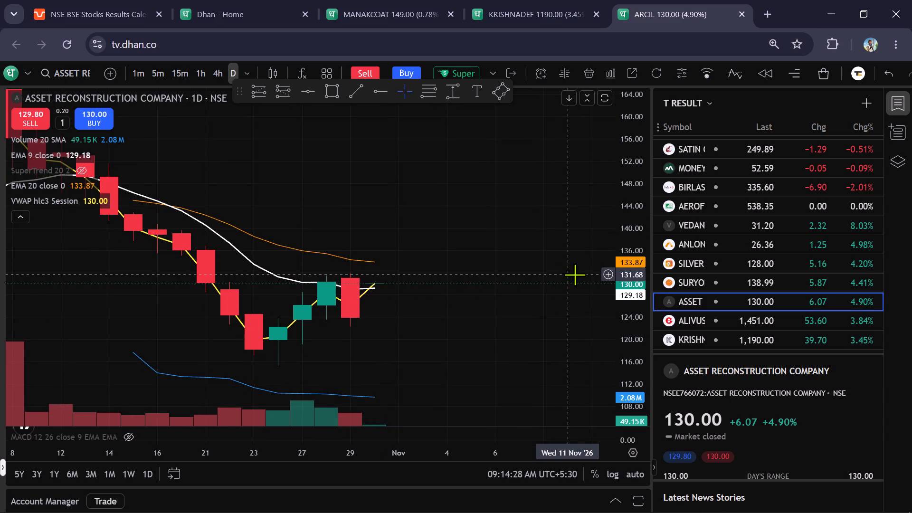
pyautogui.moveTo(490, 202); pyautogui.dragTo(526, 199)
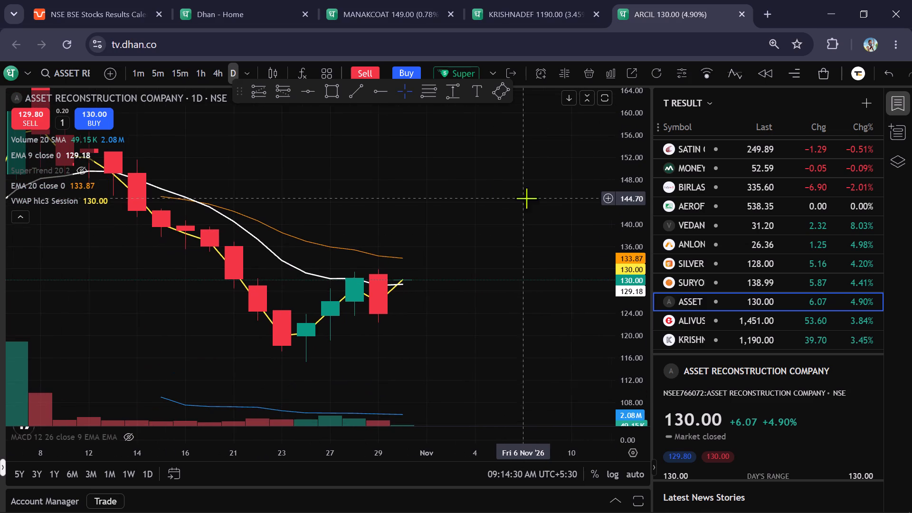
# Duplicate the browser tab showing the Asset Reconstruction Company chart.
pyautogui.rightClick(650, 13)
pyautogui.click(676, 142)
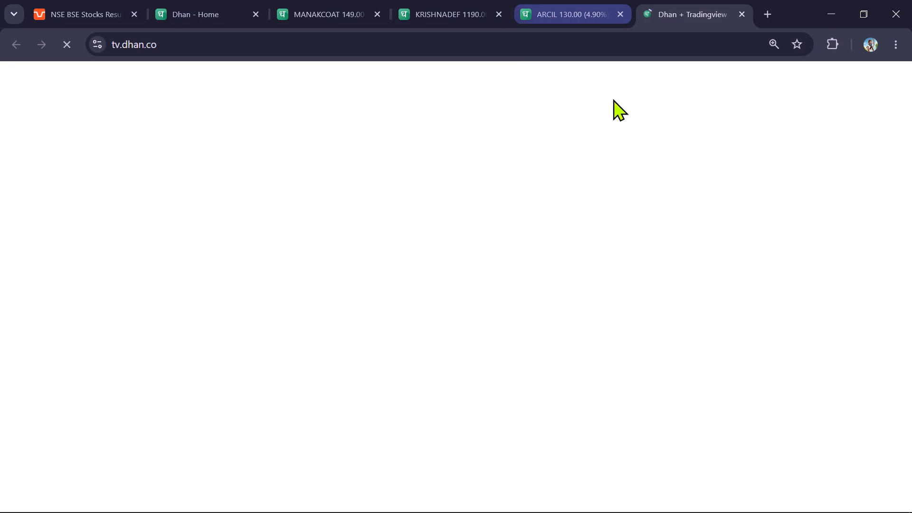
# Review the Manaksia Coated Metals daily chart and the Krishna Defence 5-minute chart in their own tabs.
pyautogui.click(214, 21)
pyautogui.click(302, 19)
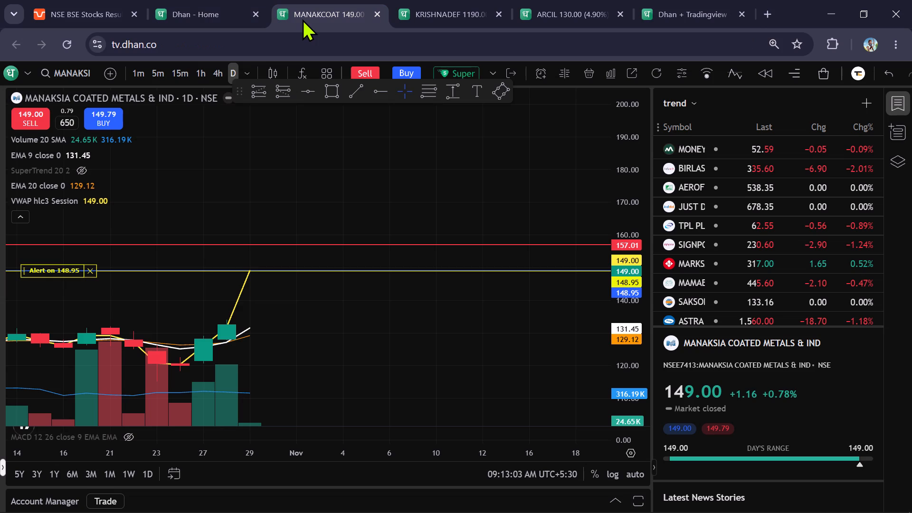
pyautogui.moveTo(380, 190); pyautogui.dragTo(509, 190)
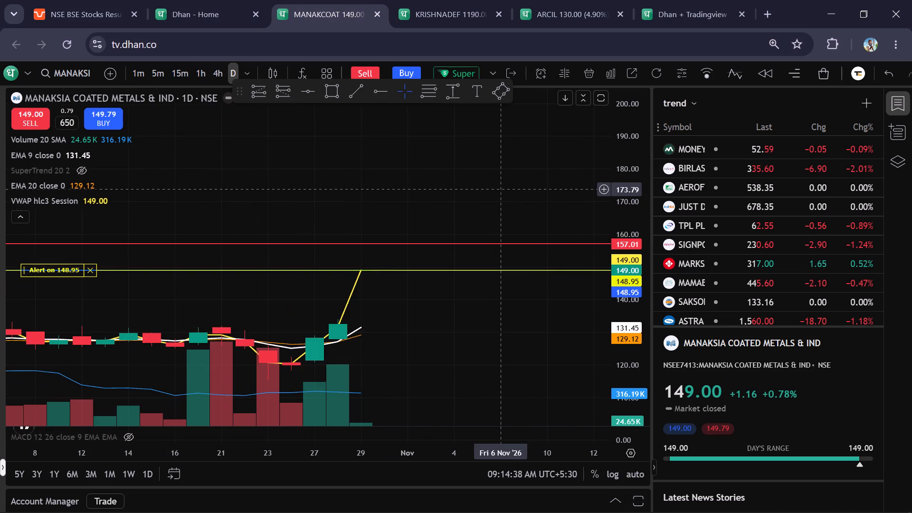
pyautogui.click(427, 3)
pyautogui.moveTo(478, 312); pyautogui.dragTo(485, 304)
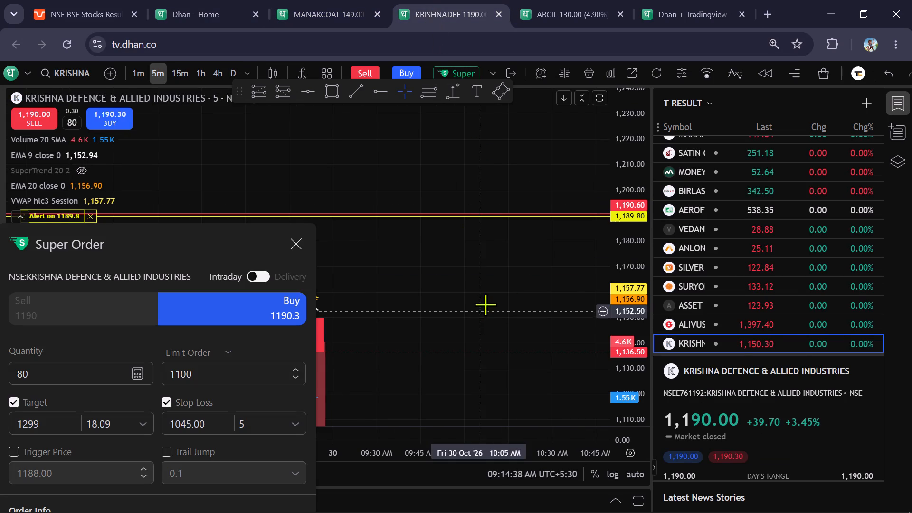
pyautogui.moveTo(485, 304); pyautogui.dragTo(554, 283)
pyautogui.scroll(-2, 612, 263)
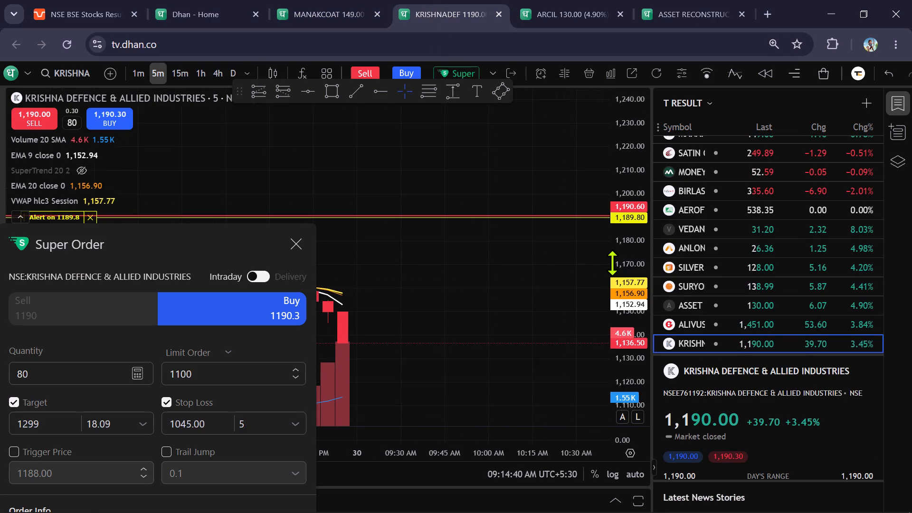
pyautogui.scroll(-1, 611, 260)
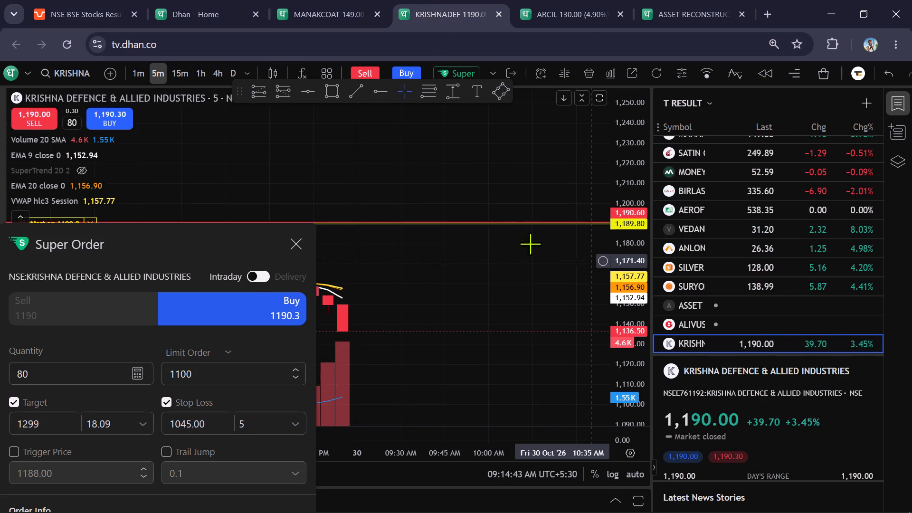
# Open an intraday Super Order to buy Asset Reconstruction Company and change its type to Limit Order.
pyautogui.click(582, 12)
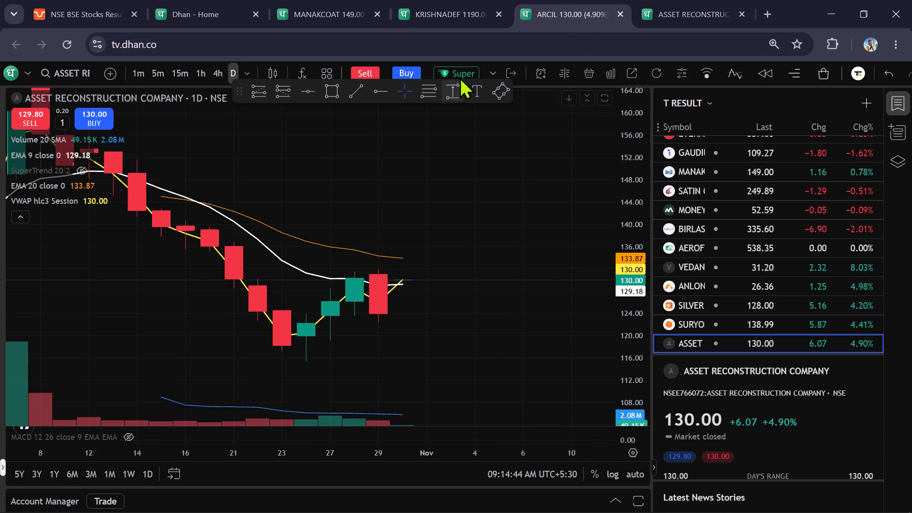
pyautogui.click(465, 65)
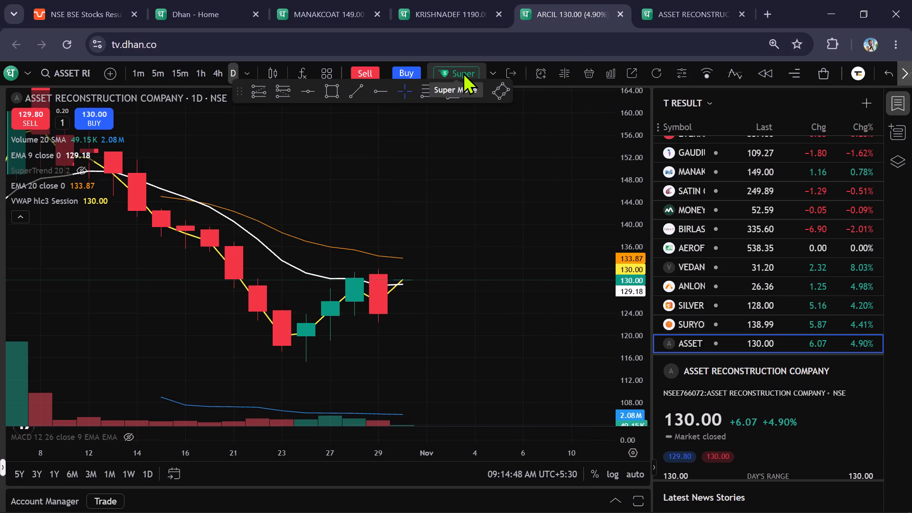
pyautogui.click(463, 72)
pyautogui.click(496, 207)
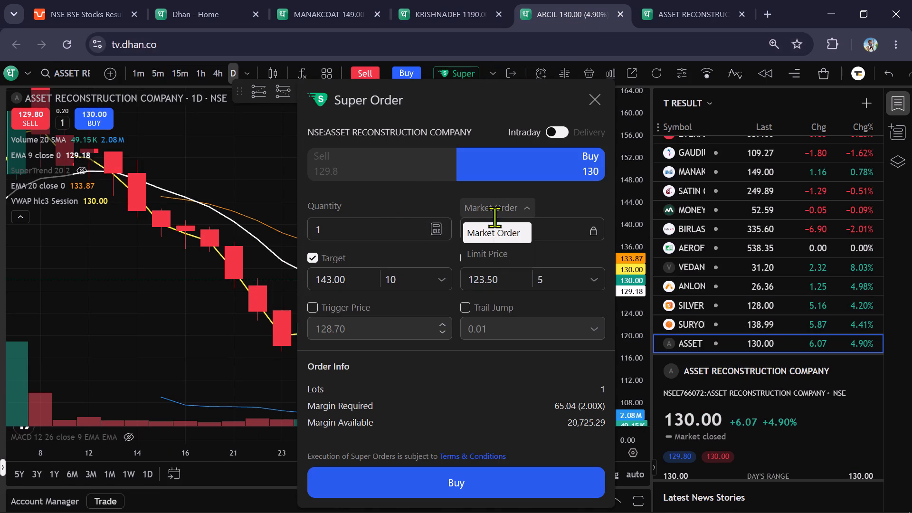
pyautogui.click(488, 249)
# Set the limit price of the Asset Reconstruction Super Order to 119.
pyautogui.click(508, 228)
pyautogui.press('BackSpace')
pyautogui.press('BackSpace')
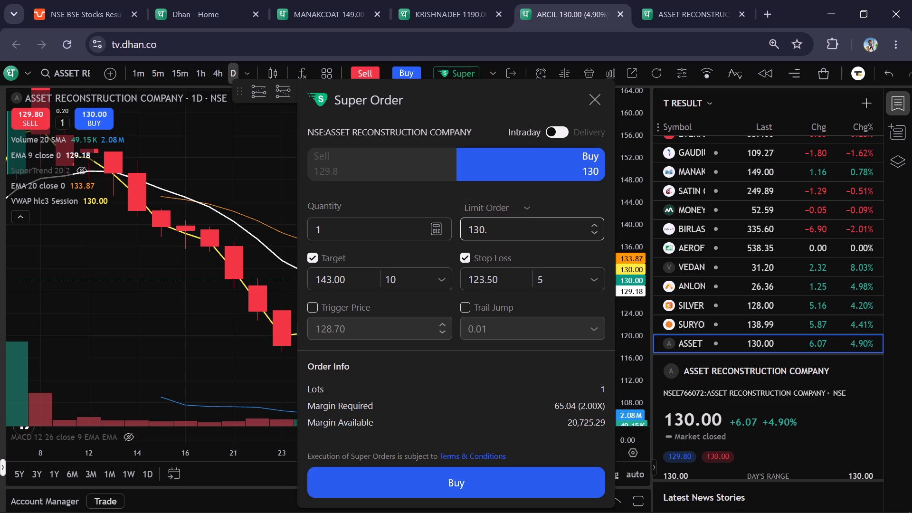
pyautogui.press('BackSpace')
pyautogui.press('BackSpace')
pyautogui.press('BackSpace')
pyautogui.write('19')
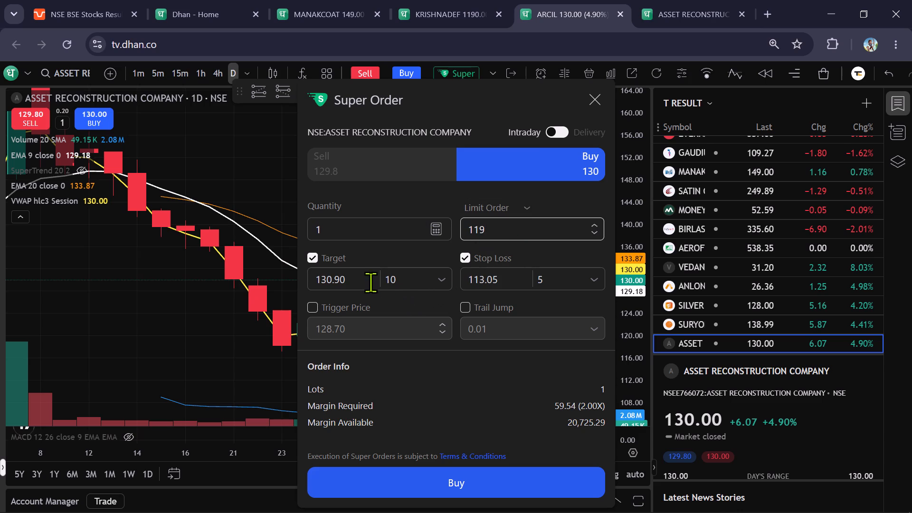
# Set the target price of the Asset Reconstruction Super Order to 144.
pyautogui.click(370, 282)
pyautogui.press('BackSpace')
pyautogui.press('BackSpace')
pyautogui.press('BackSpace')
pyautogui.press('BackSpace')
pyautogui.press('BackSpace')
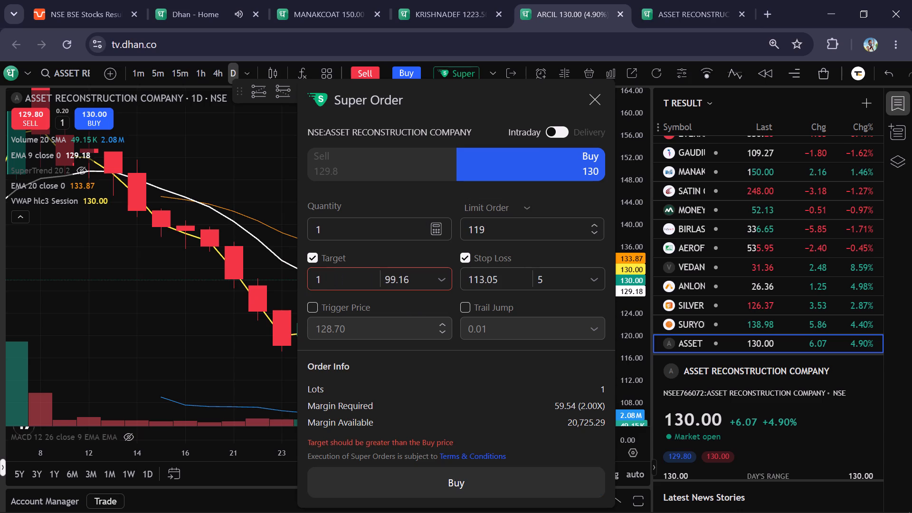
pyautogui.write('44')
pyautogui.click(374, 233)
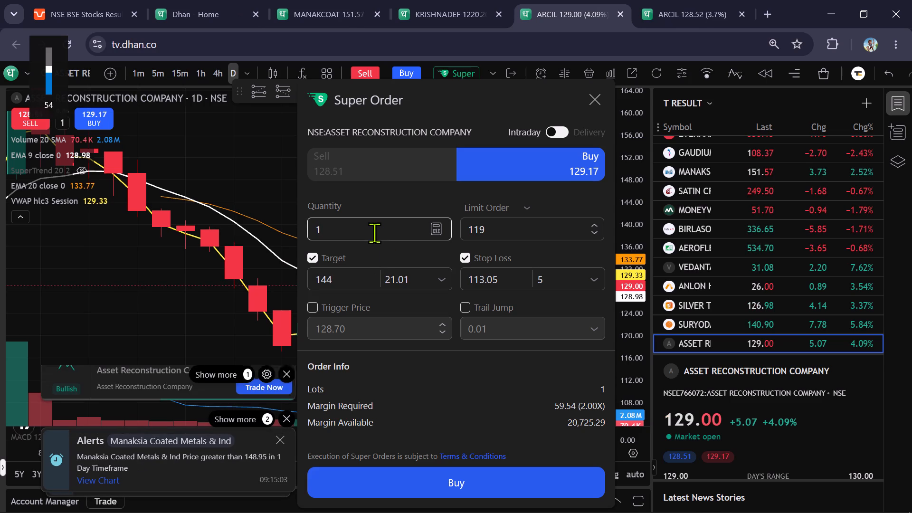
# Return to the Manaksia Coated Metals chart and switch it to the 5-minute interval.
pyautogui.click(291, 0)
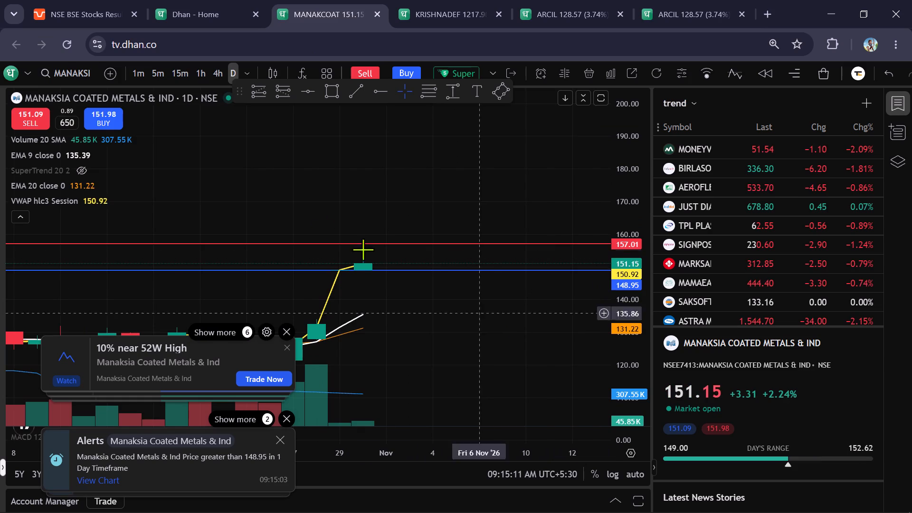
pyautogui.click(159, 75)
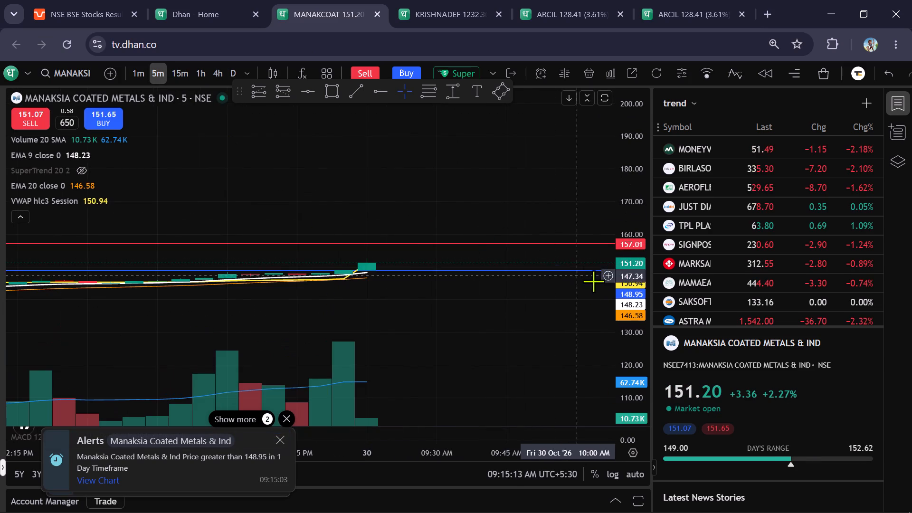
# Inspect the opening candle of Manaksia Coated Metals and switch its chart to the 1-minute interval.
pyautogui.scroll(20, 620, 264)
pyautogui.scroll(2, 620, 264)
pyautogui.scroll(1, 461, 263)
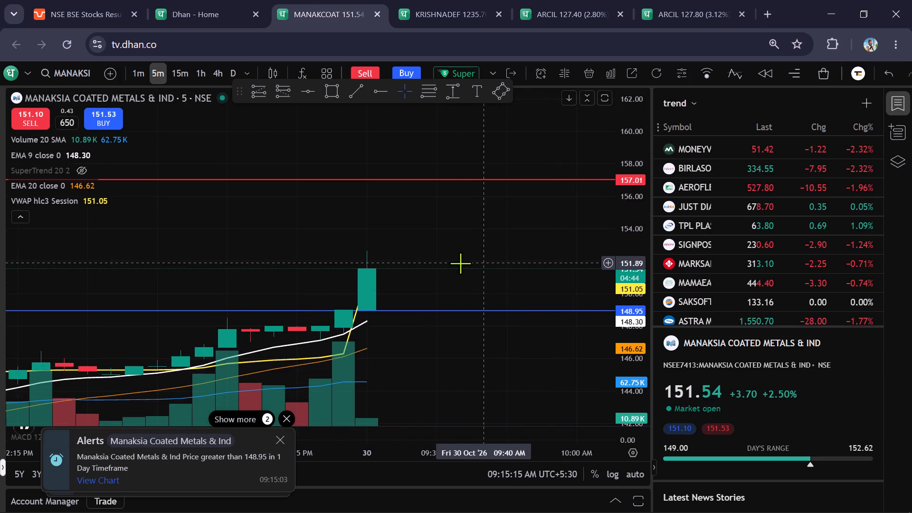
pyautogui.scroll(2, 460, 263)
pyautogui.moveTo(454, 263); pyautogui.dragTo(530, 226)
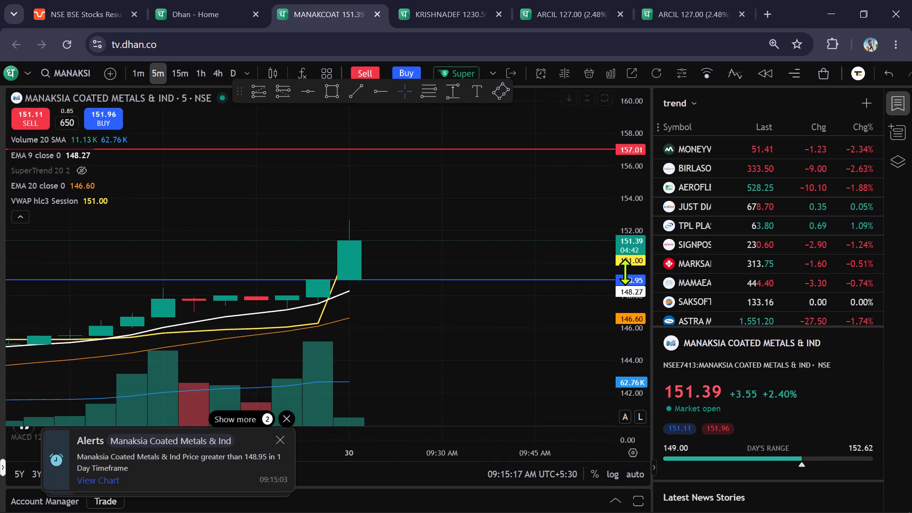
pyautogui.scroll(-2, 625, 272)
pyautogui.click(143, 71)
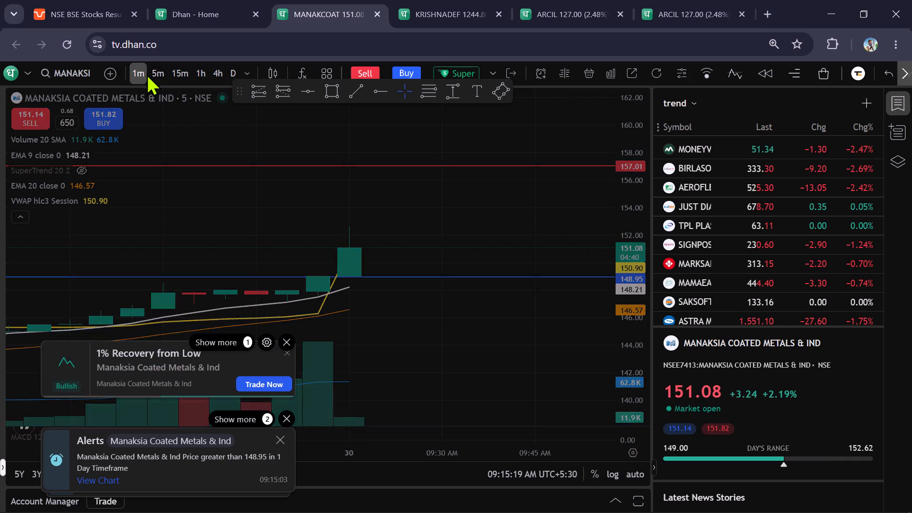
pyautogui.scroll(-4, 627, 231)
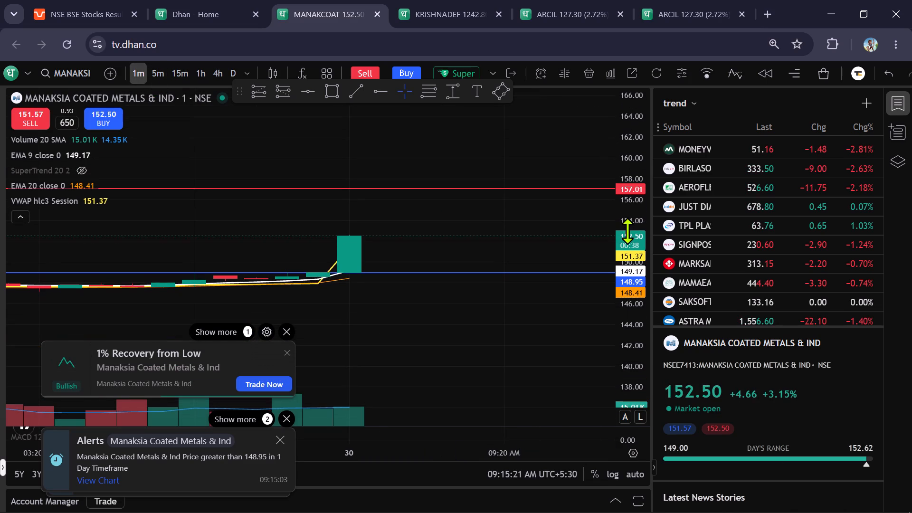
# Move the Super Order forms of Krishna Defence and Asset Reconstruction aside so they do not cover the latest candles.
pyautogui.click(436, 1)
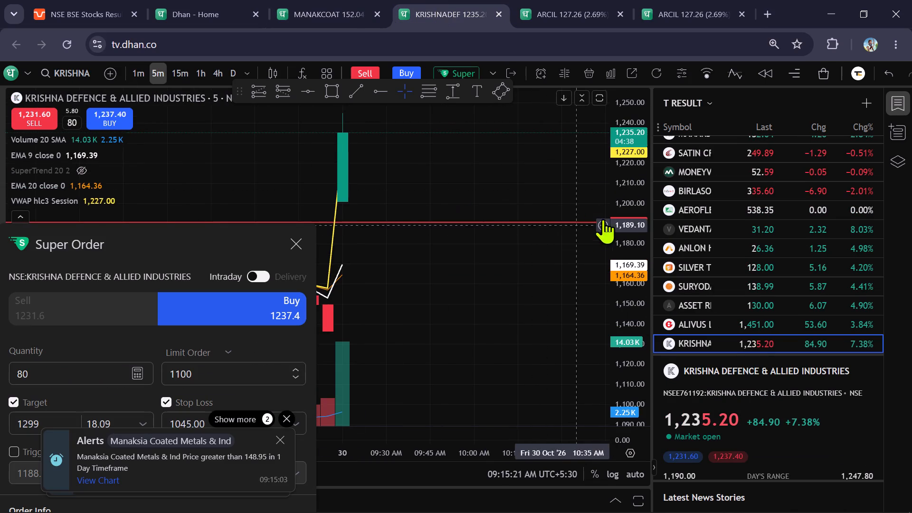
pyautogui.scroll(-7, 630, 210)
pyautogui.moveTo(183, 255); pyautogui.dragTo(209, 147)
pyautogui.moveTo(218, 157); pyautogui.dragTo(205, 81)
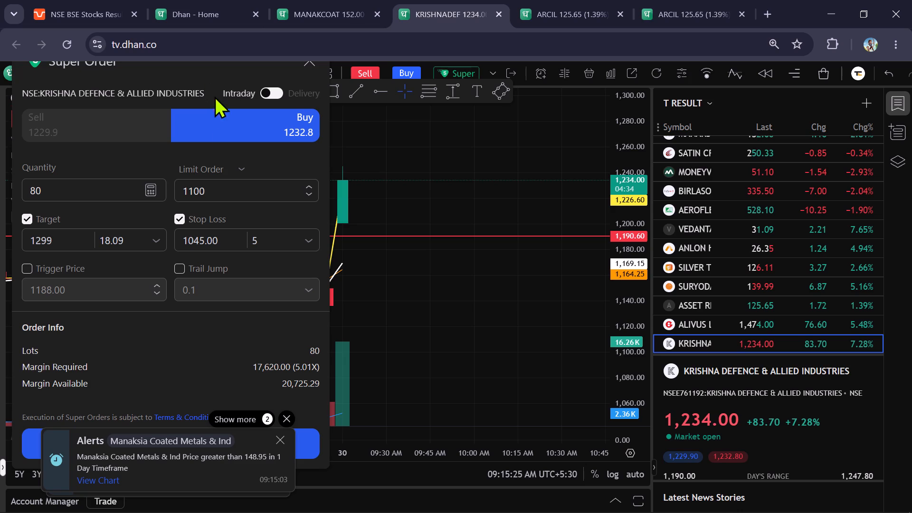
pyautogui.click(553, 15)
pyautogui.moveTo(496, 122); pyautogui.dragTo(475, 123)
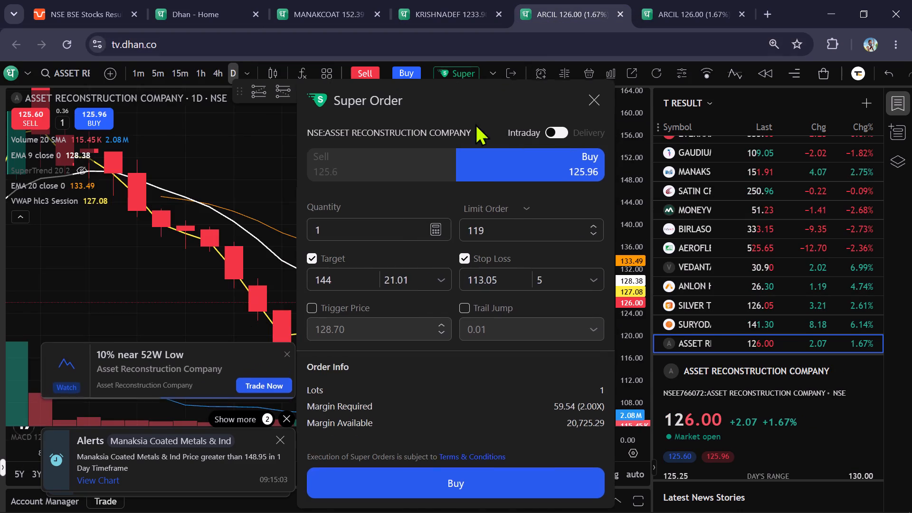
pyautogui.moveTo(475, 123); pyautogui.dragTo(199, 135)
# Examine the opening price action on the 5-minute charts of Asset Reconstruction and Krishna Defence.
pyautogui.click(670, 2)
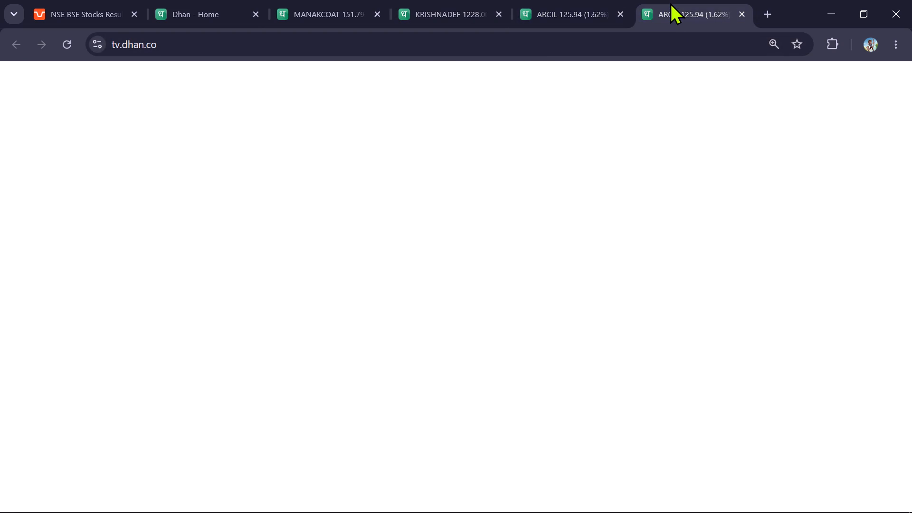
pyautogui.scroll(-8, 616, 188)
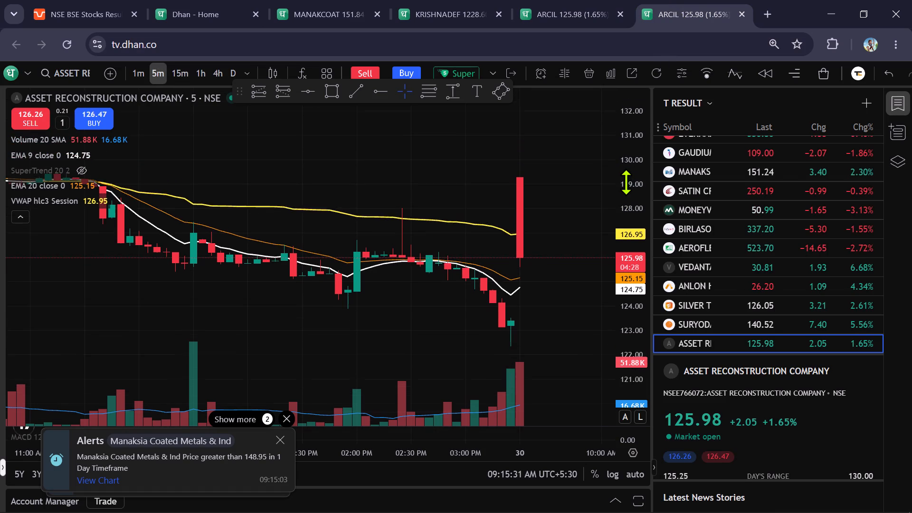
pyautogui.scroll(-5, 626, 182)
pyautogui.scroll(-5, 765, 265)
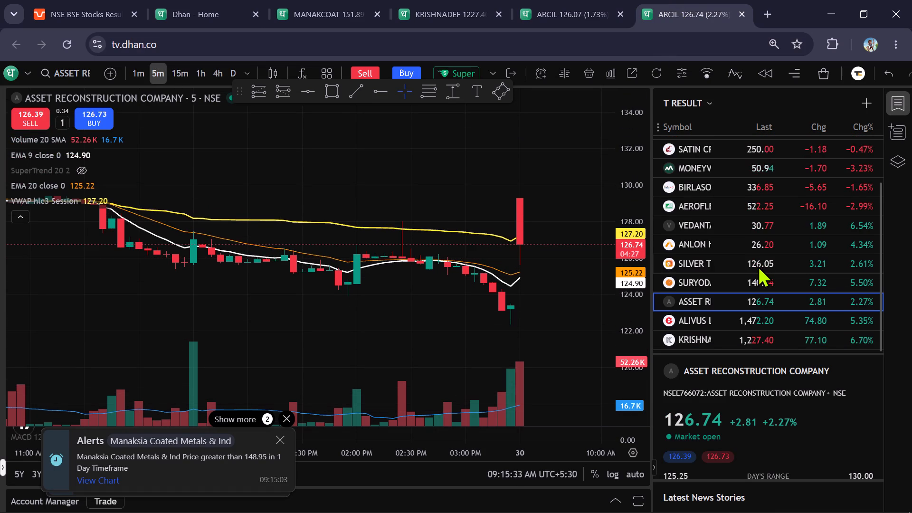
pyautogui.click(433, 0)
pyautogui.moveTo(456, 159); pyautogui.dragTo(539, 186)
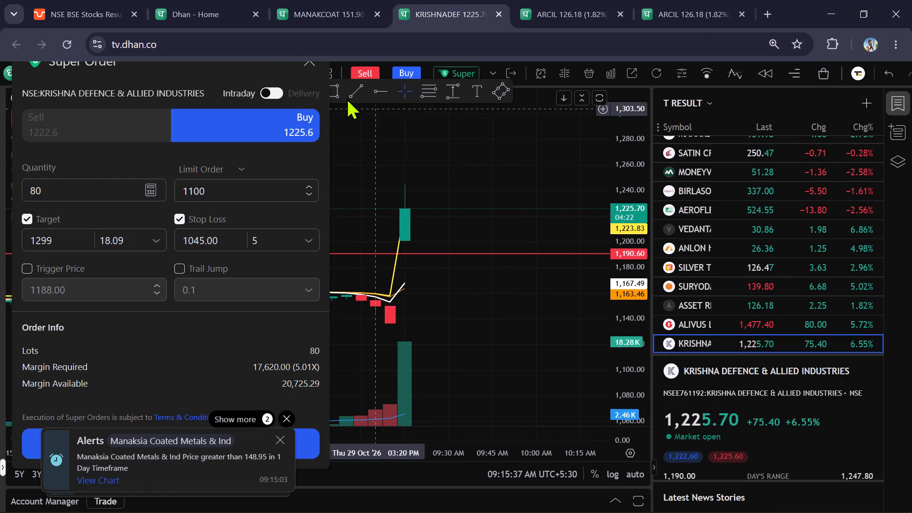
# Open an intraday Super Order to buy Manaksia Coated Metals and change its type to Limit Order.
pyautogui.click(304, 6)
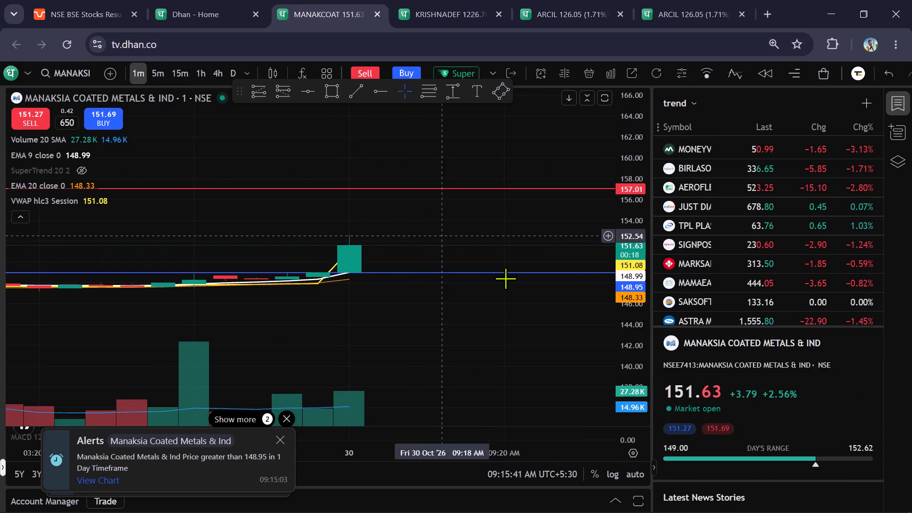
pyautogui.scroll(-2, 505, 353)
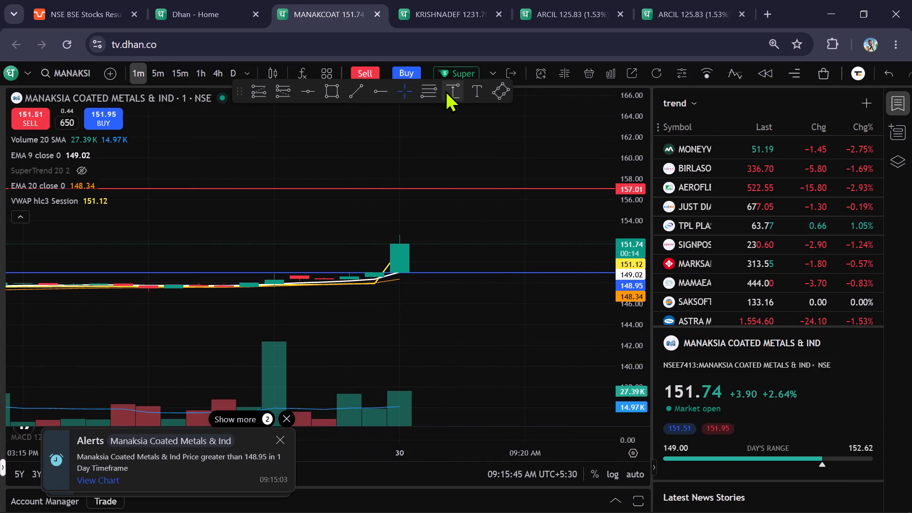
pyautogui.click(459, 75)
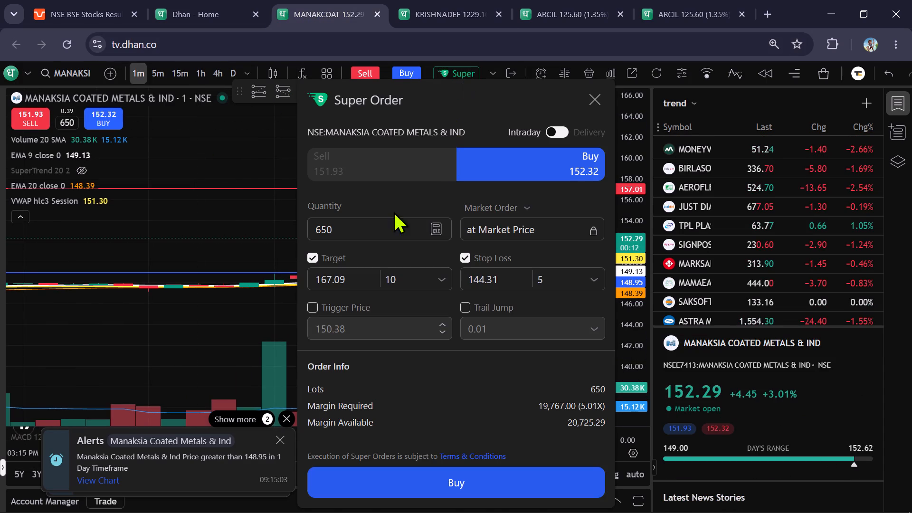
pyautogui.click(498, 204)
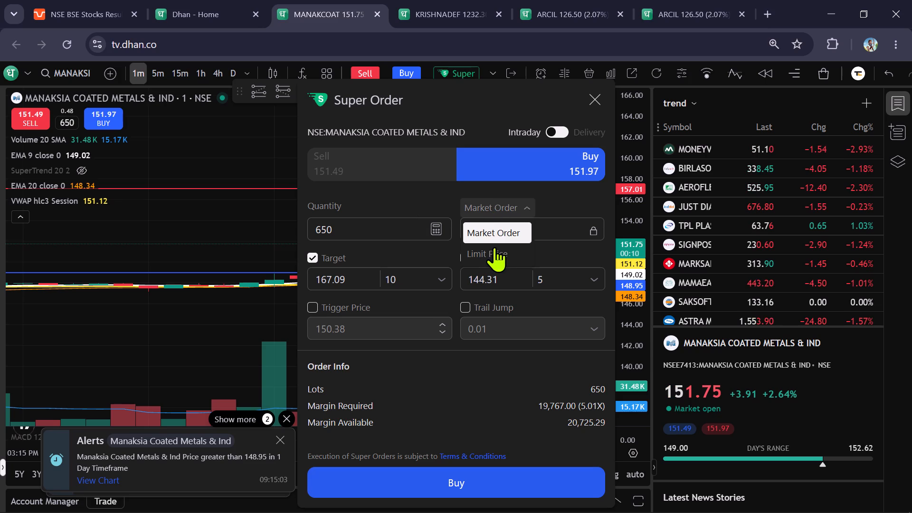
pyautogui.click(494, 251)
# Set the limit price of the Manaksia Coated Metals Super Order to 135.
pyautogui.click(522, 218)
pyautogui.click(519, 227)
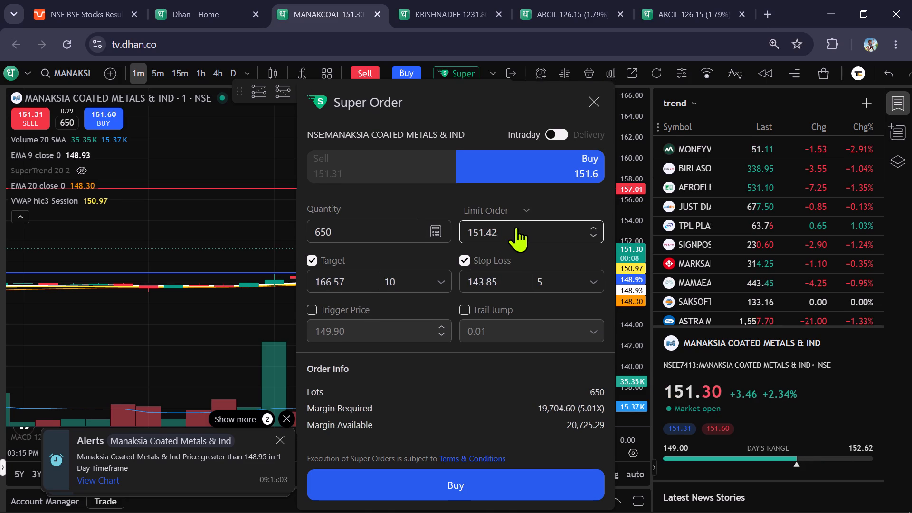
pyautogui.press('BackSpace')
pyautogui.press('BackSpace')
pyautogui.press('BackSpace')
pyautogui.press('BackSpace')
pyautogui.press('BackSpace')
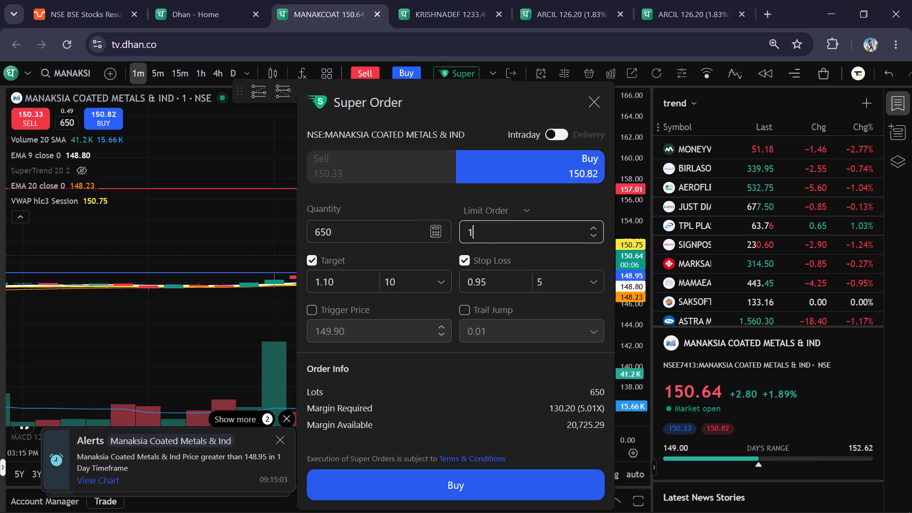
pyautogui.write('35')
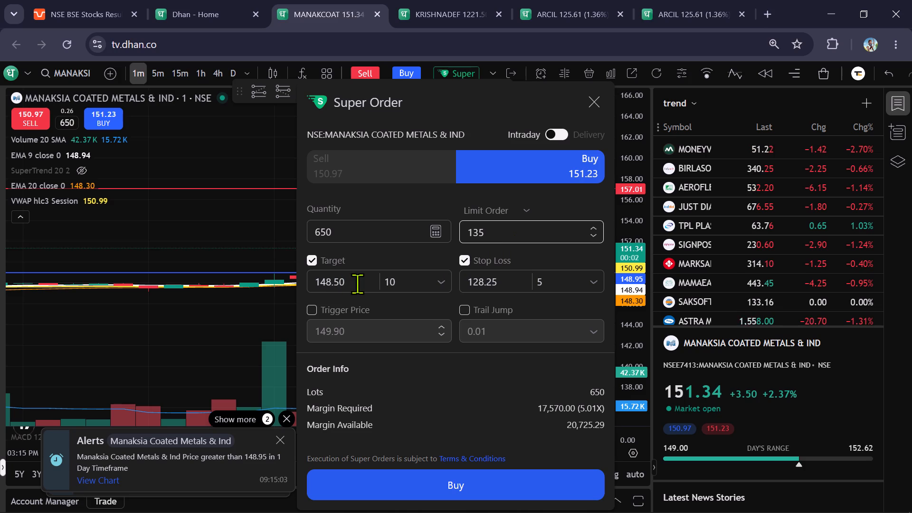
# Set the target price of the Manaksia Coated Metals Super Order to 160.
pyautogui.click(357, 284)
pyautogui.press('BackSpace')
pyautogui.press('BackSpace')
pyautogui.press('BackSpace')
pyautogui.press('BackSpace')
pyautogui.press('BackSpace')
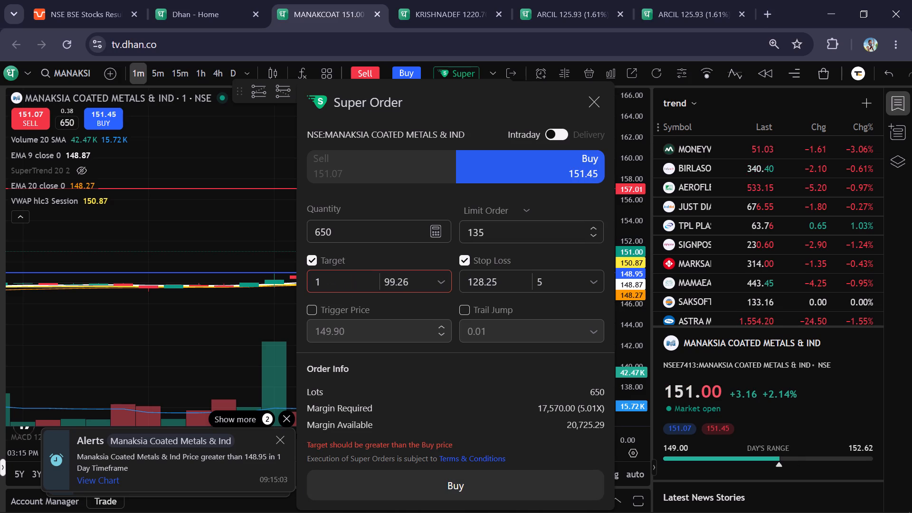
pyautogui.write('60')
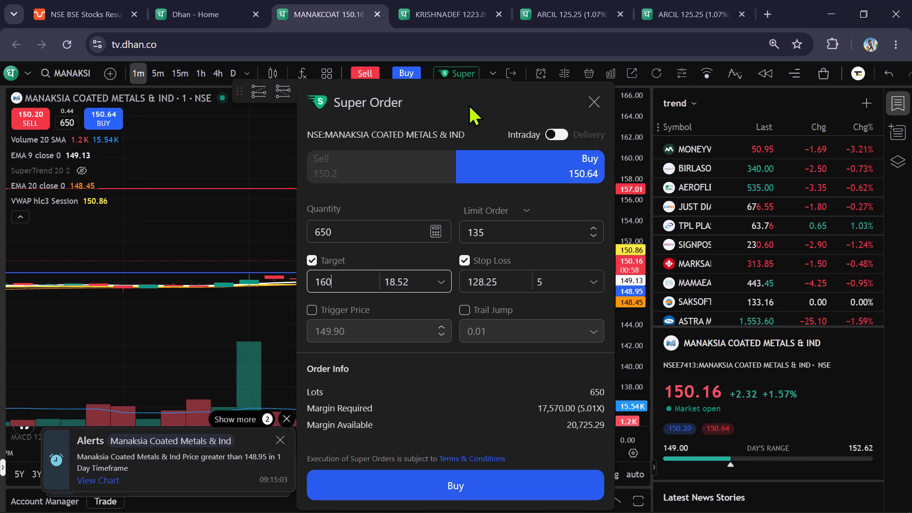
# Move the Manaksia Coated Metals Super Order form aside to uncover the latest candles on its 1-minute chart.
pyautogui.moveTo(468, 104); pyautogui.dragTo(202, 110)
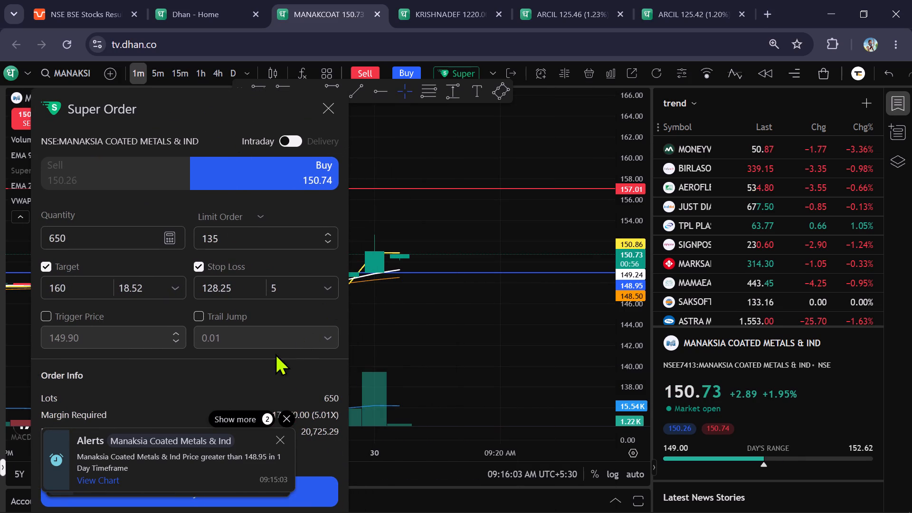
pyautogui.moveTo(259, 377); pyautogui.dragTo(259, 333)
pyautogui.scroll(-2, 506, 345)
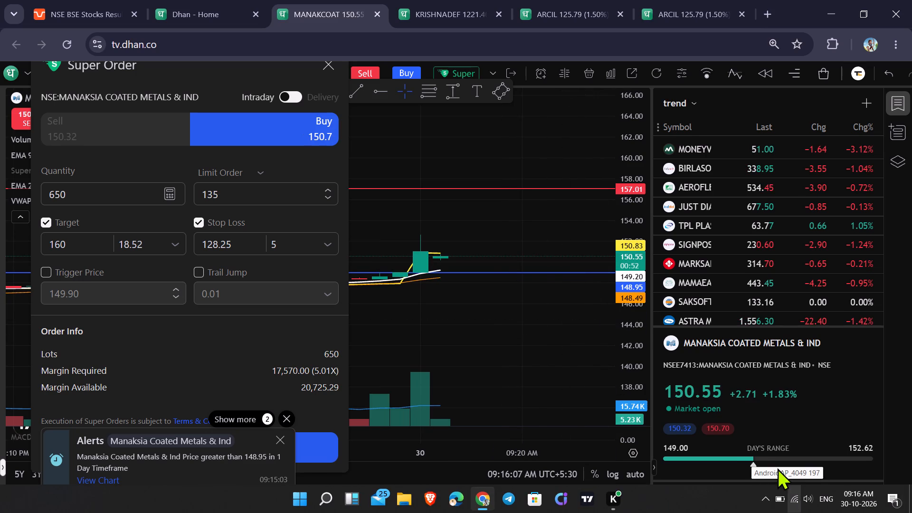
pyautogui.moveTo(224, 353); pyautogui.dragTo(237, 289)
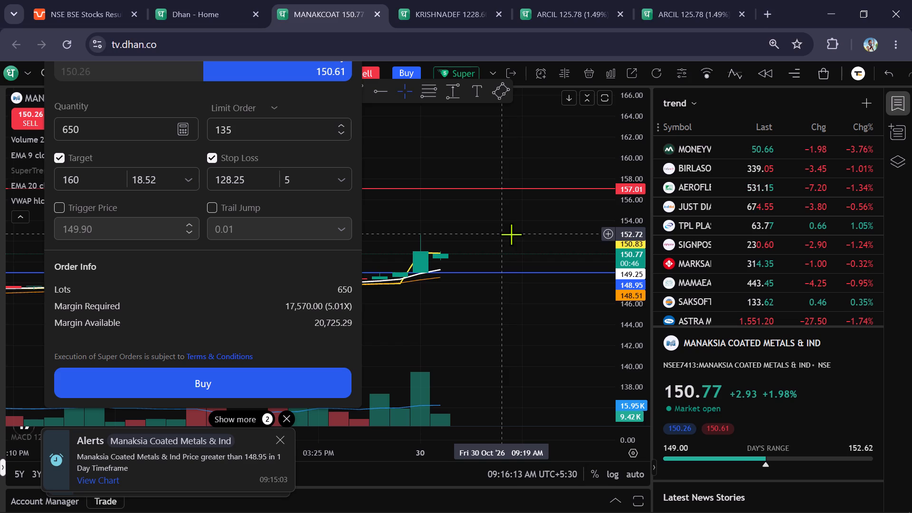
pyautogui.moveTo(250, 283); pyautogui.dragTo(217, 435)
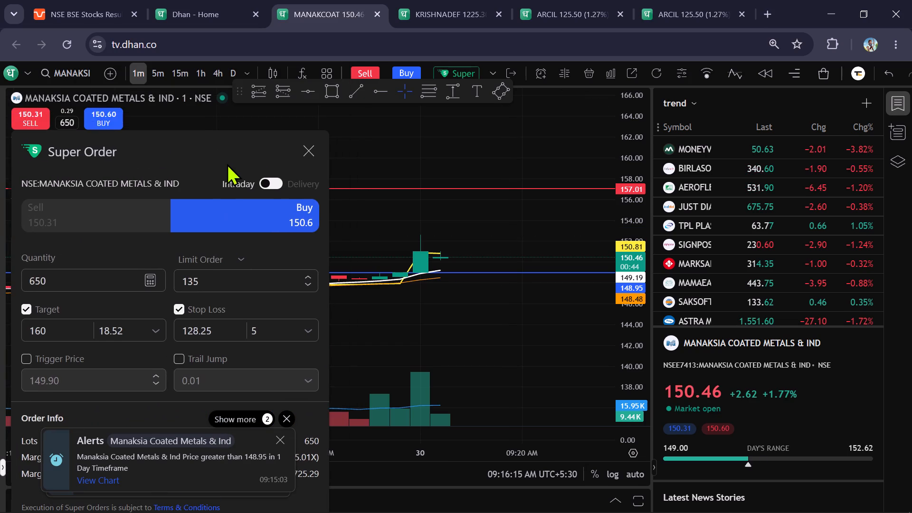
pyautogui.moveTo(221, 154); pyautogui.dragTo(218, 244)
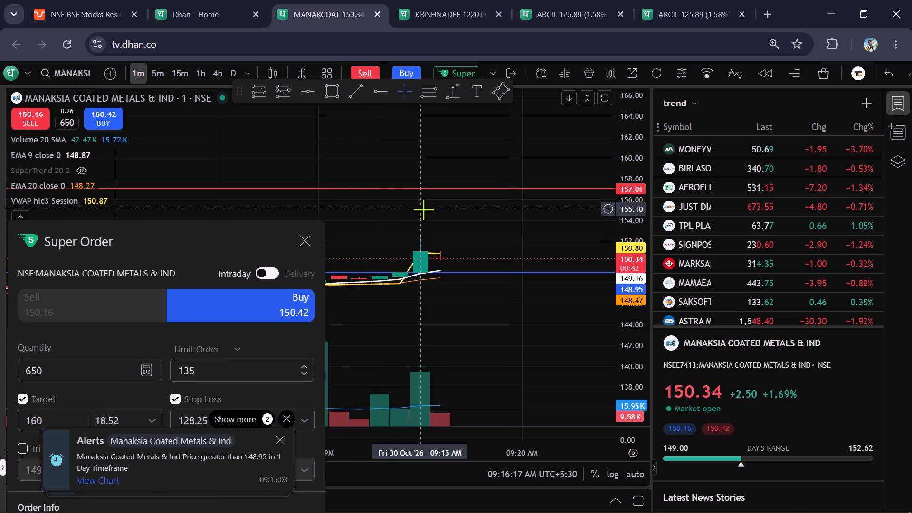
# Create a price alert on the Krishna Defence chart for the price crossing 1242.10.
pyautogui.click(446, 0)
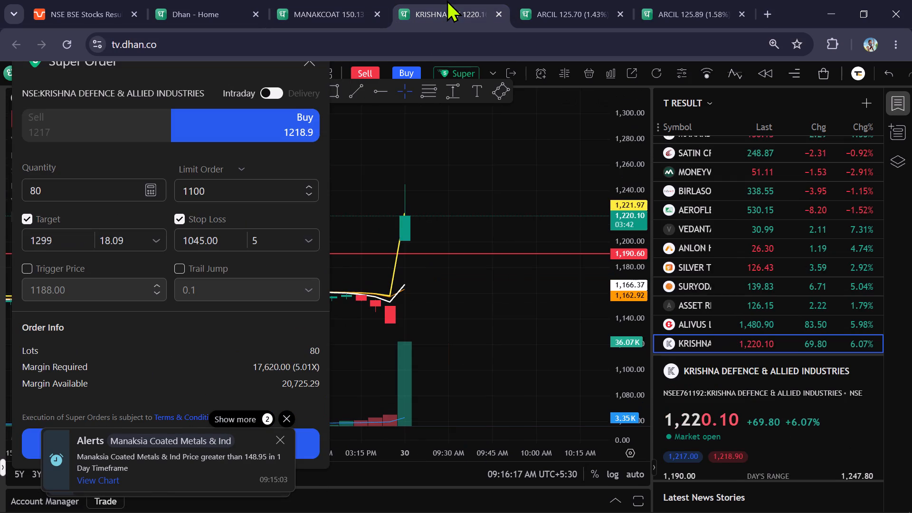
pyautogui.click(322, 10)
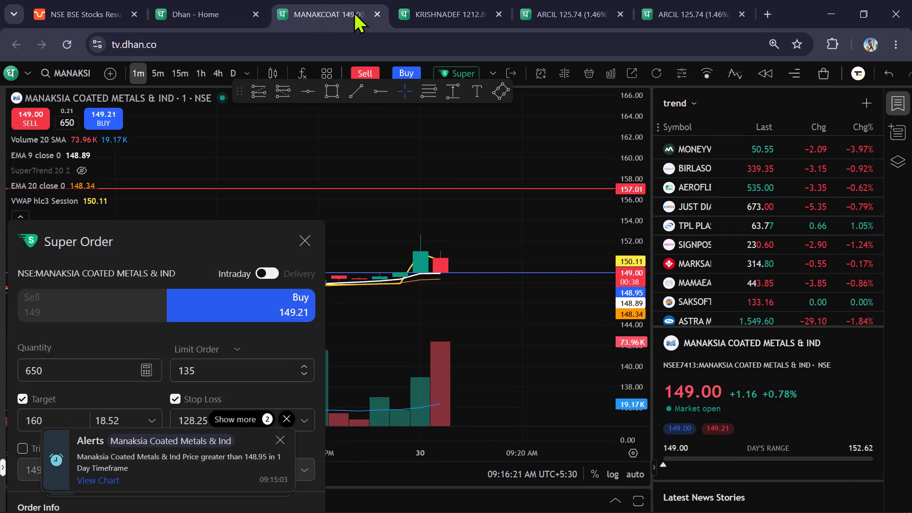
pyautogui.click(429, 11)
pyautogui.click(542, 9)
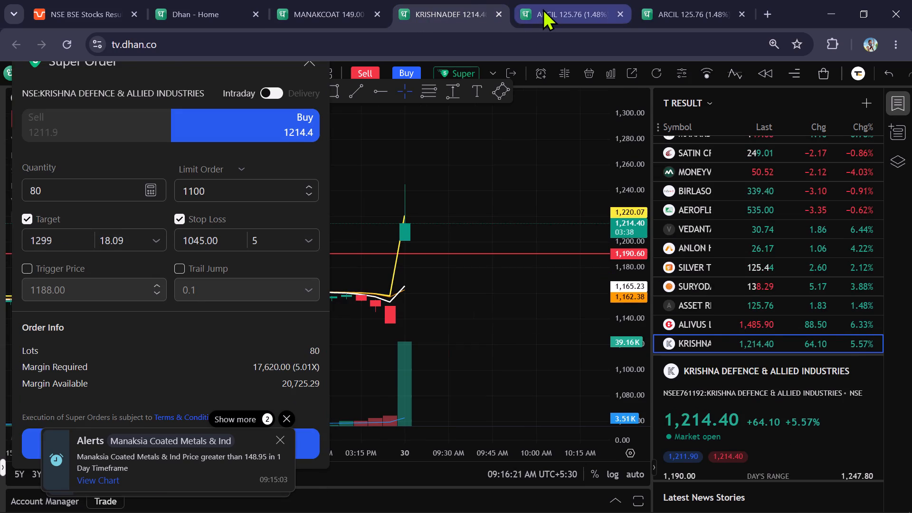
pyautogui.click(446, 17)
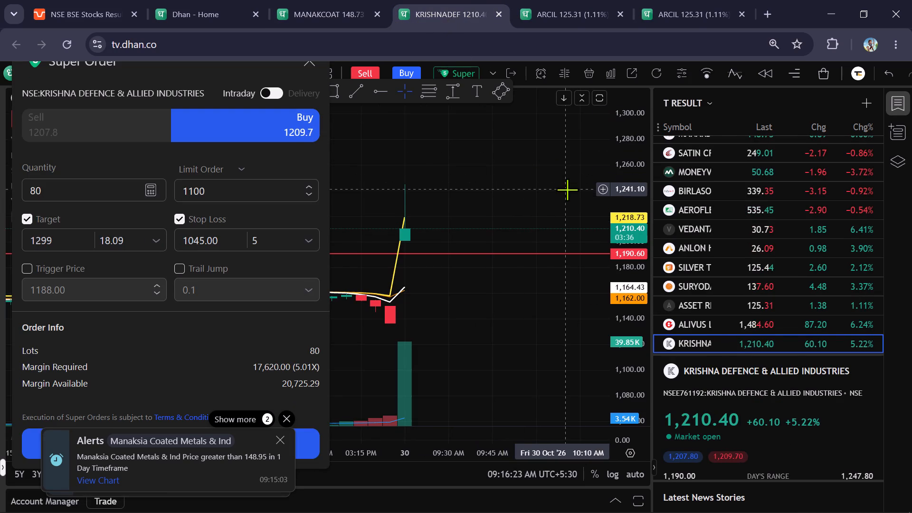
pyautogui.click(598, 188)
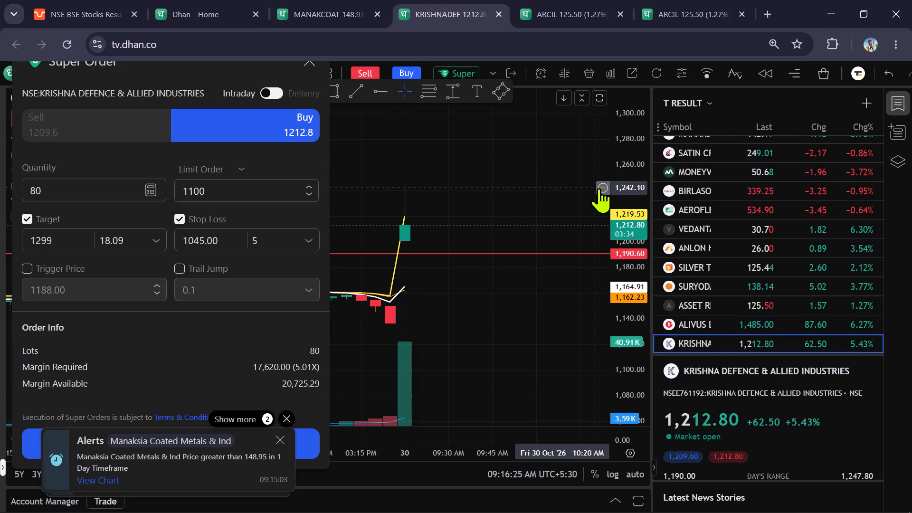
pyautogui.click(473, 315)
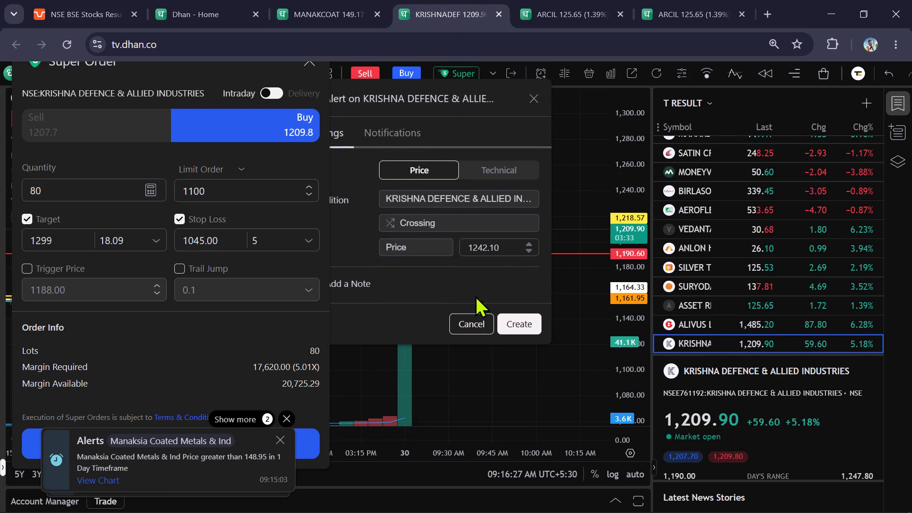
pyautogui.click(528, 321)
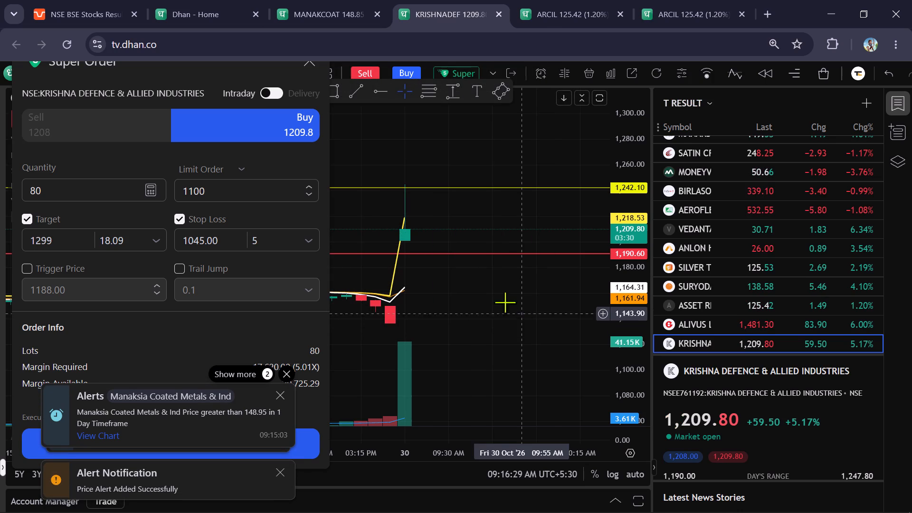
# Load Eternal from the T RESULT watchlist into the chart showing Asset Reconstruction on the daily interval.
pyautogui.click(573, 10)
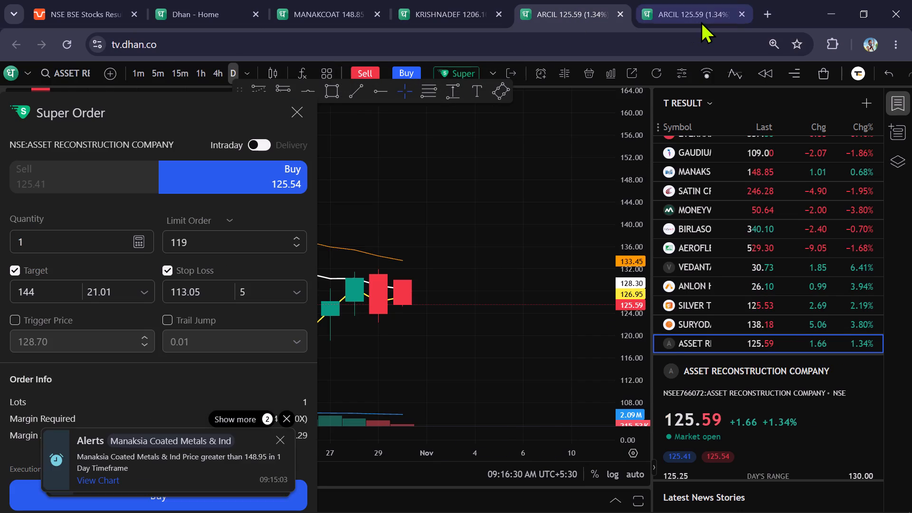
pyautogui.click(701, 21)
pyautogui.click(566, 15)
pyautogui.scroll(2, 739, 188)
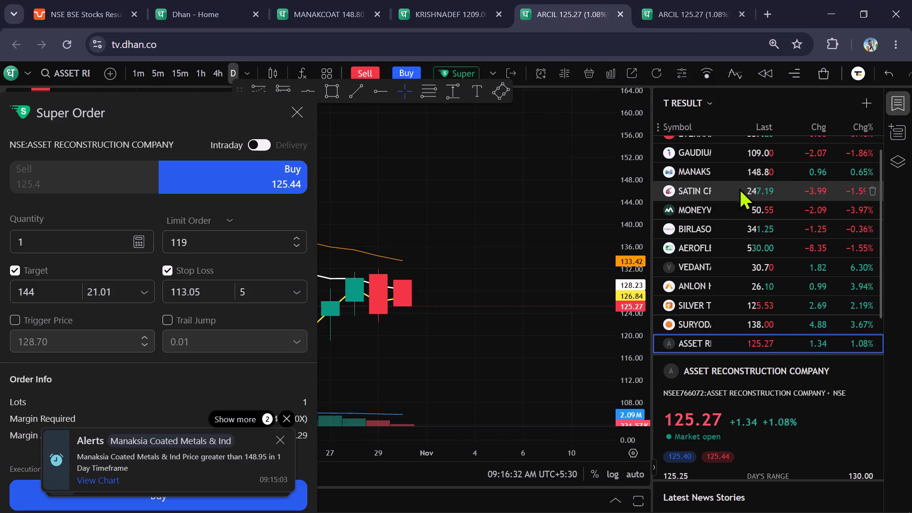
pyautogui.scroll(5, 739, 188)
pyautogui.click(761, 155)
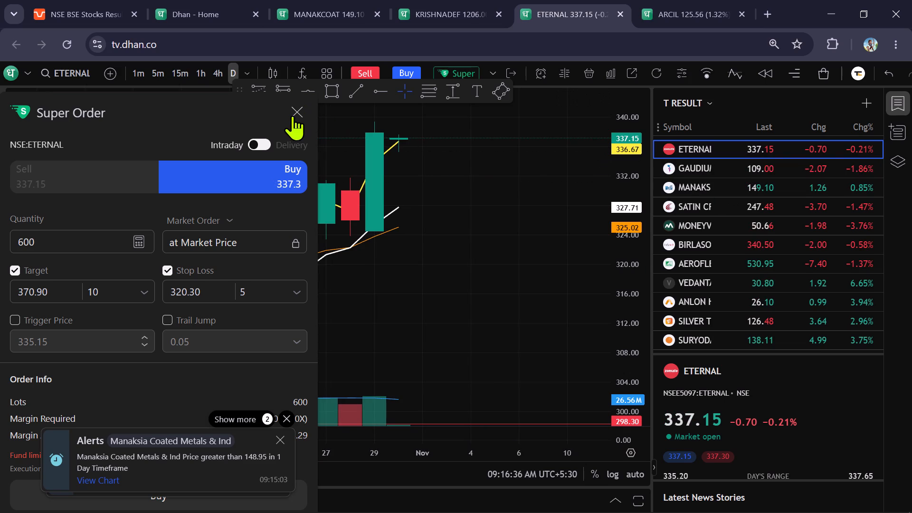
# Dismiss the Eternal Super Order form and examine Eternal's latest candles on the 5-minute interval.
pyautogui.click(290, 115)
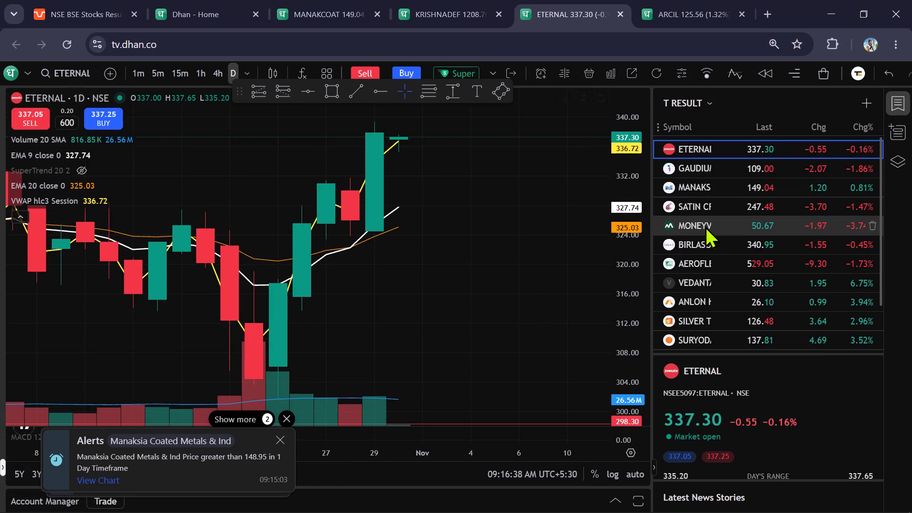
pyautogui.scroll(-3, 622, 214)
pyautogui.moveTo(499, 239); pyautogui.dragTo(507, 288)
pyautogui.click(148, 78)
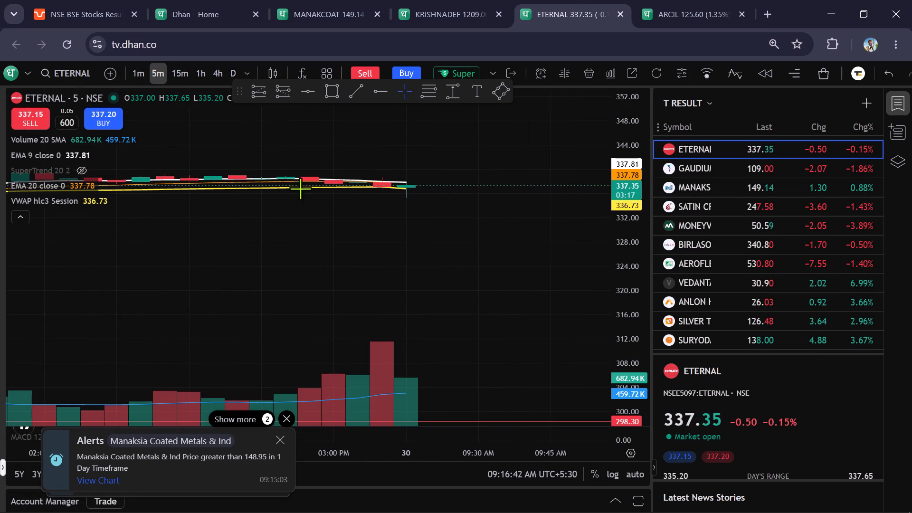
pyautogui.moveTo(495, 268); pyautogui.dragTo(474, 331)
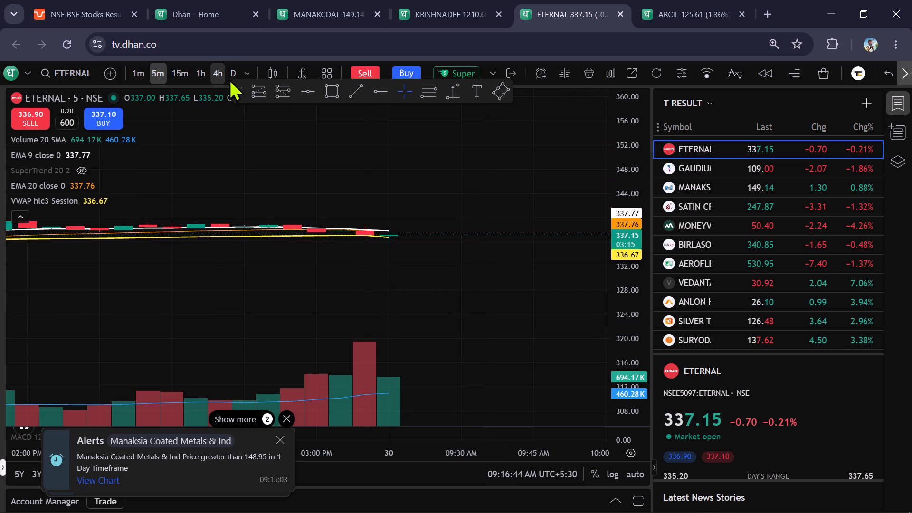
# Create a price alert at 339.30 on Eternal's daily chart.
pyautogui.click(232, 79)
pyautogui.click(237, 69)
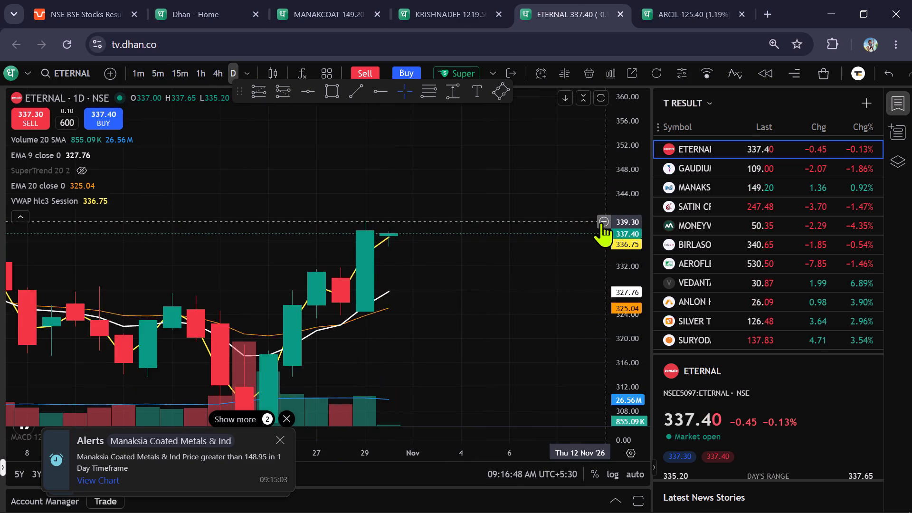
pyautogui.click(601, 222)
pyautogui.click(542, 346)
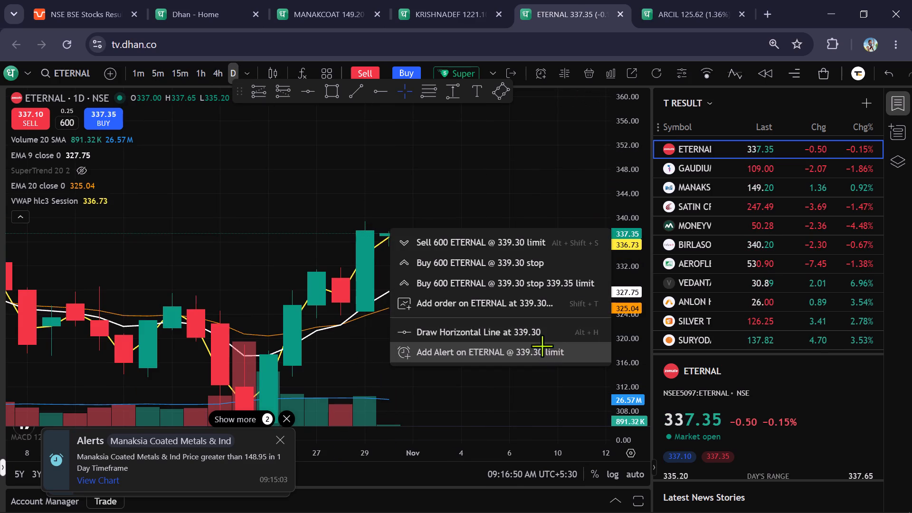
pyautogui.click(513, 333)
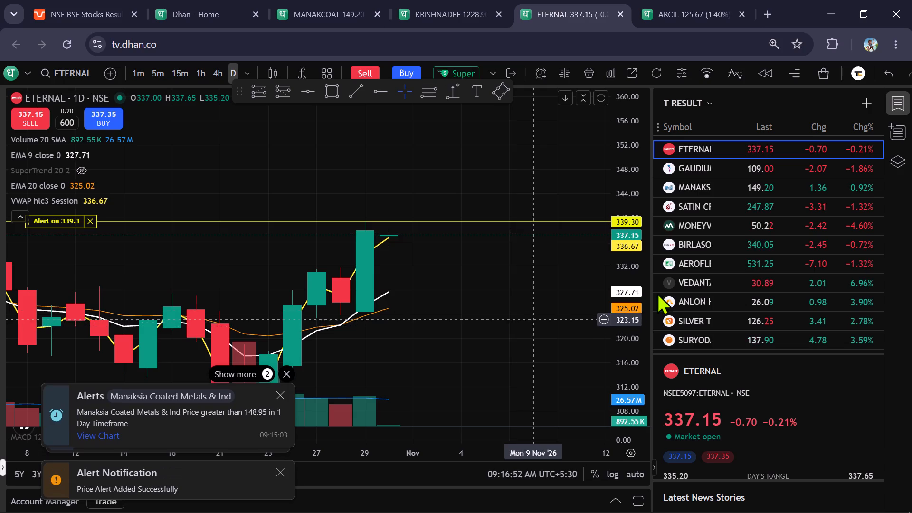
# Load Alivus Life Sciences from the T RESULT watchlist into the Asset Reconstruction chart and examine its opening move on the 5-minute interval.
pyautogui.click(674, 17)
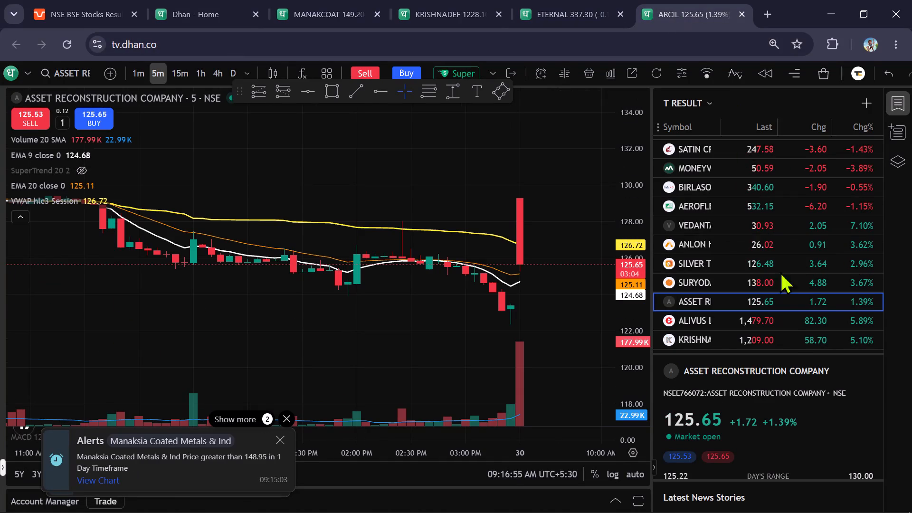
pyautogui.click(791, 323)
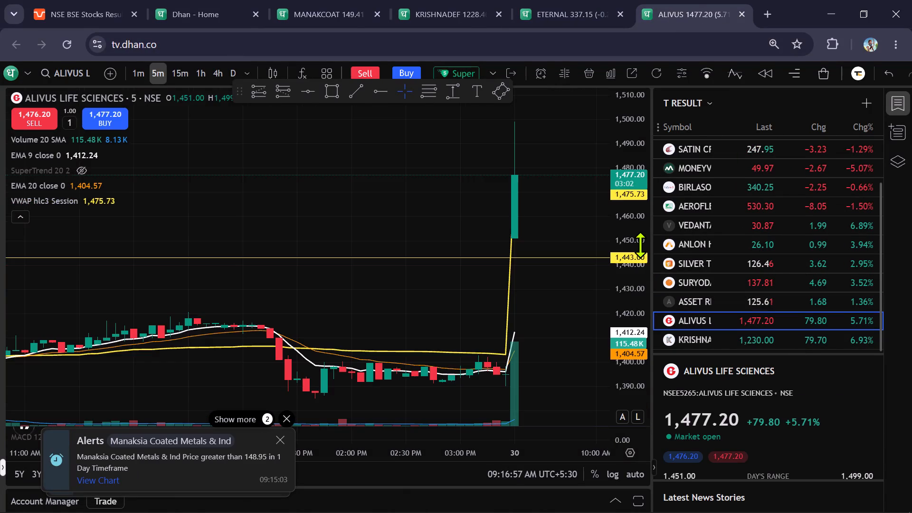
pyautogui.scroll(-8, 640, 241)
pyautogui.scroll(5, 480, 235)
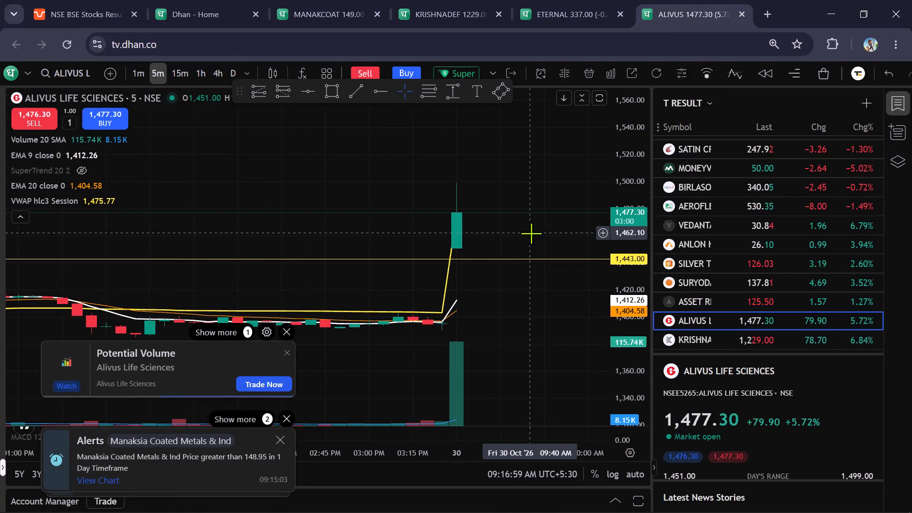
pyautogui.scroll(3, 532, 234)
pyautogui.moveTo(529, 235); pyautogui.dragTo(449, 248)
pyautogui.moveTo(491, 203); pyautogui.dragTo(491, 231)
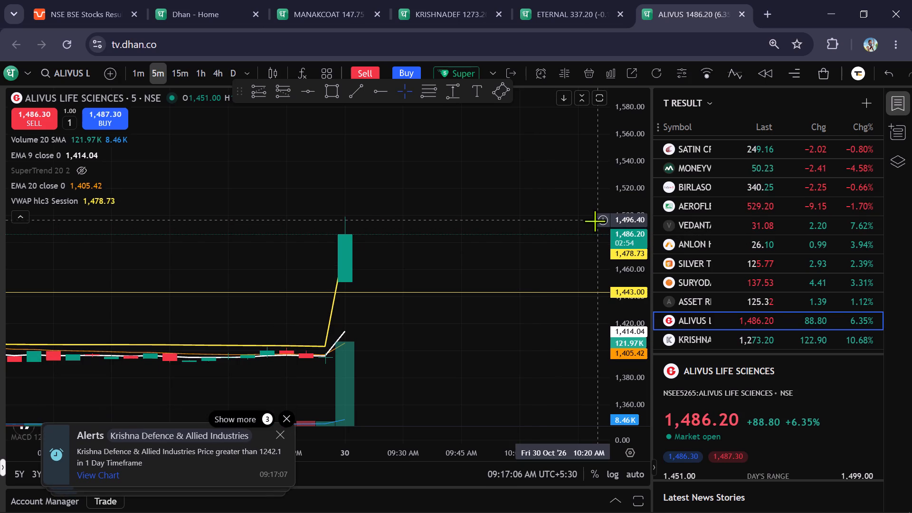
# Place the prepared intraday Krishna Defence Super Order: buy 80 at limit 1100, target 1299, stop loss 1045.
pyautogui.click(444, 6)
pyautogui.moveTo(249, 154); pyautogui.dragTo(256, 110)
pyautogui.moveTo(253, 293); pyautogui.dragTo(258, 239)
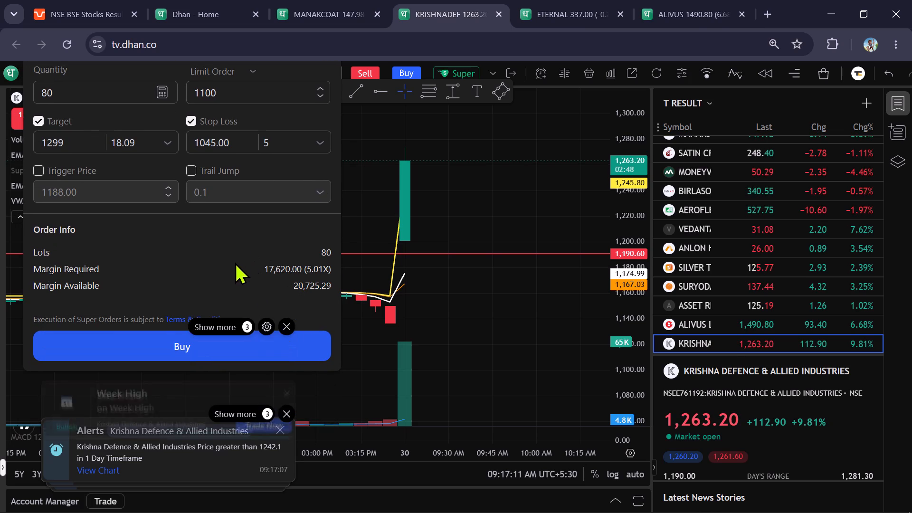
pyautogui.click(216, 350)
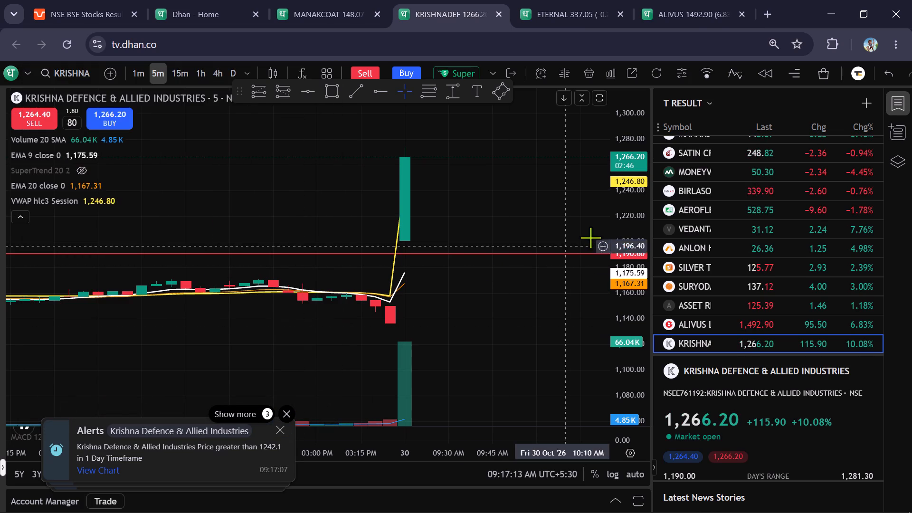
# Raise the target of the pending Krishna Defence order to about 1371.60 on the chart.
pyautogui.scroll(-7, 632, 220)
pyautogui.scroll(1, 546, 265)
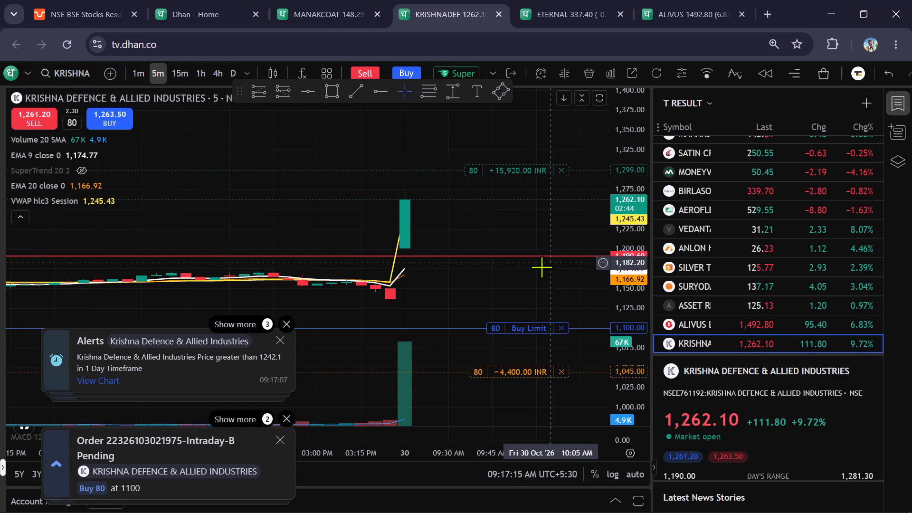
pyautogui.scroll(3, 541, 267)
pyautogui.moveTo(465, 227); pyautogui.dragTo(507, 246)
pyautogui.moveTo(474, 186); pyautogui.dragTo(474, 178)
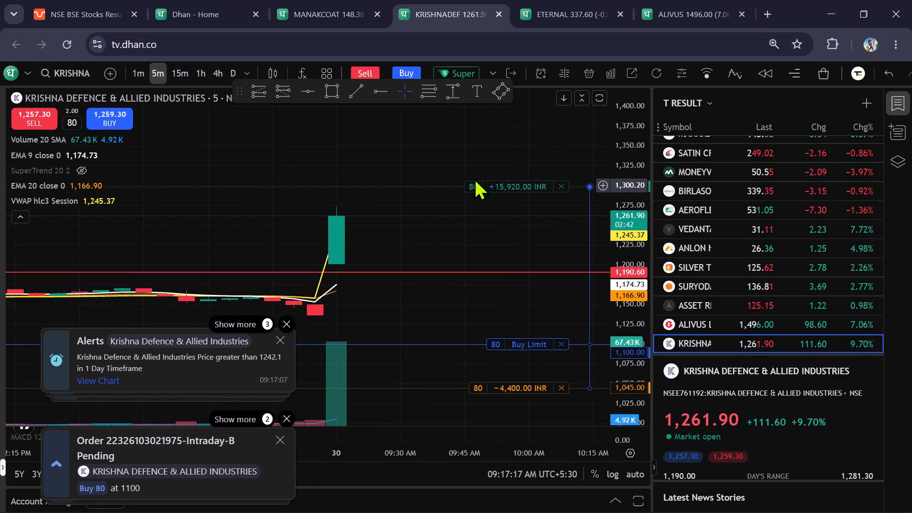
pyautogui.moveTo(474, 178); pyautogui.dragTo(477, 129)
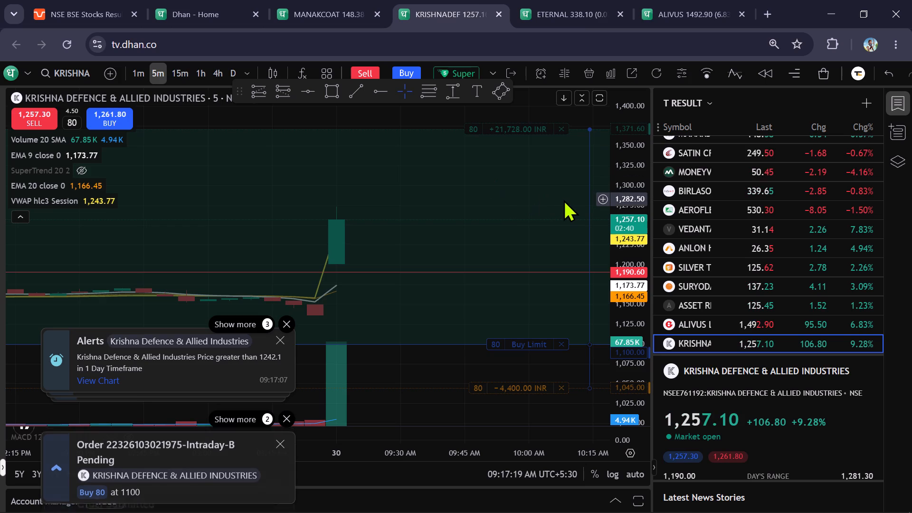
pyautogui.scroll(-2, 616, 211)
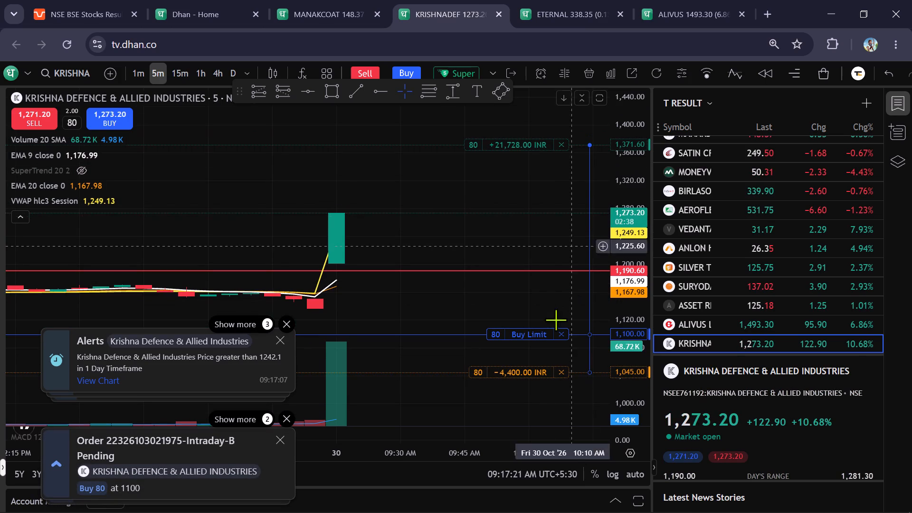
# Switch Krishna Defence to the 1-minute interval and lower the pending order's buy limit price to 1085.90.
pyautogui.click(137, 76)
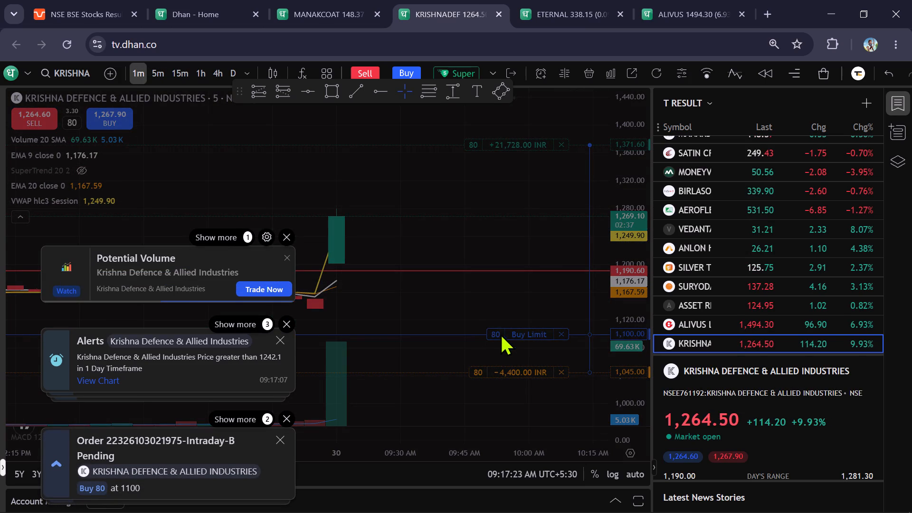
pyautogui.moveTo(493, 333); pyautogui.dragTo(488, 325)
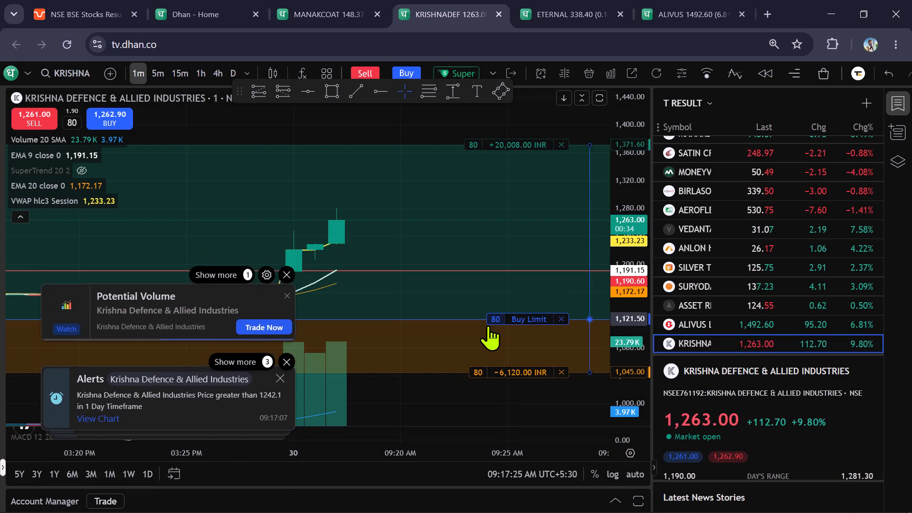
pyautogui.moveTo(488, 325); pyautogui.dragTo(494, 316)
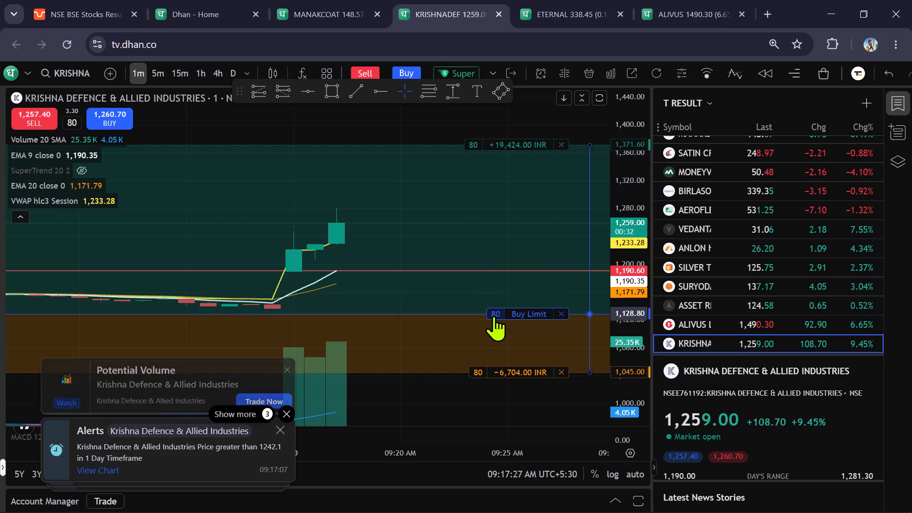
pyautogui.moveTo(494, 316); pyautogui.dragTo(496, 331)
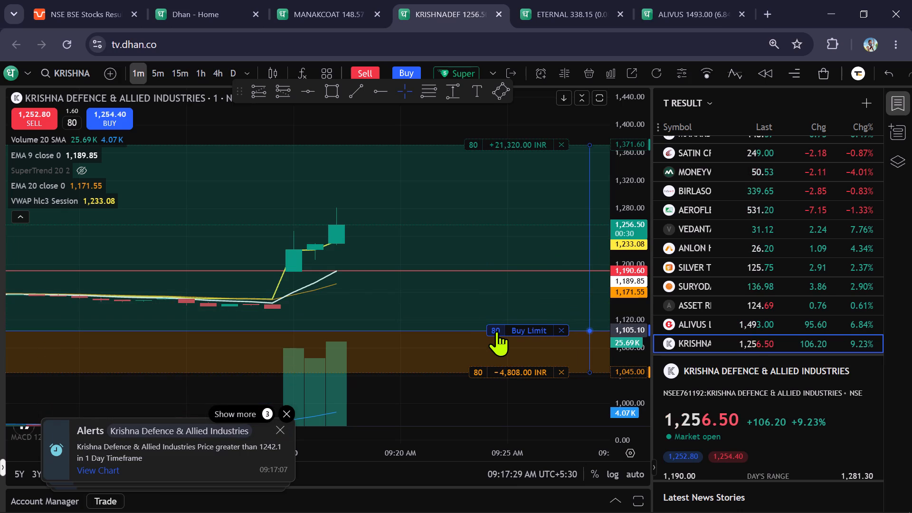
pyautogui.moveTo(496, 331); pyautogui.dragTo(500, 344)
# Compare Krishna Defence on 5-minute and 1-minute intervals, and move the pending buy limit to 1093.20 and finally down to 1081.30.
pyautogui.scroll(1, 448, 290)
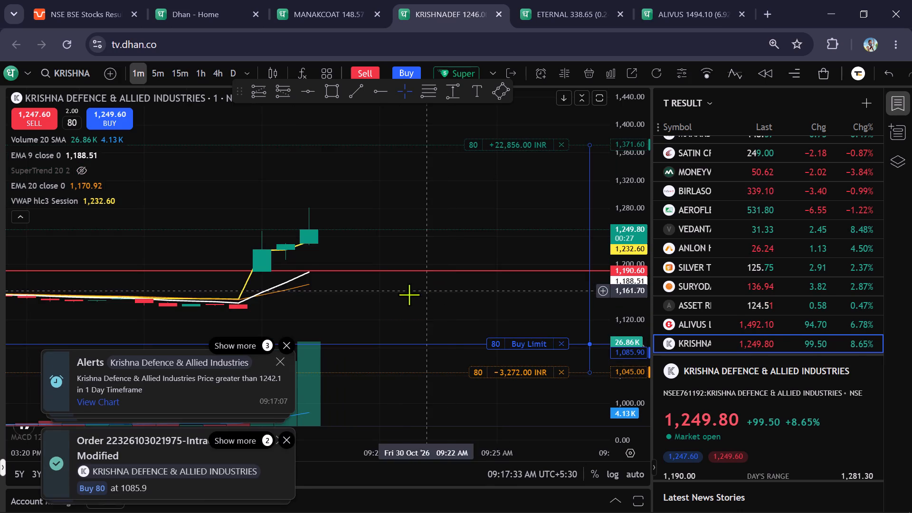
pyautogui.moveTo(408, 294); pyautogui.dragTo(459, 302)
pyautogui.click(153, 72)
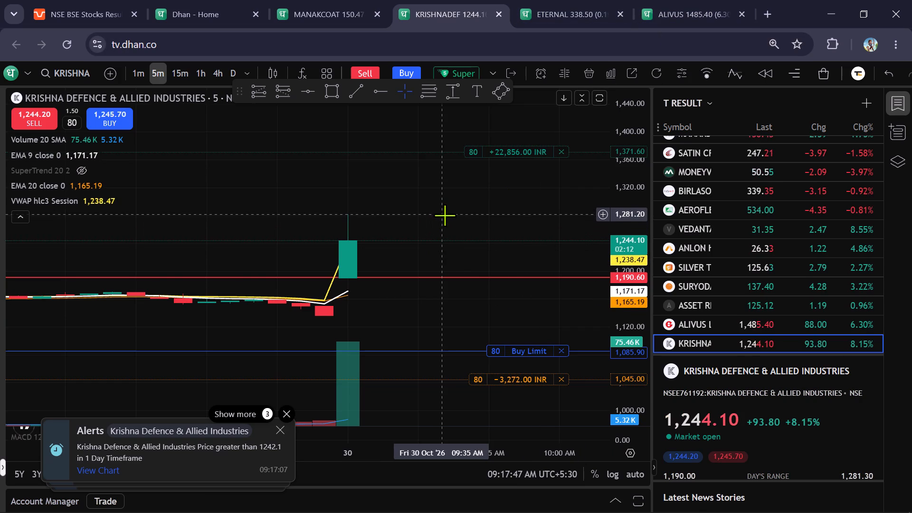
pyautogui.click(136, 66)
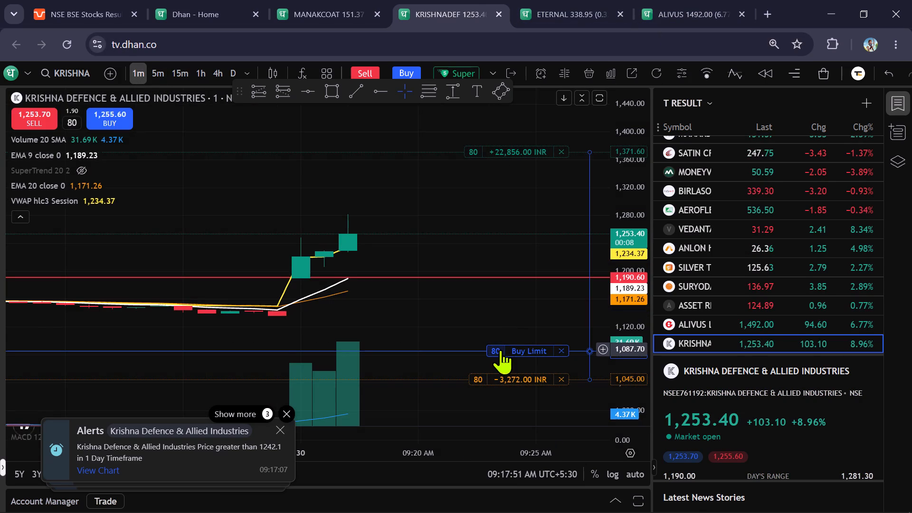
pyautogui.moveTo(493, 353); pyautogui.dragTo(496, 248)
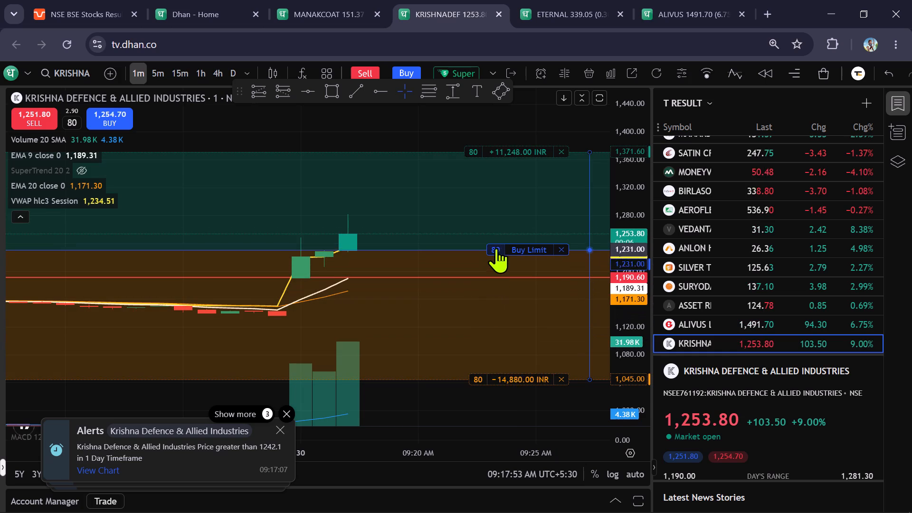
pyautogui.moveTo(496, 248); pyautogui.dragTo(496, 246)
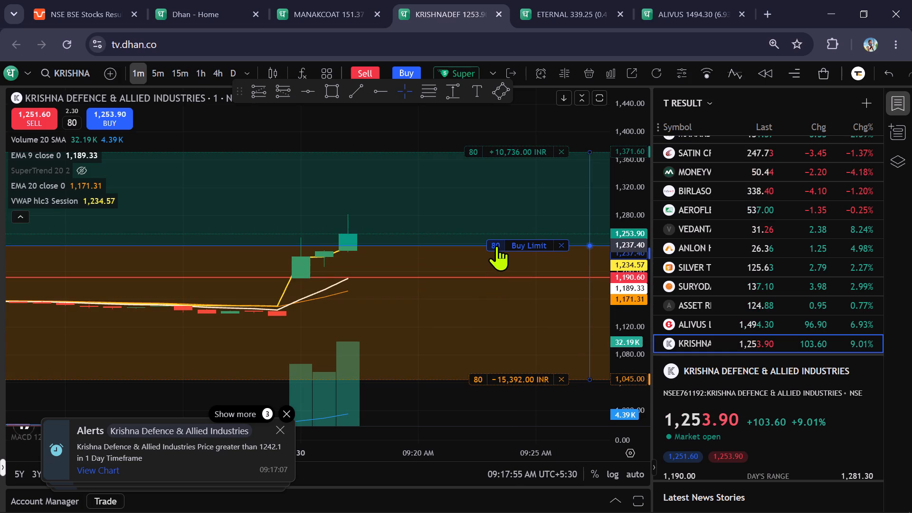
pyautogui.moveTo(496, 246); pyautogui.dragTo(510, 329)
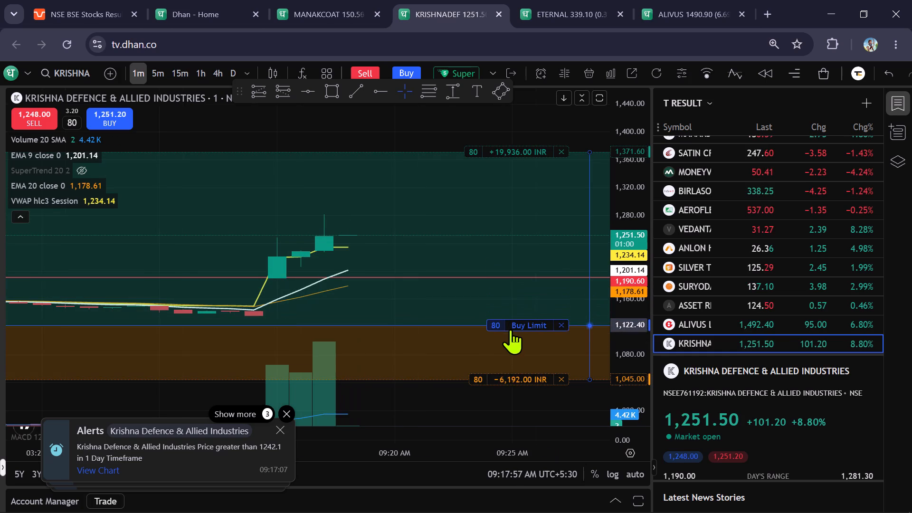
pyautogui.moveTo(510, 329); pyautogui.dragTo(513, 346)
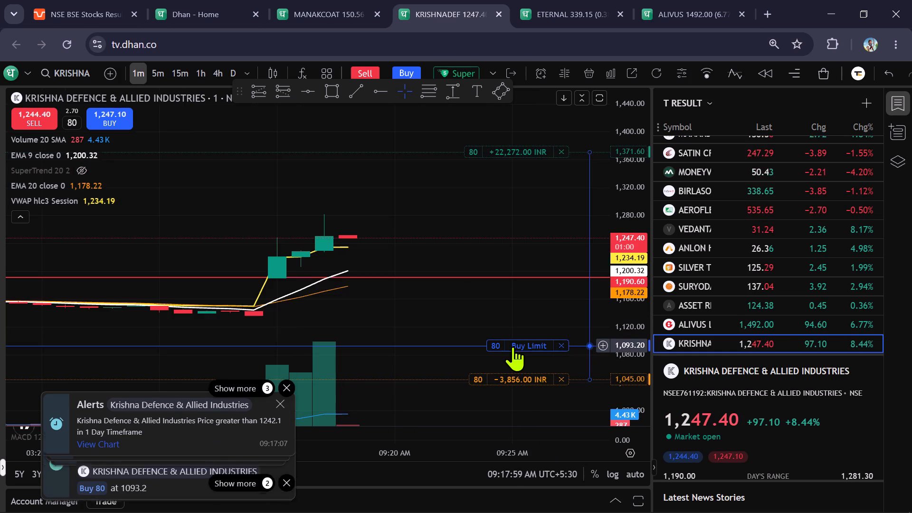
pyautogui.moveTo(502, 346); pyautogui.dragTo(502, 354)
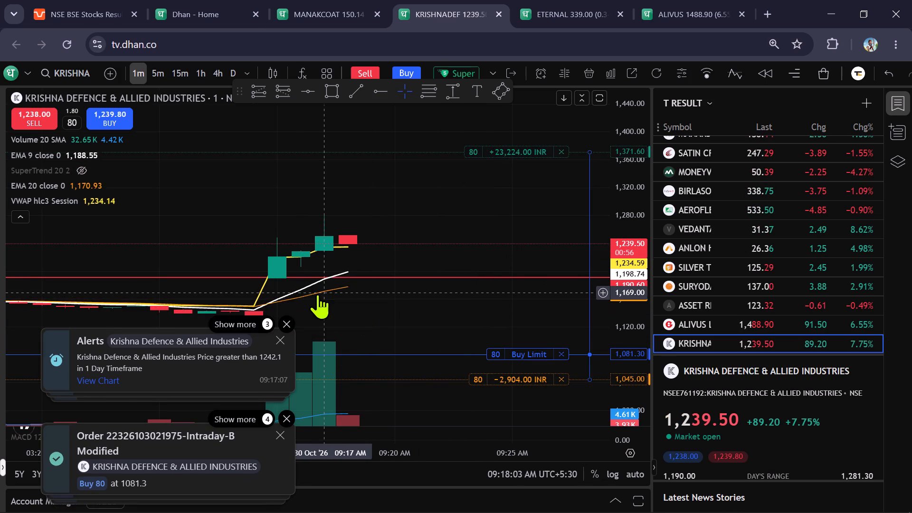
# Check the Manaksia Coated Metals and Krishna Defence charts, and examine Eternal's price against its alert level on the 5-minute interval.
pyautogui.click(315, 14)
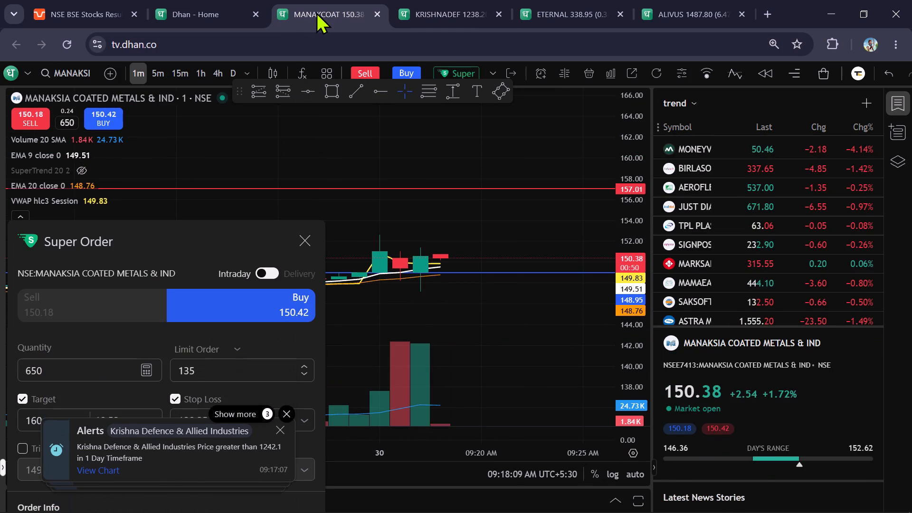
pyautogui.click(447, 0)
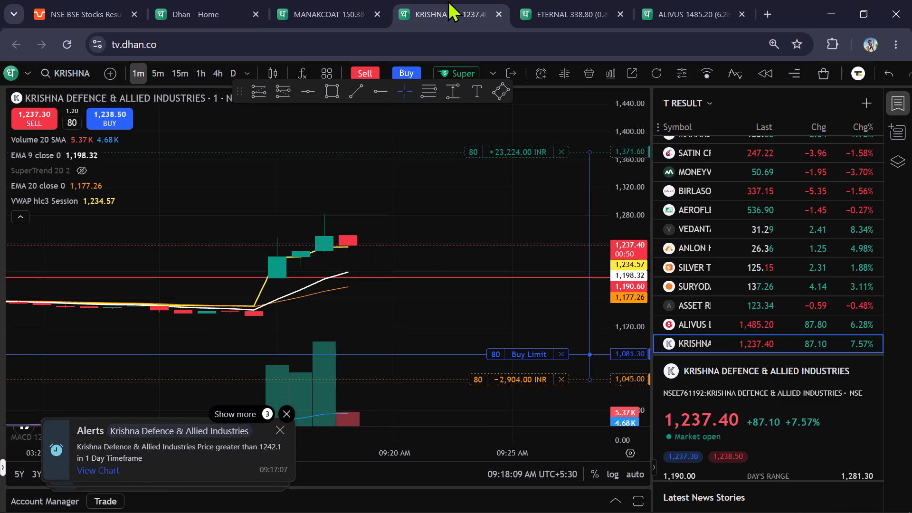
pyautogui.click(541, 0)
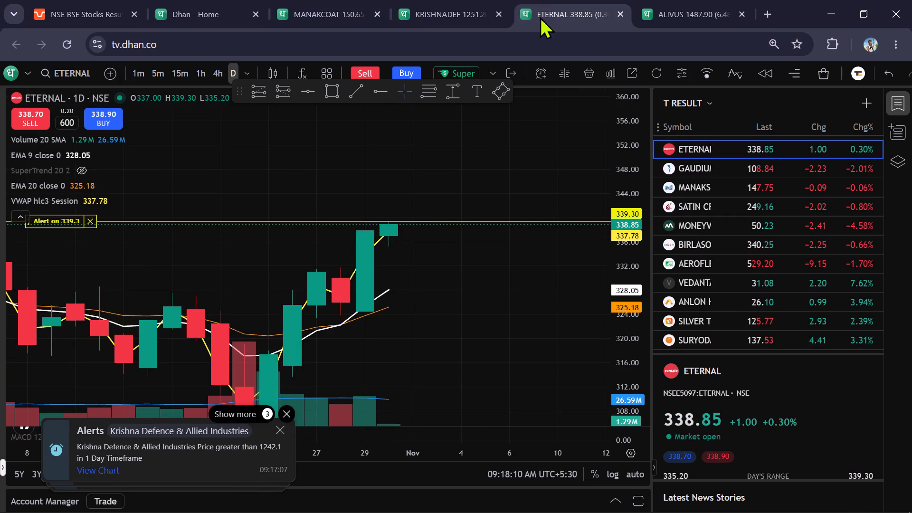
pyautogui.click(149, 72)
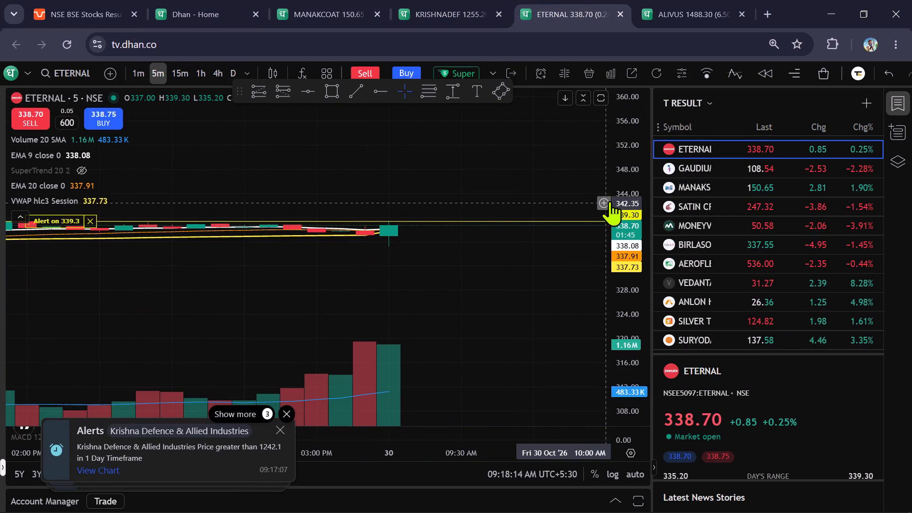
pyautogui.scroll(6, 609, 201)
pyautogui.scroll(-5, 515, 218)
pyautogui.scroll(7, 619, 203)
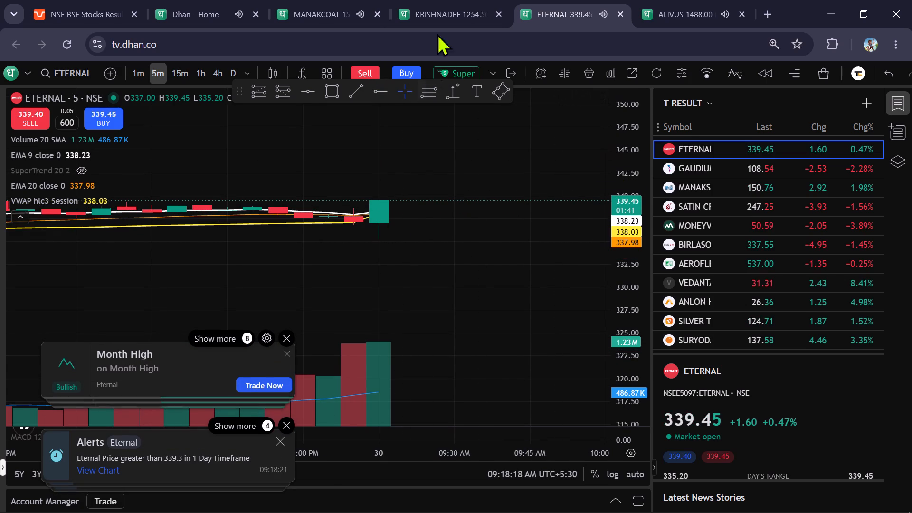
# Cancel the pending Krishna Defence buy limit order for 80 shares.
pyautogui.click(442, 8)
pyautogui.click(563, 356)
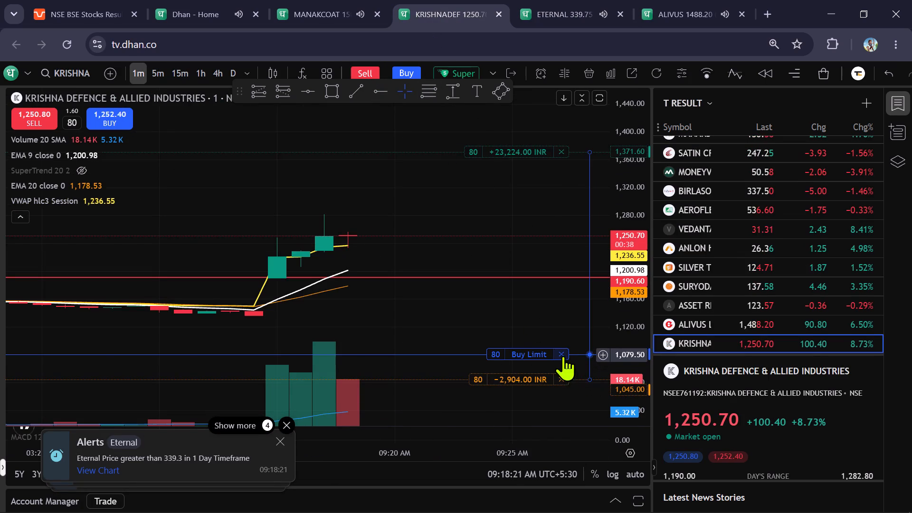
# Open an intraday Super Order to buy Eternal and make it a limit order at 320.
pyautogui.click(539, 12)
pyautogui.click(462, 68)
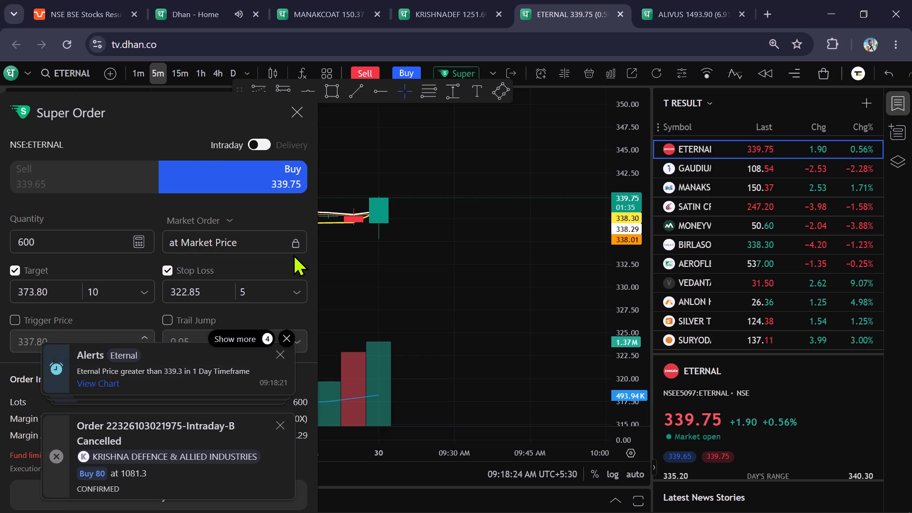
pyautogui.click(287, 338)
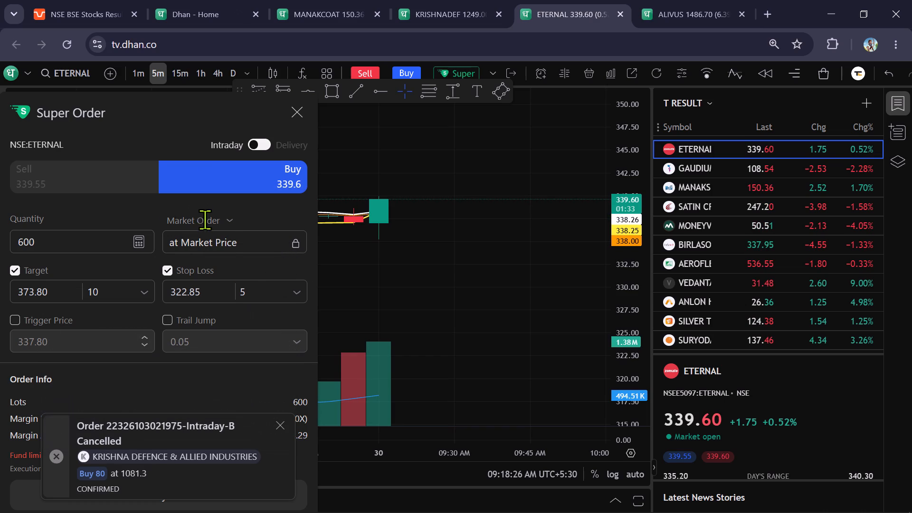
pyautogui.click(205, 219)
pyautogui.click(213, 266)
pyautogui.click(210, 244)
pyautogui.press('BackSpace')
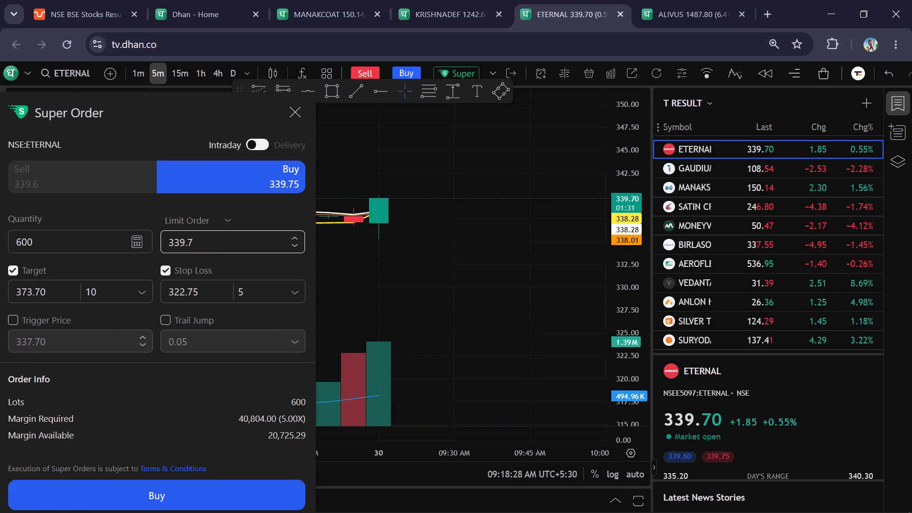
pyautogui.press('BackSpace')
pyautogui.press('BackSpace')
pyautogui.press('BackSpace')
pyautogui.press('BackSpace')
pyautogui.write('20')
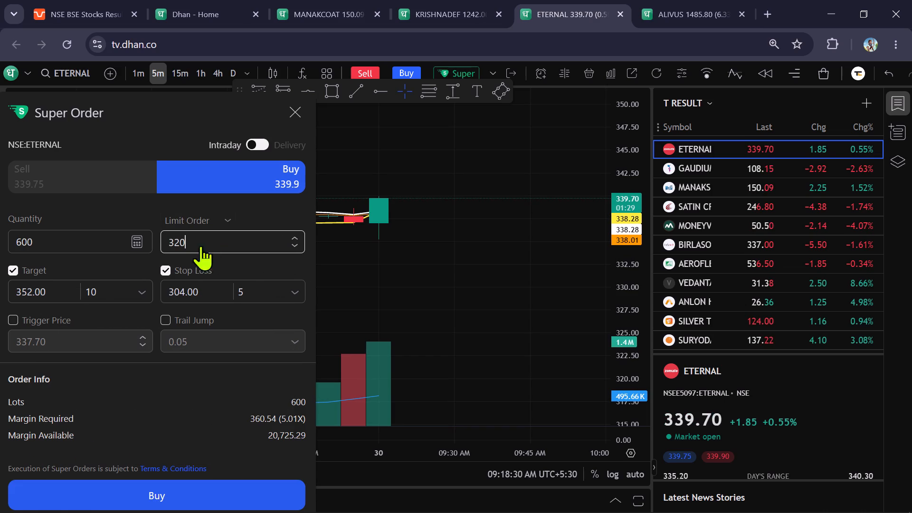
# Set the Eternal Super Order quantity to 400, and reduce it to 300 to fit the available margin.
pyautogui.moveTo(137, 374); pyautogui.dragTo(178, 290)
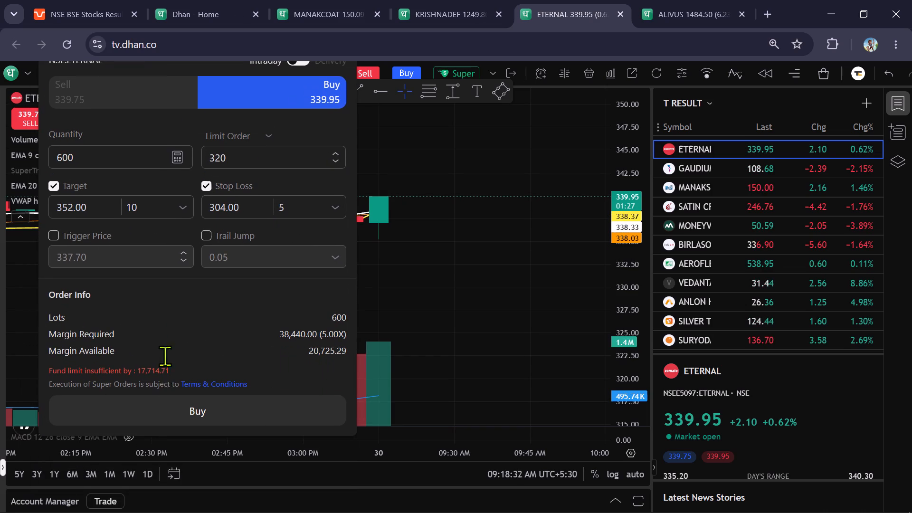
pyautogui.click(119, 161)
pyautogui.press('BackSpace')
pyautogui.press('BackSpace')
pyautogui.press('BackSpace')
pyautogui.press('BackSpace')
pyautogui.press('BackSpace')
pyautogui.press('BackSpace')
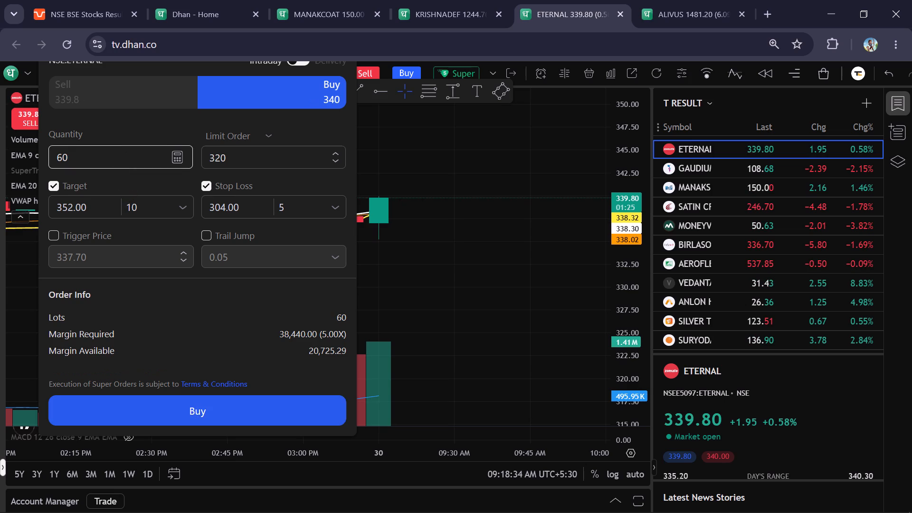
pyautogui.write('400')
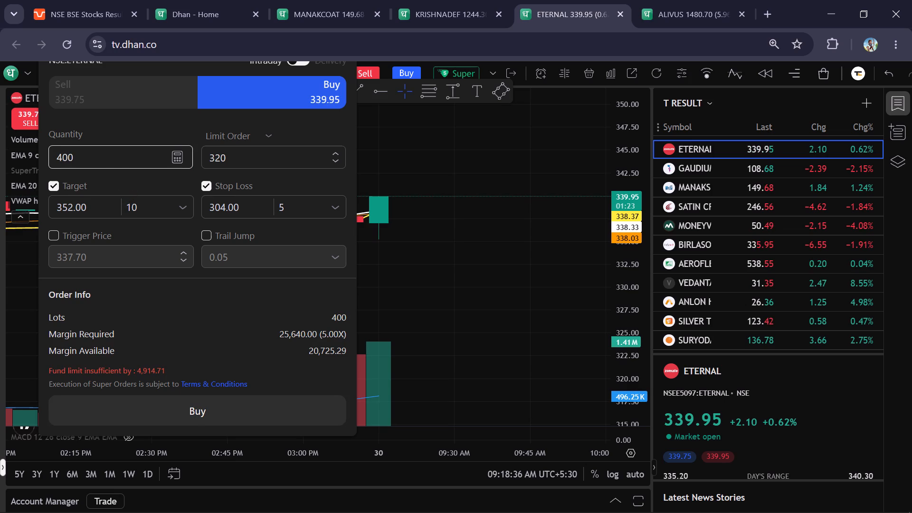
pyautogui.press('BackSpace')
pyautogui.press('BackSpace')
pyautogui.press('BackSpace')
pyautogui.write('300')
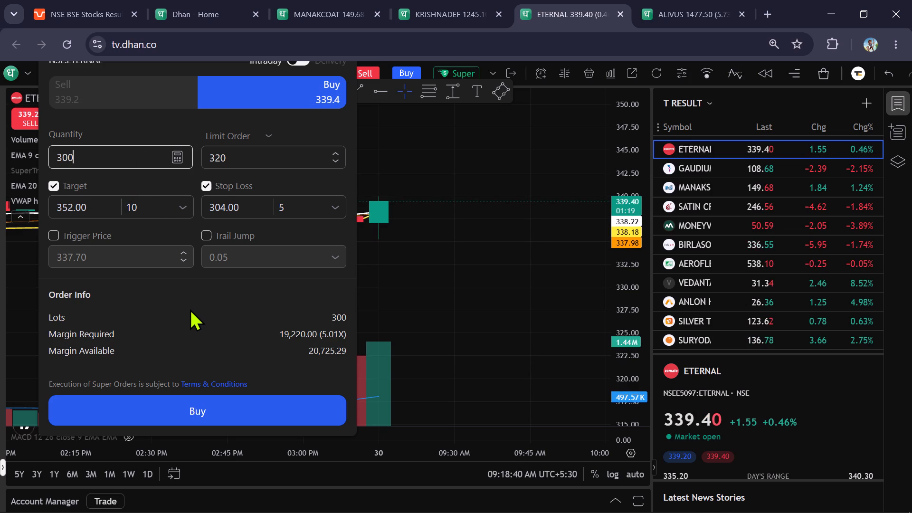
pyautogui.moveTo(210, 292); pyautogui.dragTo(176, 332)
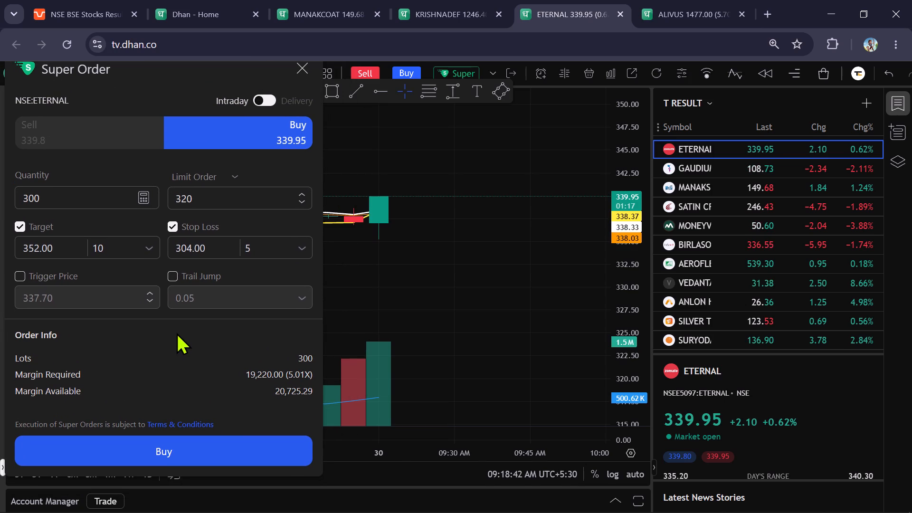
# Check the Krishna Defence, Eternal and Alivus charts on the 5-minute interval before committing the Eternal order.
pyautogui.click(439, 3)
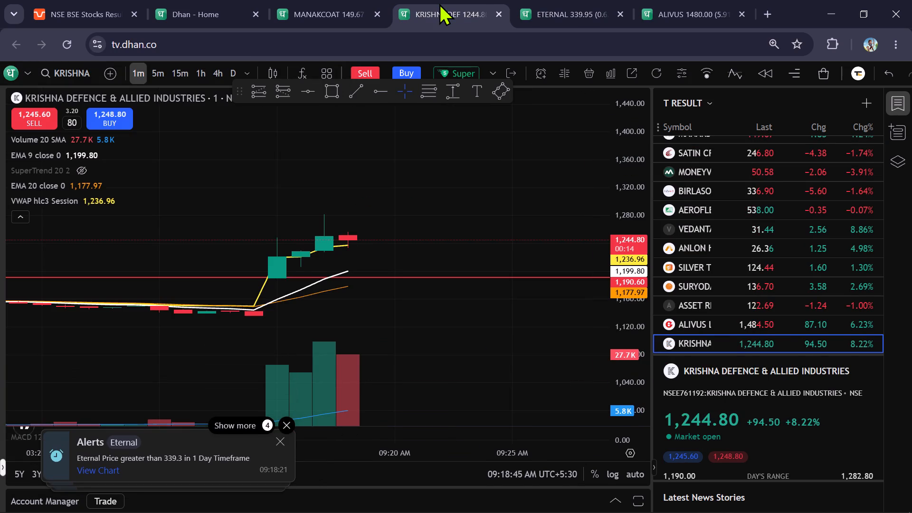
pyautogui.click(591, 12)
pyautogui.moveTo(188, 85); pyautogui.dragTo(187, 86)
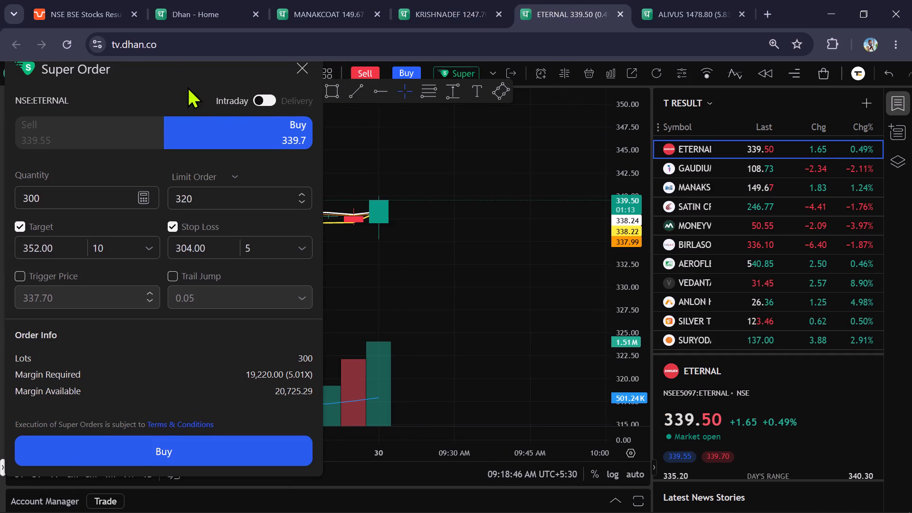
pyautogui.moveTo(187, 86); pyautogui.dragTo(183, 219)
pyautogui.click(141, 71)
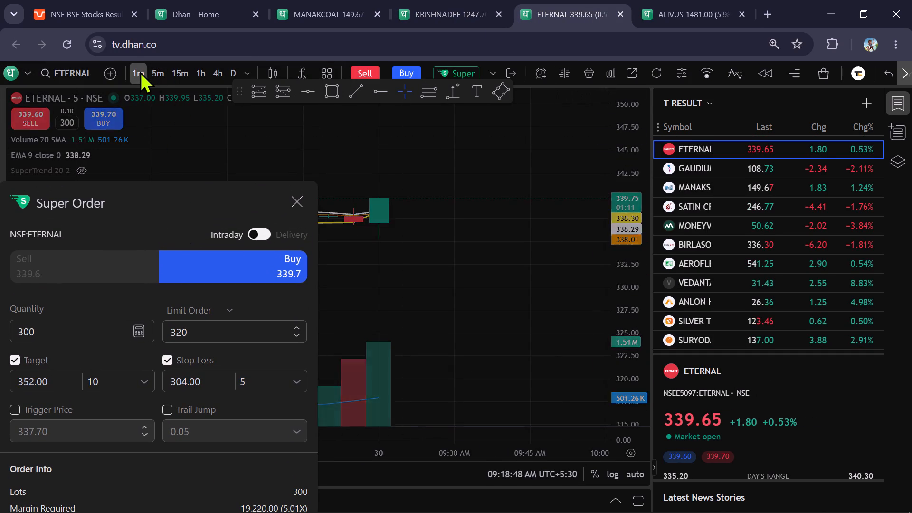
pyautogui.click(152, 71)
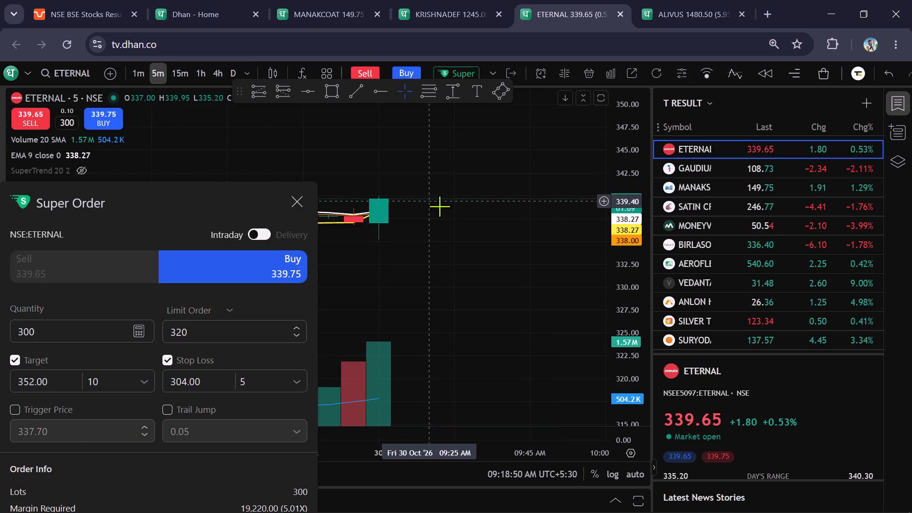
pyautogui.scroll(-2, 442, 207)
pyautogui.moveTo(527, 278); pyautogui.dragTo(472, 271)
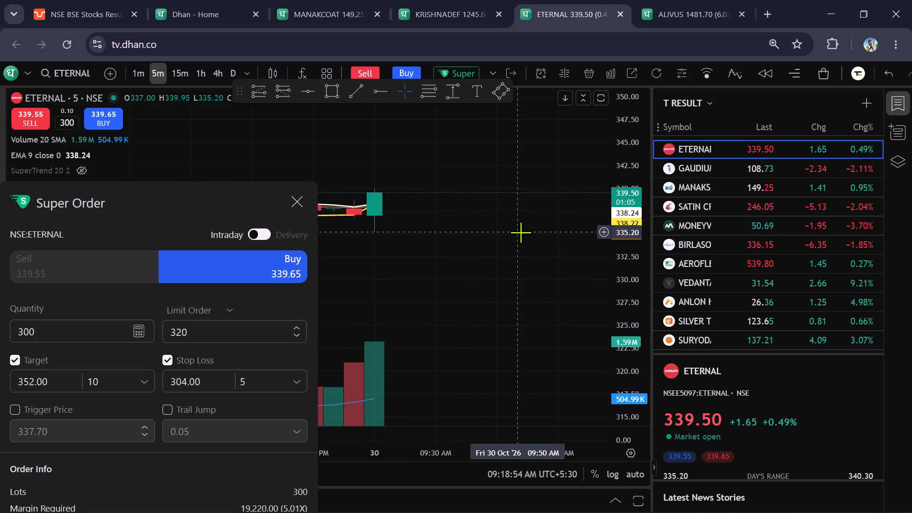
pyautogui.click(666, 7)
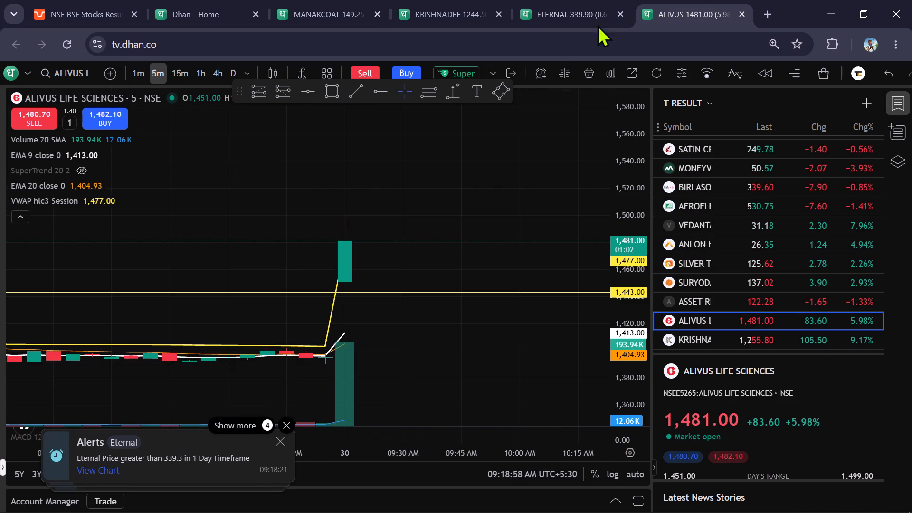
pyautogui.click(423, 0)
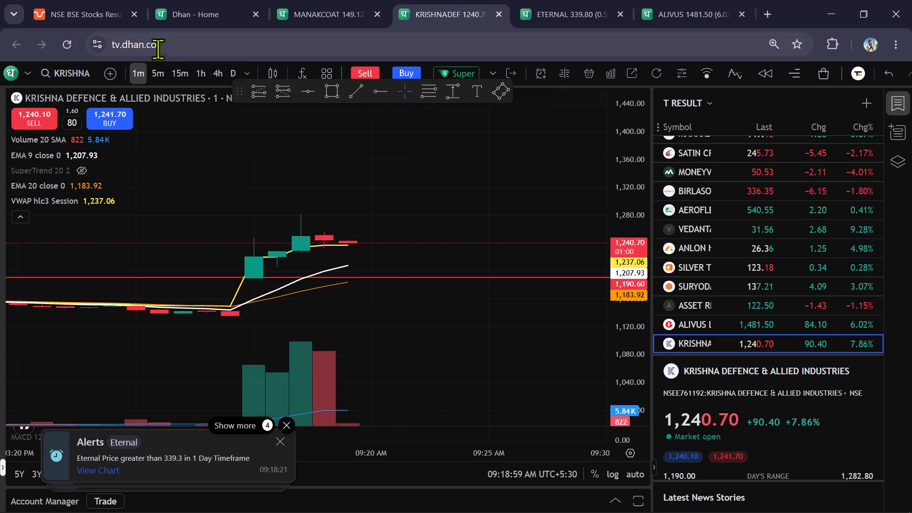
pyautogui.click(158, 71)
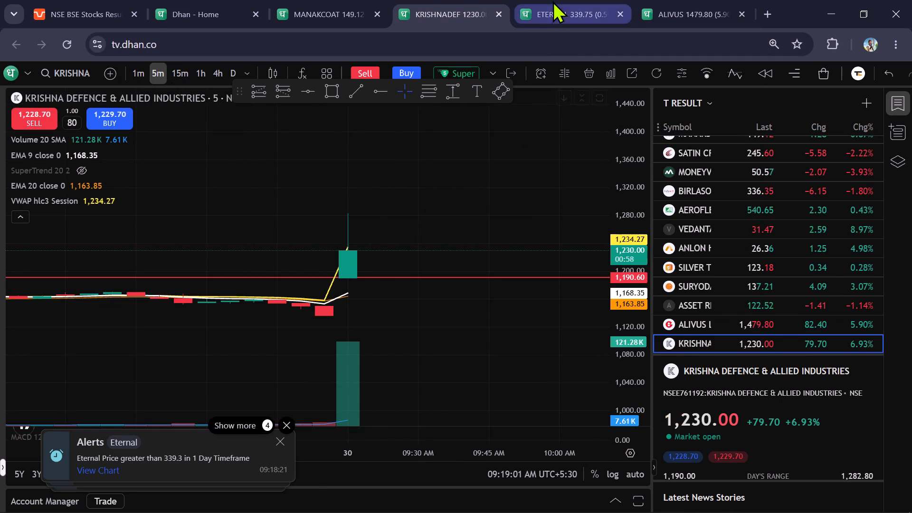
pyautogui.click(552, 1)
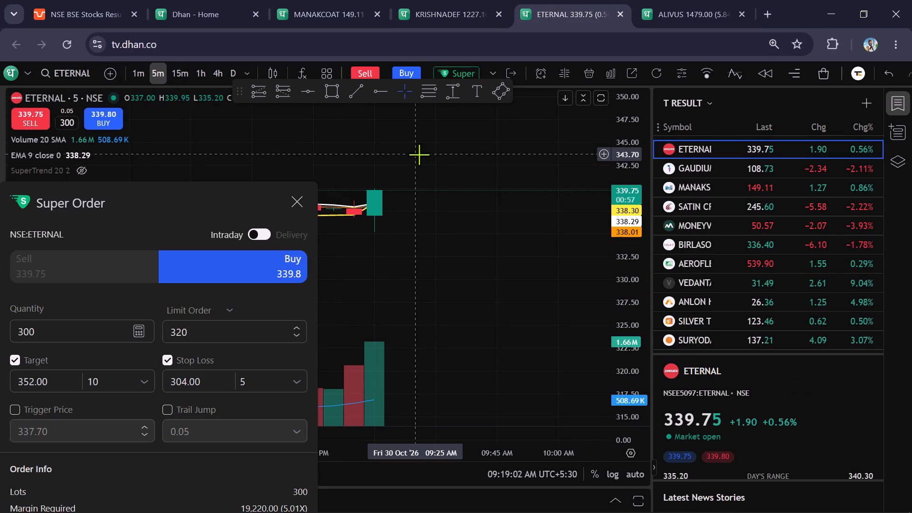
# Place the Eternal intraday buy Super Order for 300 shares at limit 320, with target 352.00 and stop loss 304.00.
pyautogui.moveTo(204, 218); pyautogui.dragTo(238, 145)
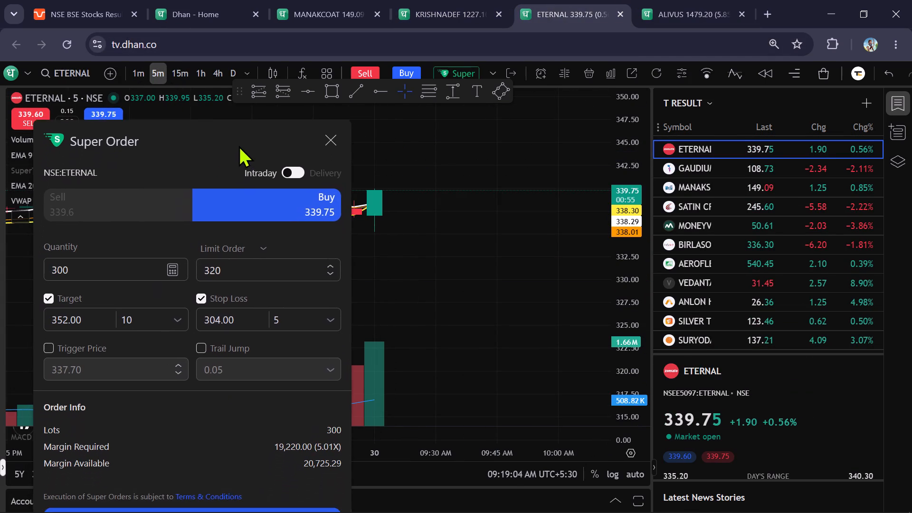
pyautogui.moveTo(238, 145); pyautogui.dragTo(238, 118)
pyautogui.click(248, 228)
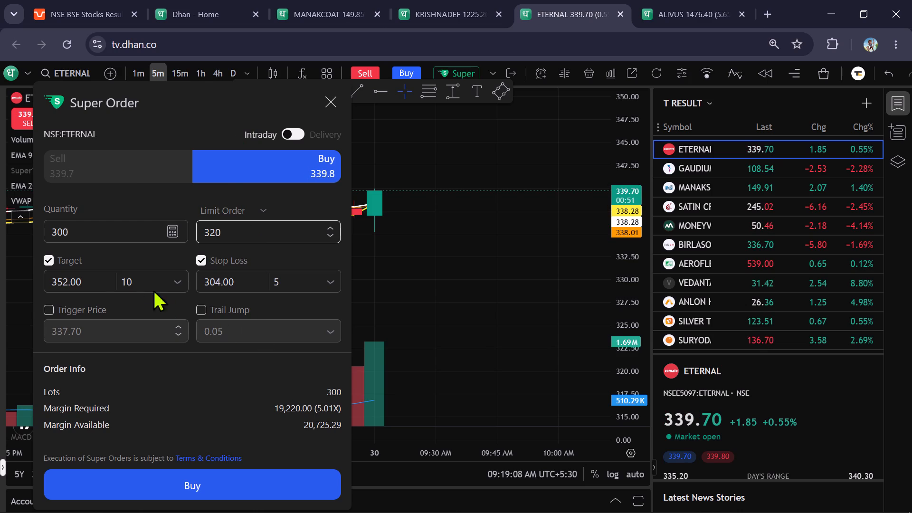
pyautogui.moveTo(110, 403); pyautogui.dragTo(132, 345)
pyautogui.click(191, 433)
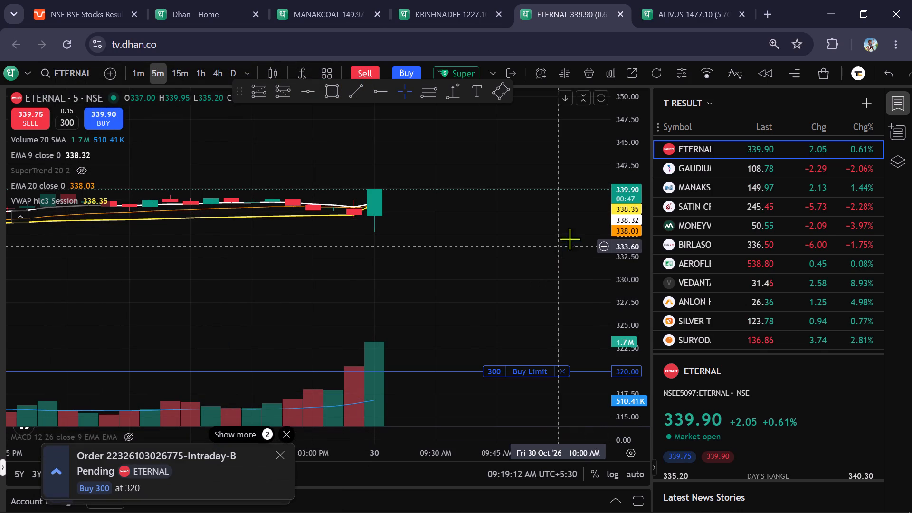
# Examine Eternal's price against the pending order, target and stop-loss levels on the 1-minute, 5-minute and daily intervals.
pyautogui.scroll(-3, 634, 246)
pyautogui.moveTo(532, 272); pyautogui.dragTo(482, 300)
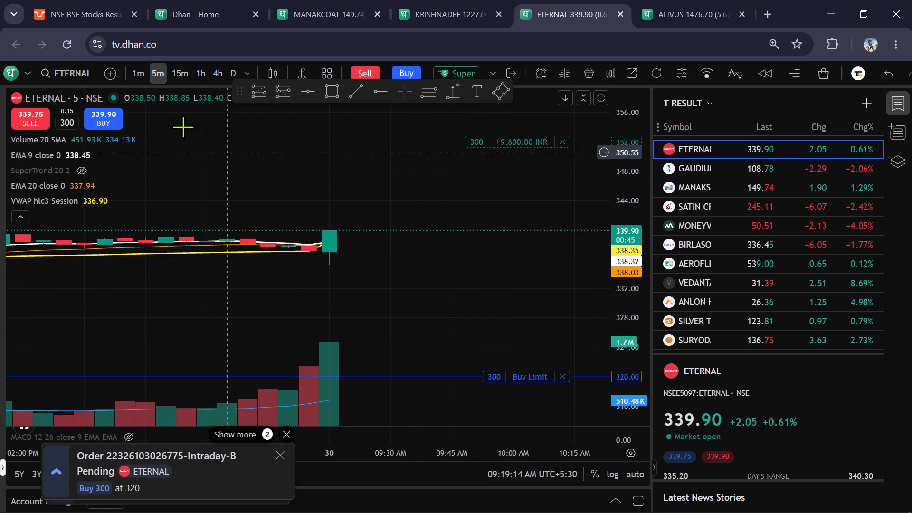
pyautogui.click(139, 70)
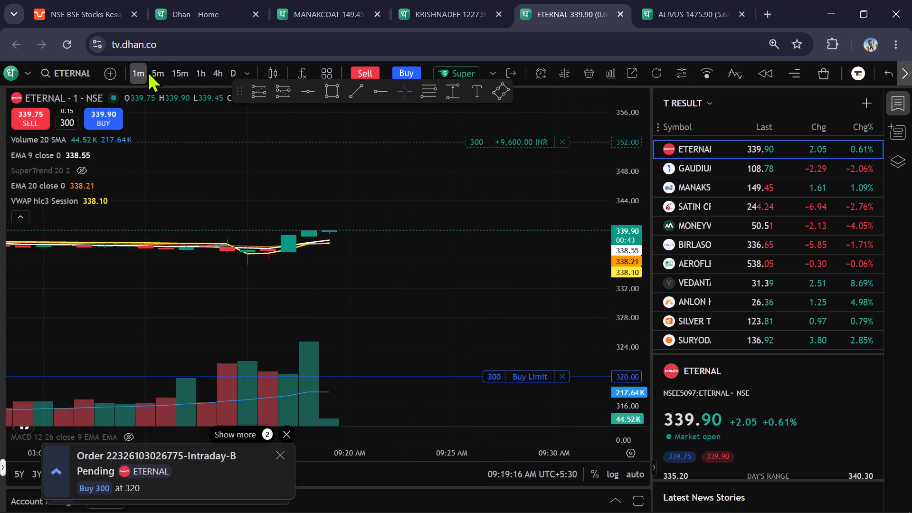
pyautogui.click(158, 74)
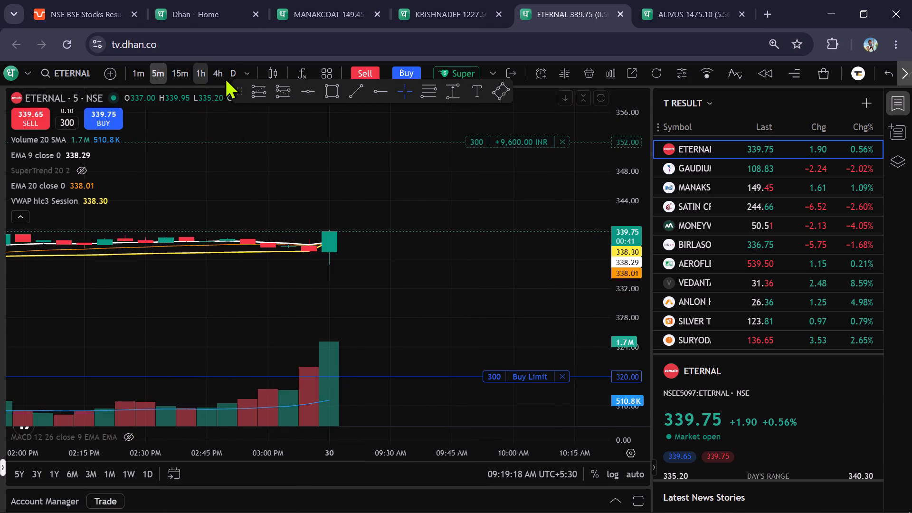
pyautogui.click(229, 76)
pyautogui.scroll(-5, 623, 246)
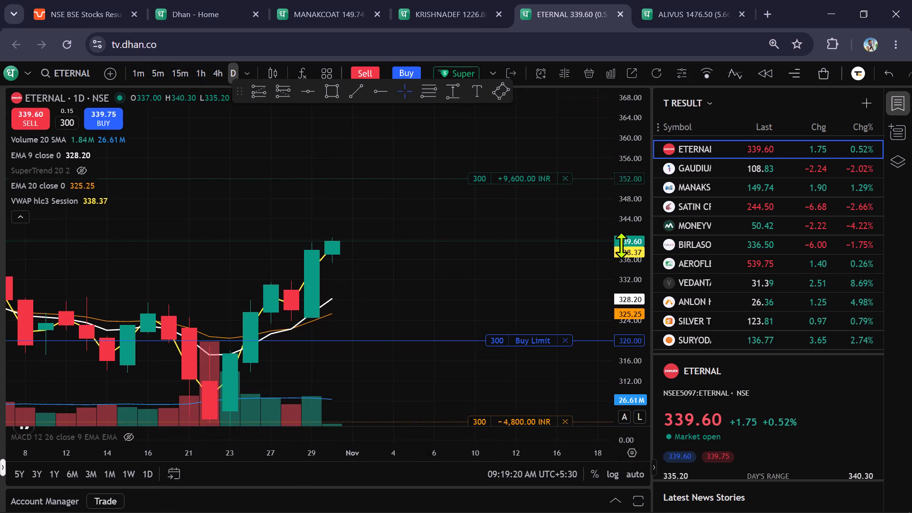
pyautogui.click(156, 78)
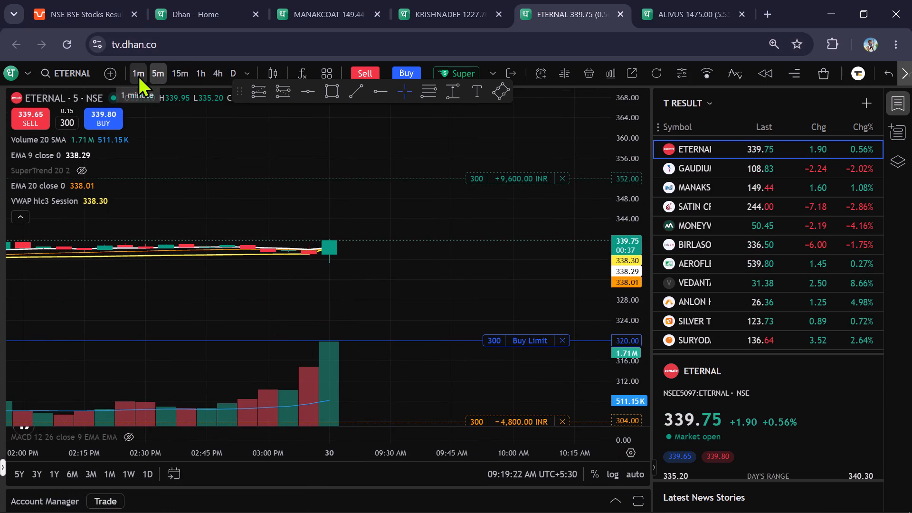
# Check the Manaksia Coated Metals and Krishna Defence charts and the T RESULT watchlist, and compare Eternal on 1-minute and 5-minute intervals.
pyautogui.click(311, 3)
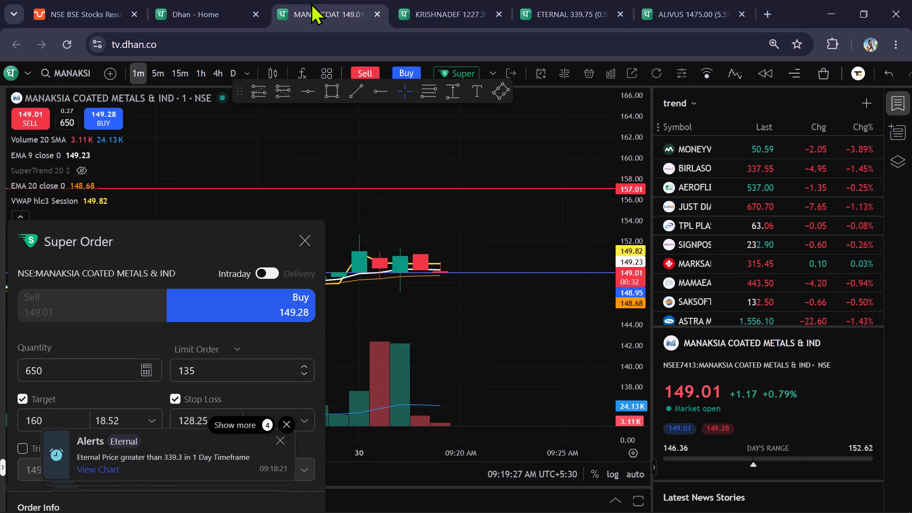
pyautogui.click(420, 6)
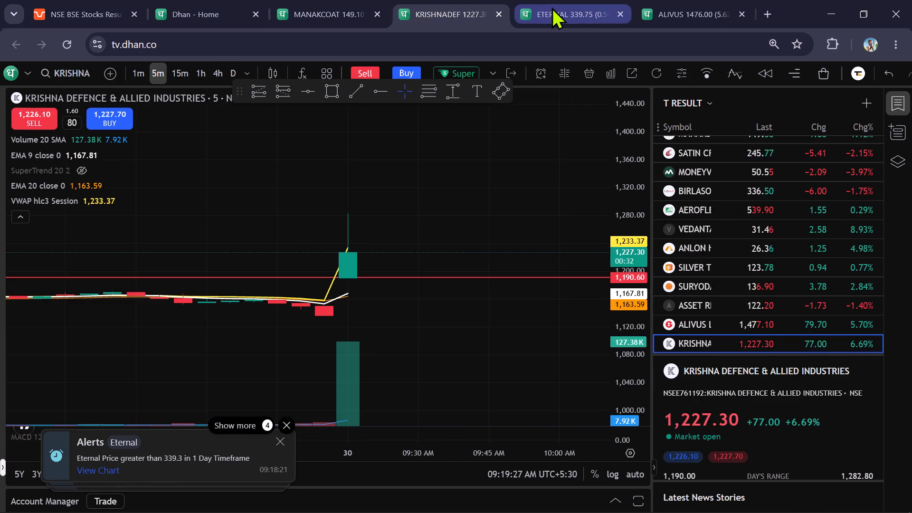
pyautogui.click(551, 7)
pyautogui.scroll(-3, 719, 203)
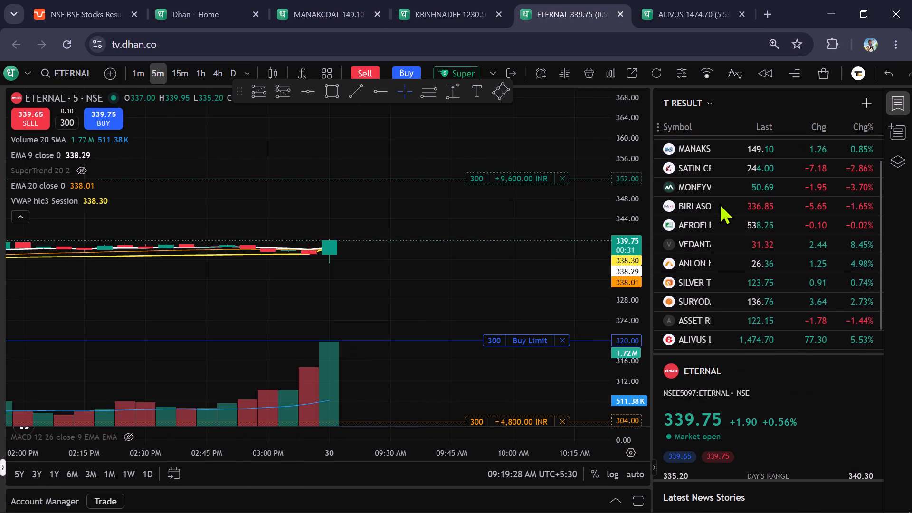
pyautogui.scroll(-3, 719, 203)
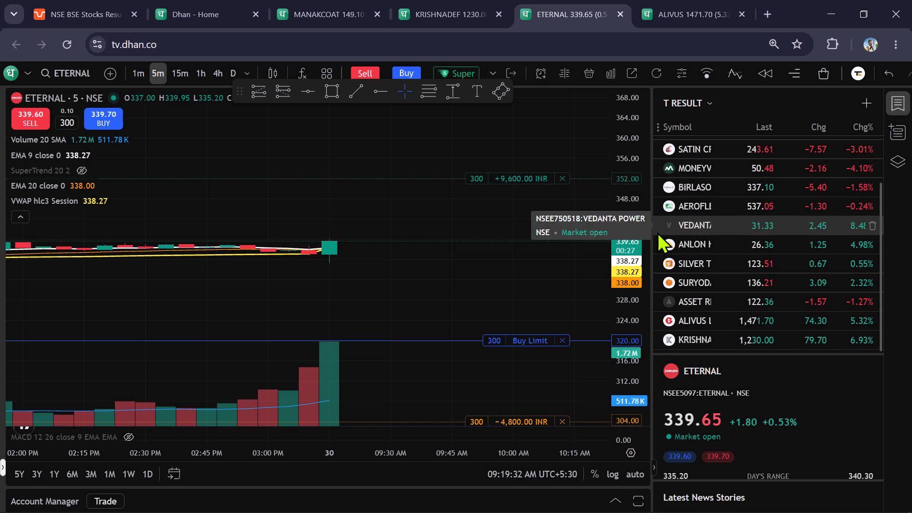
pyautogui.scroll(5, 640, 225)
pyautogui.moveTo(436, 293); pyautogui.dragTo(471, 278)
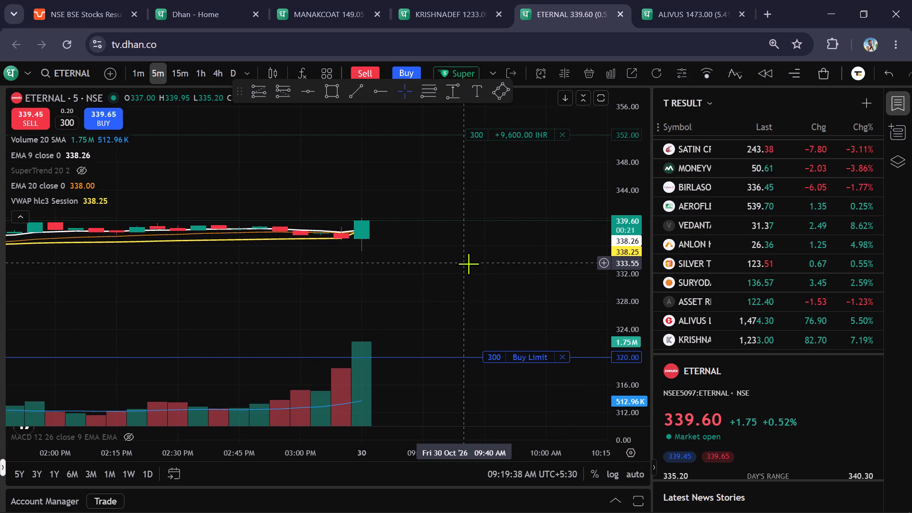
pyautogui.click(130, 74)
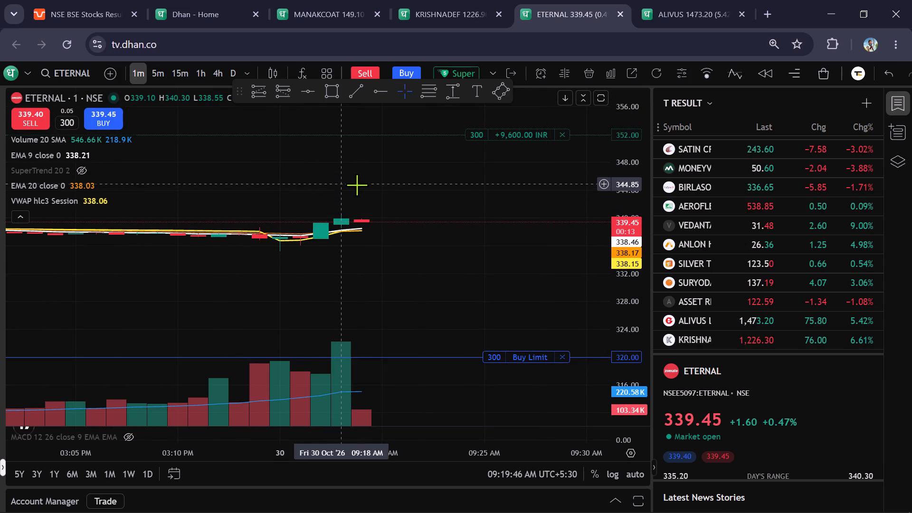
pyautogui.click(161, 74)
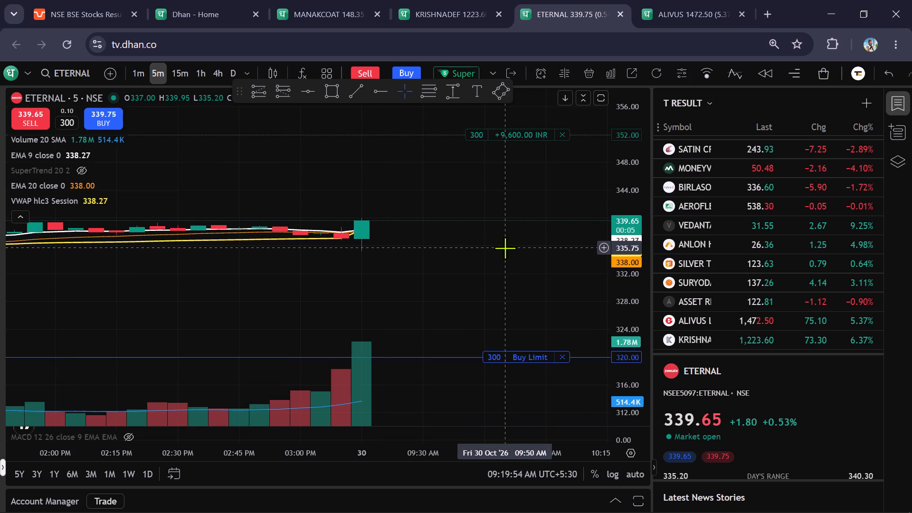
pyautogui.scroll(2, 636, 214)
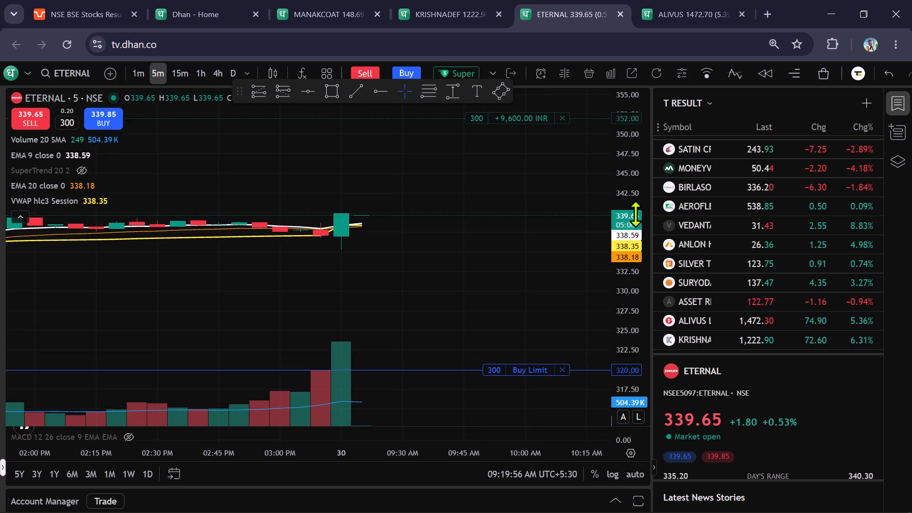
pyautogui.scroll(-1, 635, 214)
pyautogui.scroll(-1, 534, 285)
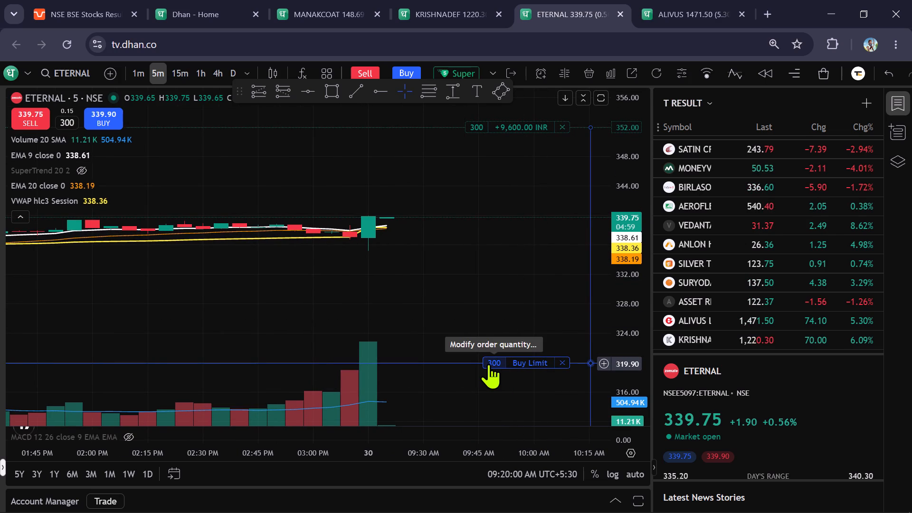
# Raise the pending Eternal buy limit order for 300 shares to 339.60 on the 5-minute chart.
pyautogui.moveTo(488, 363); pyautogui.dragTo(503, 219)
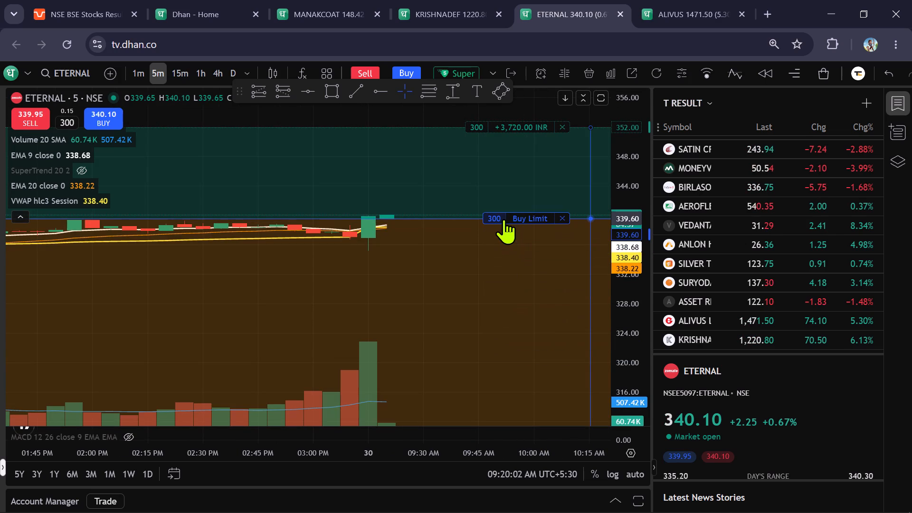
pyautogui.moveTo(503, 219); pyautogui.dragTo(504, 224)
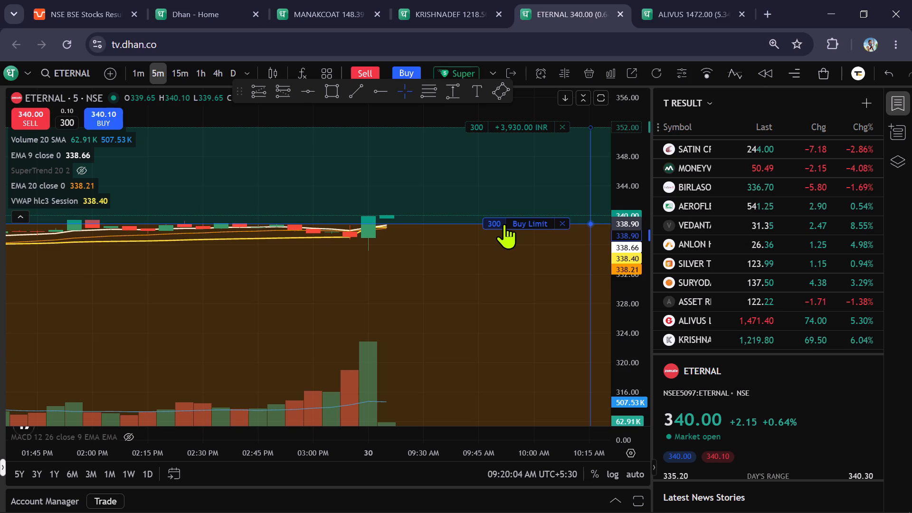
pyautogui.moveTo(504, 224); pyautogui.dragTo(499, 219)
# On Eternal's 1-minute chart, lower the pending 300-share buy limit order to 321.80.
pyautogui.click(136, 71)
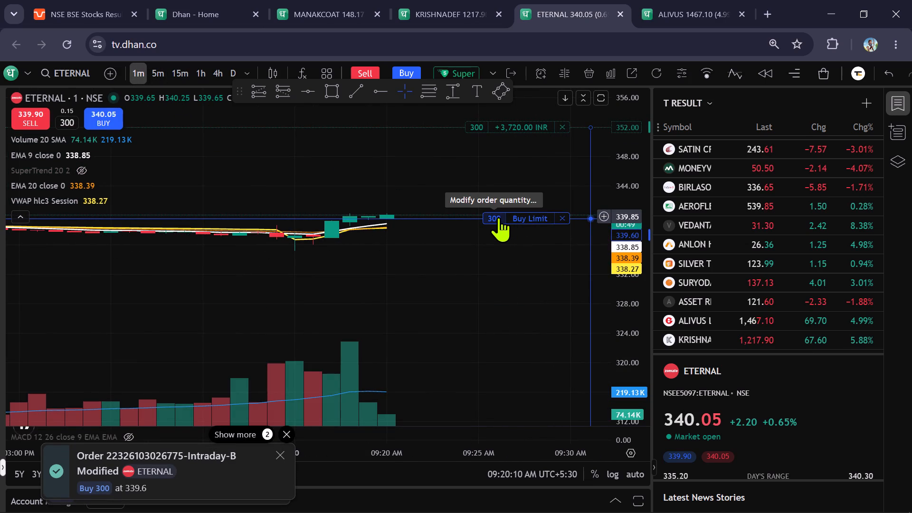
pyautogui.moveTo(498, 217); pyautogui.dragTo(492, 285)
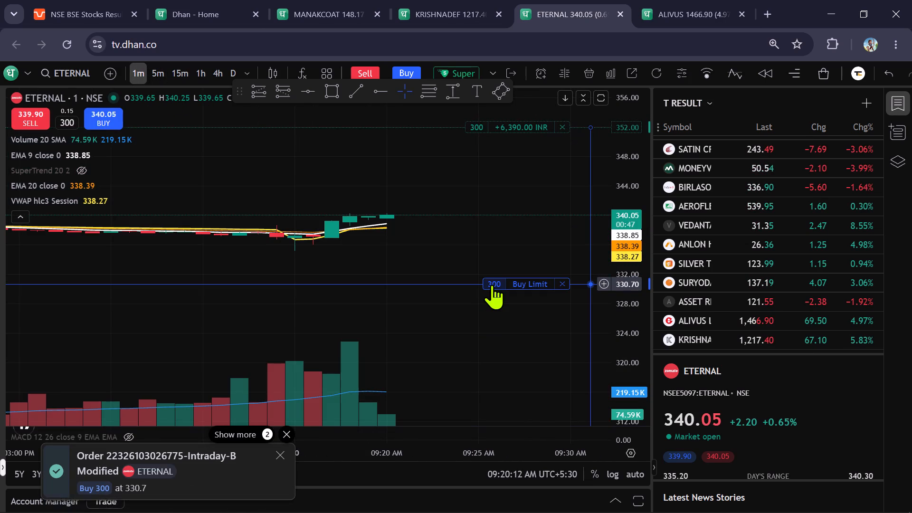
pyautogui.moveTo(492, 285); pyautogui.dragTo(505, 348)
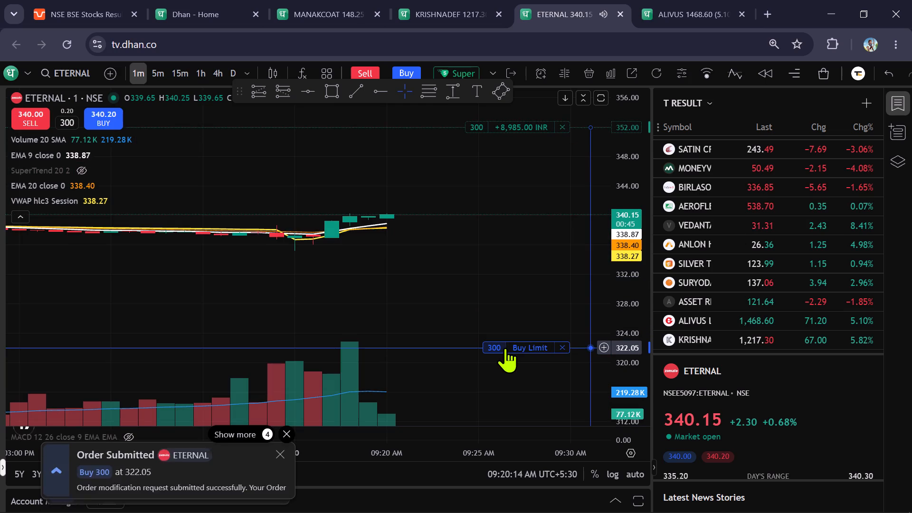
pyautogui.moveTo(505, 348); pyautogui.dragTo(518, 362)
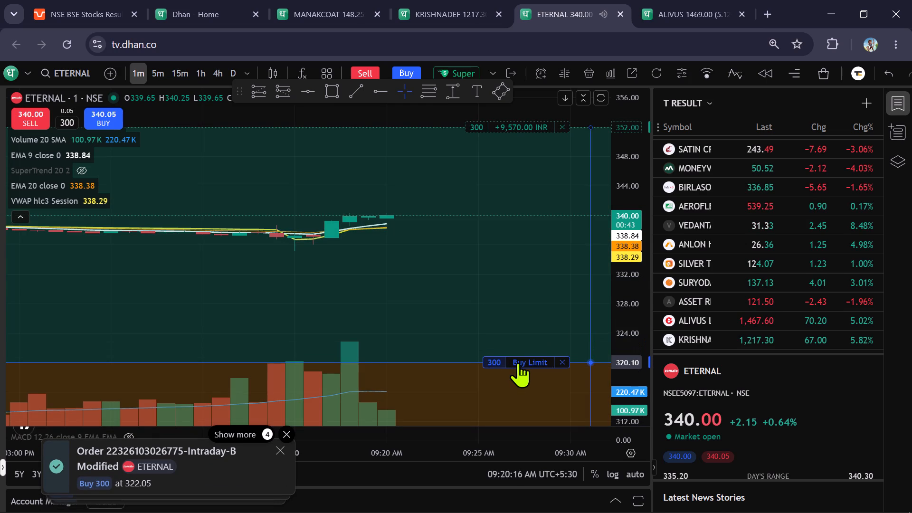
pyautogui.moveTo(518, 362); pyautogui.dragTo(515, 330)
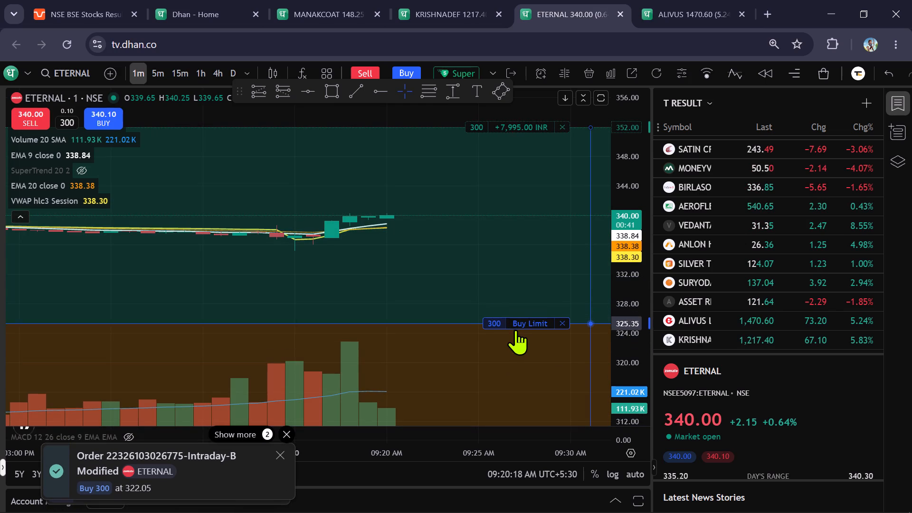
pyautogui.moveTo(515, 330); pyautogui.dragTo(521, 350)
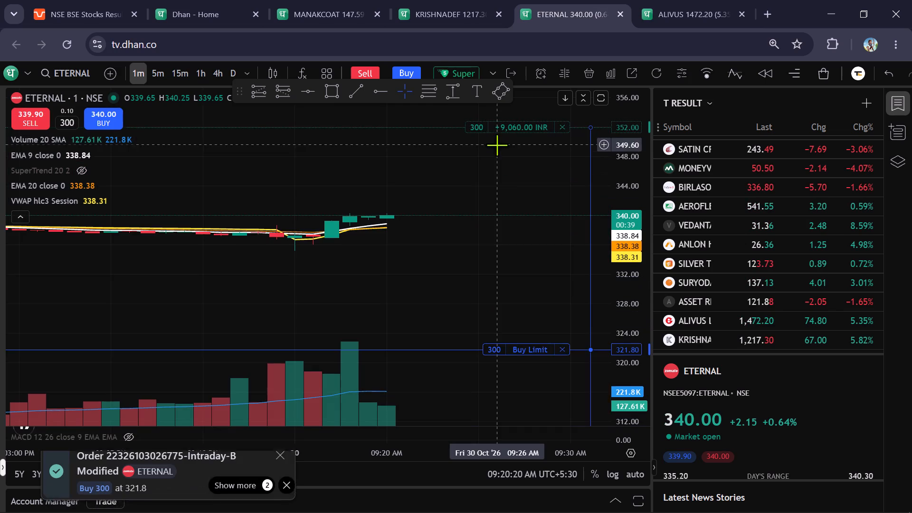
# After a glance at Krishna Defence, create a Crossing price alert at 340.40 from Eternal's 5-minute chart.
pyautogui.click(456, 10)
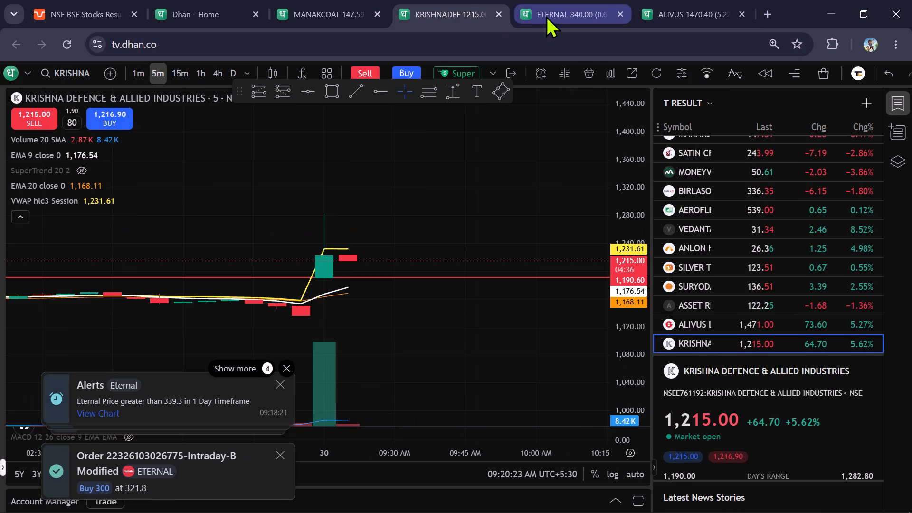
pyautogui.click(546, 15)
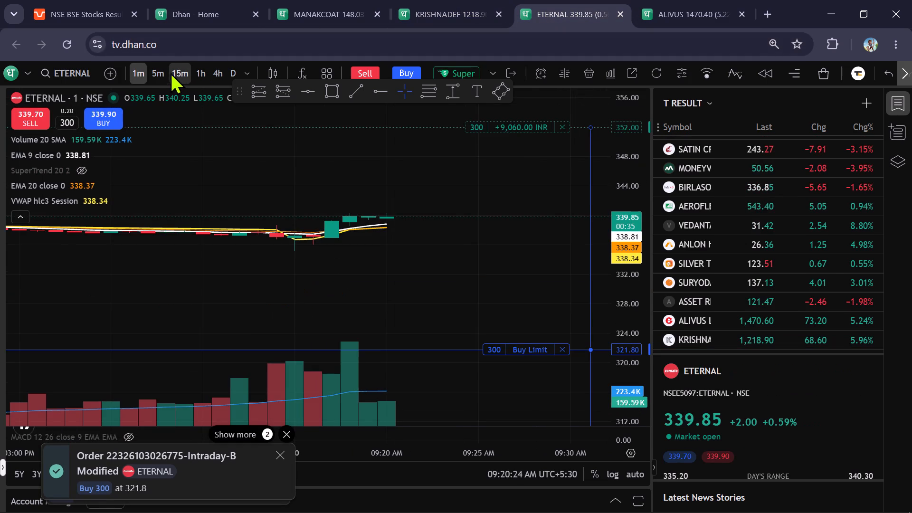
pyautogui.click(160, 74)
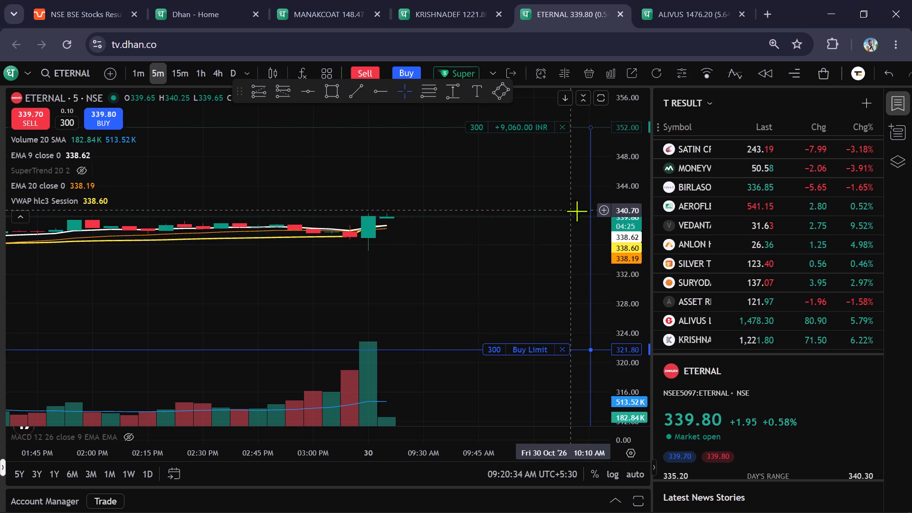
pyautogui.click(600, 213)
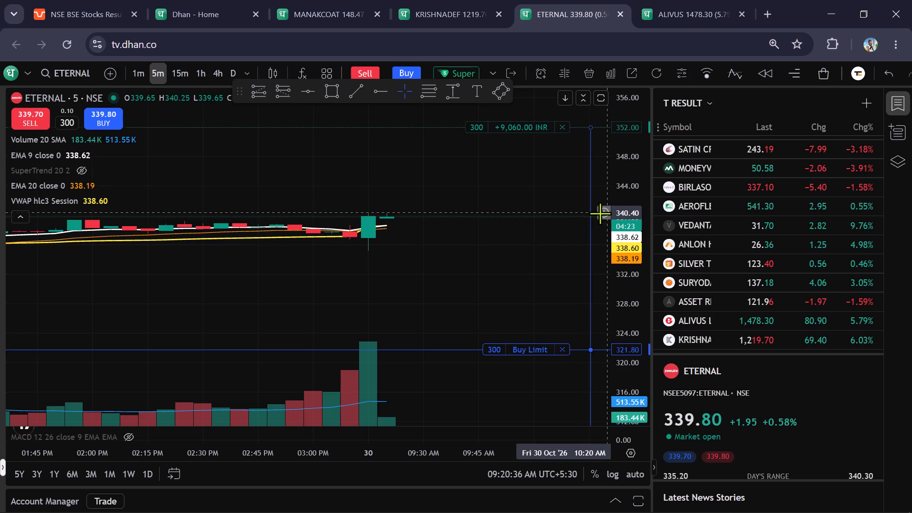
pyautogui.click(540, 339)
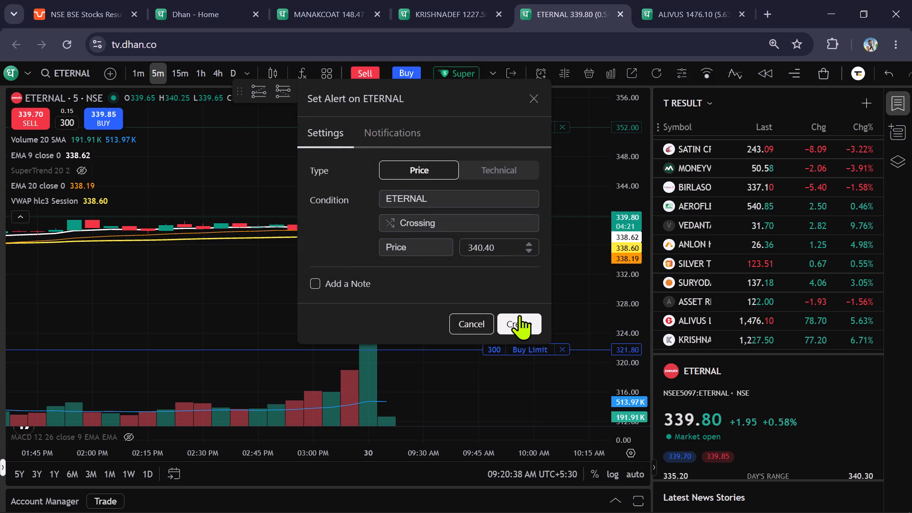
pyautogui.click(519, 315)
# Open the MOMENTUM stock screener from Chartink in a new browser tab.
pyautogui.click(767, 17)
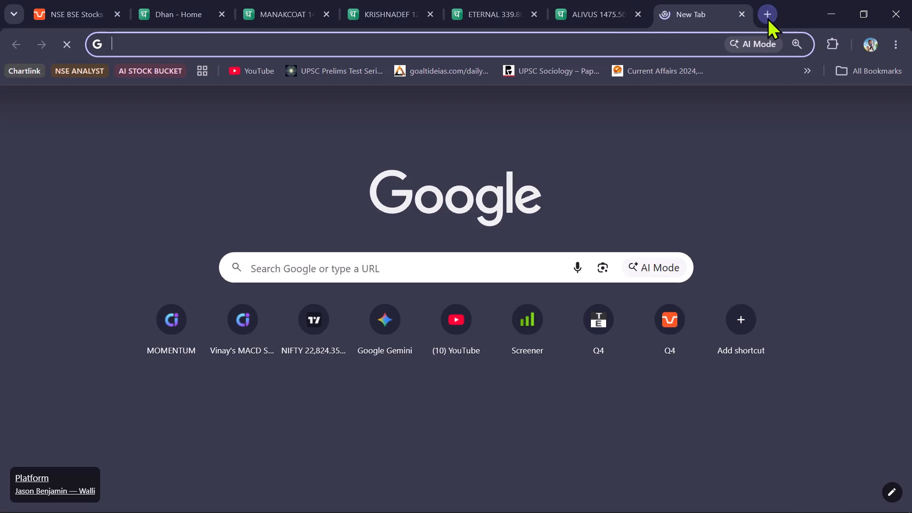
pyautogui.click(173, 321)
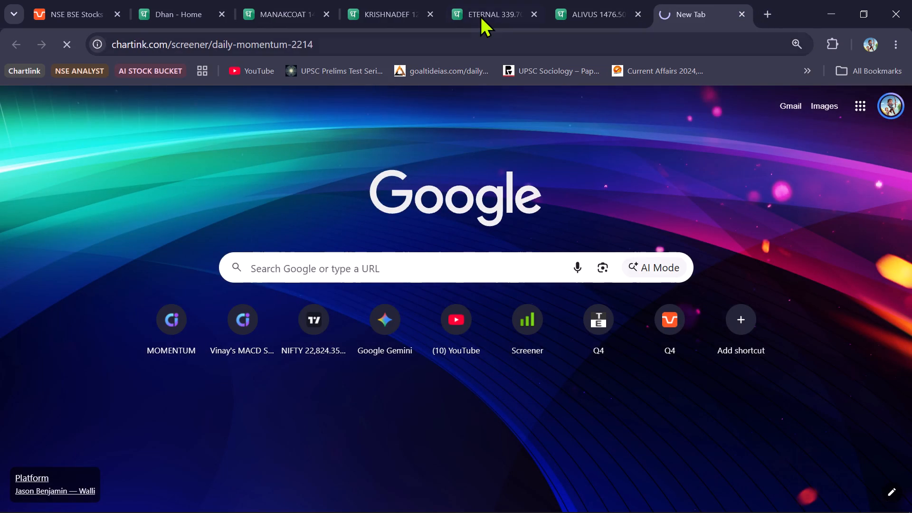
# After checking the Eternal, Alivus and Krishna Defence charts, create a Crossing price alert at 152.05 from Manaksia Coated Metals' 5-minute chart.
pyautogui.click(486, 10)
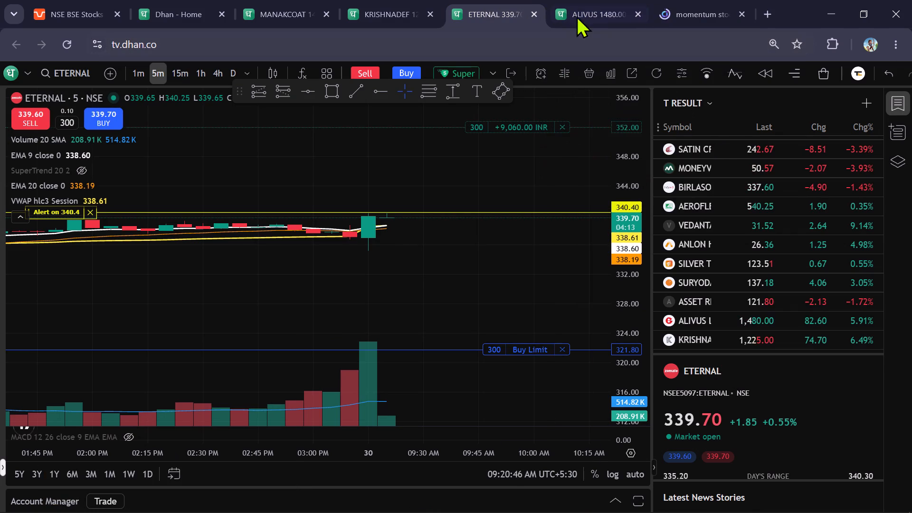
pyautogui.click(586, 0)
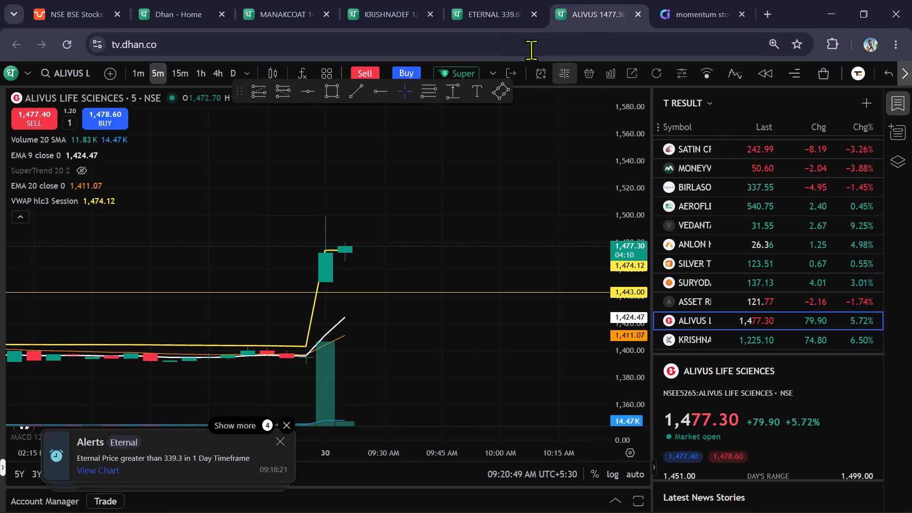
pyautogui.click(370, 1)
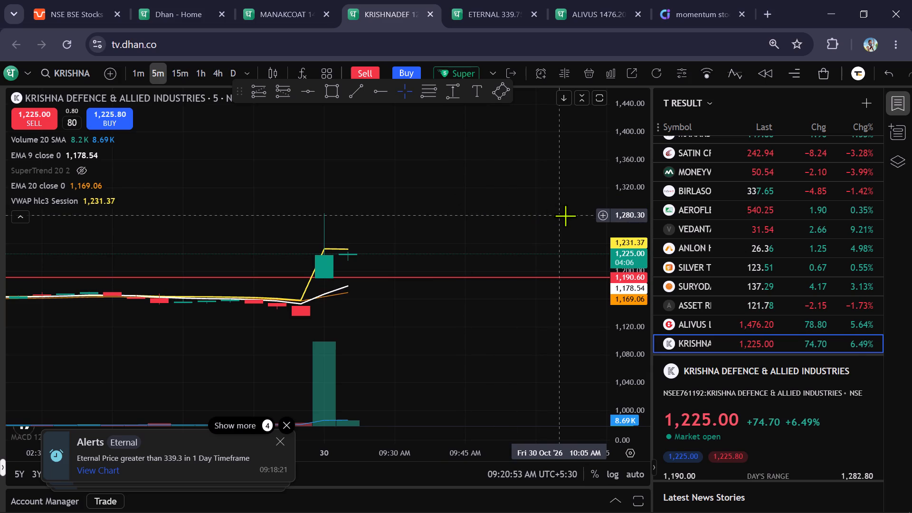
pyautogui.click(288, 13)
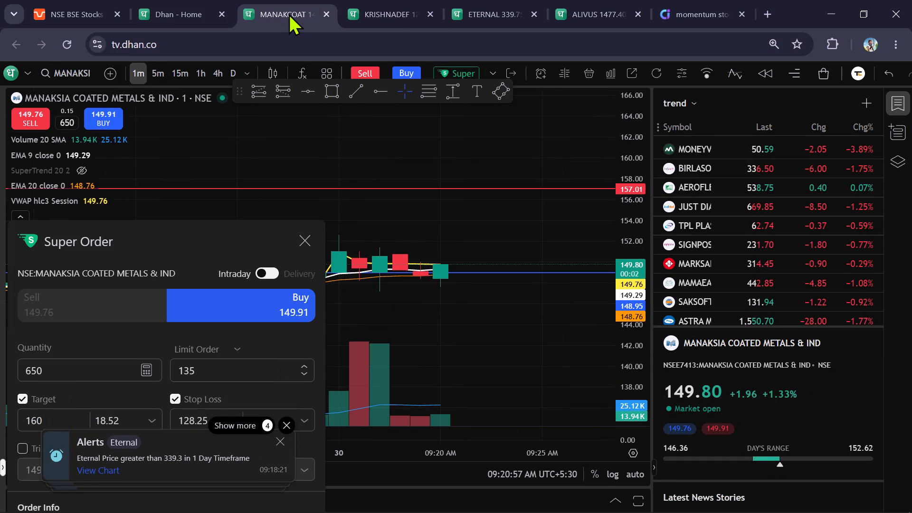
pyautogui.scroll(-2, 406, 175)
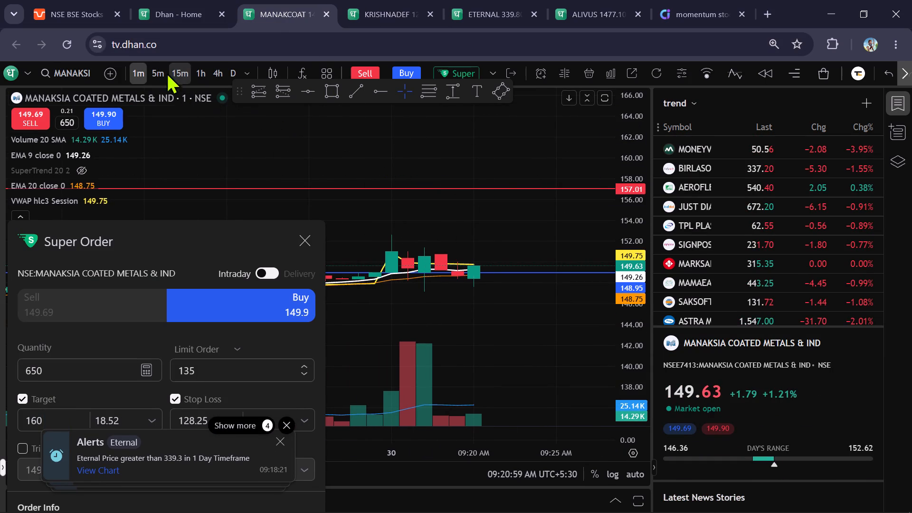
pyautogui.click(161, 68)
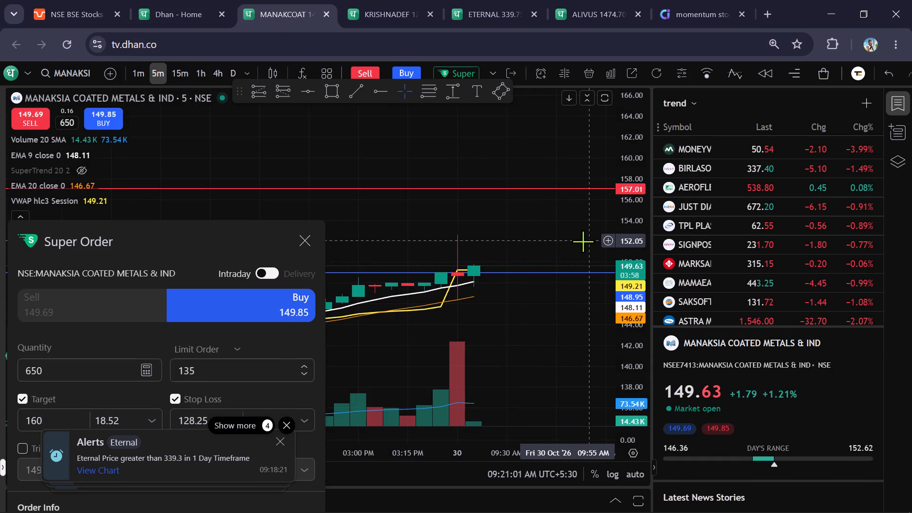
pyautogui.click(607, 241)
pyautogui.click(478, 371)
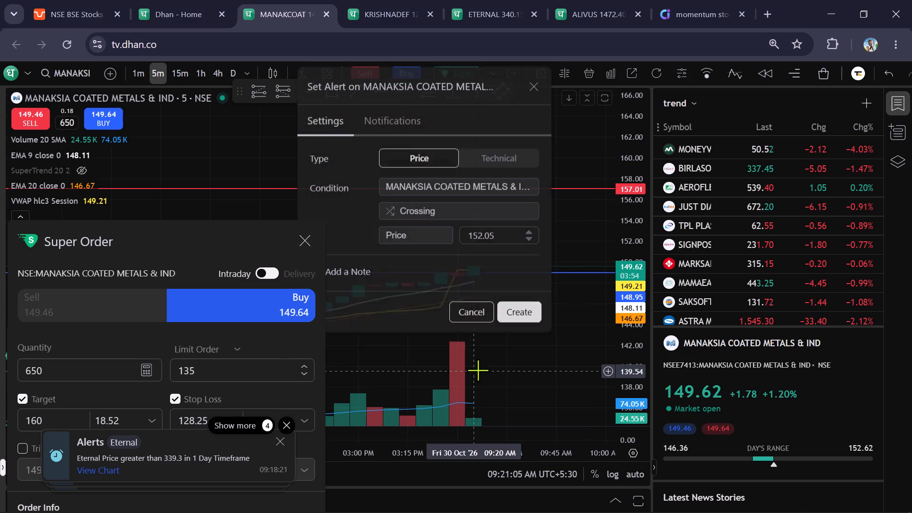
pyautogui.click(515, 323)
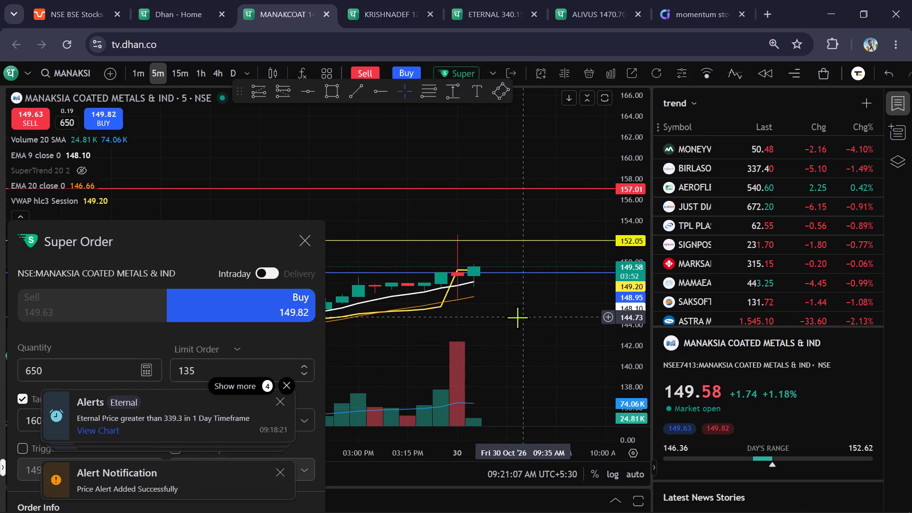
# Move the Manaksia Super Order form up to review its order details, and back down over the chart.
pyautogui.scroll(2, 517, 317)
pyautogui.moveTo(197, 258); pyautogui.dragTo(243, 107)
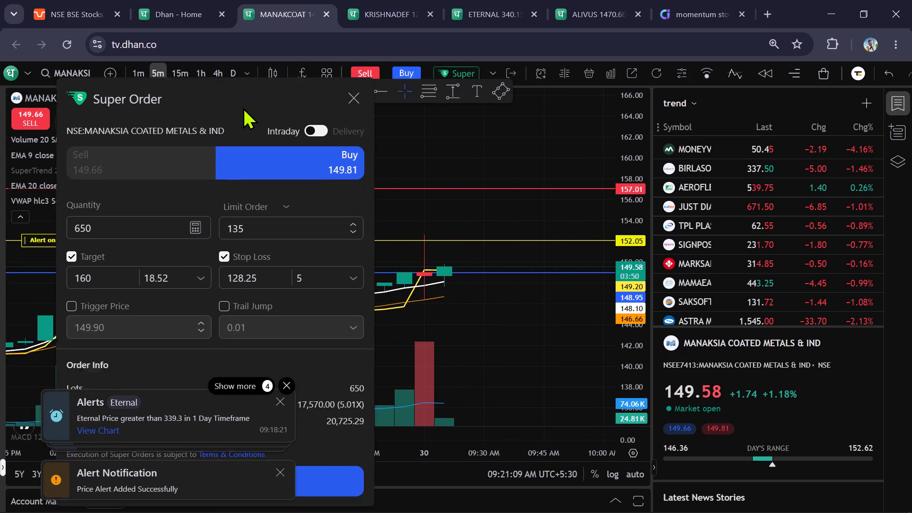
pyautogui.moveTo(243, 107); pyautogui.dragTo(222, 109)
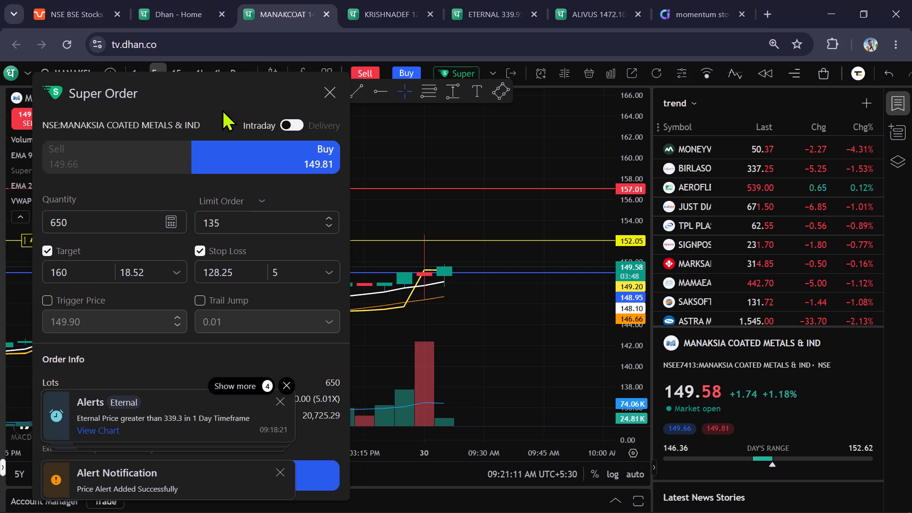
pyautogui.moveTo(222, 109); pyautogui.dragTo(215, 194)
pyautogui.moveTo(227, 191); pyautogui.dragTo(219, 226)
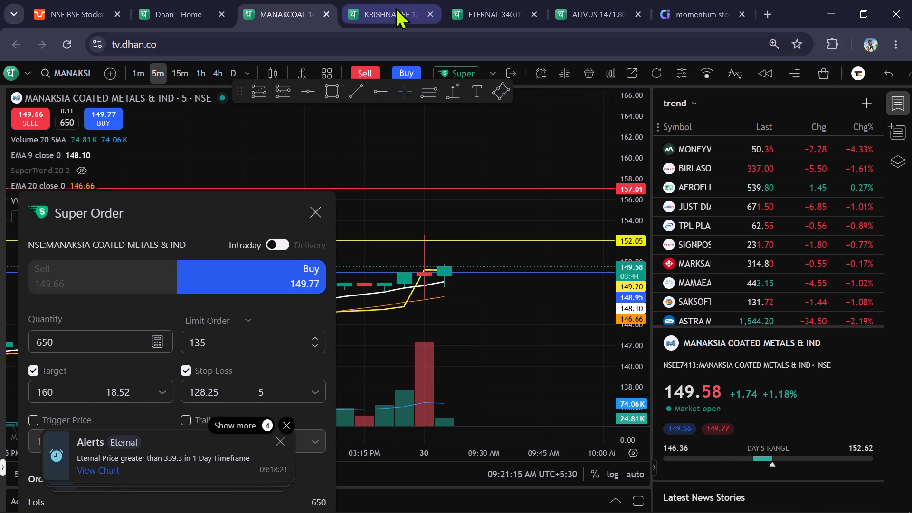
# Examine Eternal's 5-minute chart, comparing recent and earlier candles with the moving averages, VWAP, the alert level and the pending buy limit.
pyautogui.click(395, 7)
pyautogui.click(470, 8)
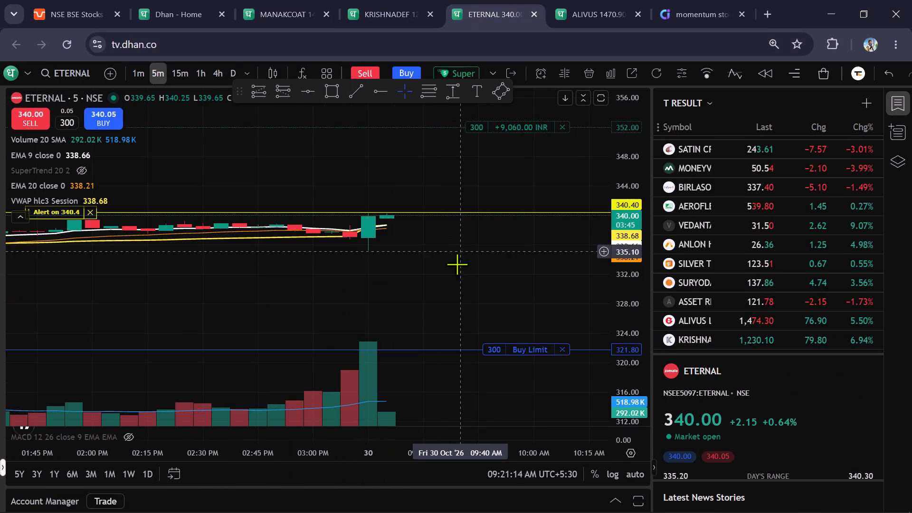
pyautogui.scroll(1, 459, 268)
pyautogui.moveTo(415, 277); pyautogui.dragTo(469, 276)
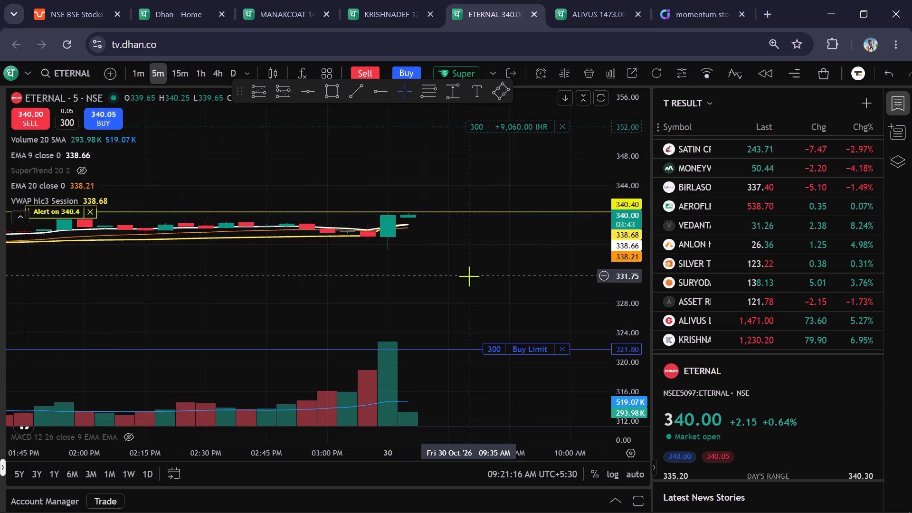
pyautogui.scroll(-12, 469, 276)
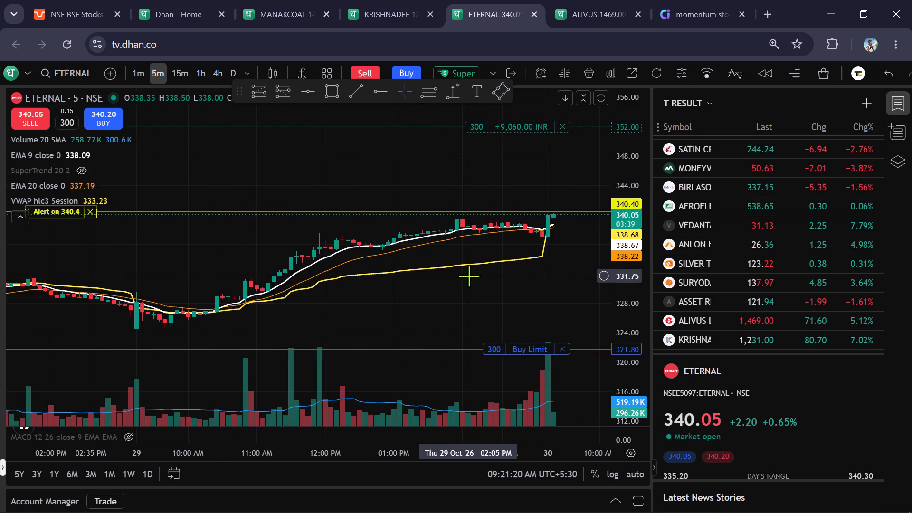
pyautogui.scroll(12, 469, 276)
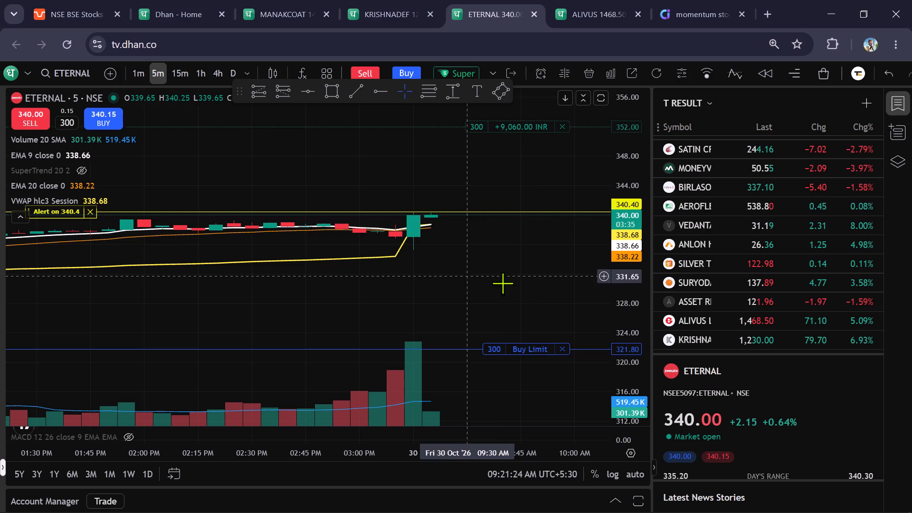
pyautogui.scroll(-6, 752, 216)
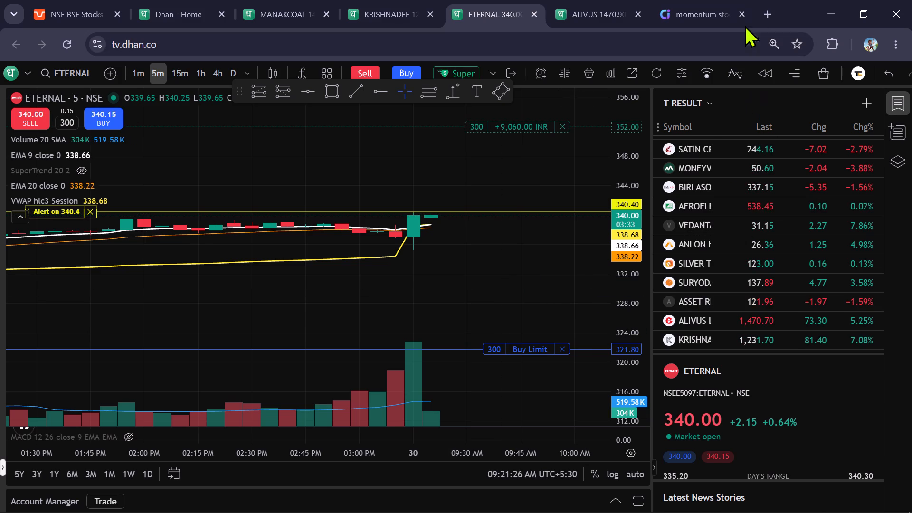
# Skim the momentum screener's stock list on Chartink and open the scan dashboard.
pyautogui.click(687, 14)
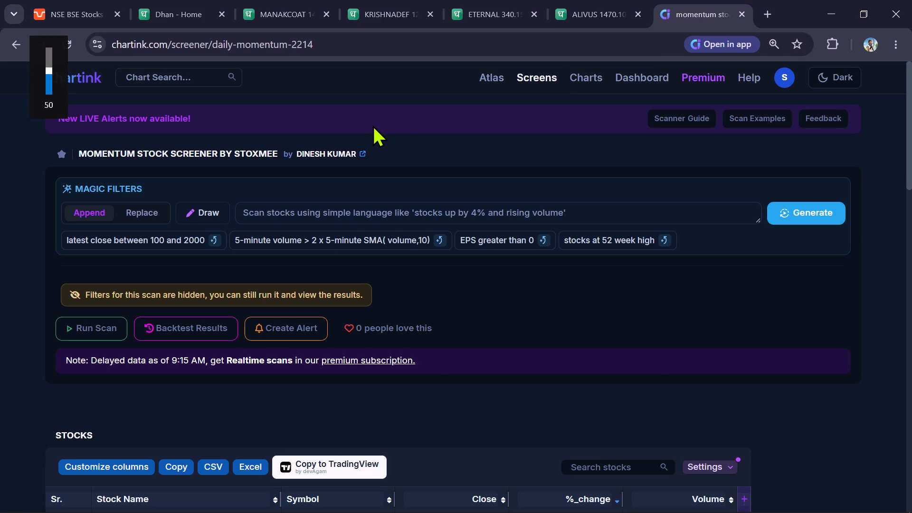
pyautogui.scroll(-1, 412, 228)
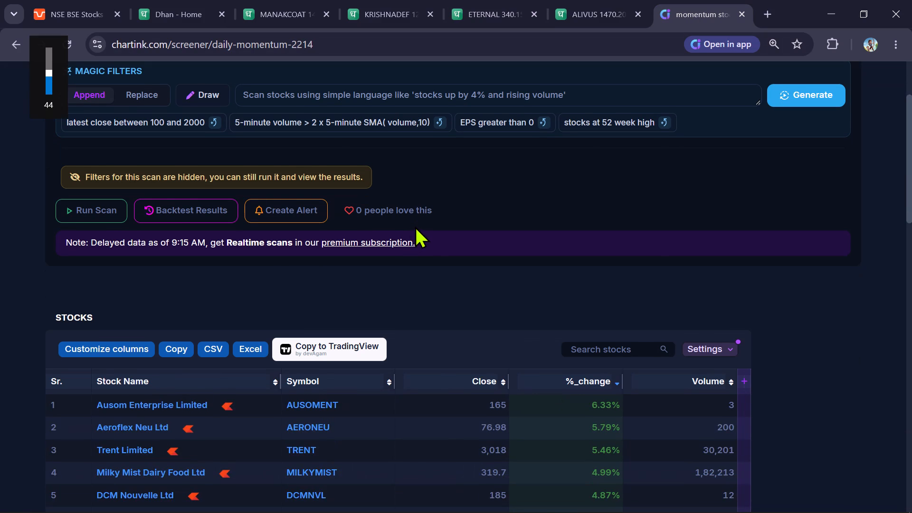
pyautogui.scroll(2, 415, 226)
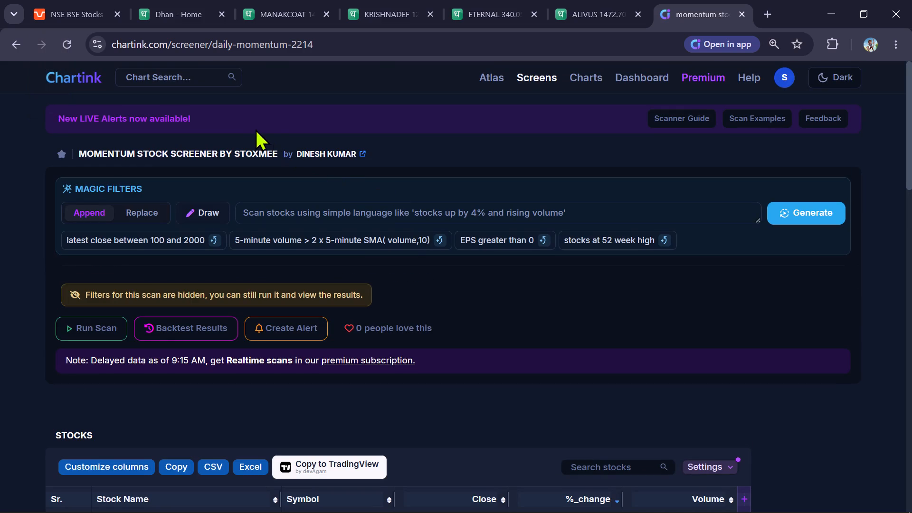
pyautogui.click(662, 72)
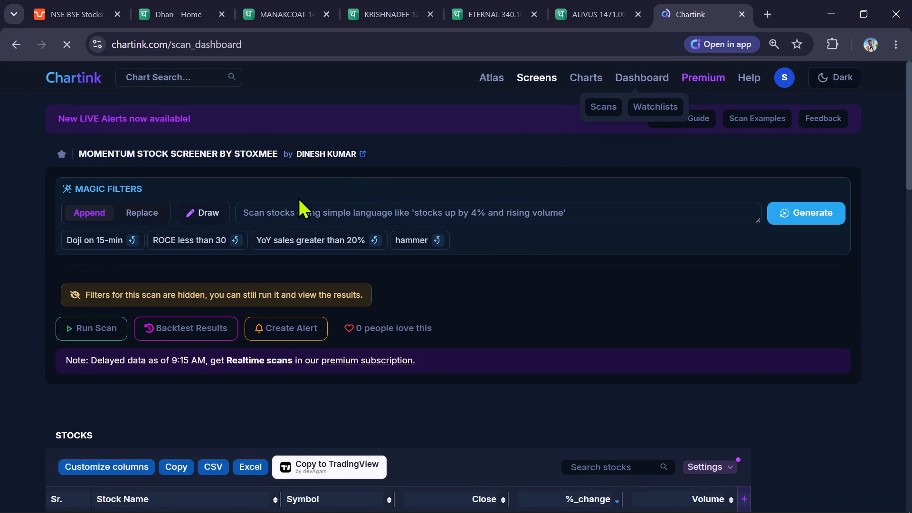
# Check the saved 5 MIN ORB INTRADAY scan and return to the scan dashboard.
pyautogui.scroll(-1, 301, 189)
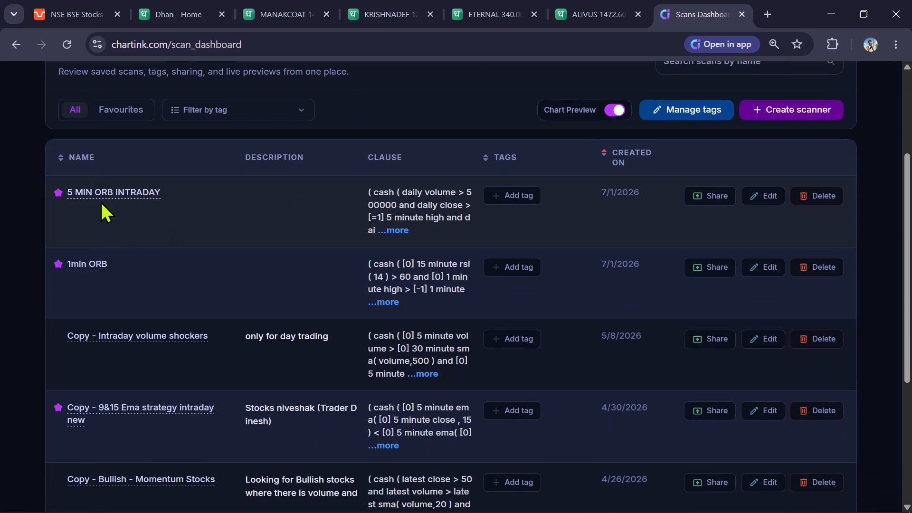
pyautogui.click(105, 193)
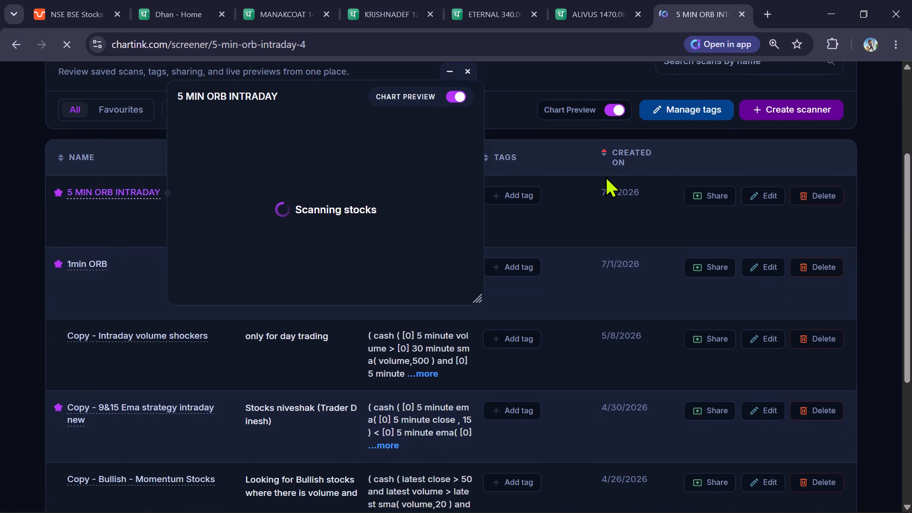
pyautogui.scroll(-5, 601, 186)
pyautogui.scroll(8, 597, 197)
pyautogui.moveTo(648, 138); pyautogui.dragTo(661, 123)
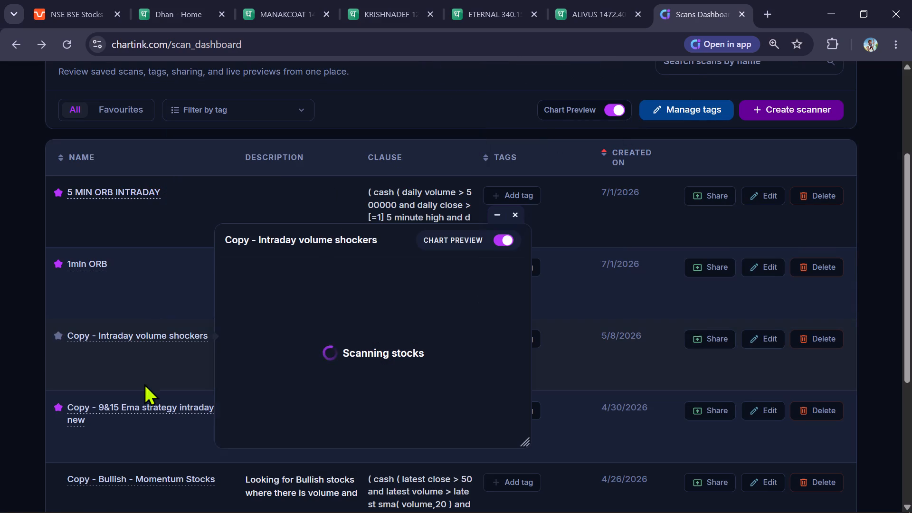
# Open the Copy - 9&15 Ema strategy intraday new scan and view its stock list.
pyautogui.click(140, 403)
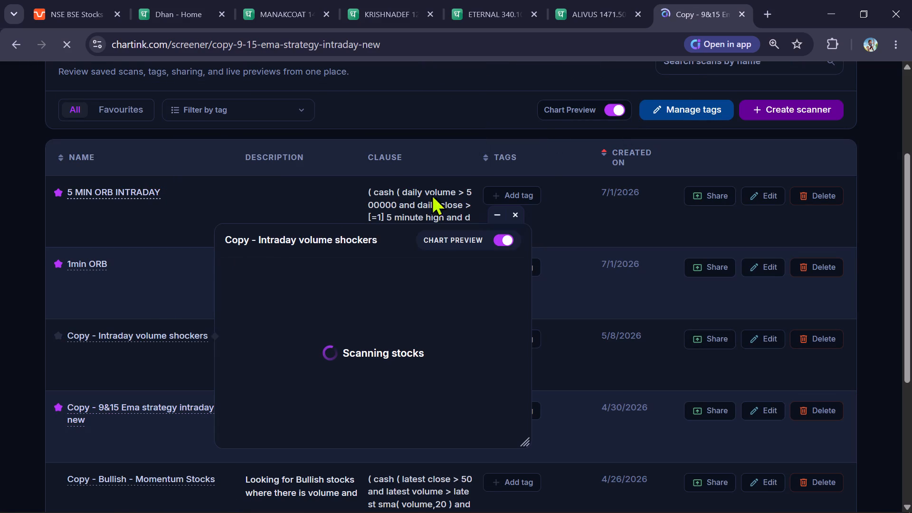
pyautogui.scroll(-5, 775, 157)
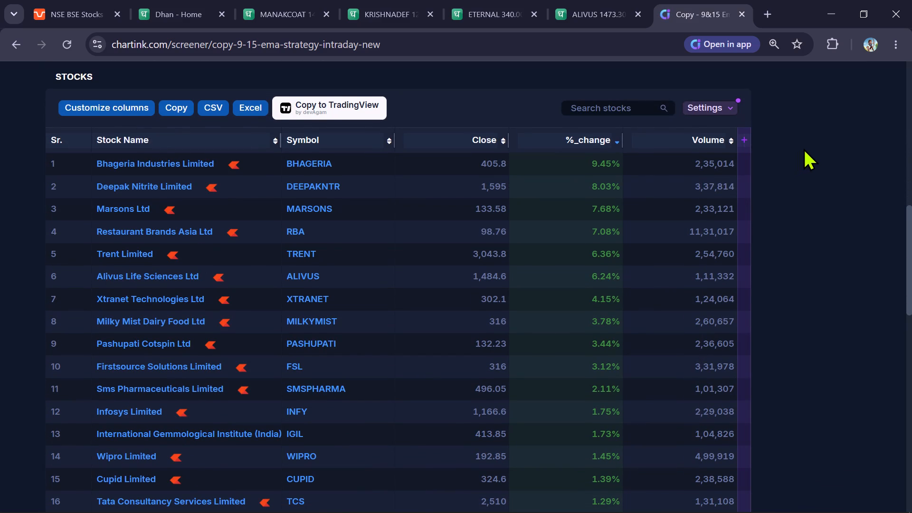
# Replace the Alivus Life Sciences chart with the NSE chart of Bhageria Industries, using the search term bhageria.
pyautogui.click(610, 6)
pyautogui.moveTo(483, 174); pyautogui.dragTo(488, 203)
pyautogui.write('bhageria')
pyautogui.press('Down')
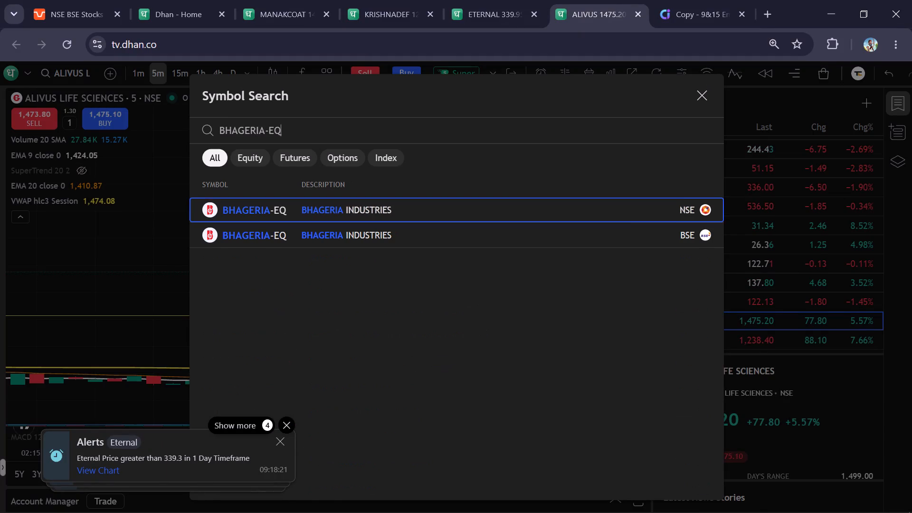
pyautogui.press('Return')
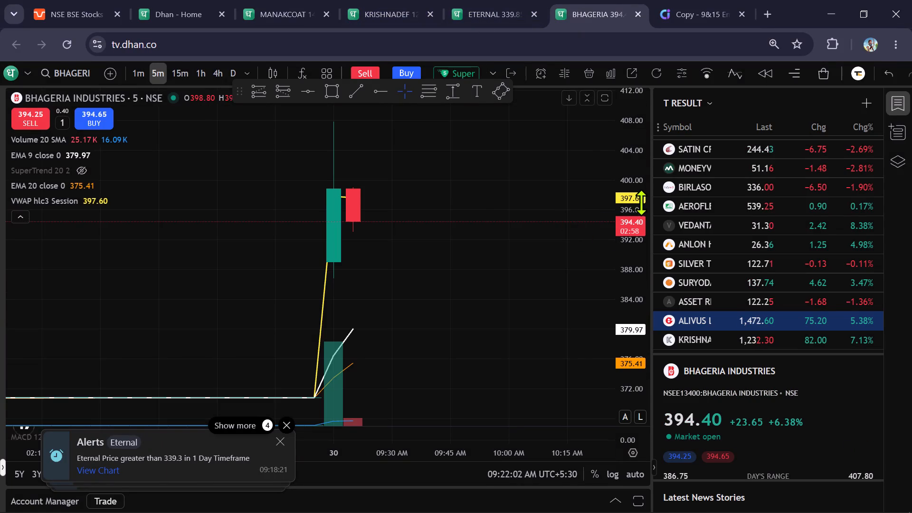
# Add a price alert at 406.45 on Bhageria Industries' 5-minute chart, near the first candle's high.
pyautogui.scroll(-13, 643, 200)
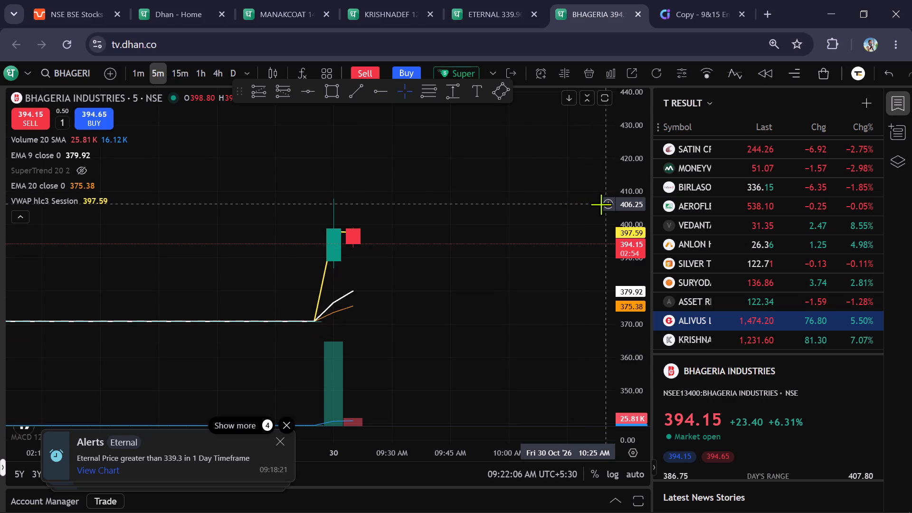
pyautogui.click(605, 204)
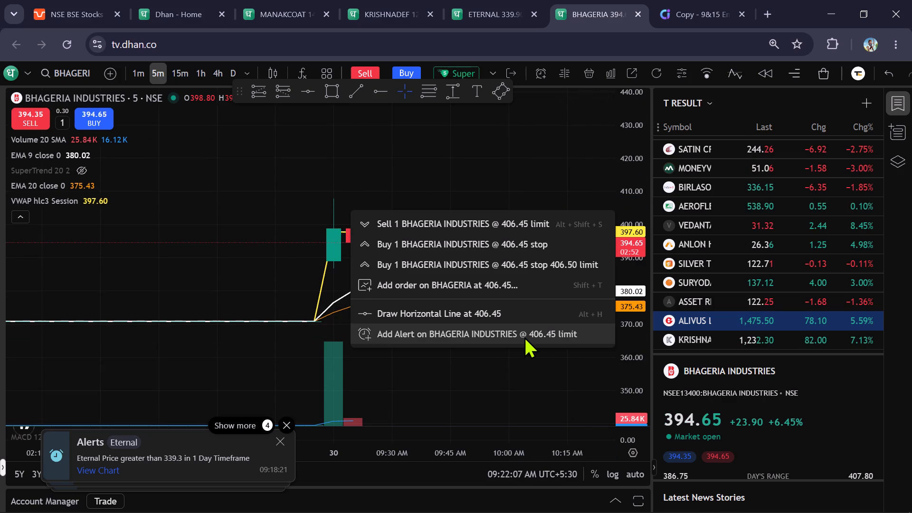
pyautogui.click(524, 336)
pyautogui.click(511, 316)
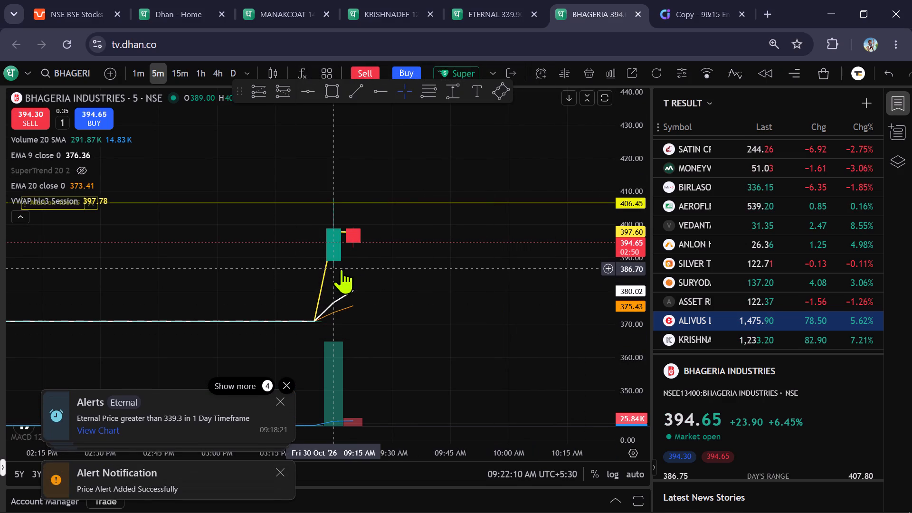
pyautogui.moveTo(497, 294); pyautogui.dragTo(513, 317)
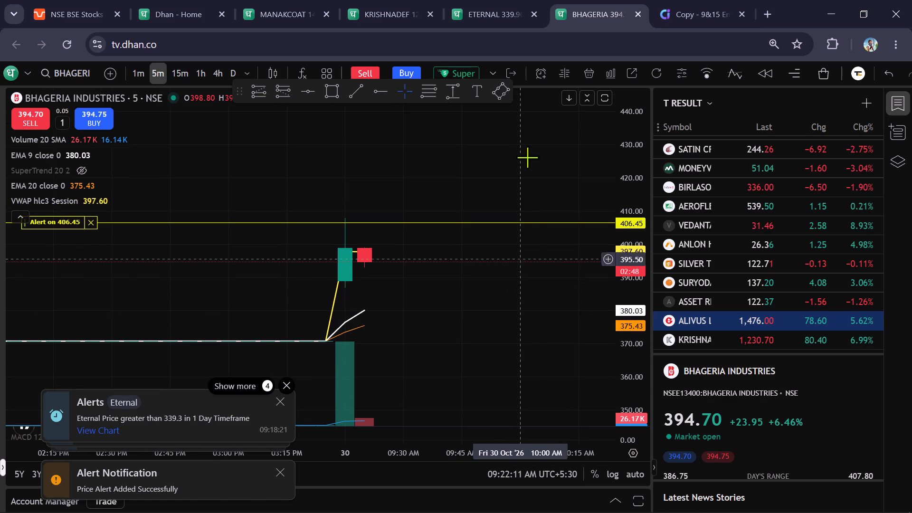
# After rechecking the scan list and the Bhageria, Eternal and Manaksia charts, replace the Krishna Defence chart with Restaurant Brand Asia (RBA).
pyautogui.click(698, 3)
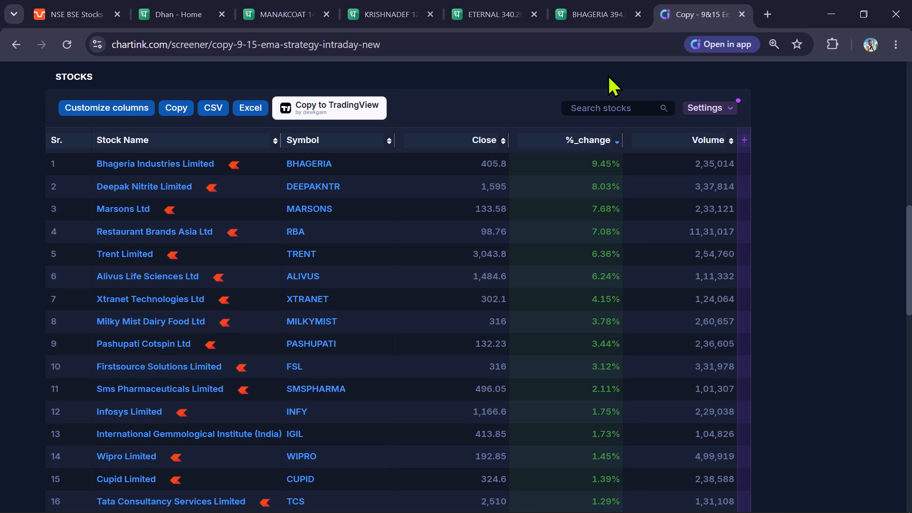
pyautogui.click(592, 13)
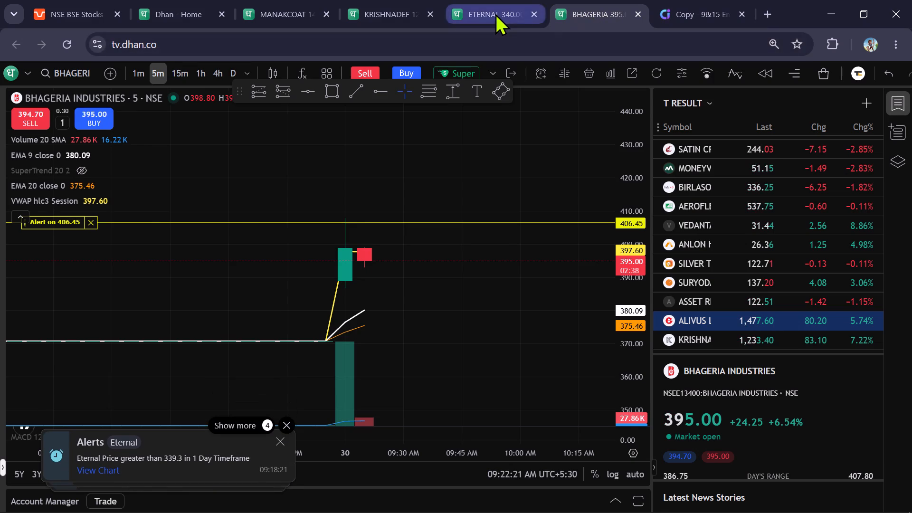
pyautogui.click(495, 13)
pyautogui.click(387, 9)
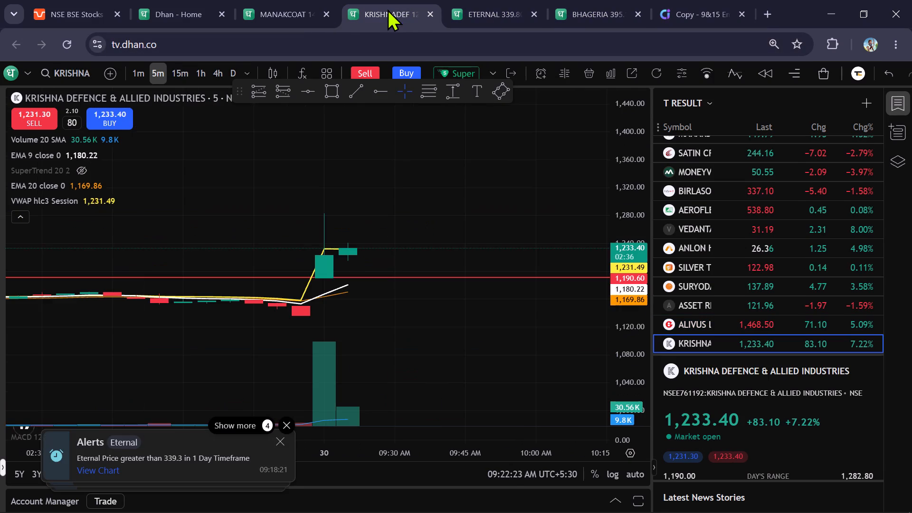
pyautogui.click(294, 9)
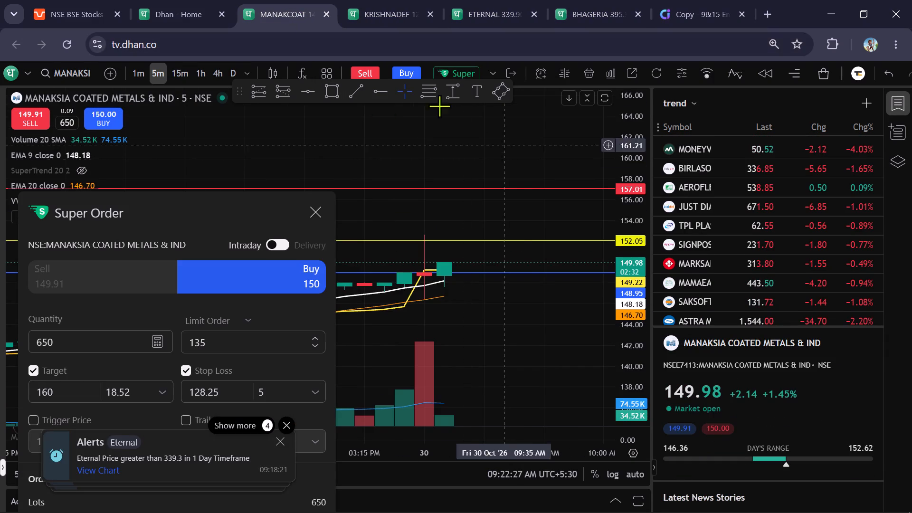
pyautogui.click(371, 13)
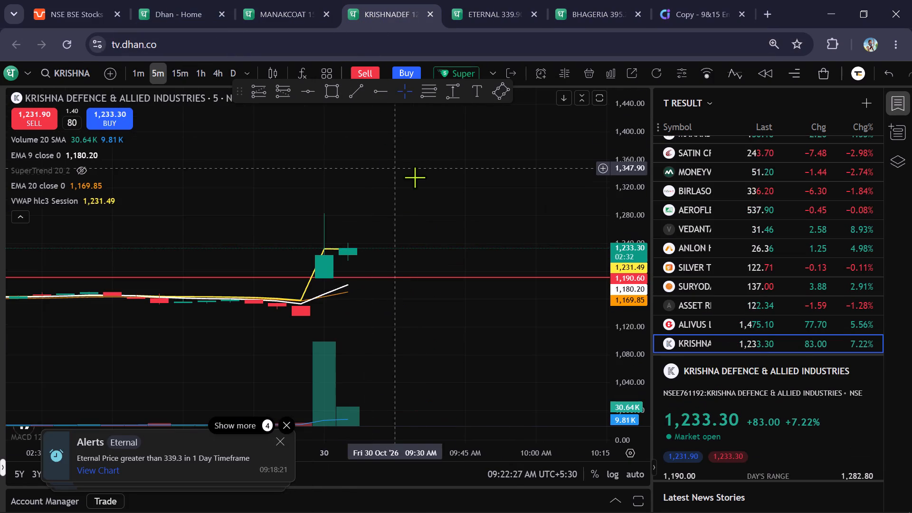
pyautogui.moveTo(417, 179); pyautogui.dragTo(429, 204)
pyautogui.write('rba')
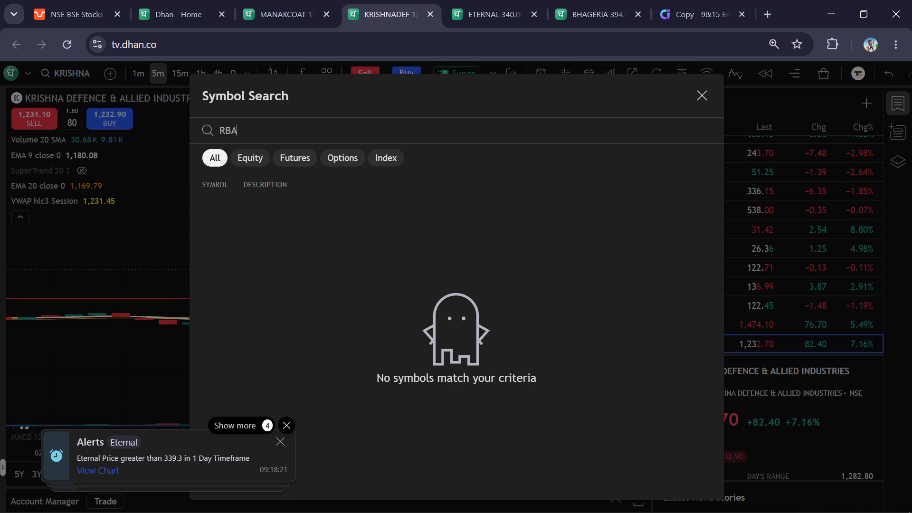
pyautogui.press('Down')
pyautogui.press('Return')
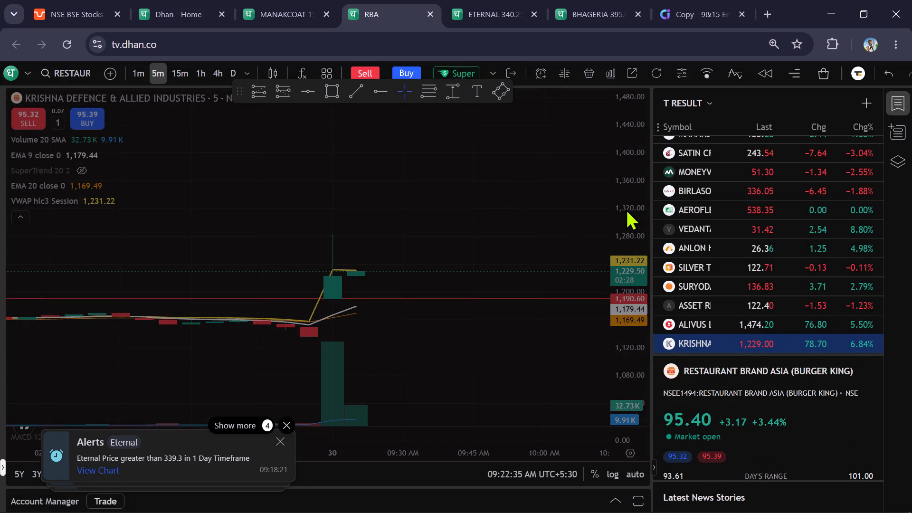
# Switch the Restaurant Brand Asia chart to the daily timeframe and add a price alert at 97.87.
pyautogui.scroll(-7, 627, 208)
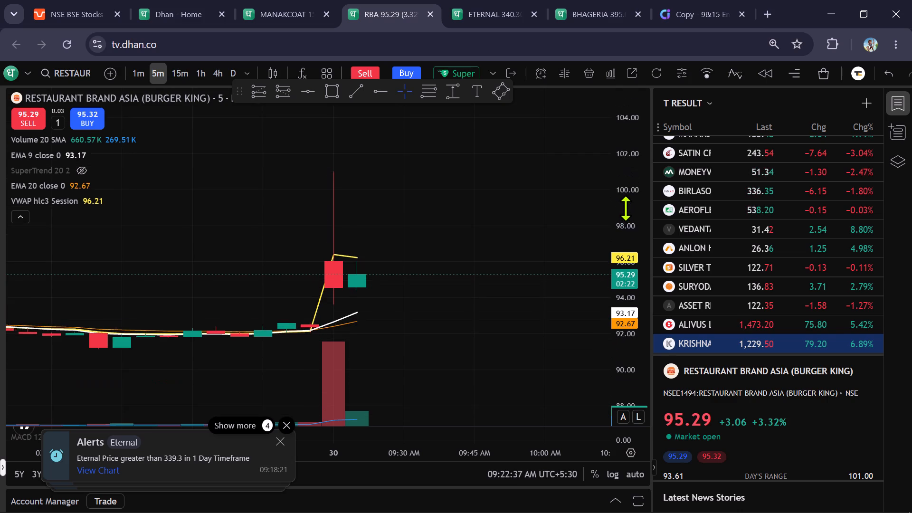
pyautogui.scroll(-5, 626, 208)
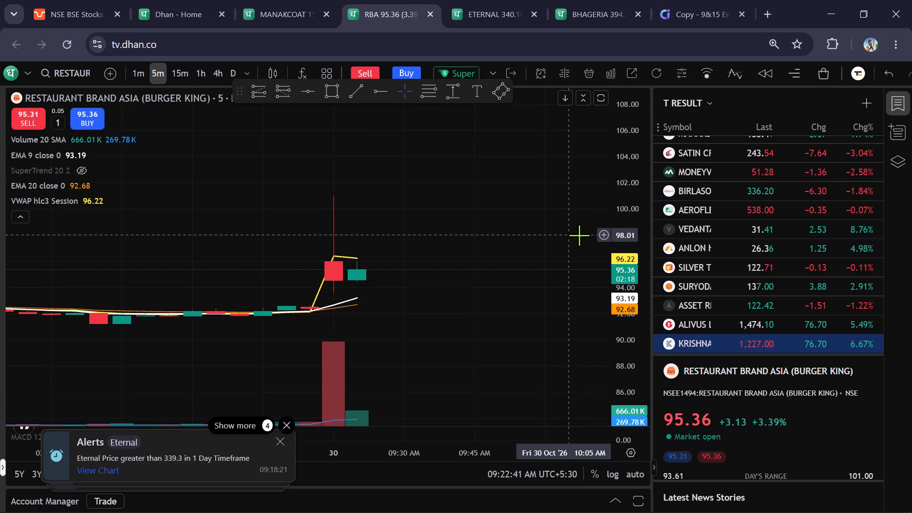
pyautogui.click(232, 76)
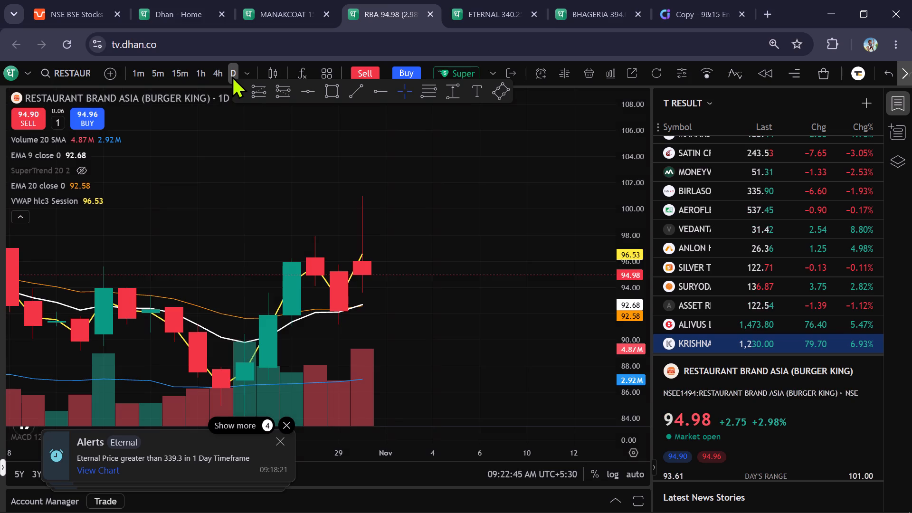
pyautogui.scroll(-7, 619, 205)
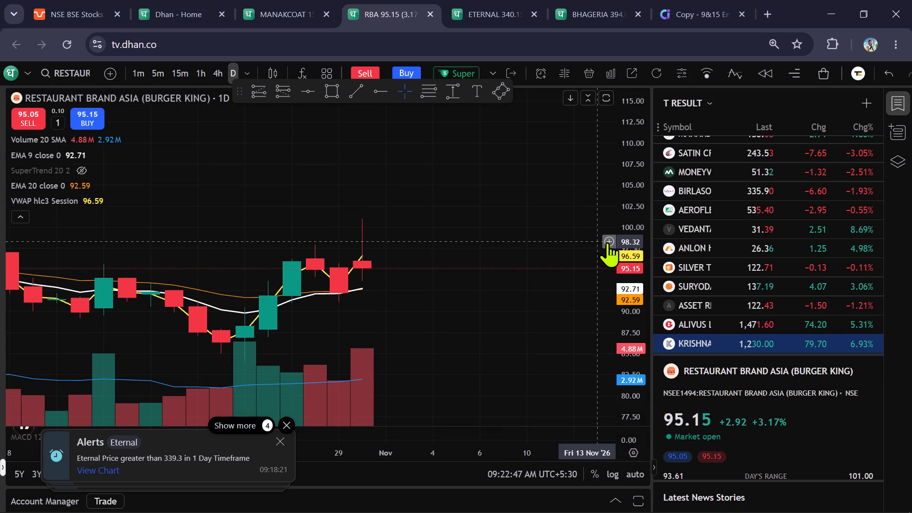
pyautogui.click(615, 246)
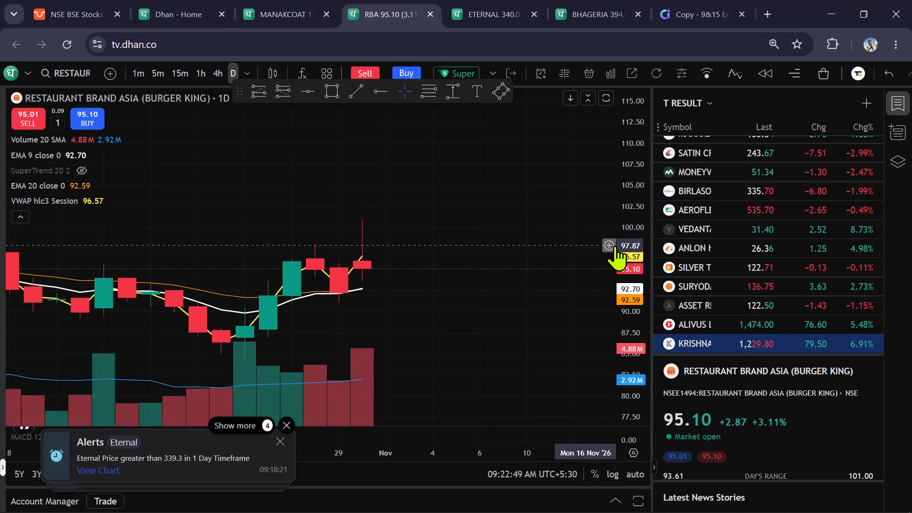
pyautogui.click(611, 246)
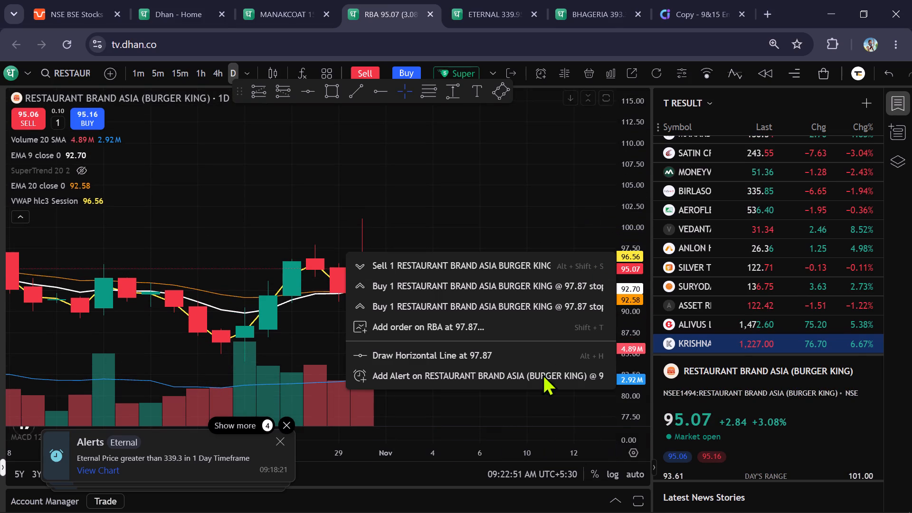
pyautogui.click(537, 373)
pyautogui.click(521, 324)
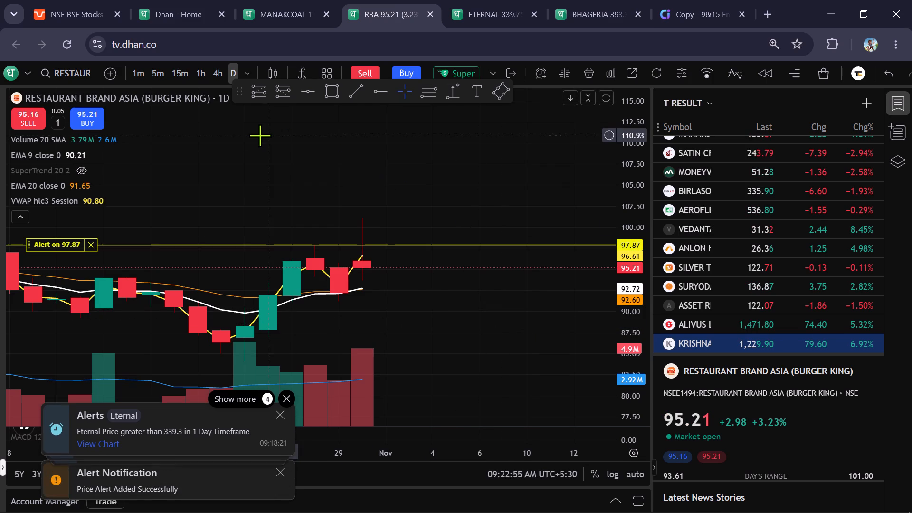
# After rechecking Eternal, Bhageria and the EMA scan list, replace the Restaurant Brand Asia chart with the NSE listing of Marsons.
pyautogui.click(484, 14)
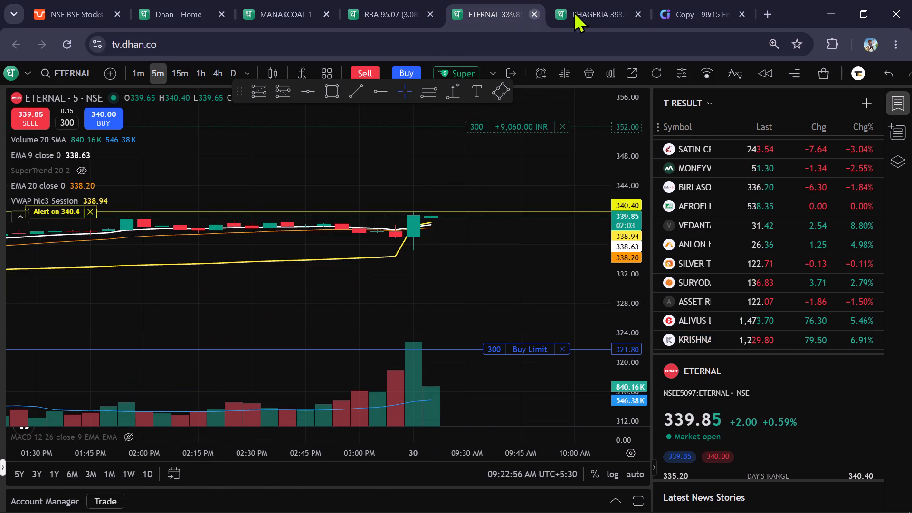
pyautogui.click(596, 6)
pyautogui.click(674, 10)
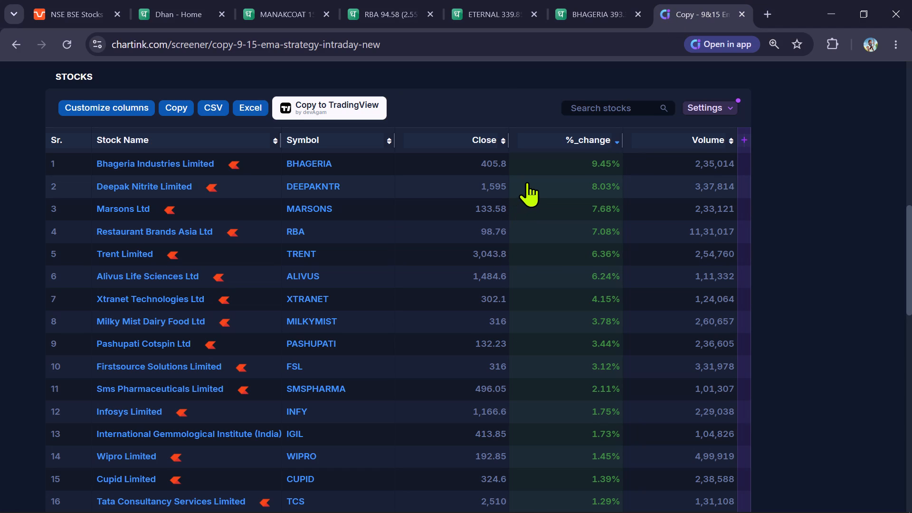
pyautogui.click(387, 1)
pyautogui.moveTo(453, 160); pyautogui.dragTo(470, 190)
pyautogui.write('marsons')
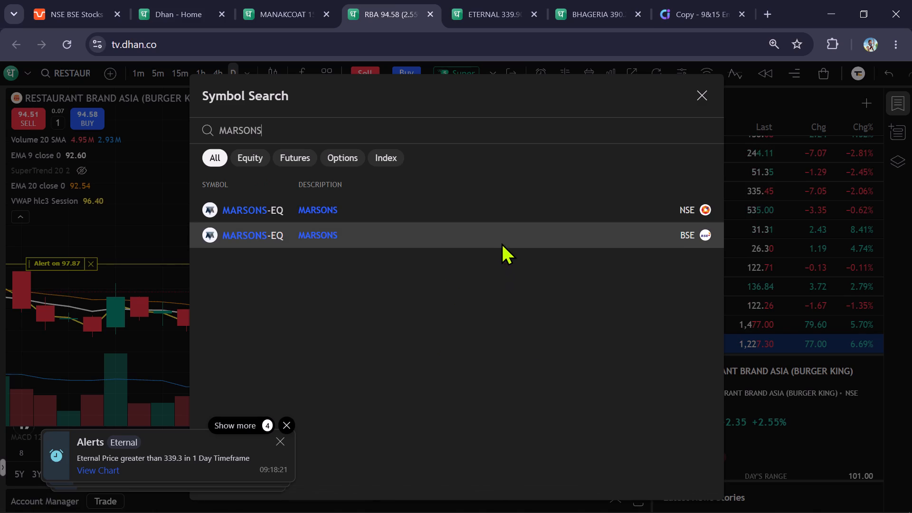
pyautogui.click(497, 222)
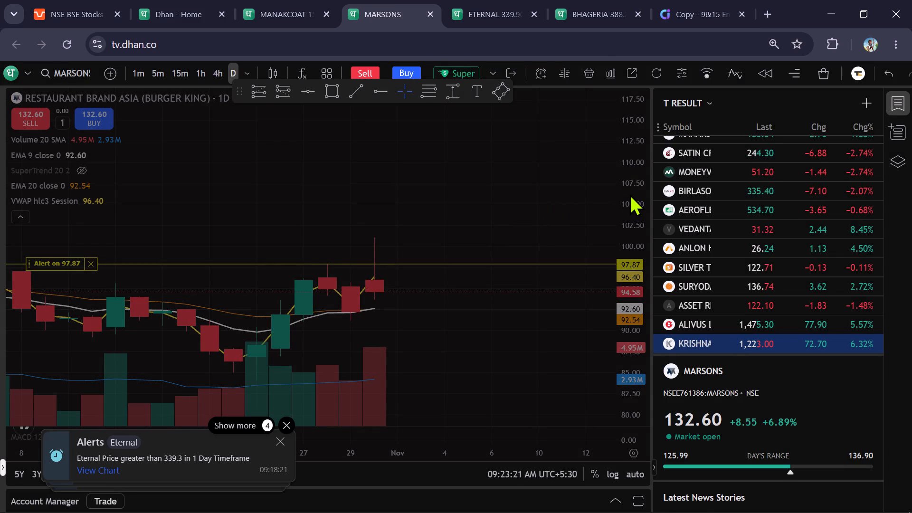
# Dismiss the stacked Eternal alert notifications covering the Marsons chart.
pyautogui.scroll(-5, 633, 193)
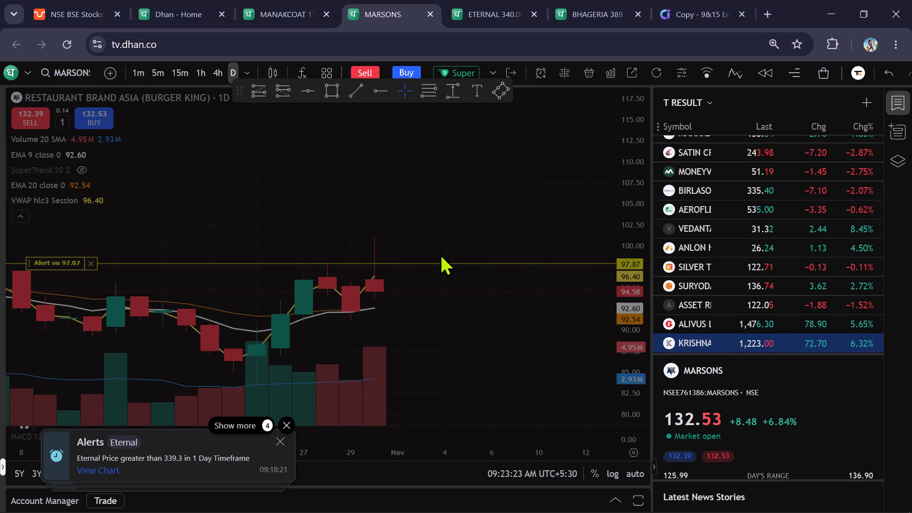
pyautogui.scroll(-1, 411, 262)
pyautogui.click(287, 425)
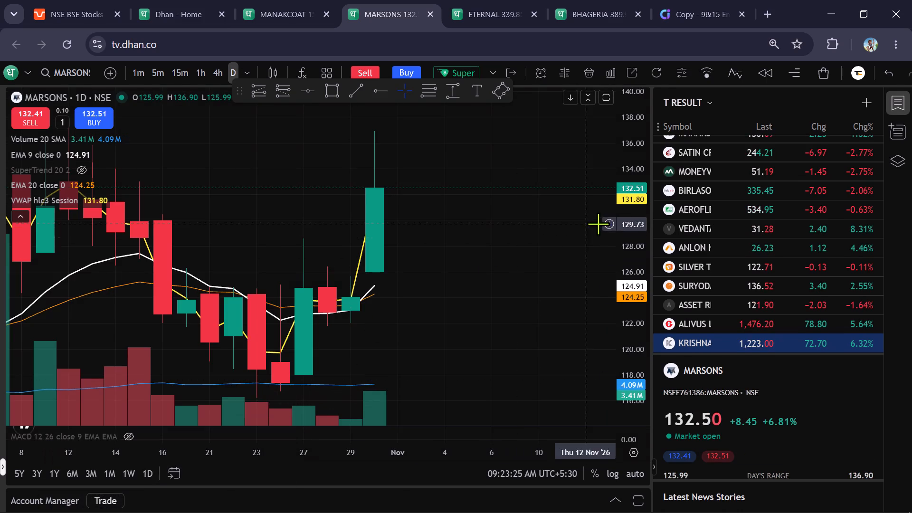
# Switch the Marsons chart to the 5-minute timeframe and add a price alert at 135.42.
pyautogui.scroll(-7, 630, 220)
pyautogui.click(151, 68)
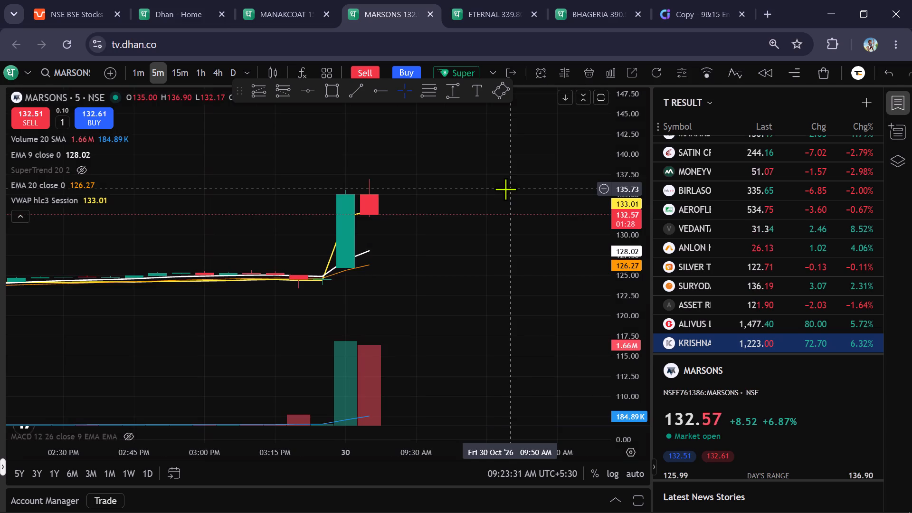
pyautogui.click(601, 191)
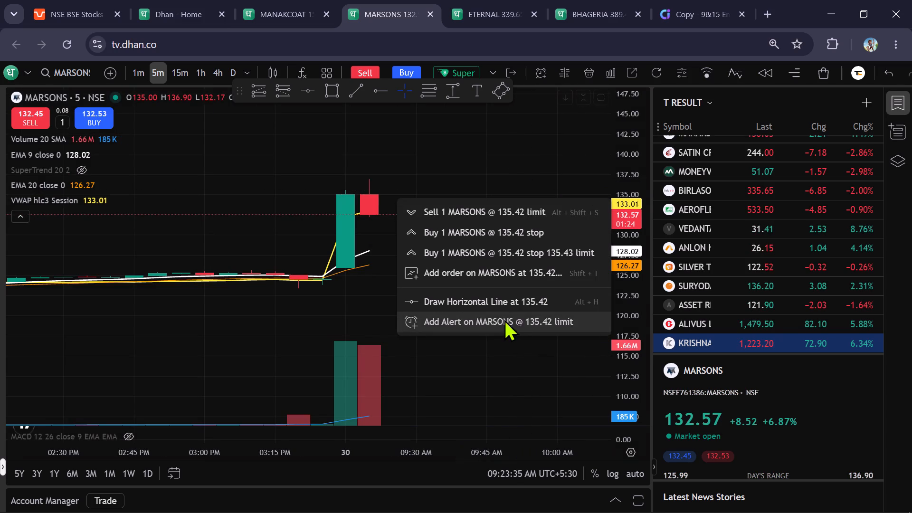
pyautogui.click(504, 319)
pyautogui.click(511, 318)
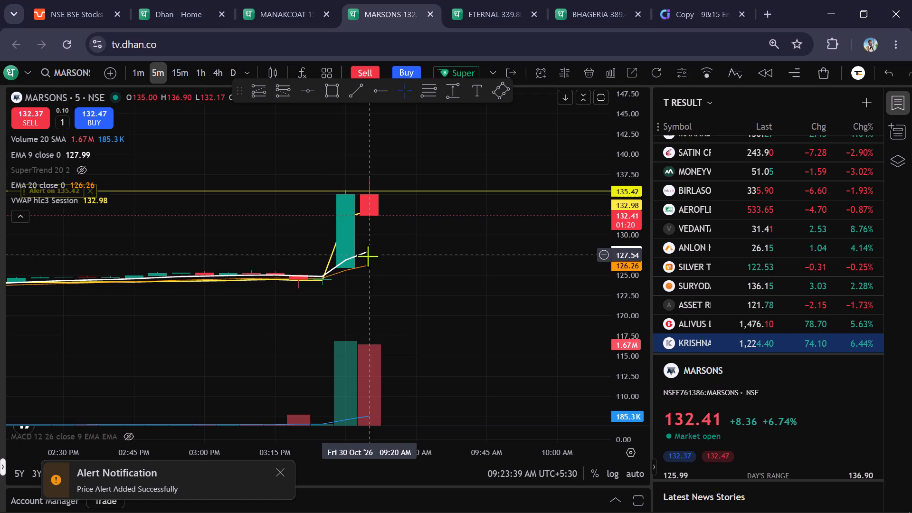
pyautogui.moveTo(561, 266); pyautogui.dragTo(572, 299)
pyautogui.scroll(-4, 641, 245)
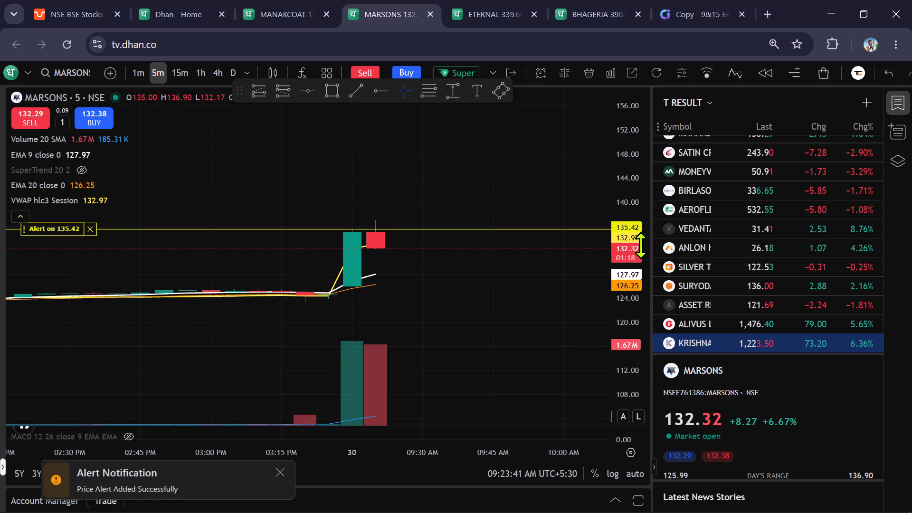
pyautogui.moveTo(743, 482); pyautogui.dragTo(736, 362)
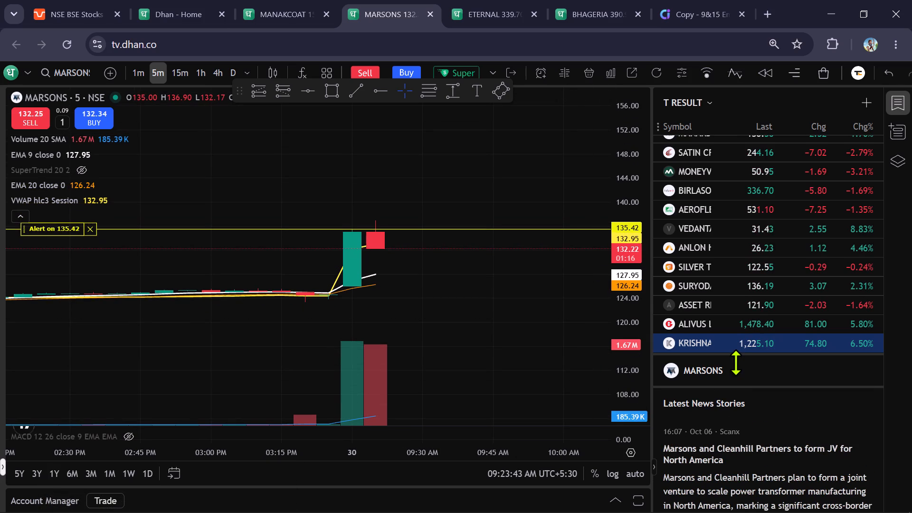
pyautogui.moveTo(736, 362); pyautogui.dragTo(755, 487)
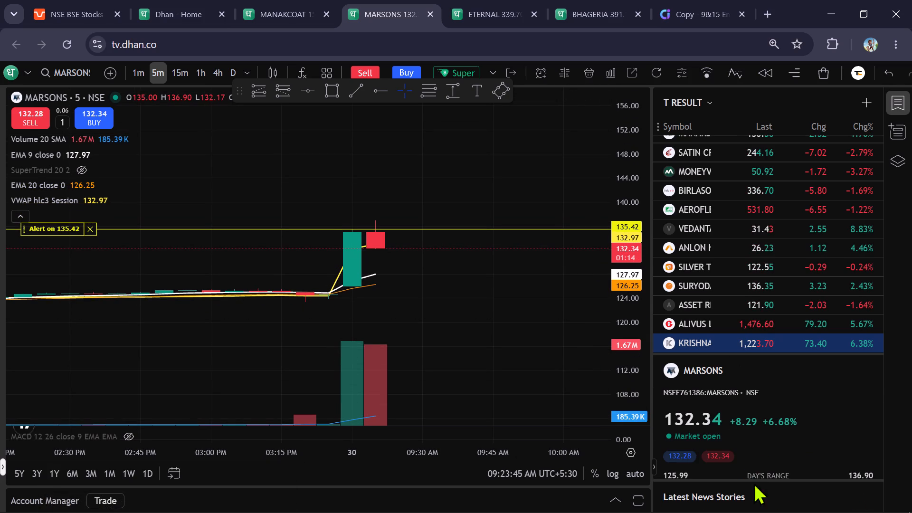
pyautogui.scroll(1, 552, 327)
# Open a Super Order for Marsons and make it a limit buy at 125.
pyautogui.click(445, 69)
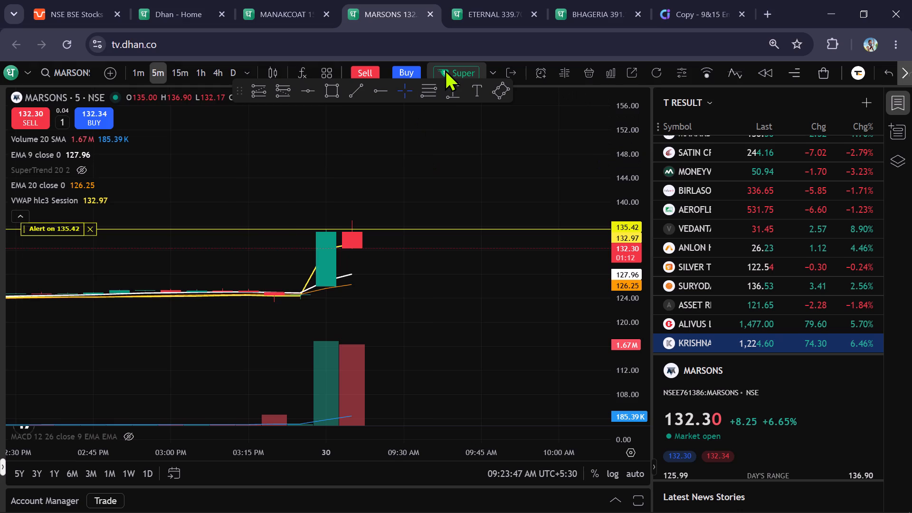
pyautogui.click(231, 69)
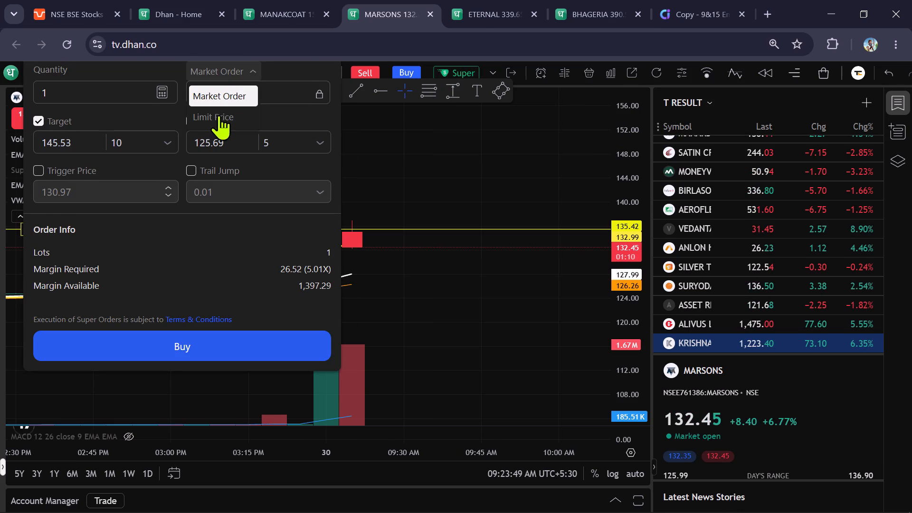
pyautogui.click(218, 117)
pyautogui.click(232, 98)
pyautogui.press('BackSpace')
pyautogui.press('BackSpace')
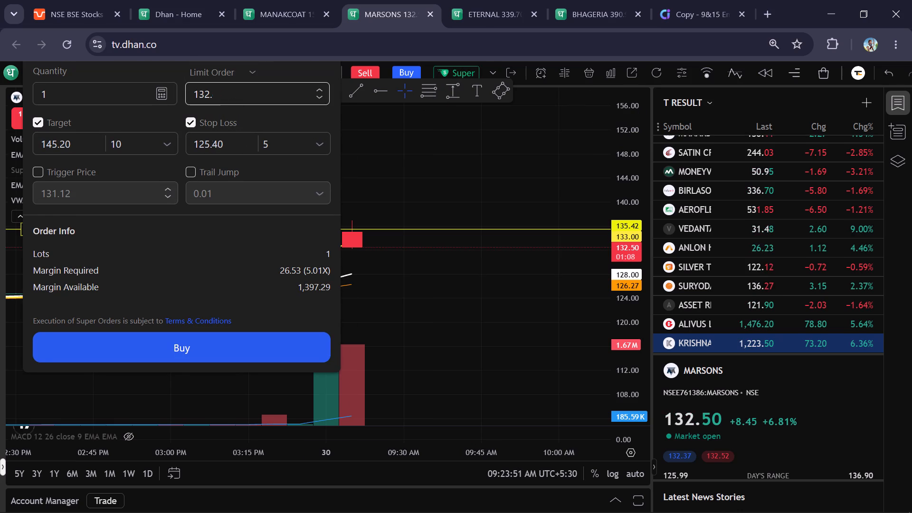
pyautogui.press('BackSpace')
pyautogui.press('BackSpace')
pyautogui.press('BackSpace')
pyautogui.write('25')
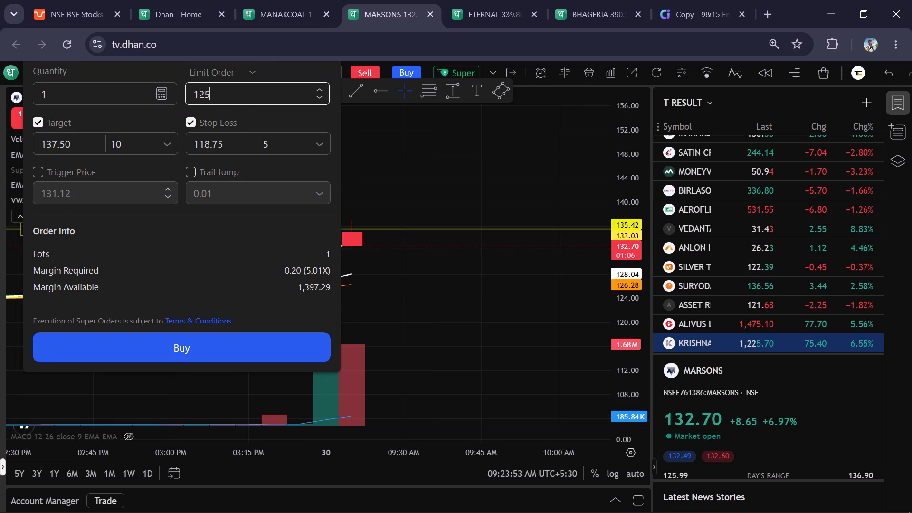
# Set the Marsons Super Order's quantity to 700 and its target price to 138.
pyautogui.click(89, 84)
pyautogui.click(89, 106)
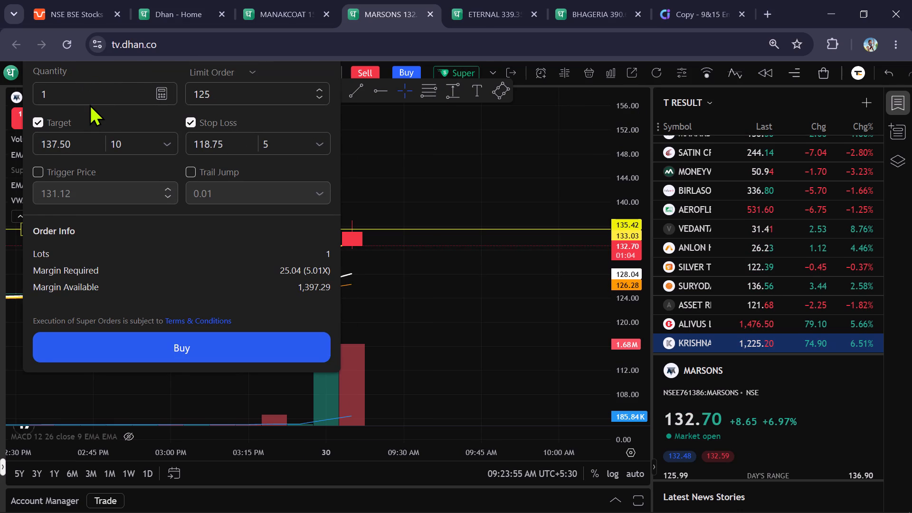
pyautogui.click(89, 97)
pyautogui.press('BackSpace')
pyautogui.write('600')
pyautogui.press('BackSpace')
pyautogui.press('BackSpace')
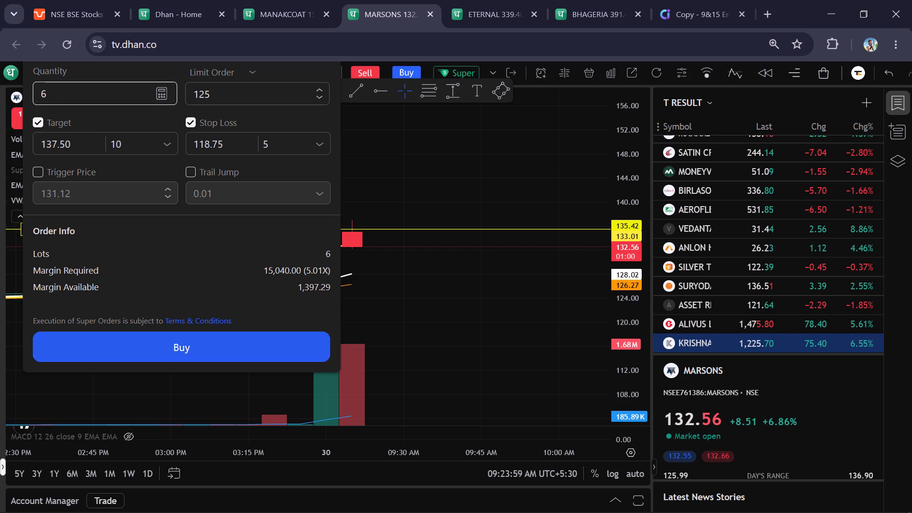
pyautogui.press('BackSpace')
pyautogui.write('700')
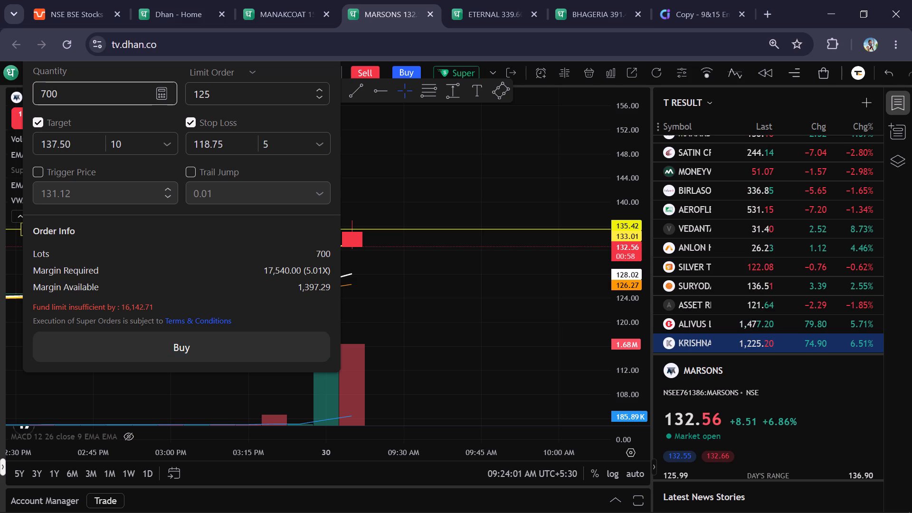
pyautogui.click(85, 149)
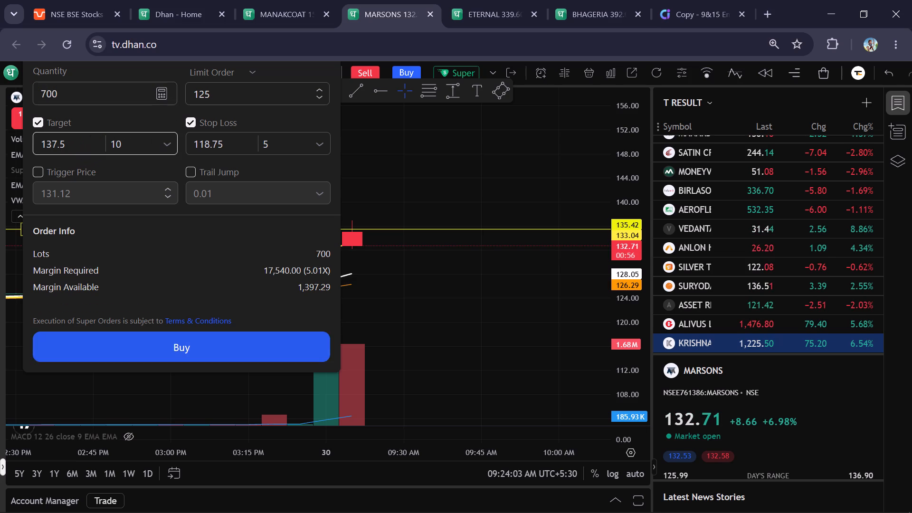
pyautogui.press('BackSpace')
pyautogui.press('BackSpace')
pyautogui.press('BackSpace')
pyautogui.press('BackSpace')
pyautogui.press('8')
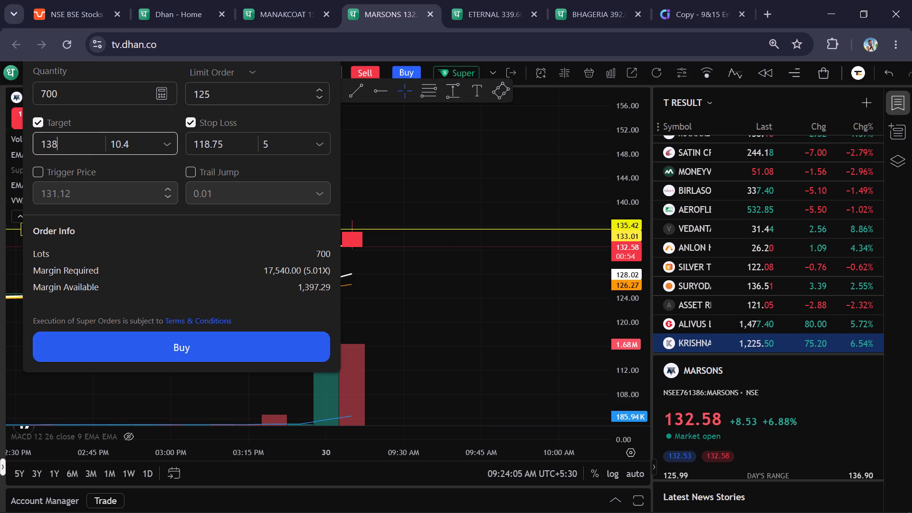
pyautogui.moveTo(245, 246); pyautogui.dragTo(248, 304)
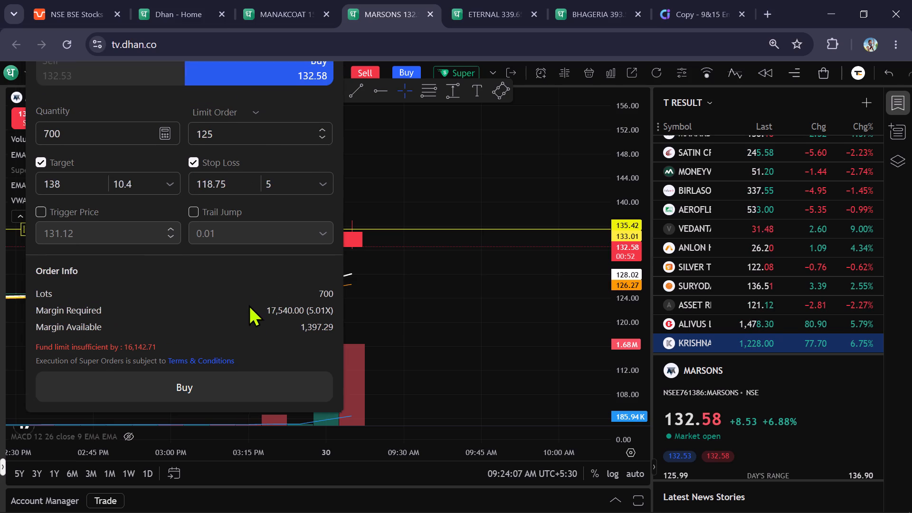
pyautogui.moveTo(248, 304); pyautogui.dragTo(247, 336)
# Recheck the Eternal, Bhageria and Manaksia Coated Metals charts, along with Manaksia's Super Order form and the trend watchlist.
pyautogui.click(469, 0)
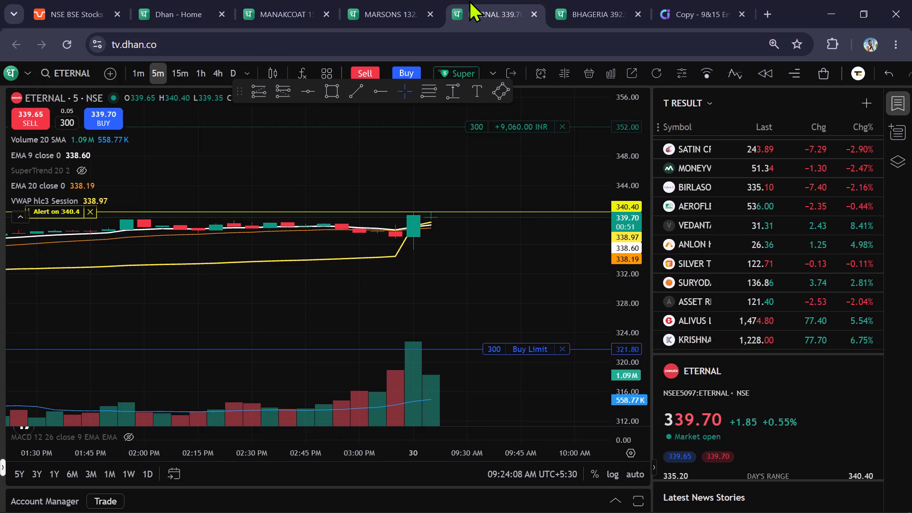
pyautogui.click(576, 0)
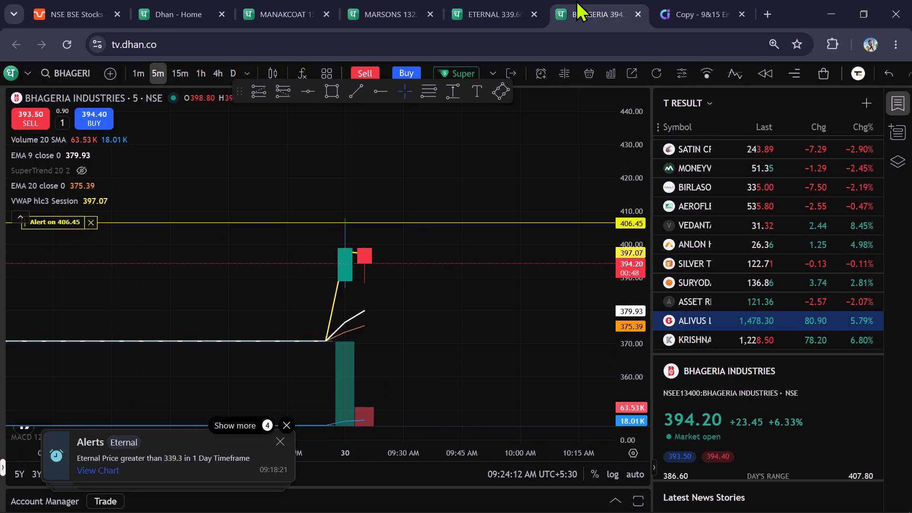
pyautogui.click(686, 15)
pyautogui.click(267, 9)
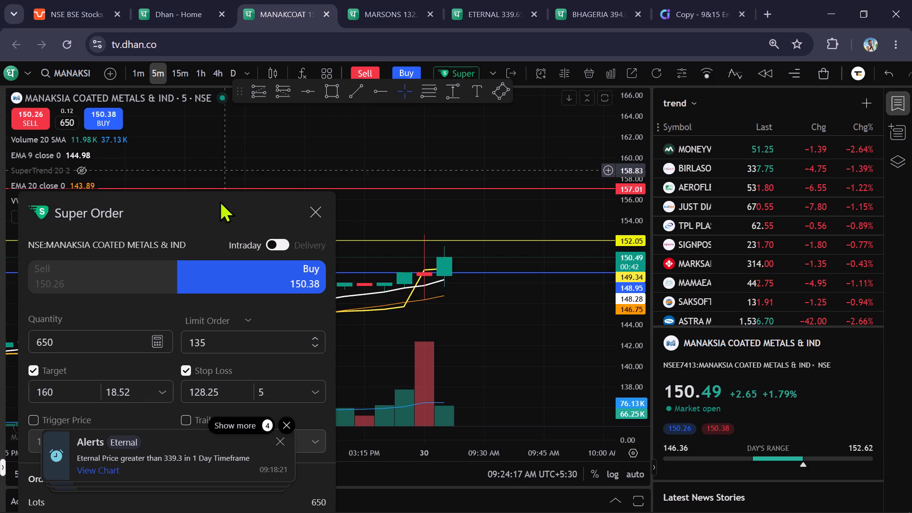
pyautogui.moveTo(225, 226); pyautogui.dragTo(232, 181)
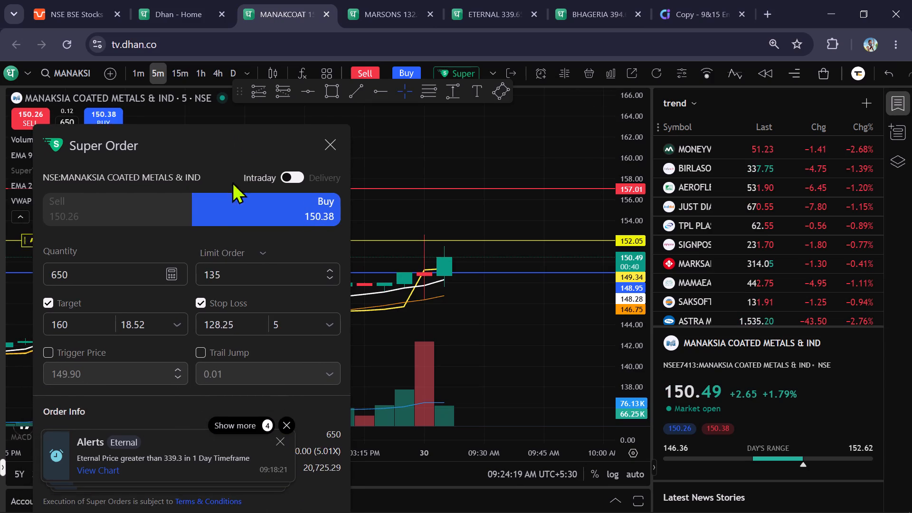
pyautogui.moveTo(232, 181); pyautogui.dragTo(220, 217)
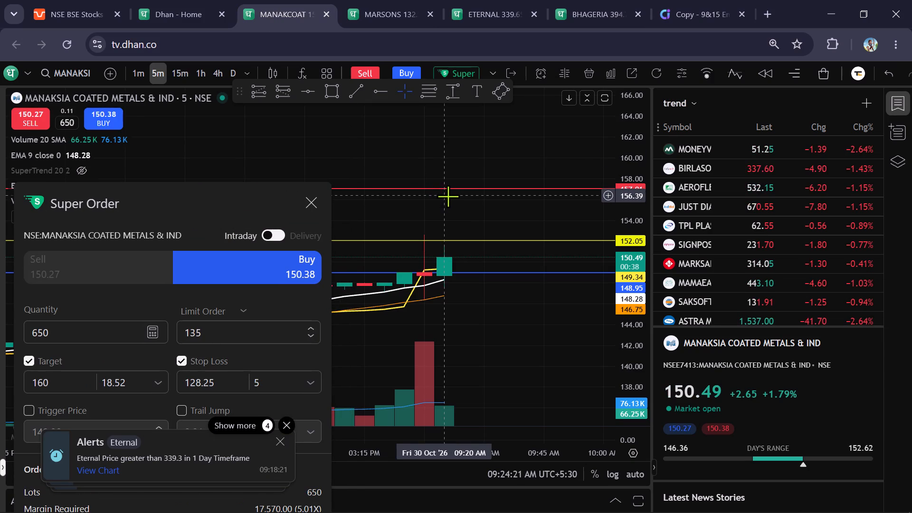
pyautogui.moveTo(213, 216); pyautogui.dragTo(235, 176)
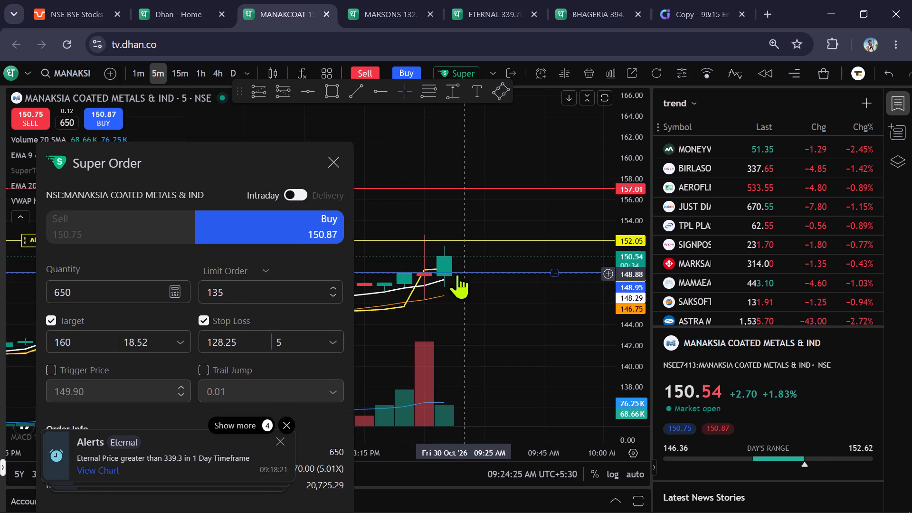
pyautogui.moveTo(730, 328); pyautogui.dragTo(730, 339)
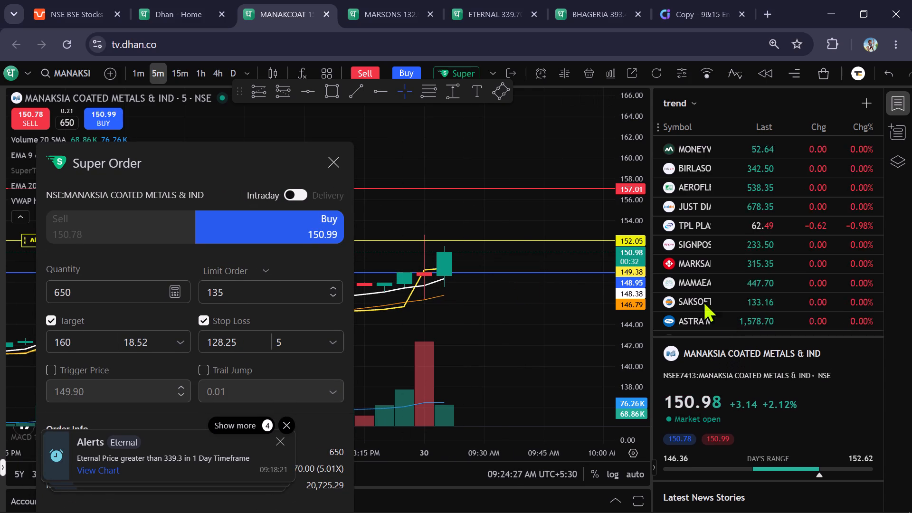
pyautogui.scroll(5, 752, 226)
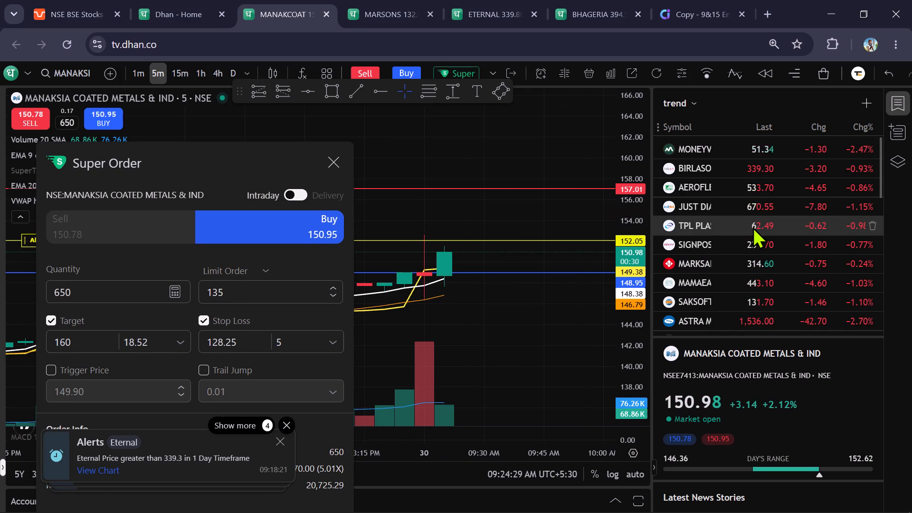
pyautogui.moveTo(269, 174); pyautogui.dragTo(256, 198)
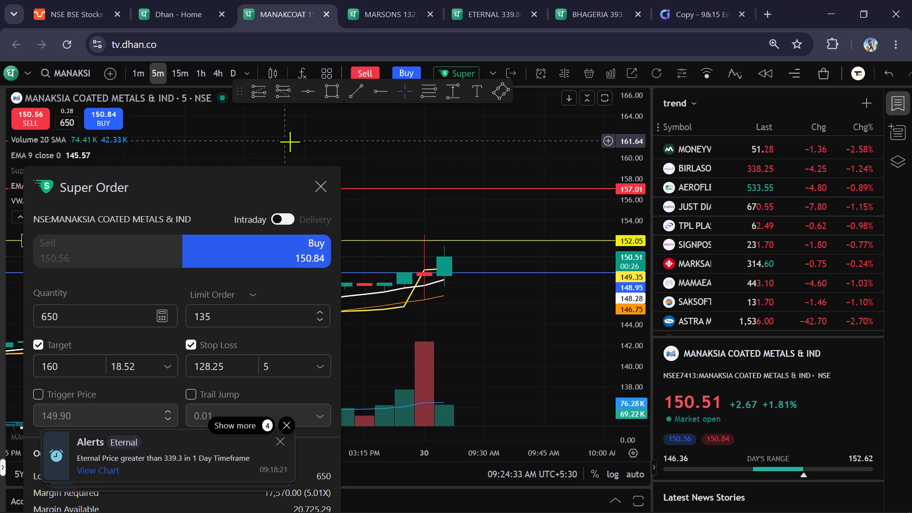
pyautogui.click(494, 16)
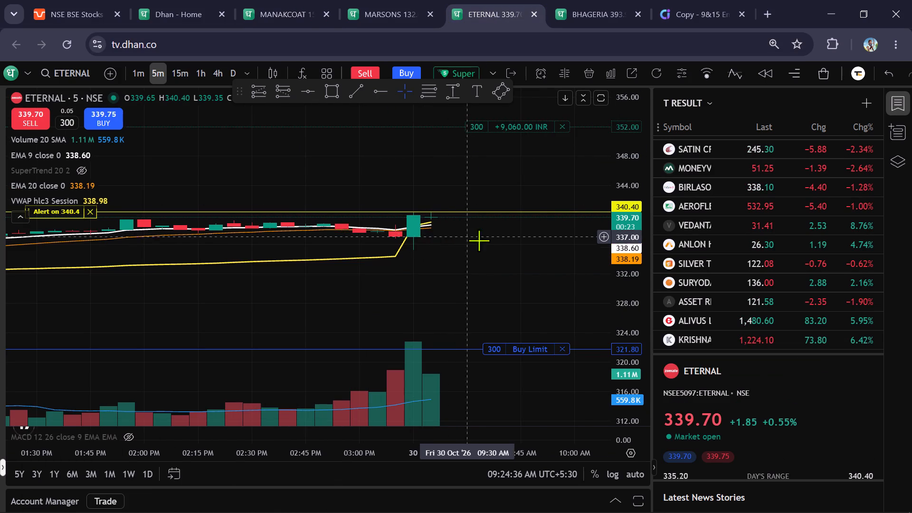
pyautogui.scroll(1, 542, 249)
pyautogui.click(604, 2)
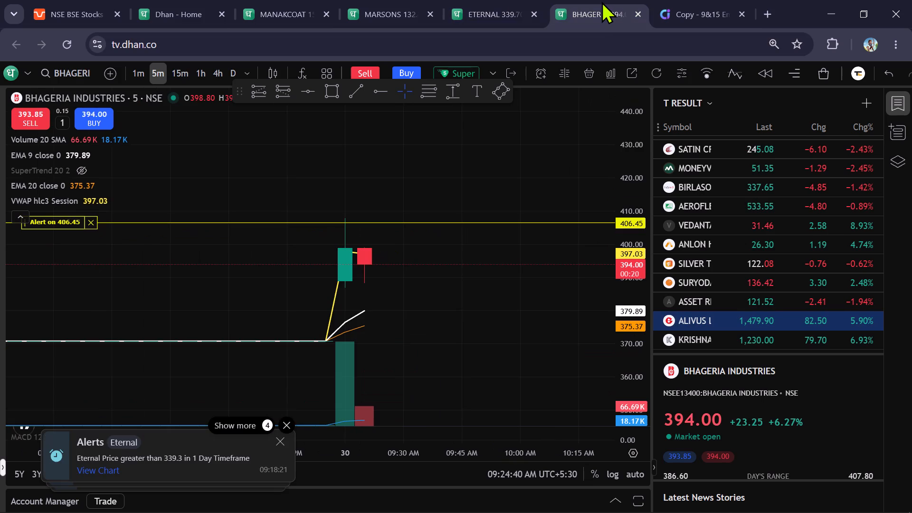
# Rerun the 9&15 EMA scan on Chartink and go through the refreshed stock list.
pyautogui.click(682, 12)
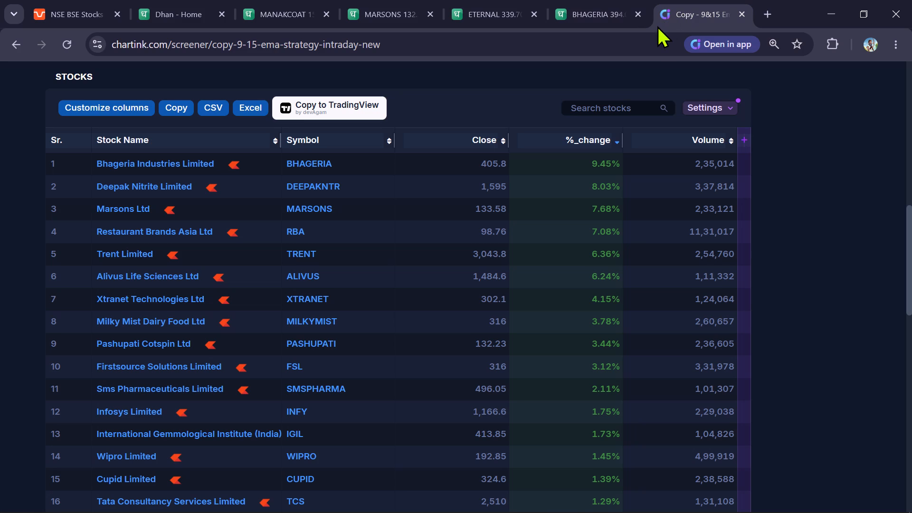
pyautogui.scroll(2, 326, 104)
pyautogui.click(113, 158)
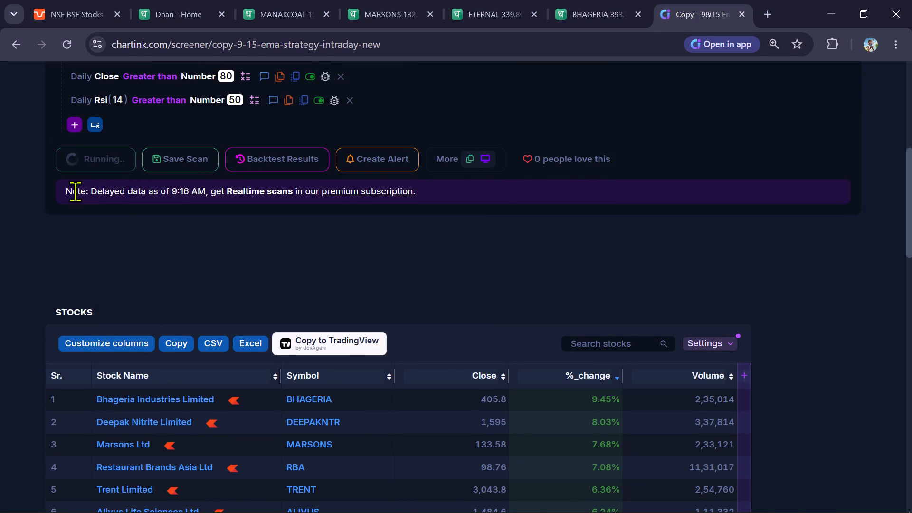
pyautogui.scroll(-2, 19, 230)
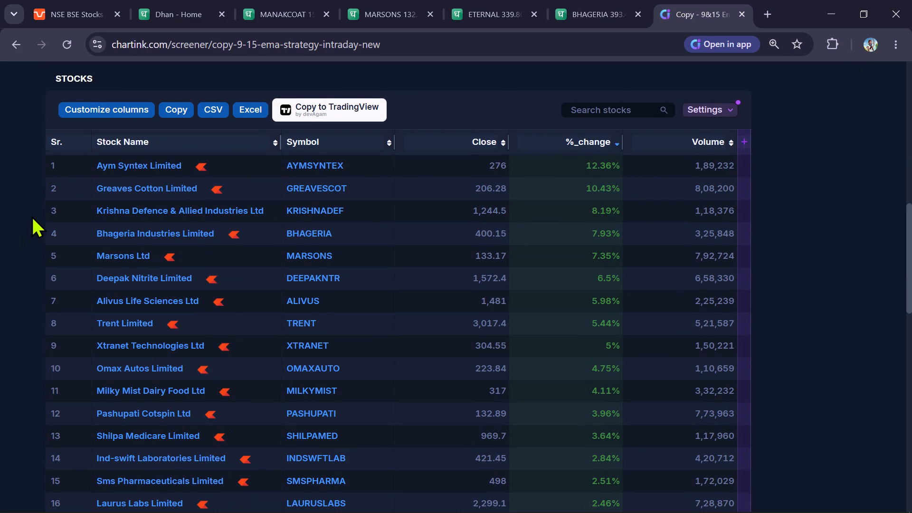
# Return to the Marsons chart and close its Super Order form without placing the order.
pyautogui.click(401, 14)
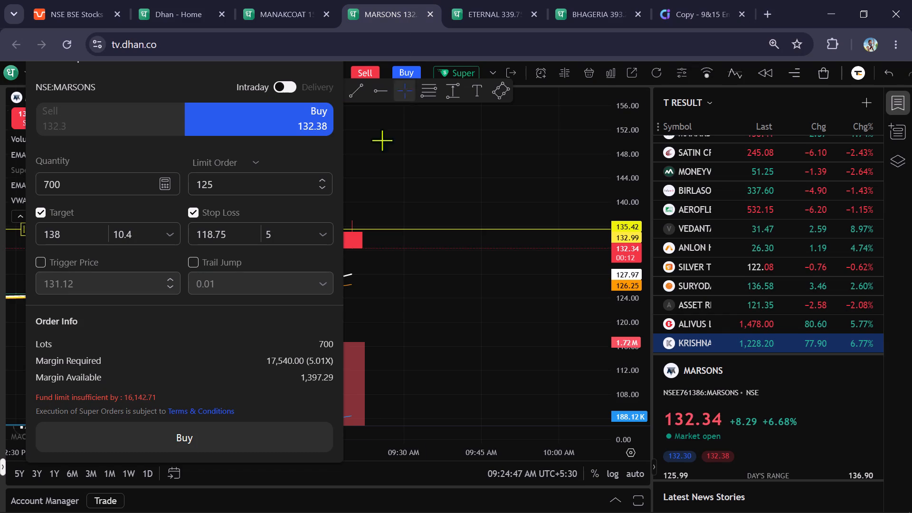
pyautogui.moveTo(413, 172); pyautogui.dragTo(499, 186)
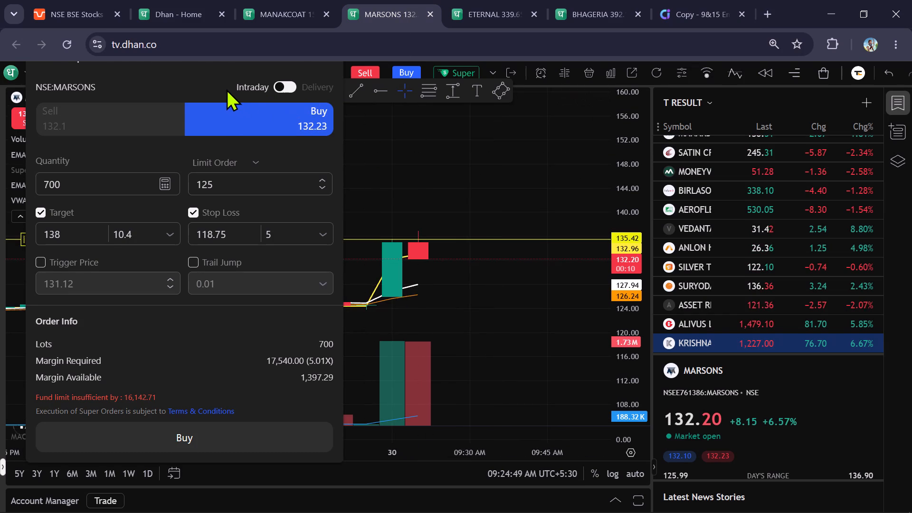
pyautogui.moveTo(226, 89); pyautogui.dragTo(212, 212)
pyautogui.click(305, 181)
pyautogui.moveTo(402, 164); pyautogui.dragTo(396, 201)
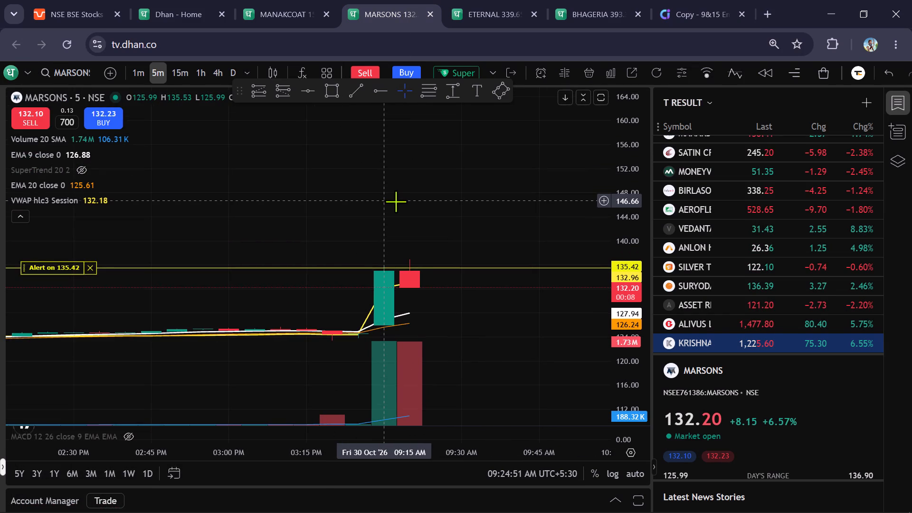
# Search for "greaves" and replace the Marsons chart with the NSE listing of Greaves Cotton.
pyautogui.write('greaves')
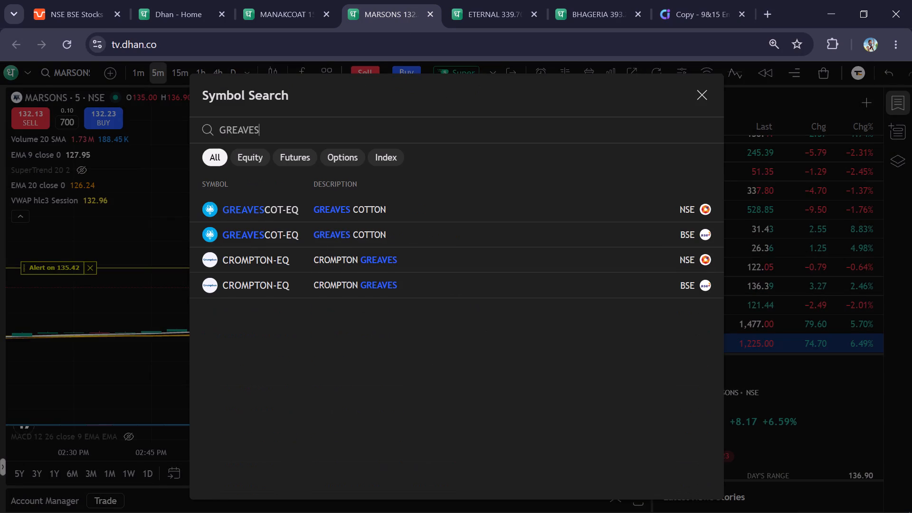
pyautogui.press('Down')
pyautogui.press('Return')
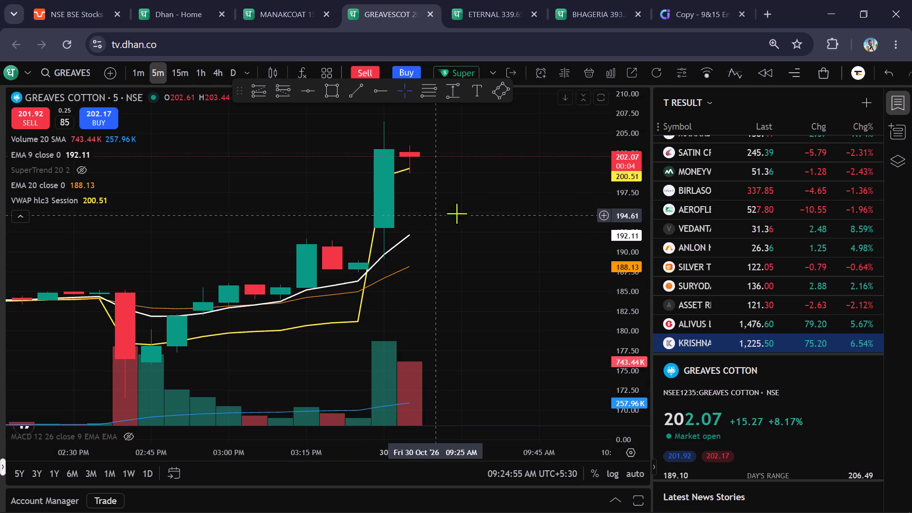
# Add a price alert at 205.38 on the Greaves Cotton 5-minute chart.
pyautogui.moveTo(471, 196); pyautogui.dragTo(488, 249)
pyautogui.scroll(-4, 632, 225)
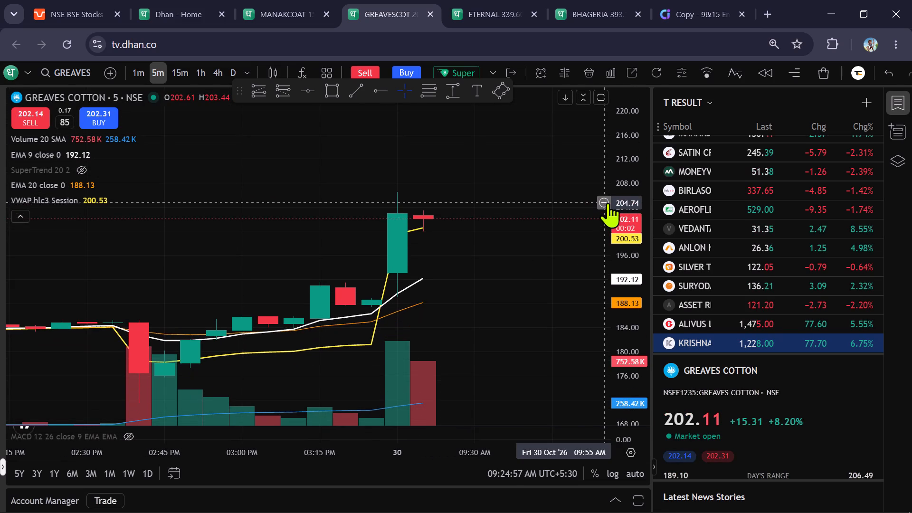
pyautogui.click(608, 199)
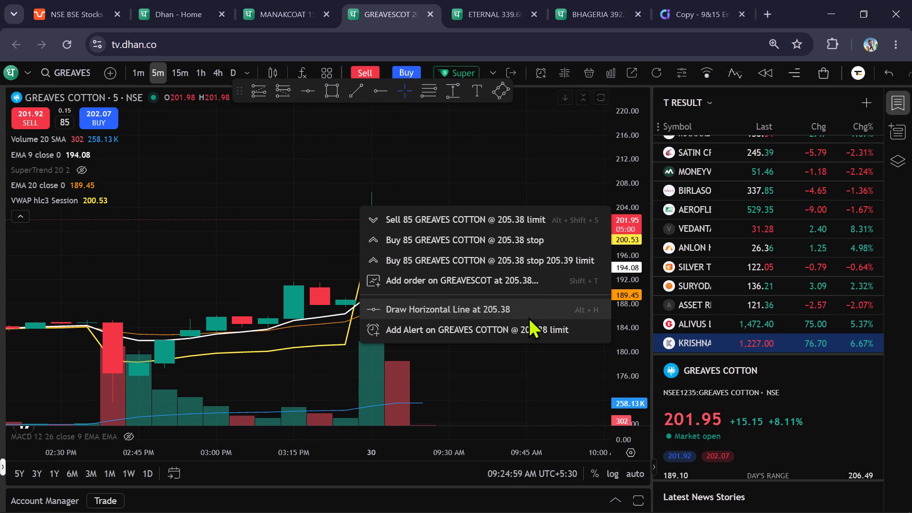
pyautogui.click(523, 329)
pyautogui.click(513, 321)
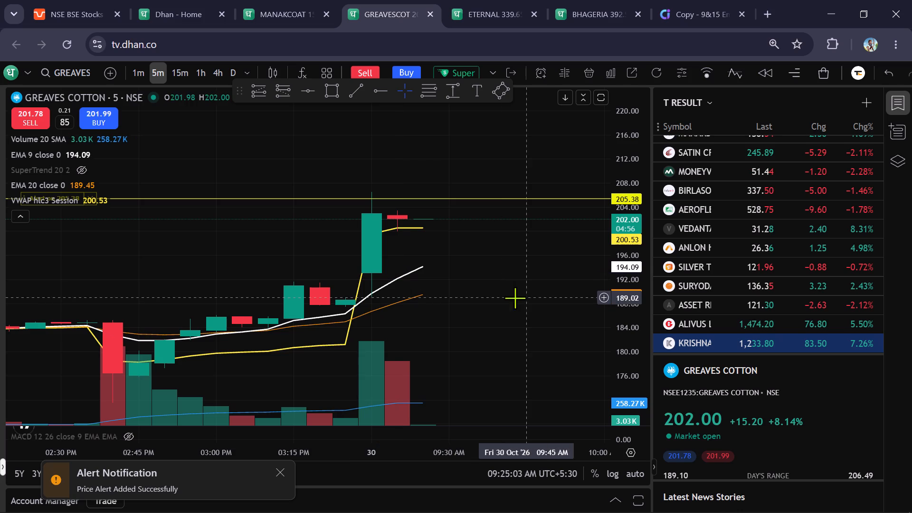
pyautogui.moveTo(518, 297); pyautogui.dragTo(501, 308)
pyautogui.scroll(-3, 611, 273)
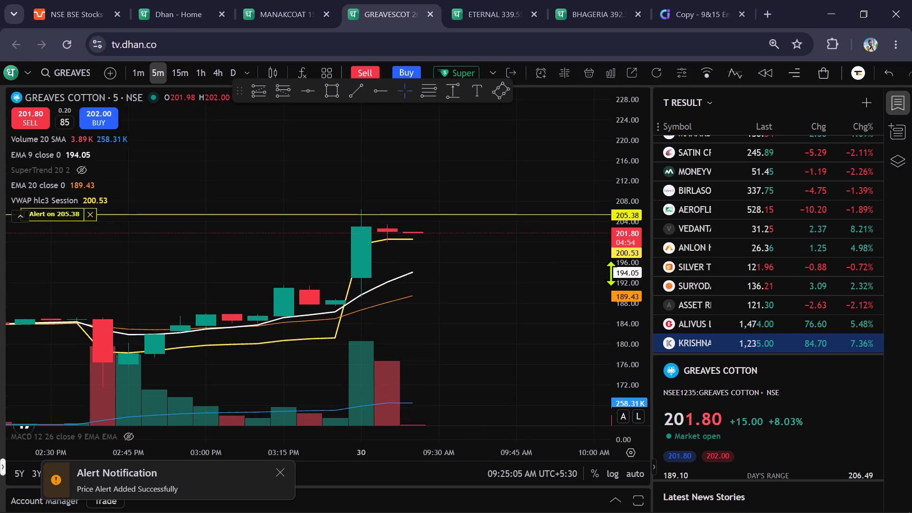
# Check the Greaves Cotton chart on the 15-minute and daily timeframes and return it to 5 minutes.
pyautogui.scroll(-2, 611, 273)
pyautogui.click(176, 69)
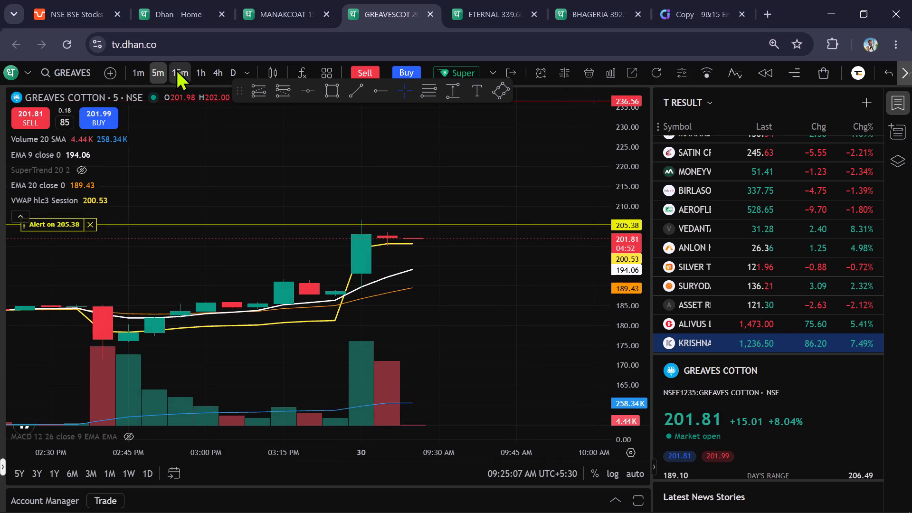
pyautogui.click(231, 76)
pyautogui.scroll(-3, 494, 189)
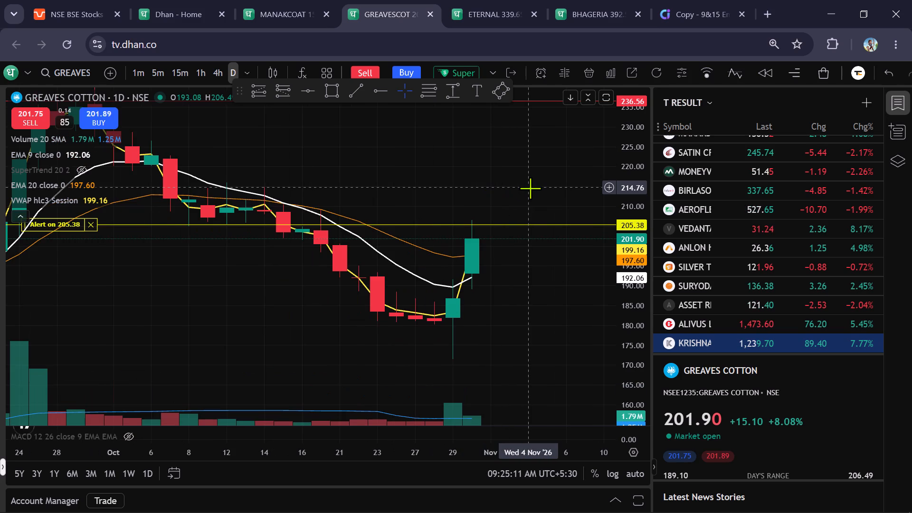
pyautogui.click(154, 68)
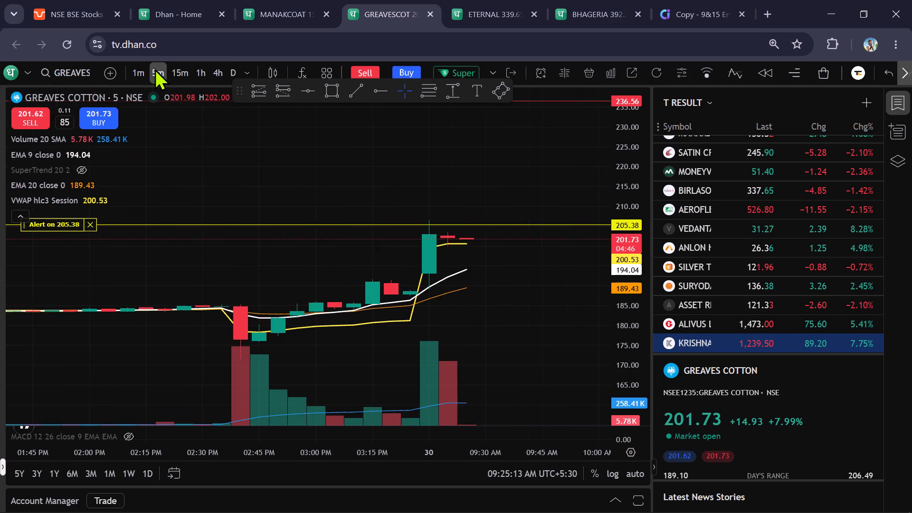
pyautogui.scroll(2, 380, 138)
# Open an intraday buy Super Order for Greaves Cotton and set its quantity to 500.
pyautogui.click(458, 74)
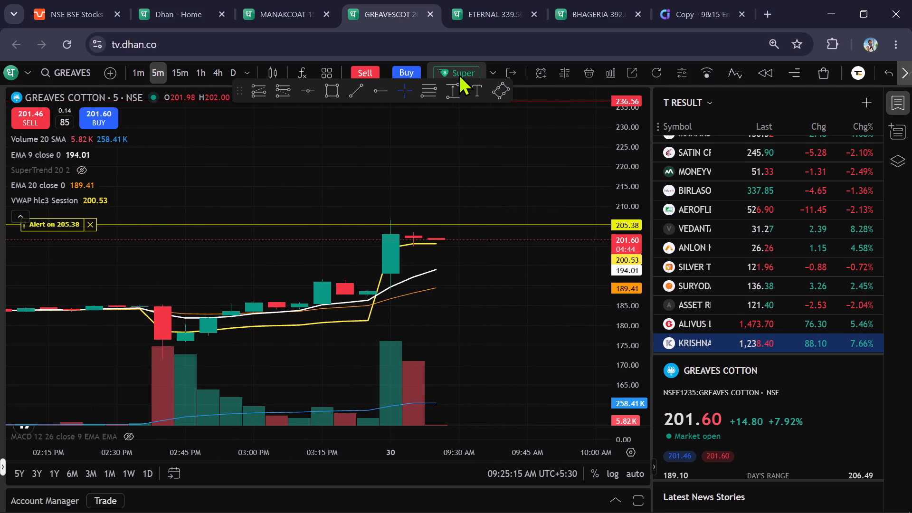
pyautogui.moveTo(168, 200); pyautogui.dragTo(190, 104)
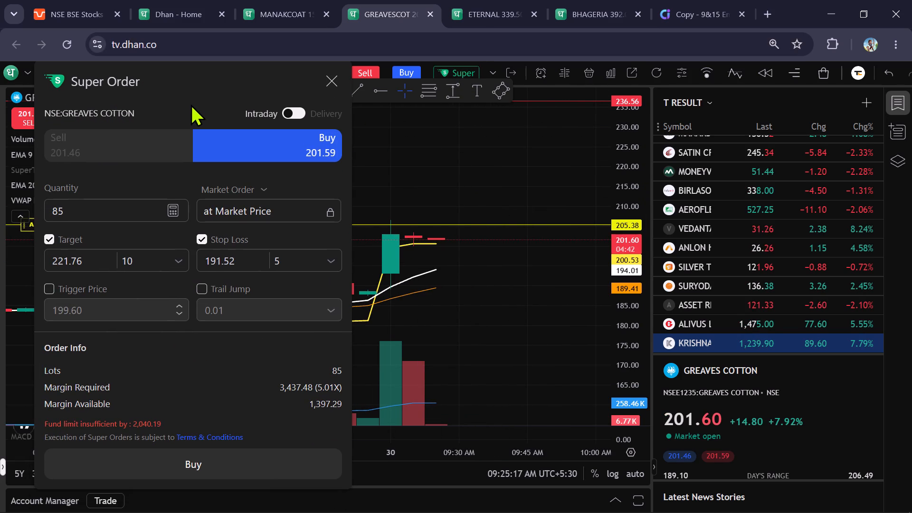
pyautogui.click(125, 215)
pyautogui.press('BackSpace')
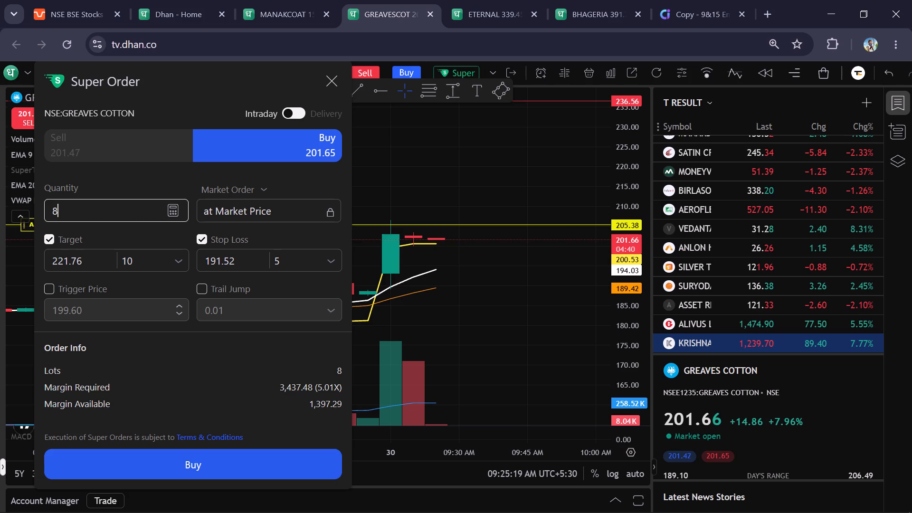
pyautogui.press('BackSpace')
pyautogui.write('600')
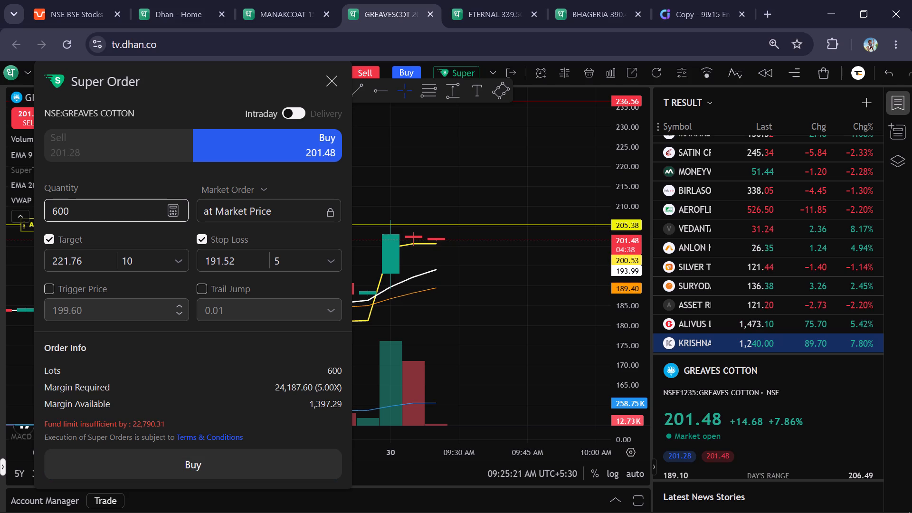
pyautogui.press('BackSpace')
pyautogui.press('BackSpace')
pyautogui.press('BackSpace')
pyautogui.press('BackSpace')
pyautogui.write('500')
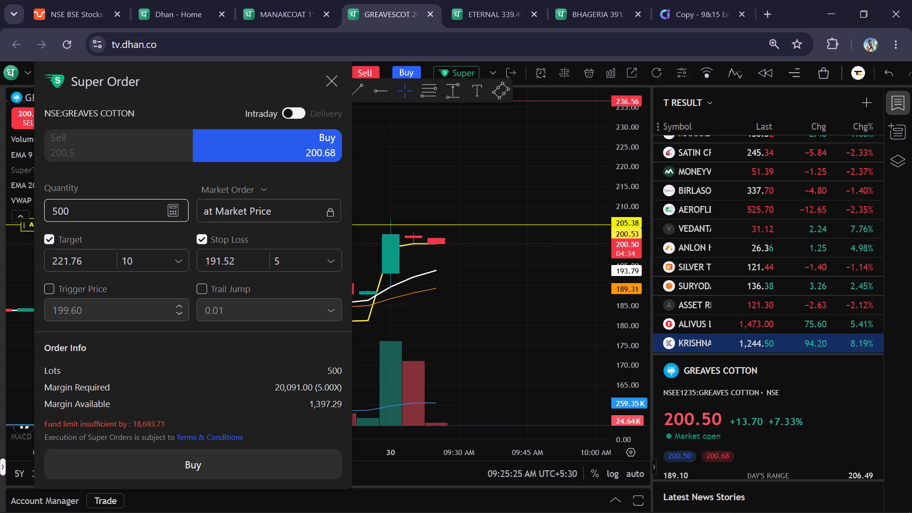
# Change the Greaves Cotton Super Order to a limit order priced at 190.
pyautogui.click(245, 190)
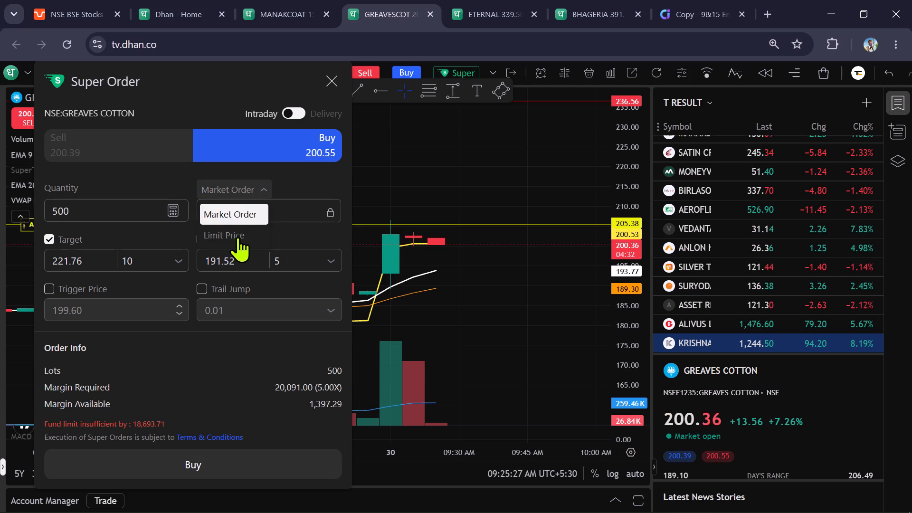
pyautogui.click(238, 237)
pyautogui.click(245, 216)
pyautogui.press('BackSpace')
pyautogui.press('BackSpace')
pyautogui.press('BackSpace')
pyautogui.press('BackSpace')
pyautogui.press('BackSpace')
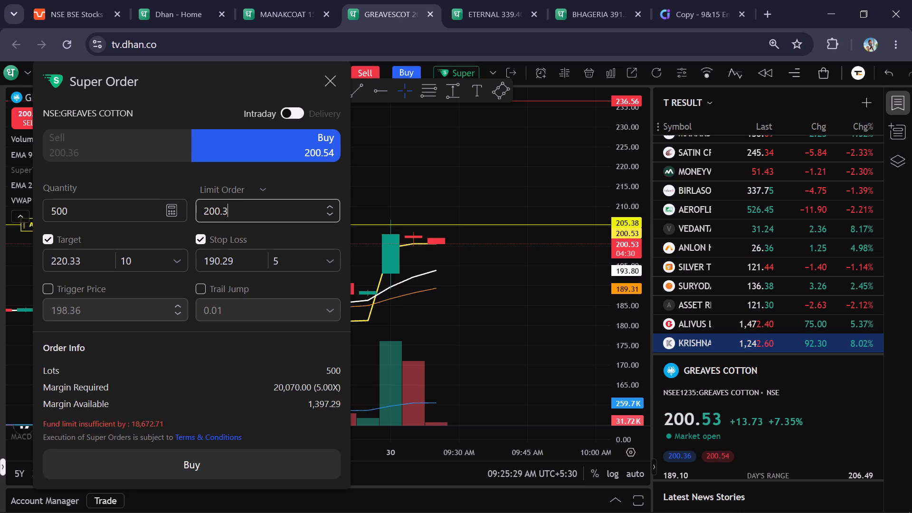
pyautogui.press('BackSpace')
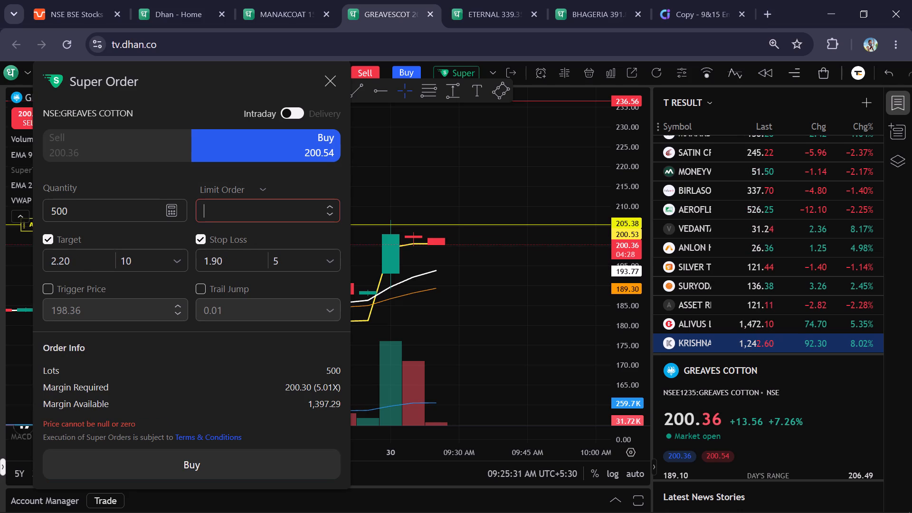
pyautogui.write('190')
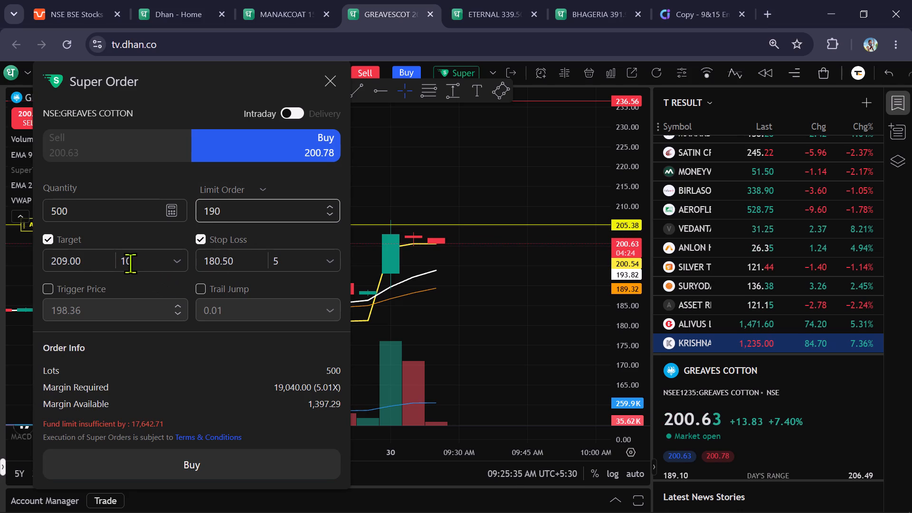
# Set the Greaves Cotton Super Order's target price to 215.
pyautogui.click(94, 264)
pyautogui.press('BackSpace')
pyautogui.press('BackSpace')
pyautogui.press('BackSpace')
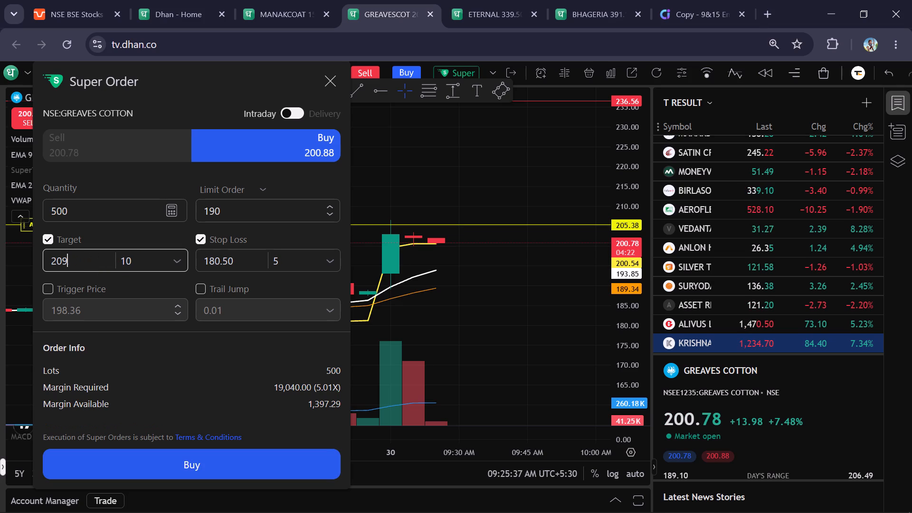
pyautogui.press('BackSpace')
pyautogui.press('BackSpace')
pyautogui.write('15')
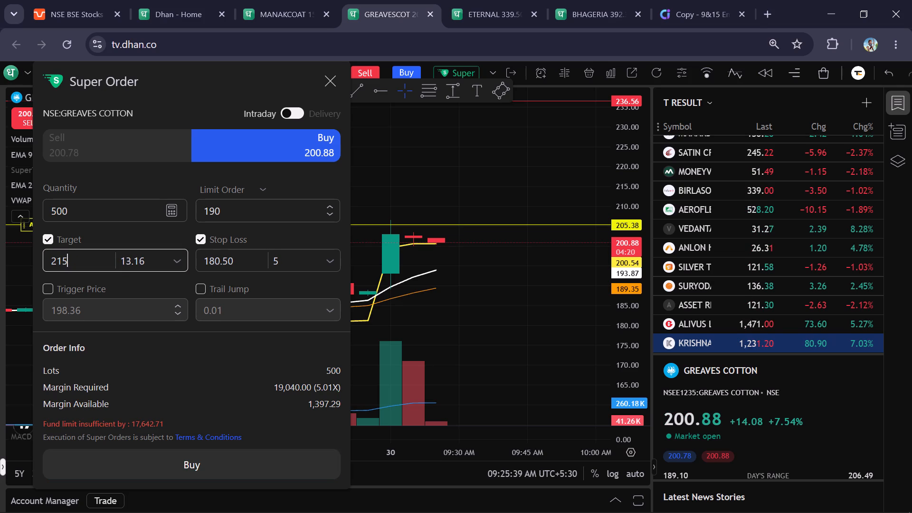
# Check the Eternal and Bhageria Industries charts and the 9&15 EMA scan's stock list on Chartink, dismissing its chart pop-up.
pyautogui.click(484, 8)
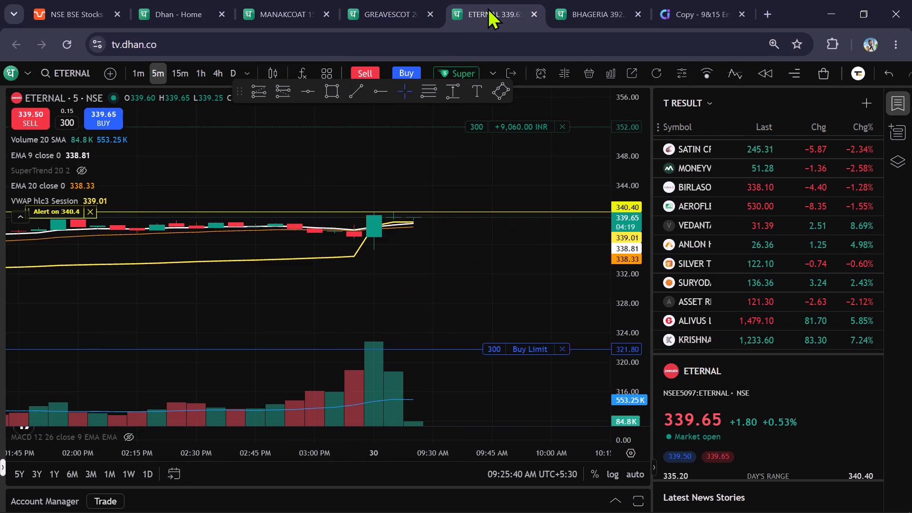
pyautogui.click(577, 7)
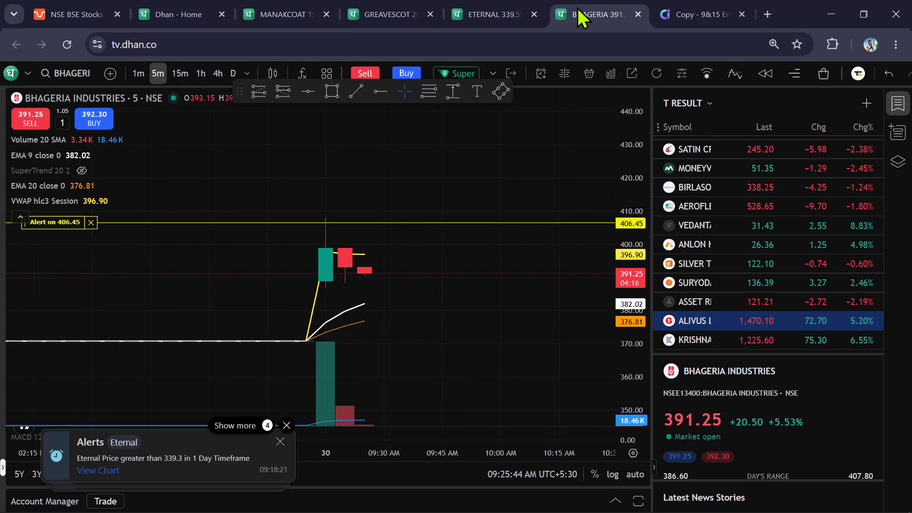
pyautogui.click(672, 9)
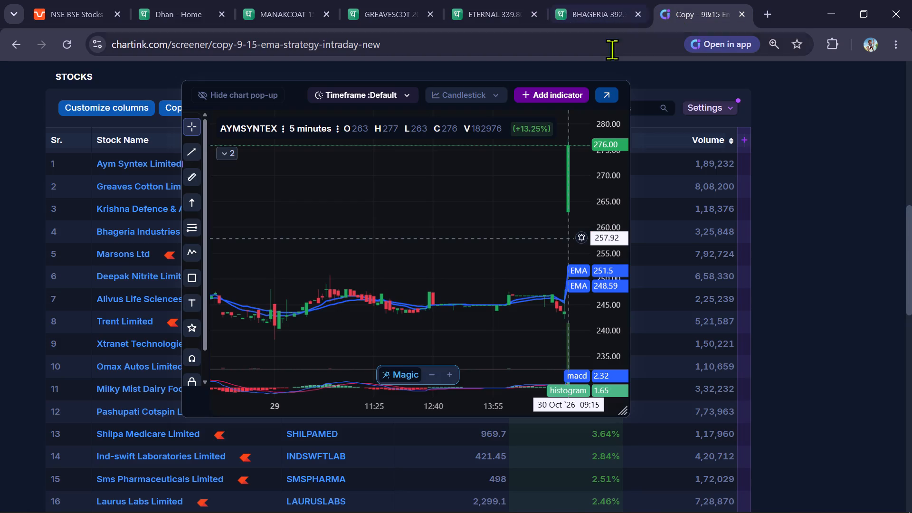
pyautogui.click(817, 159)
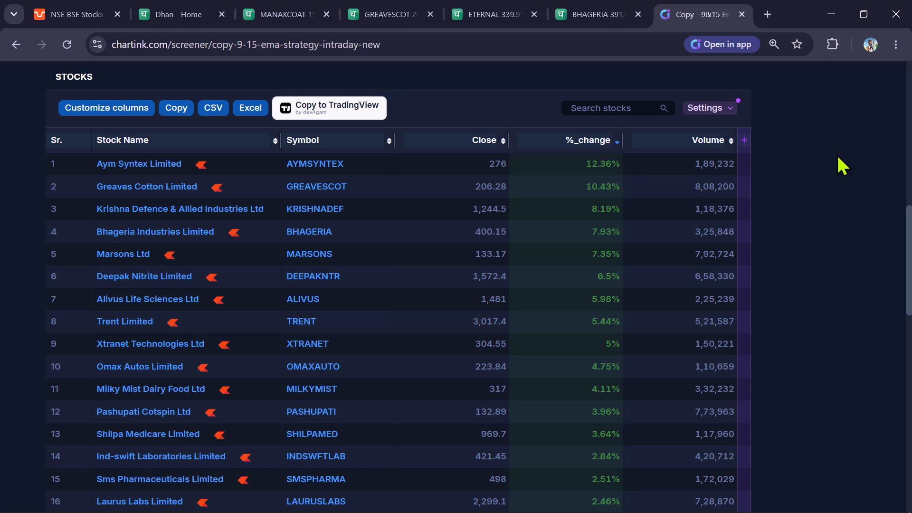
# Draw a horizontal line at about 344.35 on Eternal's daily chart, at the September swing high.
pyautogui.click(508, 0)
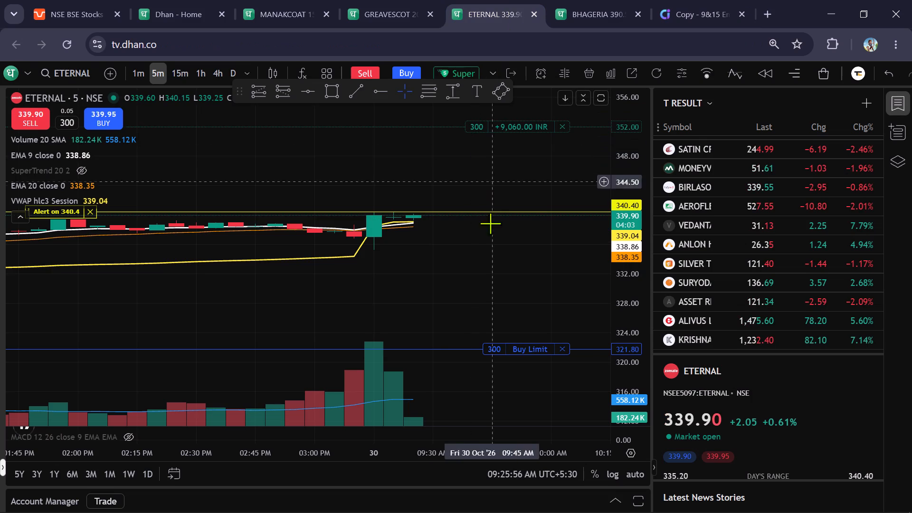
pyautogui.moveTo(521, 273); pyautogui.dragTo(521, 278)
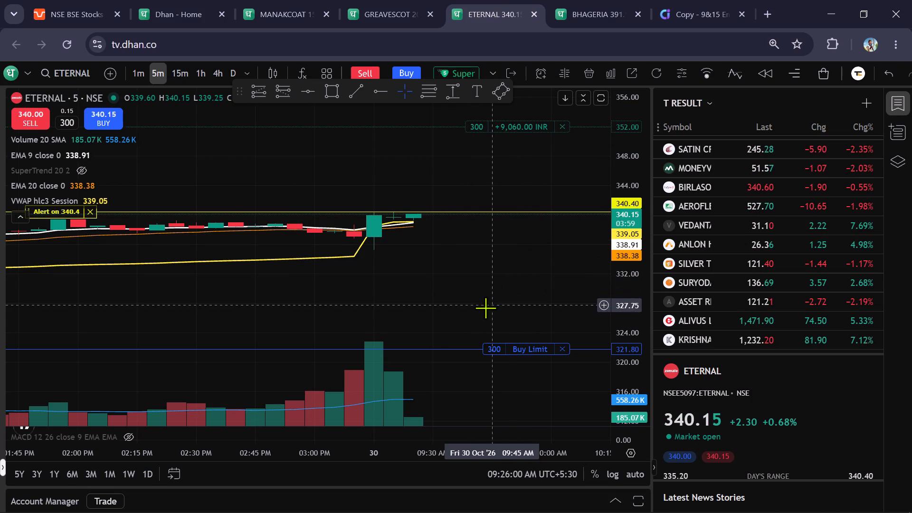
pyautogui.click(231, 76)
pyautogui.scroll(-7, 478, 181)
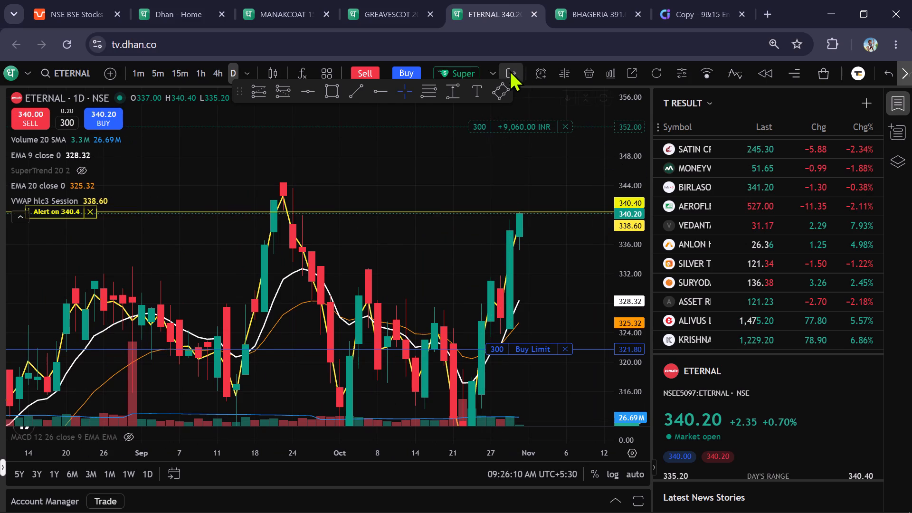
pyautogui.click(313, 92)
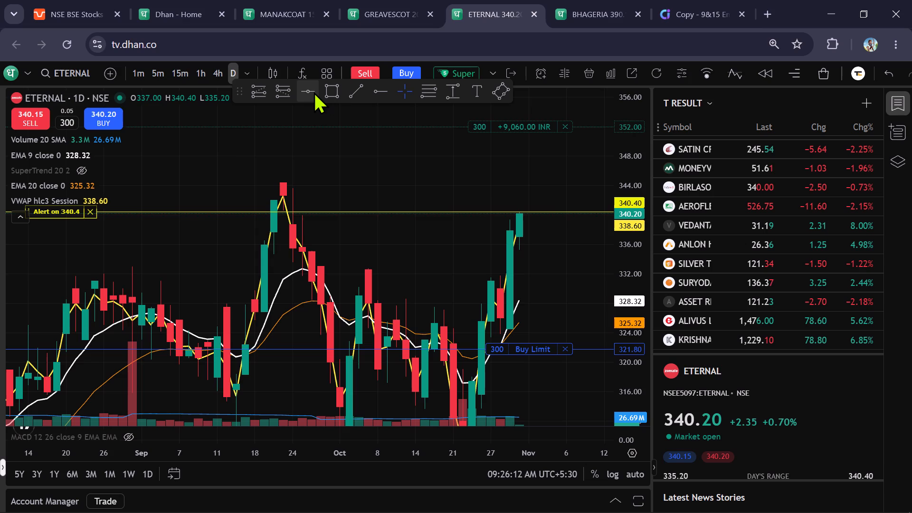
pyautogui.click(377, 183)
pyautogui.click(304, 154)
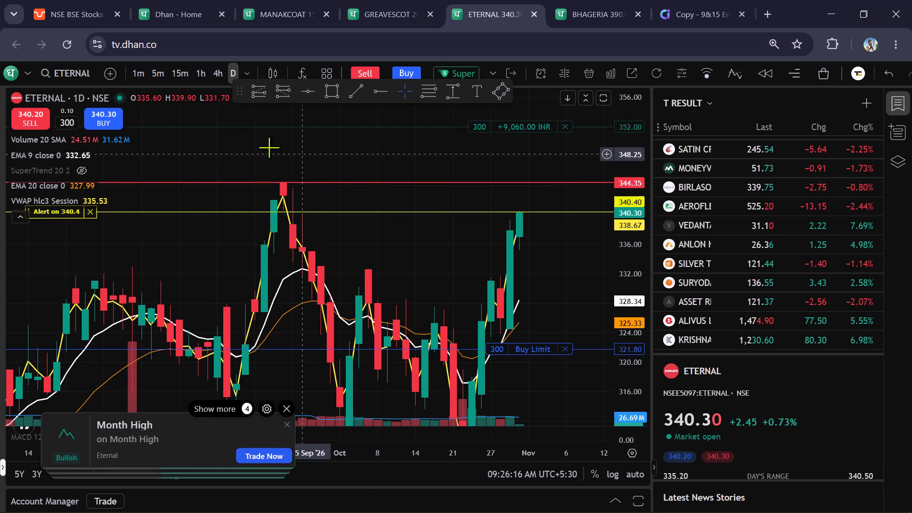
# Return the Eternal chart to 5 minutes and examine the current candles against the 344.35 line and the pending buy limit.
pyautogui.click(150, 74)
pyautogui.scroll(3, 430, 284)
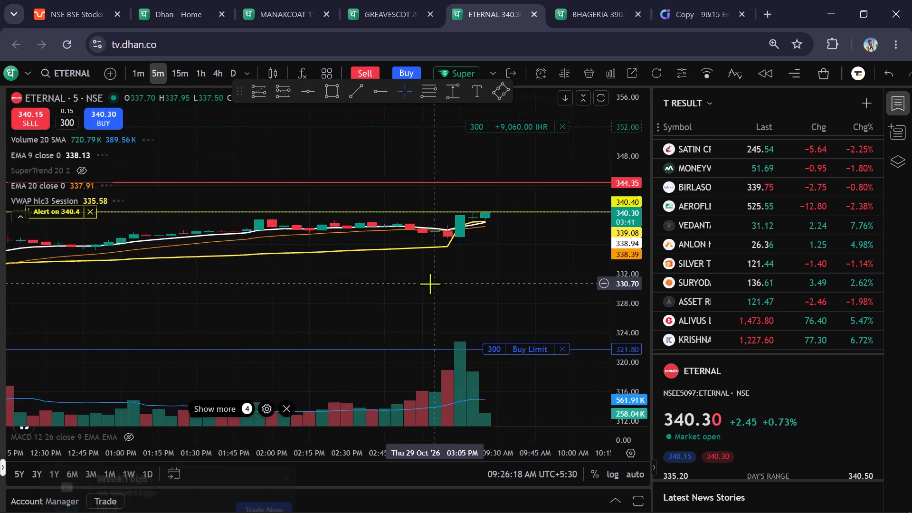
pyautogui.scroll(2, 430, 284)
pyautogui.moveTo(546, 284); pyautogui.dragTo(503, 301)
pyautogui.scroll(5, 630, 259)
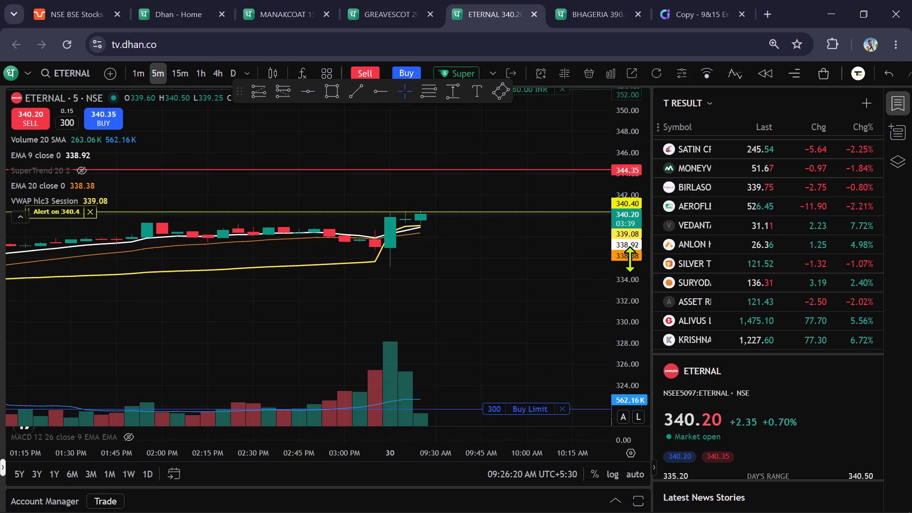
pyautogui.scroll(1, 500, 322)
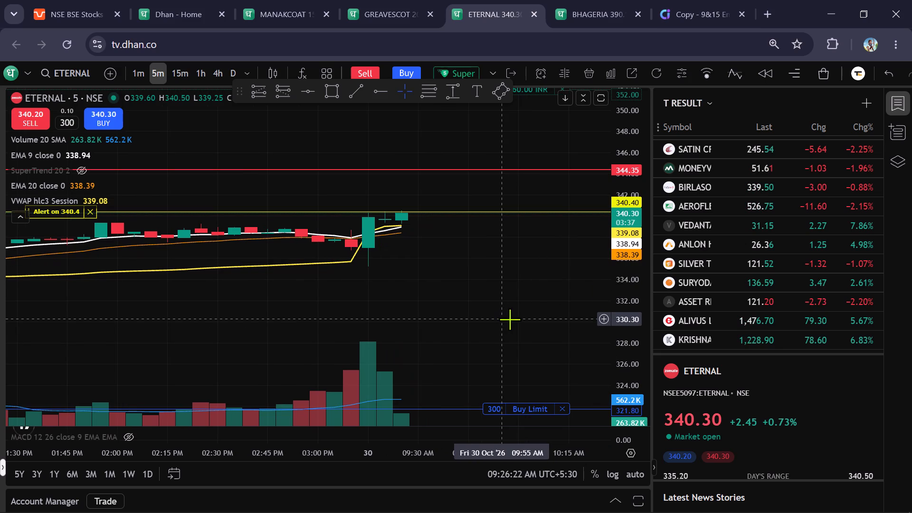
pyautogui.moveTo(513, 327); pyautogui.dragTo(516, 296)
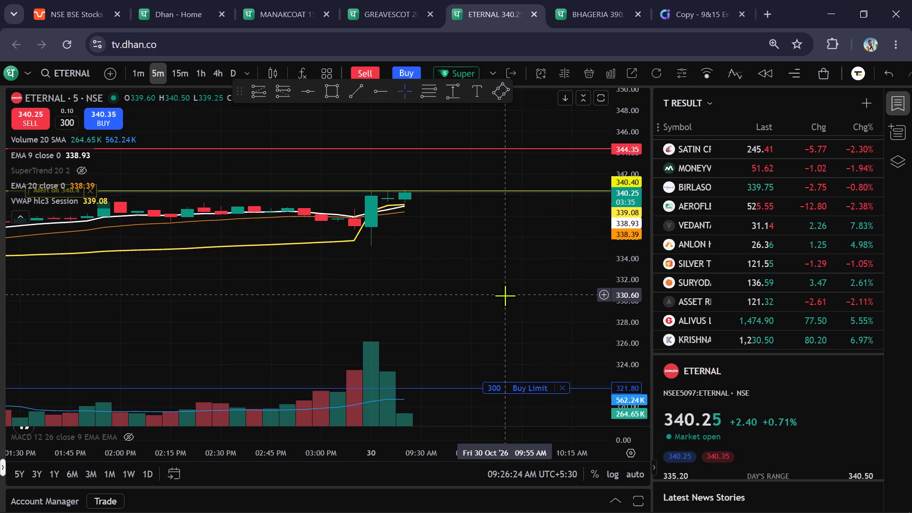
# Move Eternal's pending 300-share buy limit order up to 324.95 on the 5-minute chart.
pyautogui.click(381, 0)
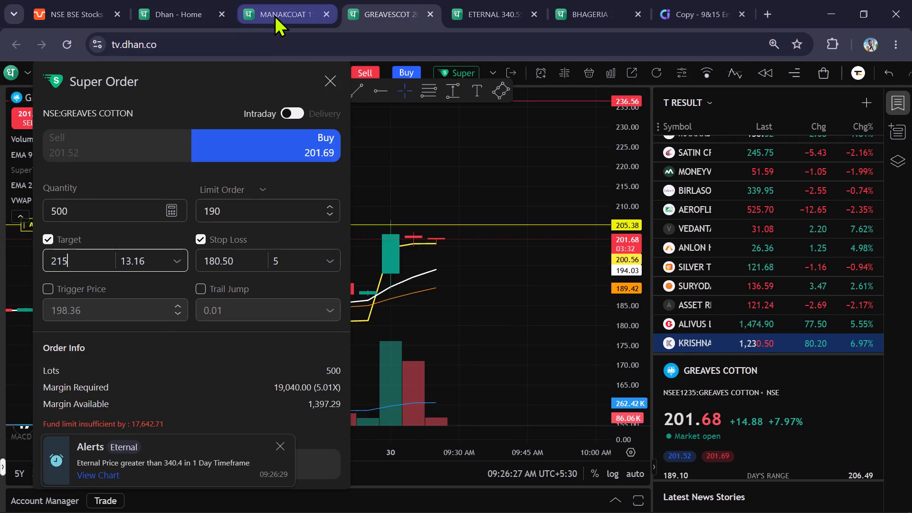
pyautogui.click(274, 15)
pyautogui.click(507, 3)
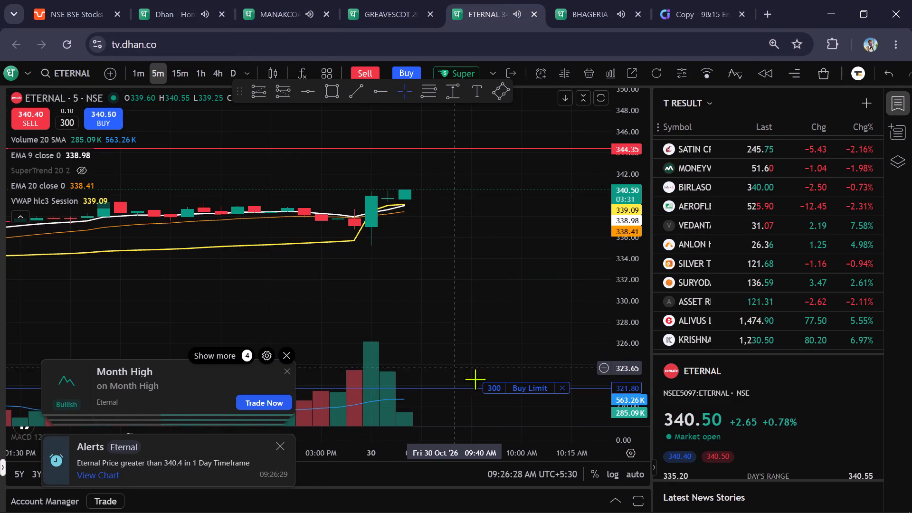
pyautogui.moveTo(488, 385); pyautogui.dragTo(514, 208)
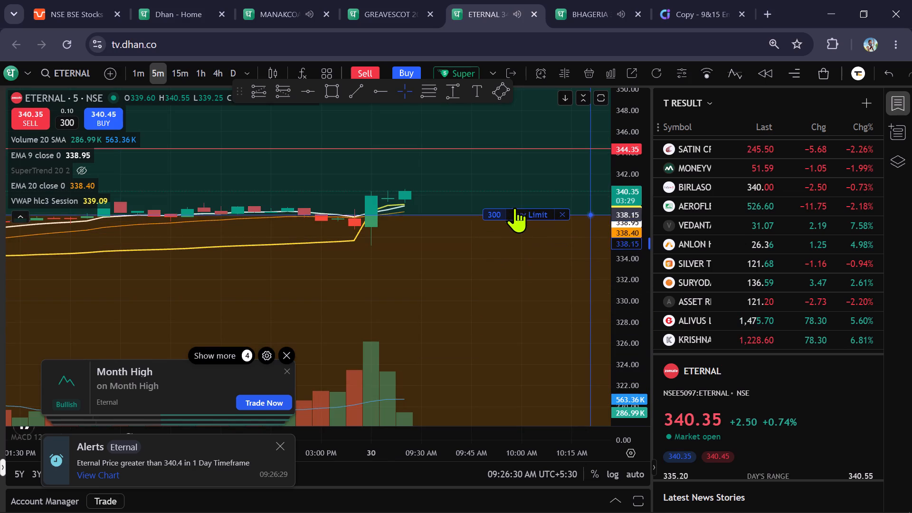
pyautogui.moveTo(514, 208); pyautogui.dragTo(514, 198)
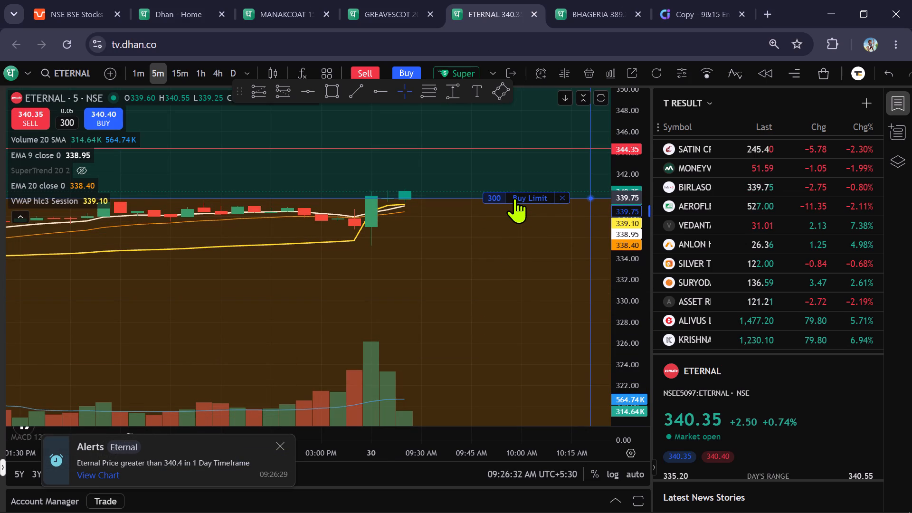
pyautogui.moveTo(514, 198); pyautogui.dragTo(514, 197)
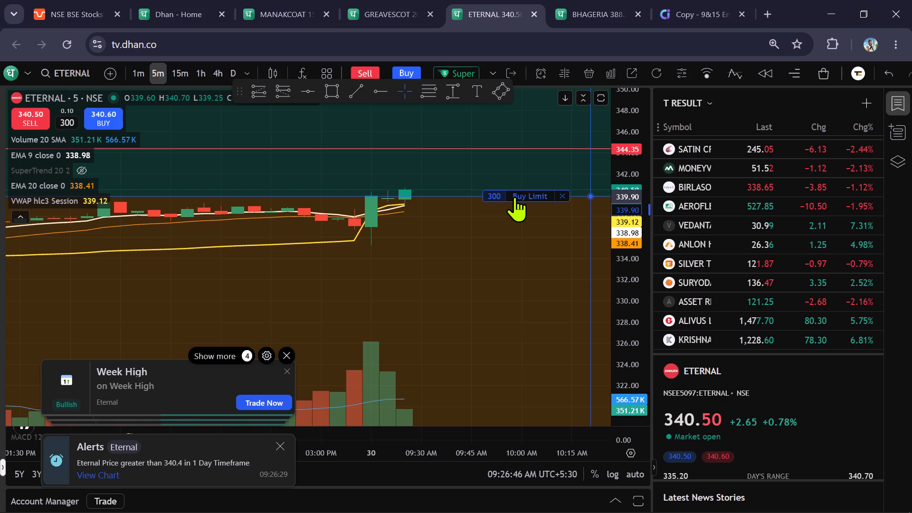
pyautogui.moveTo(514, 197); pyautogui.dragTo(513, 355)
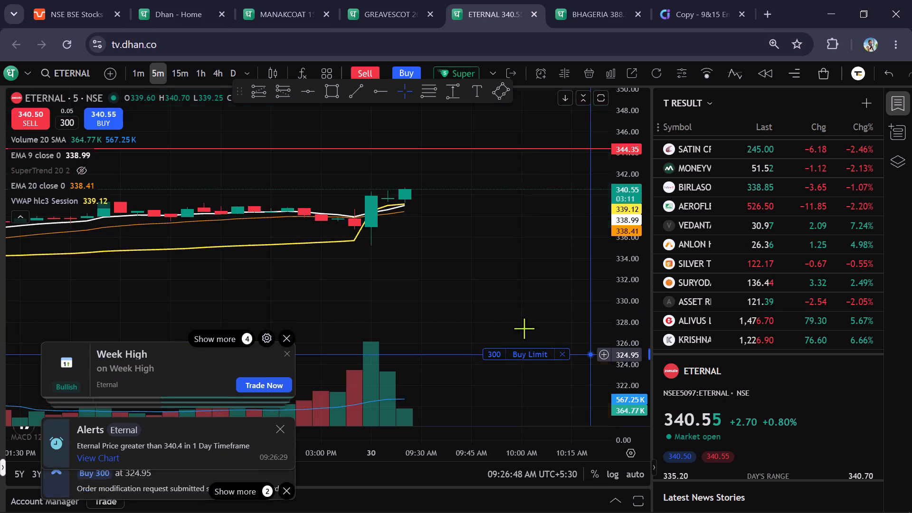
pyautogui.scroll(-2, 611, 249)
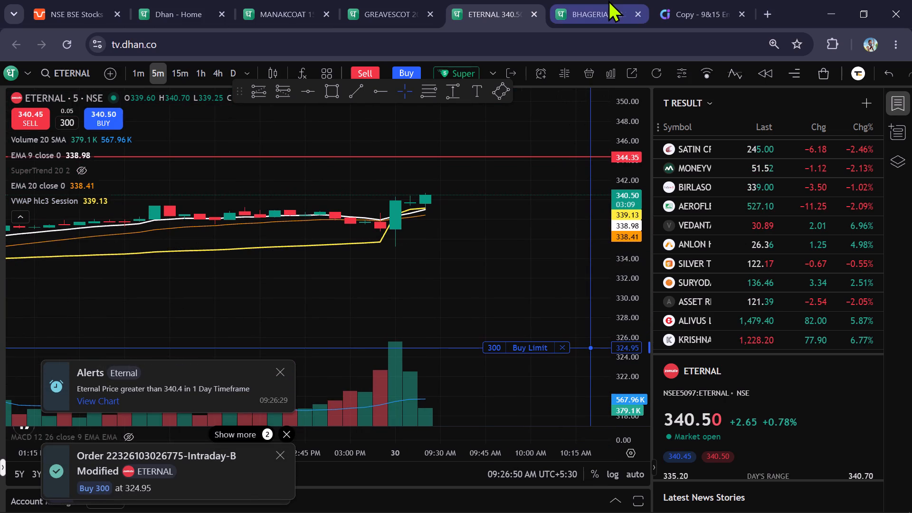
# Review the Bhageria, Eternal, Greaves Cotton and Manaksia charts, plus the stock list of Chartink's 9&15 EMA scan.
pyautogui.click(608, 0)
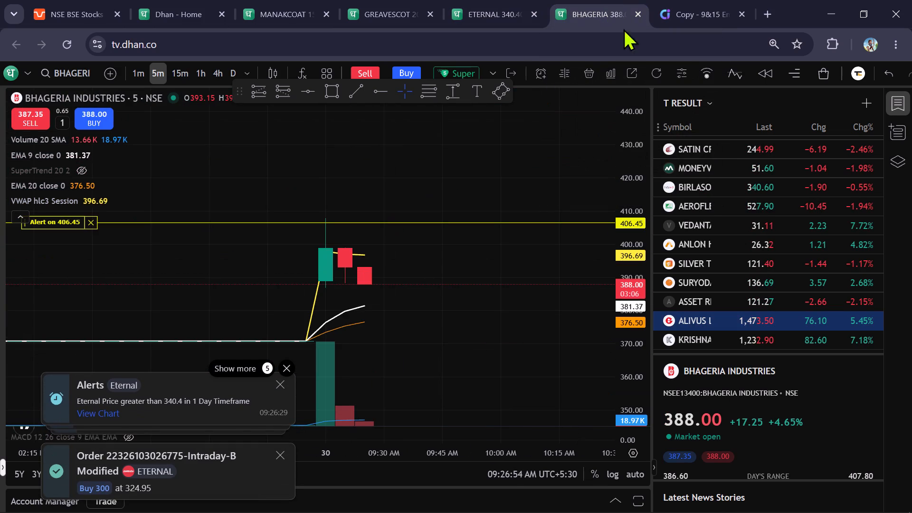
pyautogui.click(493, 13)
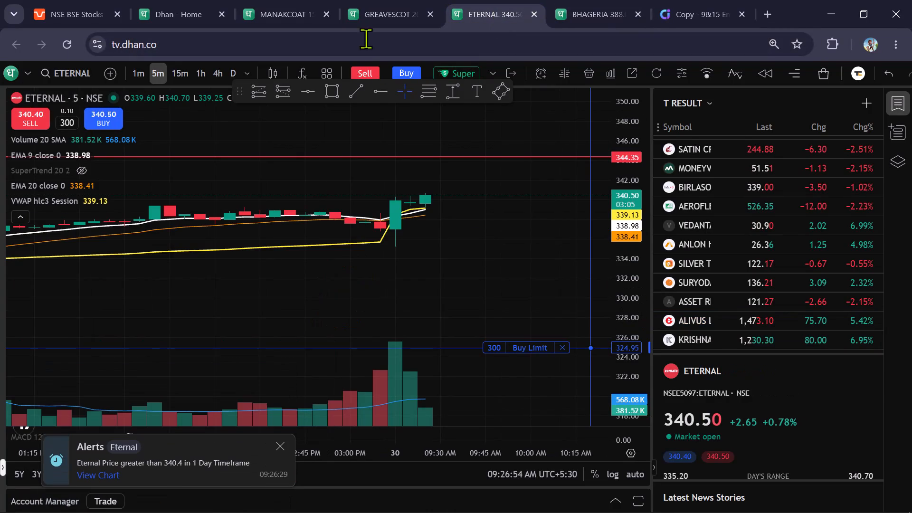
pyautogui.click(385, 12)
pyautogui.click(289, 8)
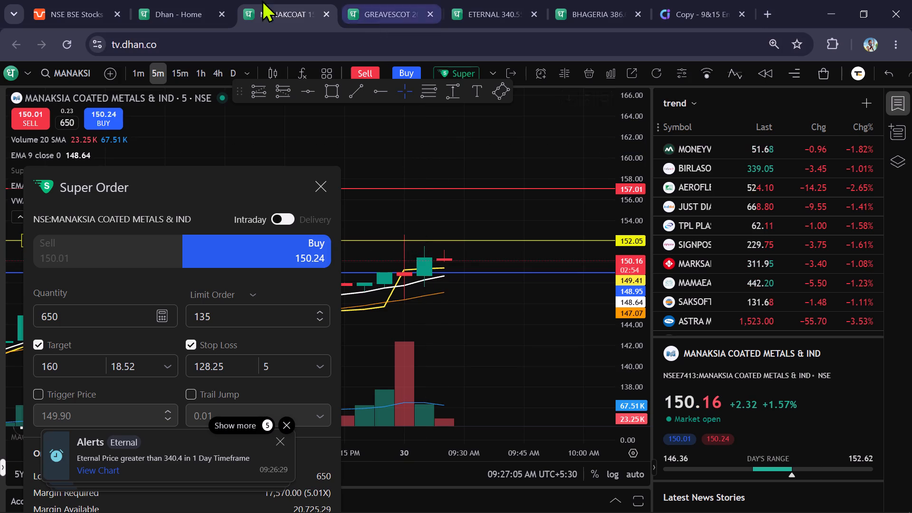
pyautogui.click(400, 0)
pyautogui.click(521, 19)
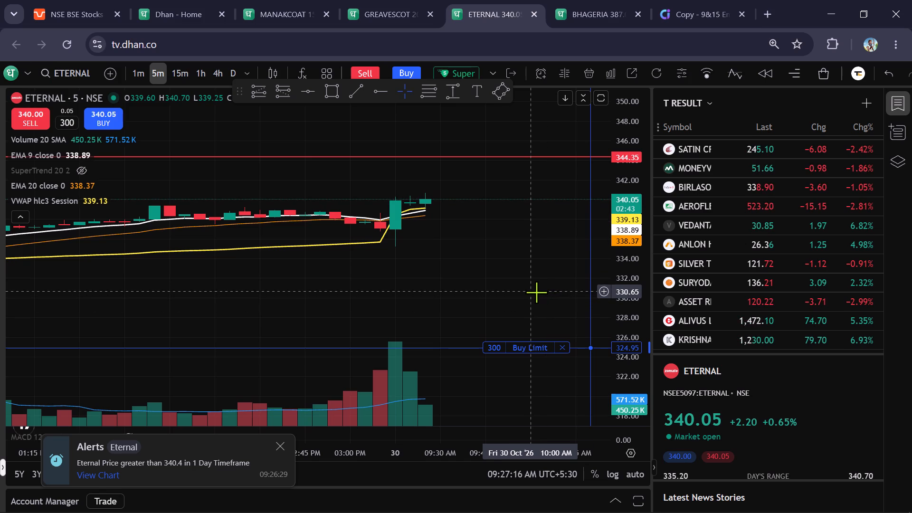
pyautogui.scroll(-1, 532, 295)
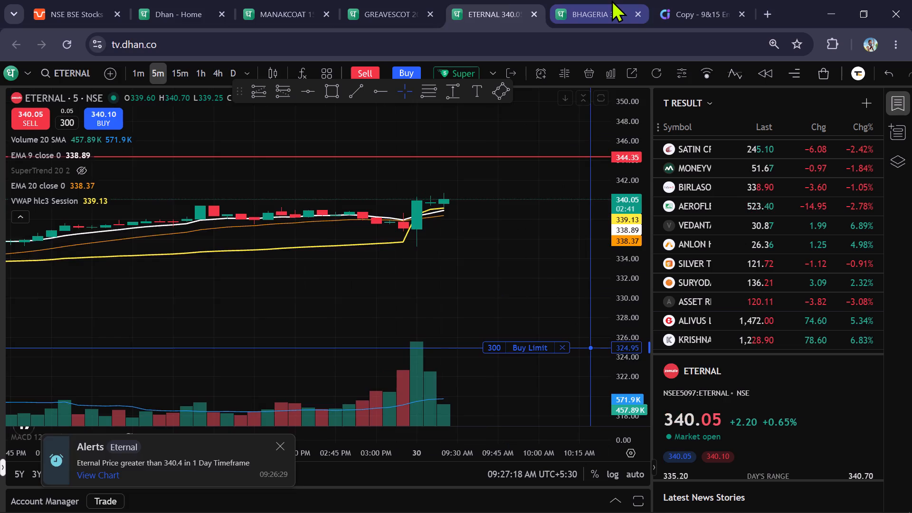
pyautogui.click(611, 0)
pyautogui.click(392, 3)
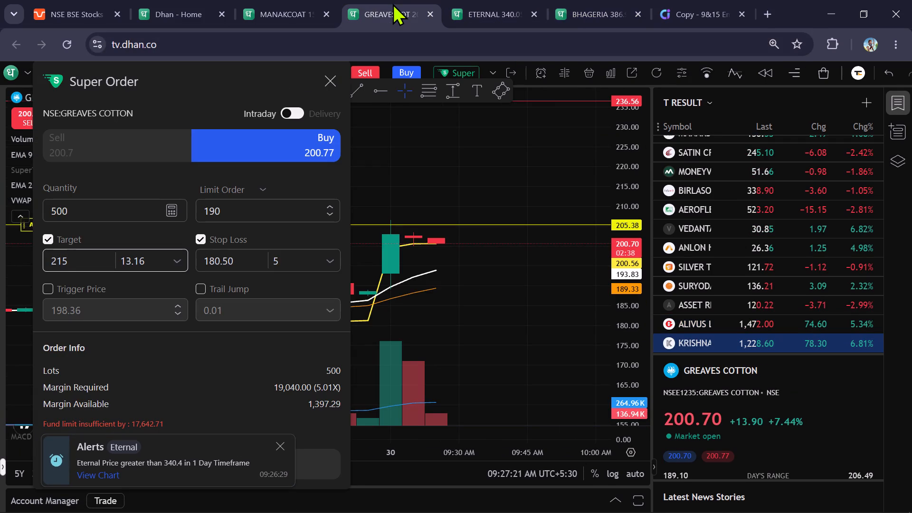
pyautogui.click(730, 0)
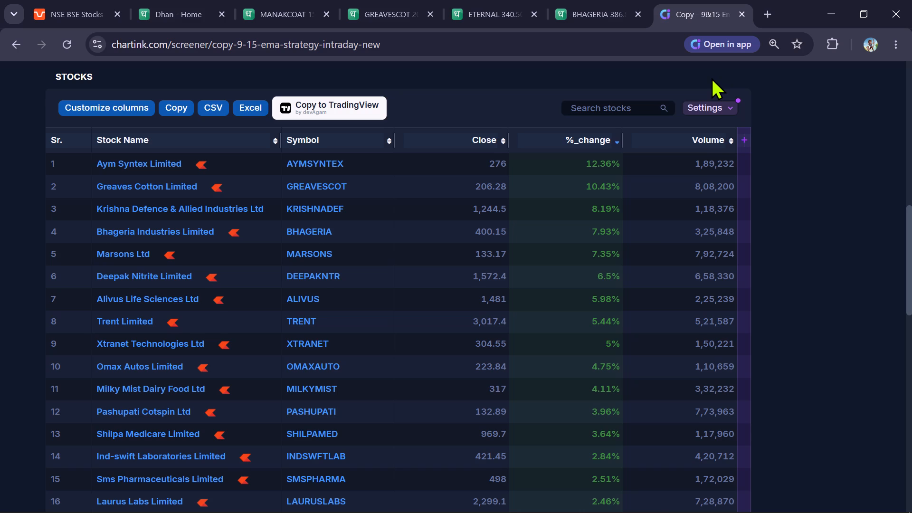
pyautogui.scroll(-2, 711, 77)
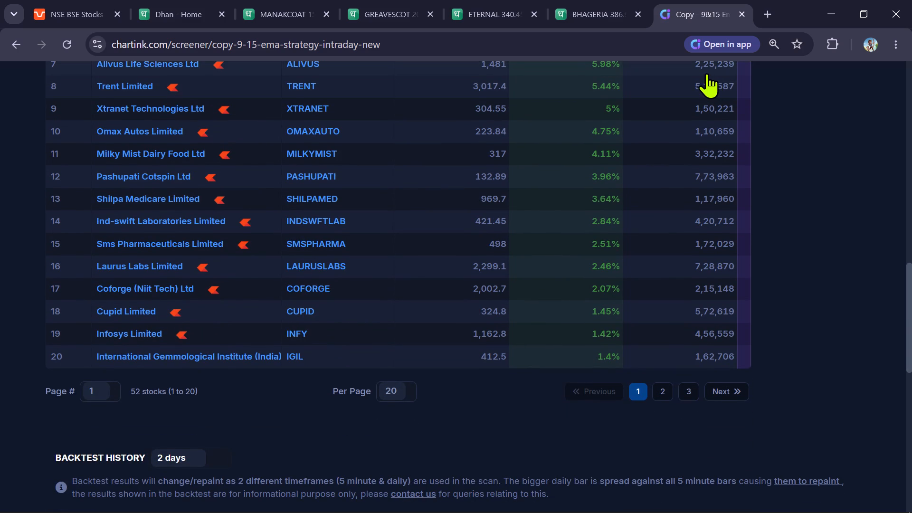
pyautogui.scroll(2, 706, 73)
pyautogui.scroll(1, 569, 73)
# Compare Eternal's latest candles on the 1-minute and 5-minute charts against the EMAs and VWAP, ending on 5 minutes.
pyautogui.click(513, 13)
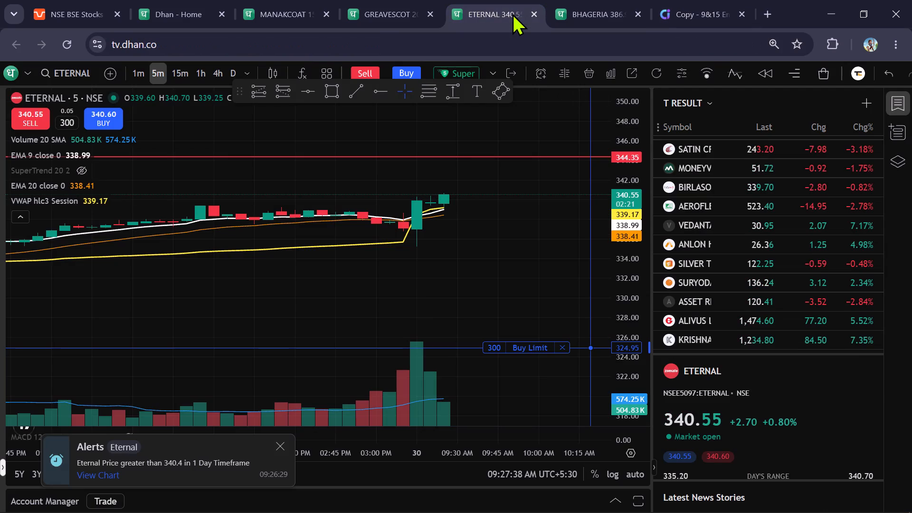
pyautogui.click(143, 72)
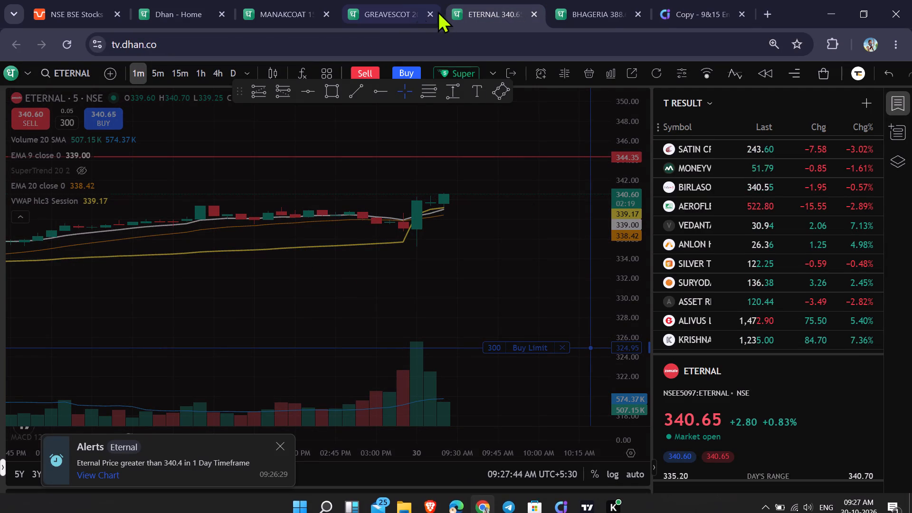
pyautogui.click(405, 3)
pyautogui.click(484, 8)
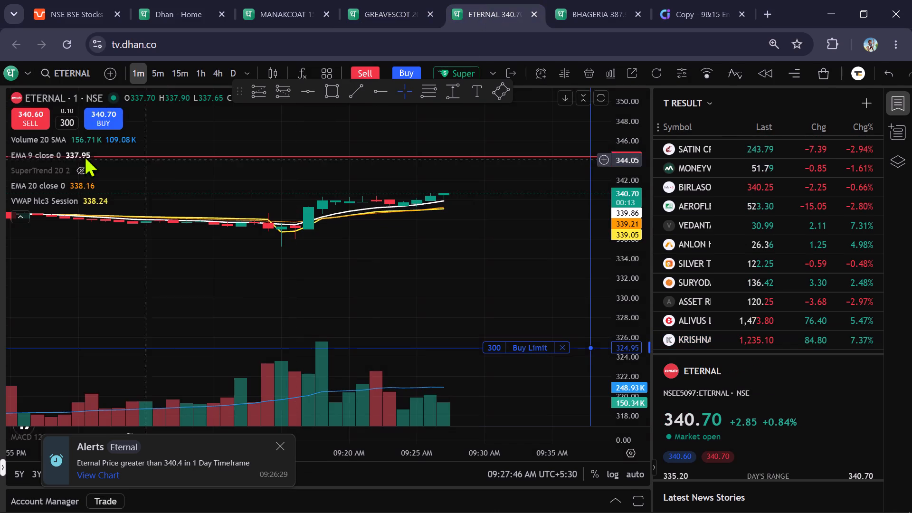
pyautogui.click(159, 73)
pyautogui.click(140, 73)
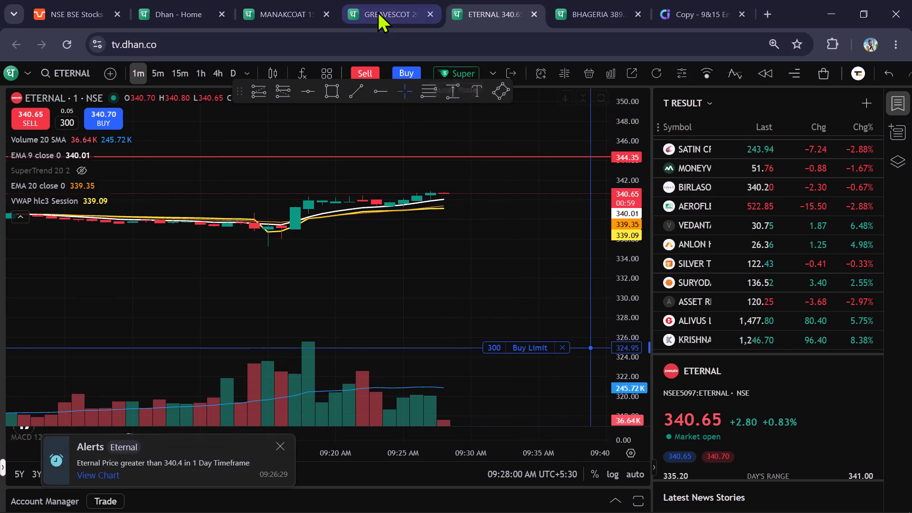
pyautogui.click(160, 68)
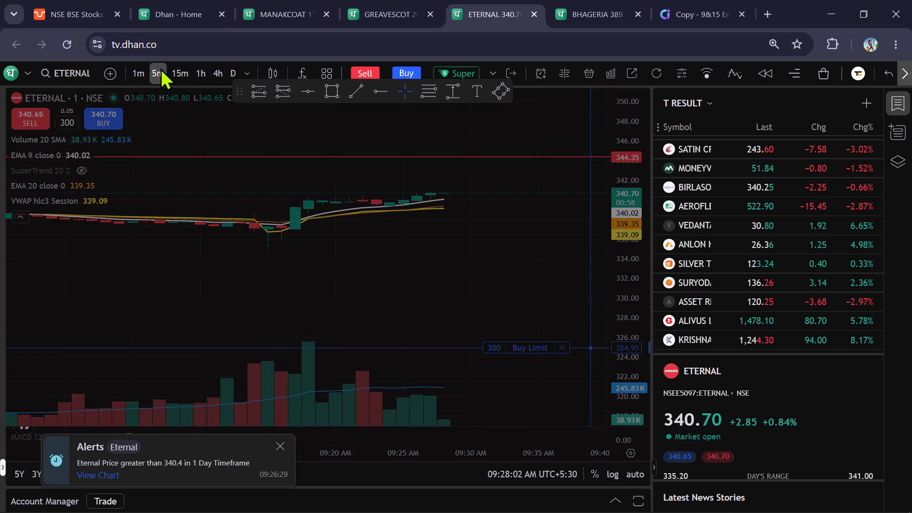
pyautogui.scroll(-1, 432, 247)
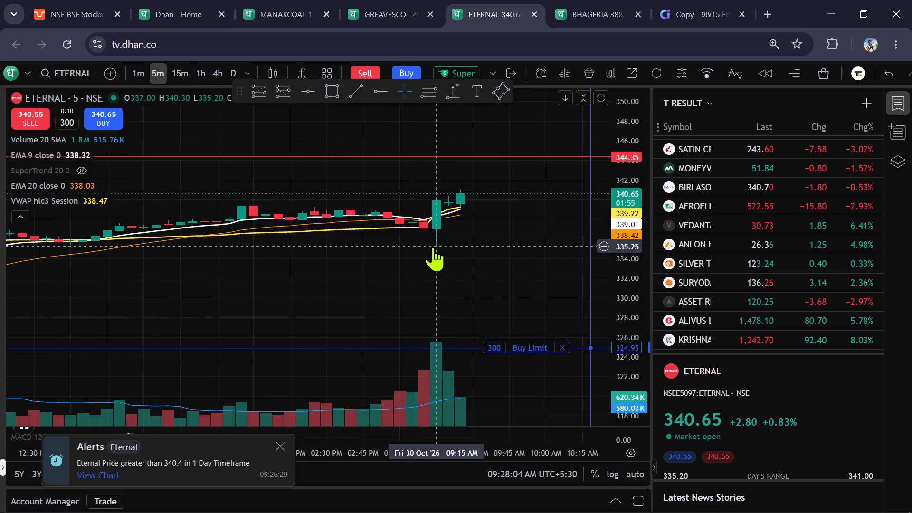
pyautogui.scroll(2, 432, 247)
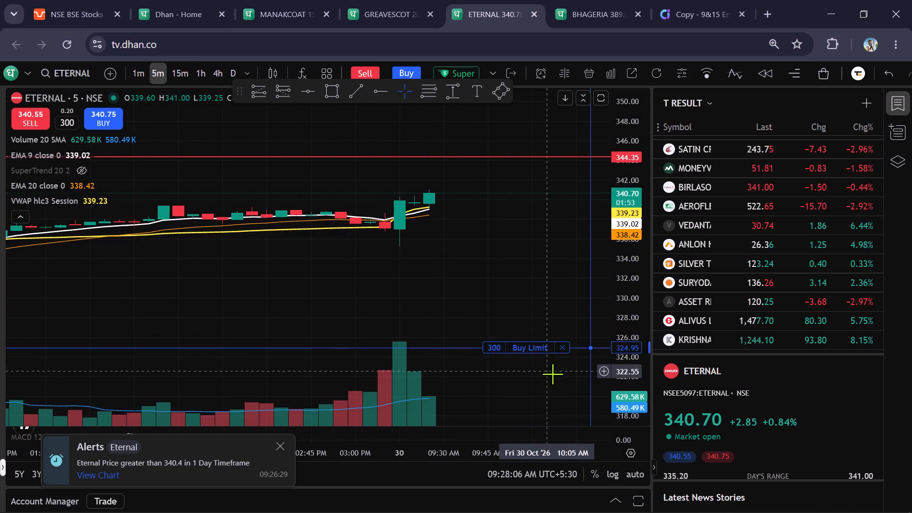
# Cancel Eternal's pending 300-share buy limit order at 324.95.
pyautogui.click(562, 351)
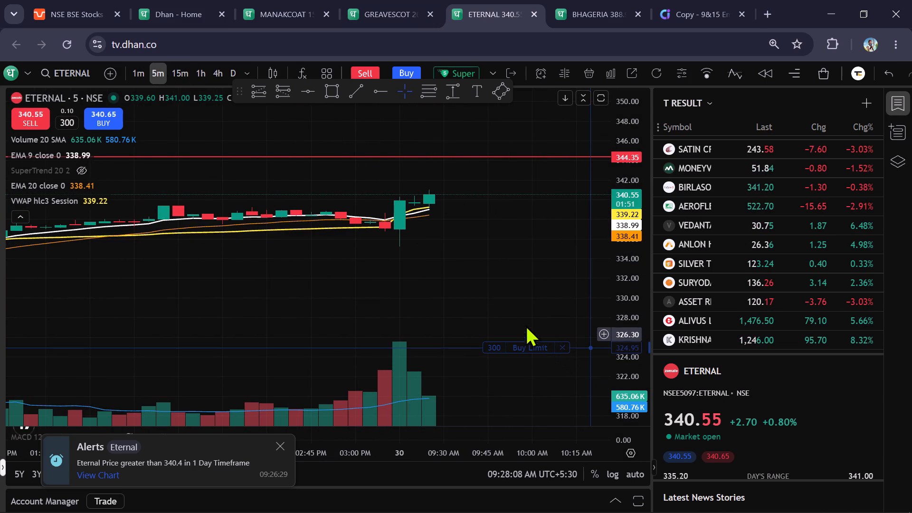
# Place the Manaksia Coated Metals intraday Super Order: buy 650 at limit 135, target 160, stop loss 128.25.
pyautogui.click(589, 9)
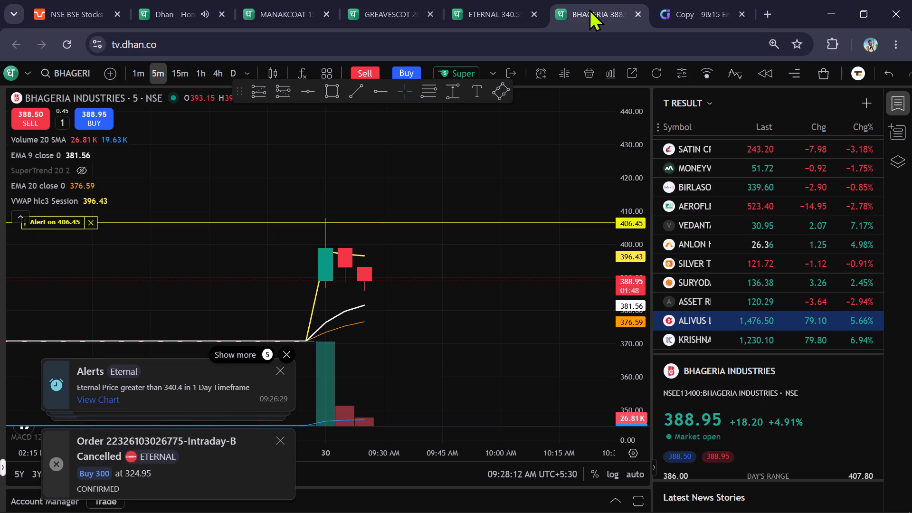
pyautogui.click(394, 9)
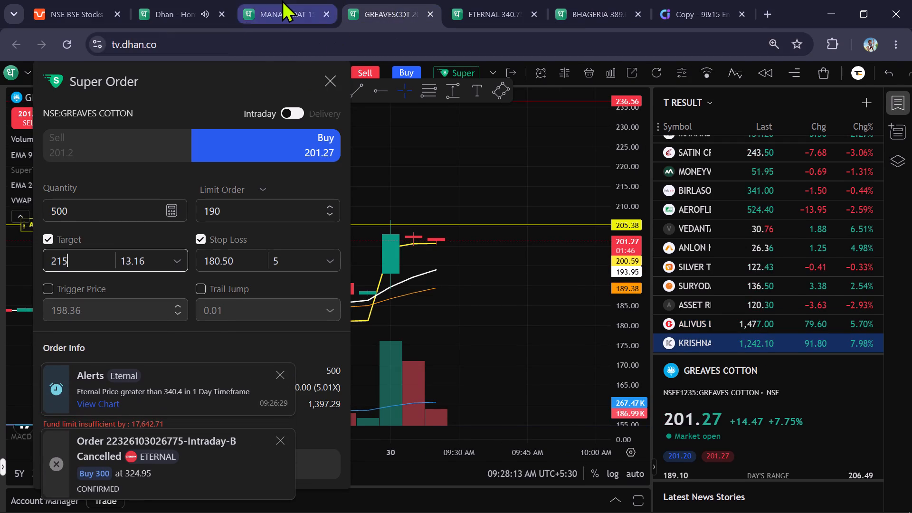
pyautogui.click(282, 0)
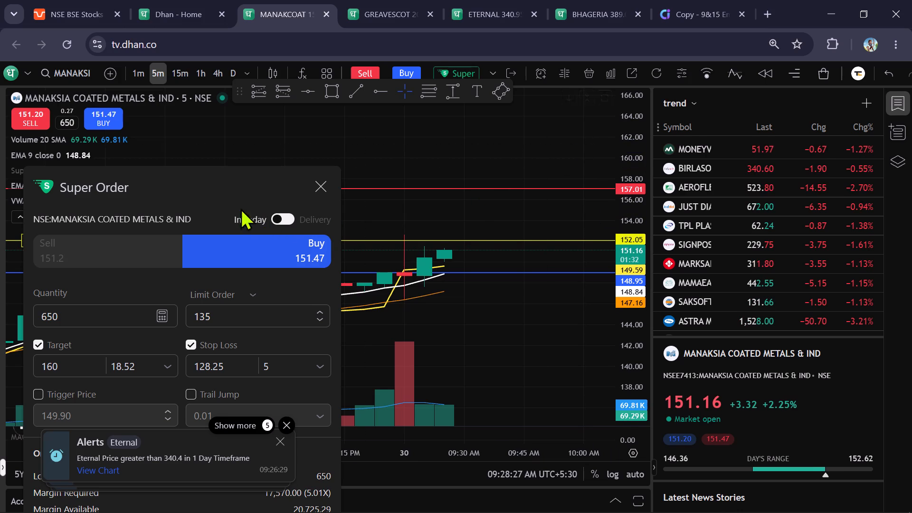
pyautogui.moveTo(221, 204); pyautogui.dragTo(257, 88)
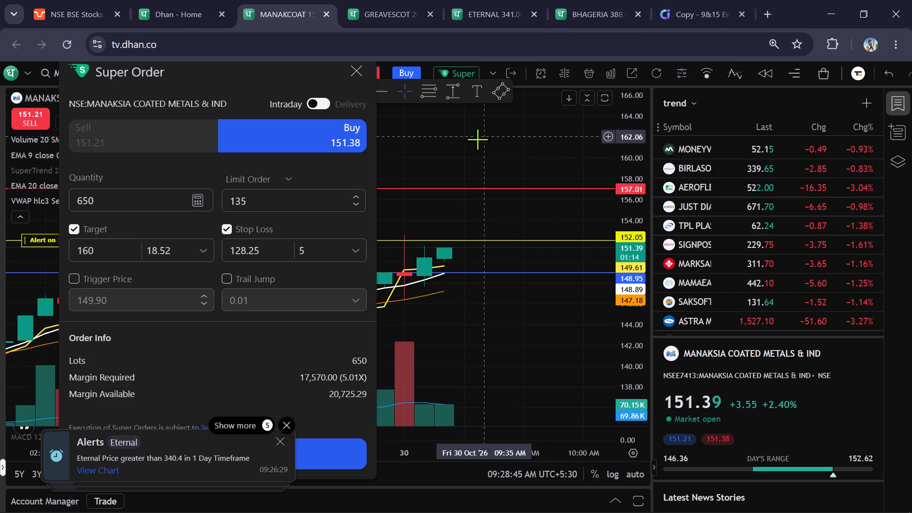
pyautogui.moveTo(244, 96); pyautogui.dragTo(258, 62)
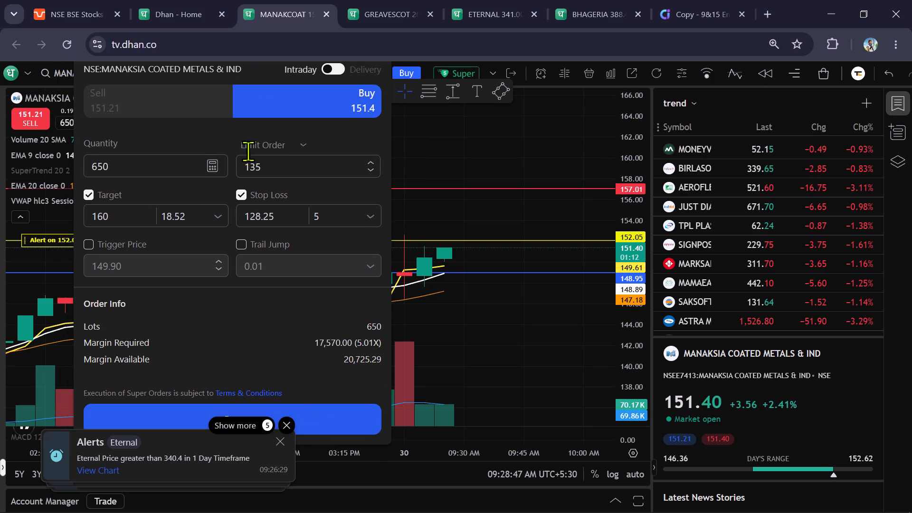
pyautogui.moveTo(243, 361); pyautogui.dragTo(235, 324)
pyautogui.click(210, 387)
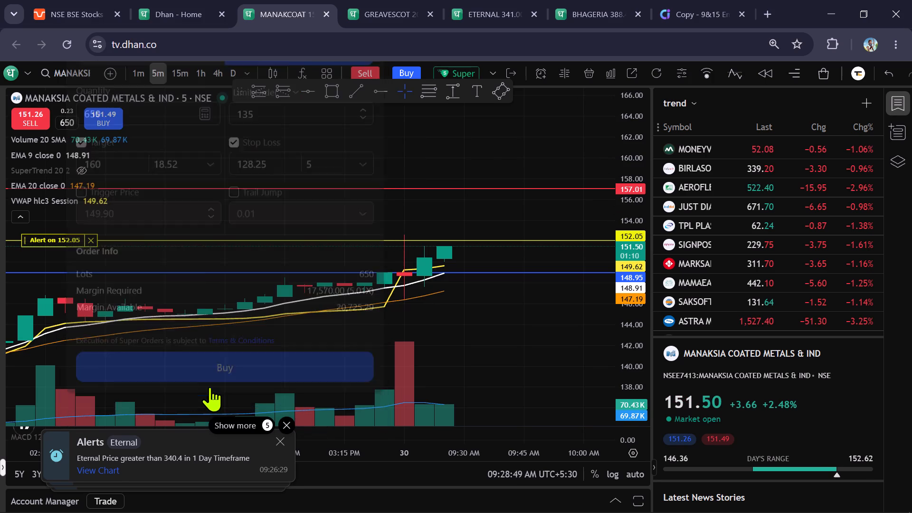
# Examine Manaksia's daily chart against the order's entry, target and stop-loss levels, then return to the 5-minute chart.
pyautogui.scroll(1, 493, 347)
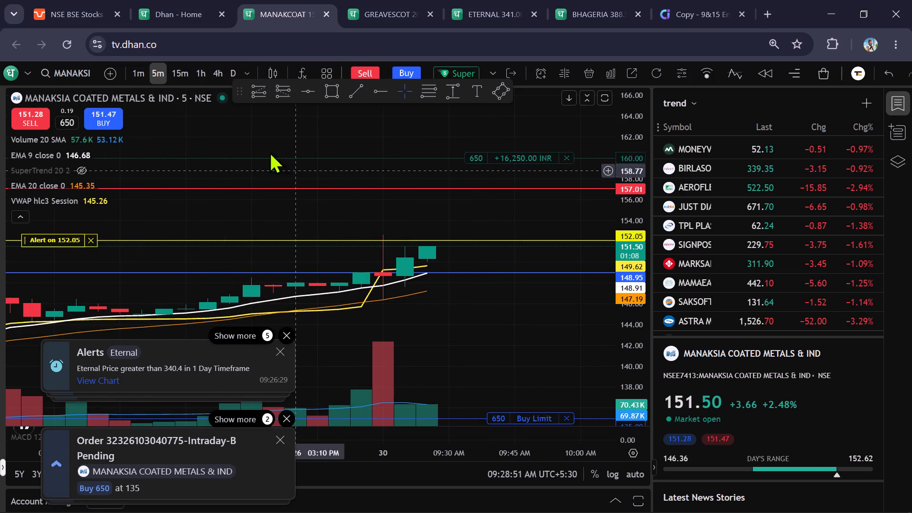
pyautogui.click(229, 72)
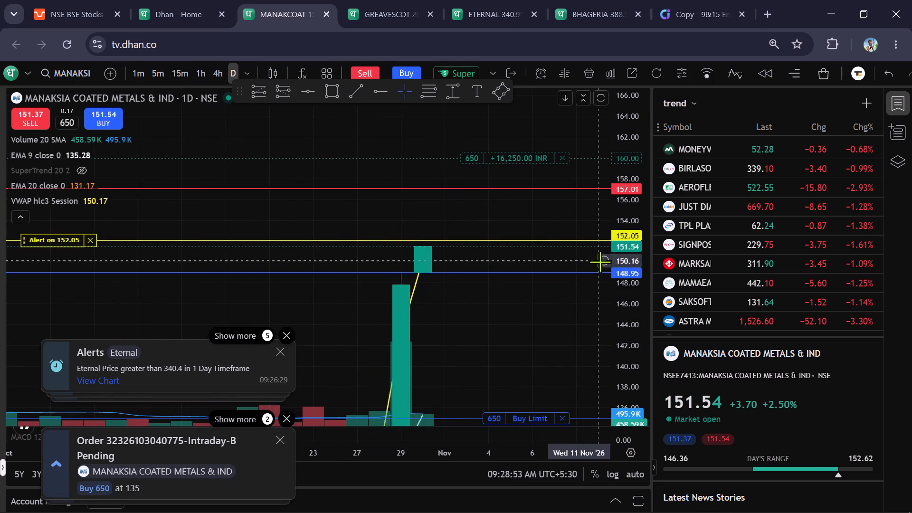
pyautogui.scroll(-12, 624, 262)
pyautogui.scroll(4, 622, 261)
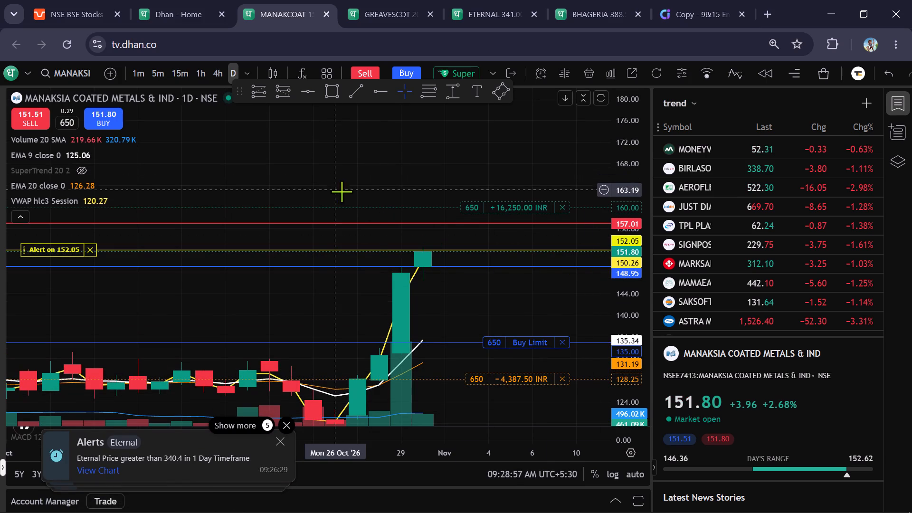
pyautogui.click(153, 72)
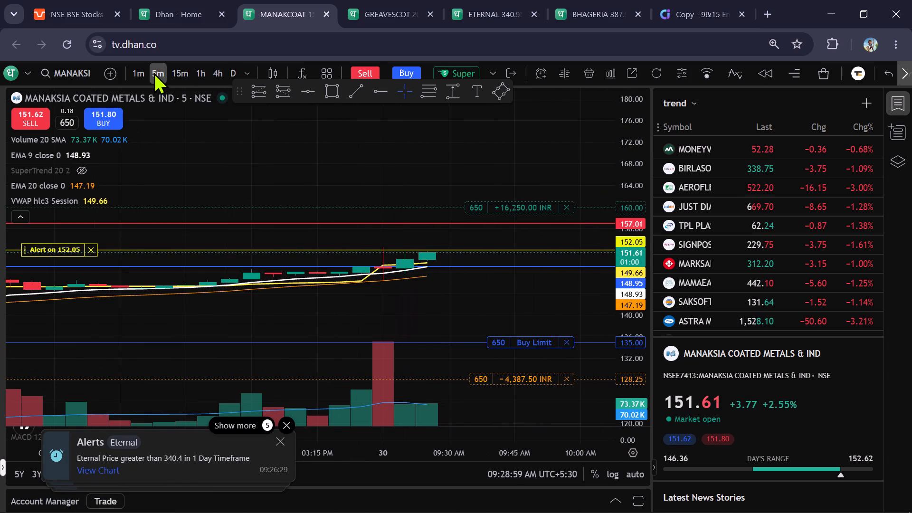
pyautogui.scroll(6, 640, 271)
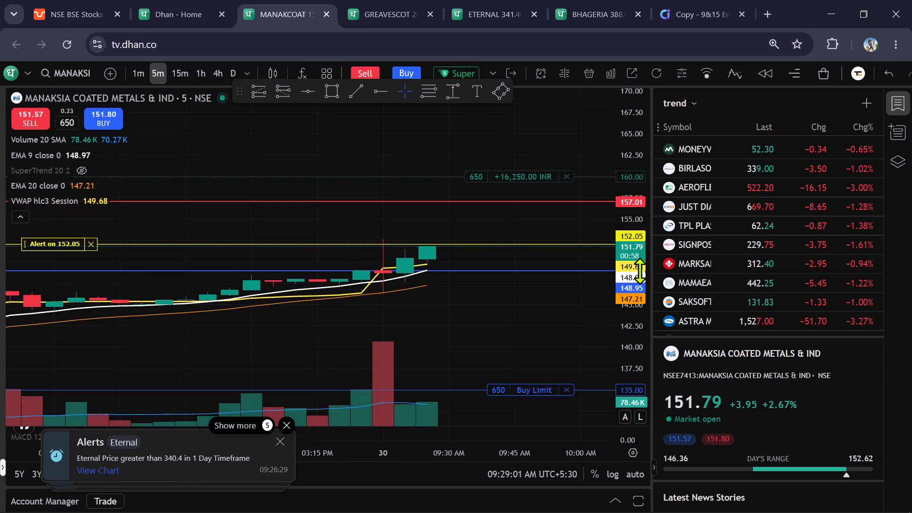
# Move Manaksia's price alert up to 152.61, at the high of the day's opening candle.
pyautogui.moveTo(66, 240); pyautogui.dragTo(73, 240)
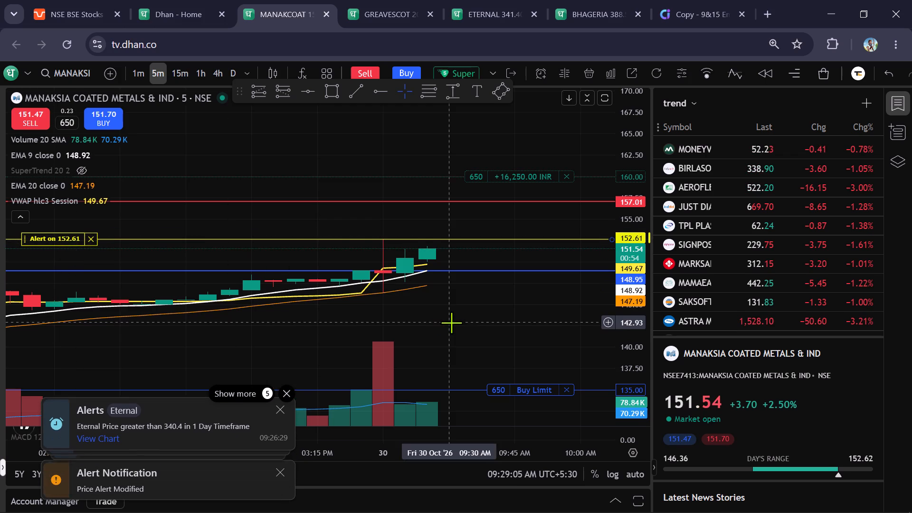
pyautogui.click(451, 323)
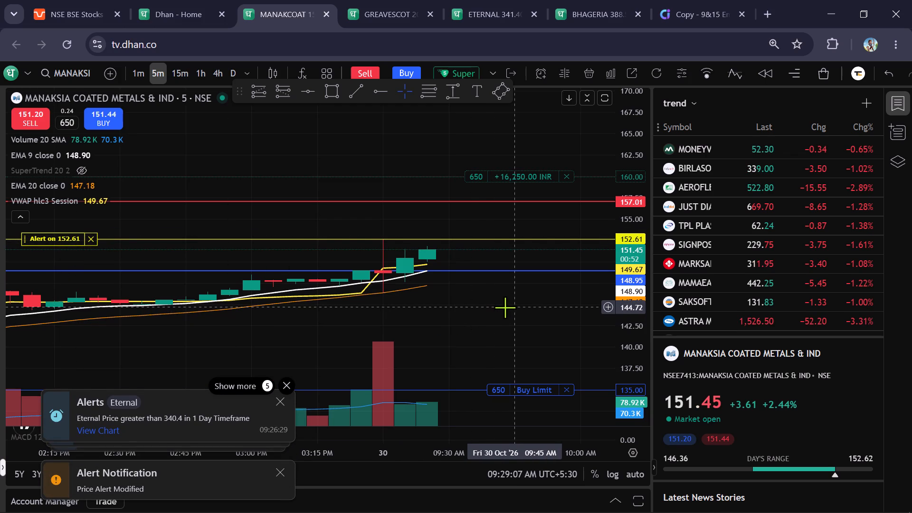
# Recheck the Bhageria, Eternal, Greaves Cotton and Manaksia charts and the Chartink scan list for current price action.
pyautogui.click(609, 16)
pyautogui.click(500, 2)
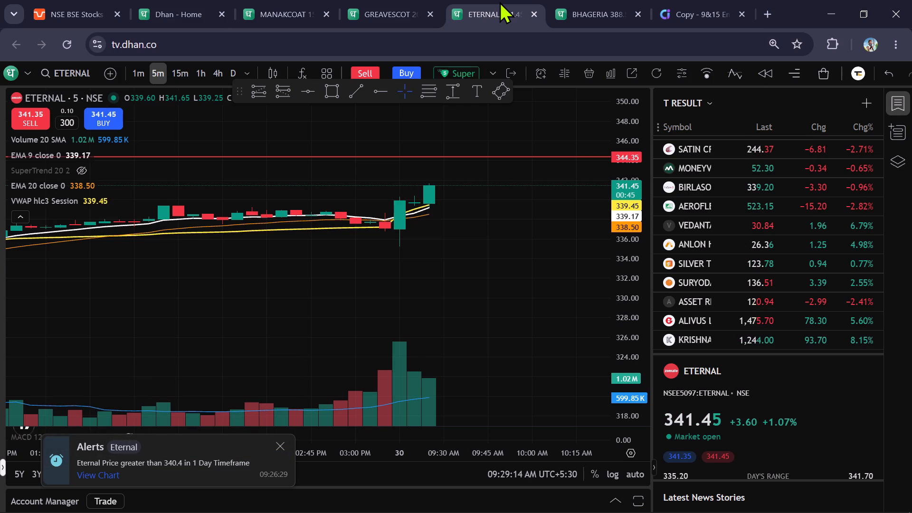
pyautogui.click(385, 12)
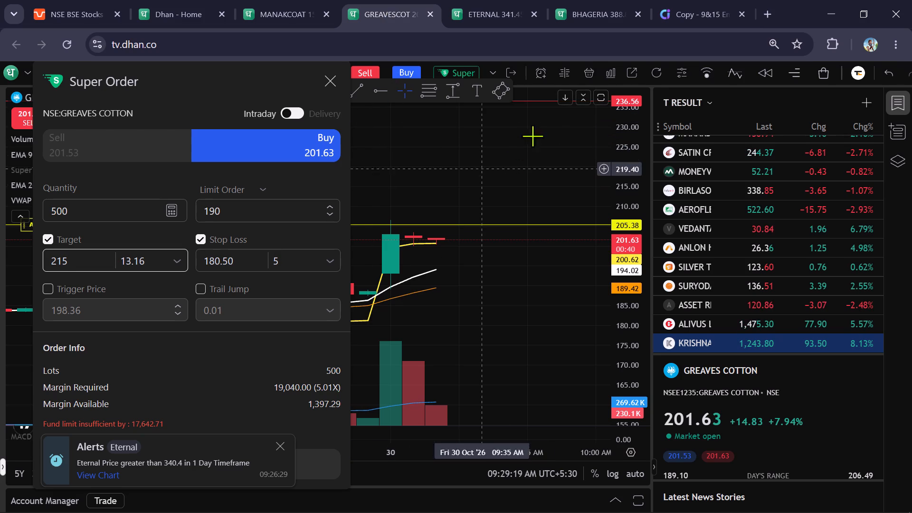
pyautogui.click(693, 20)
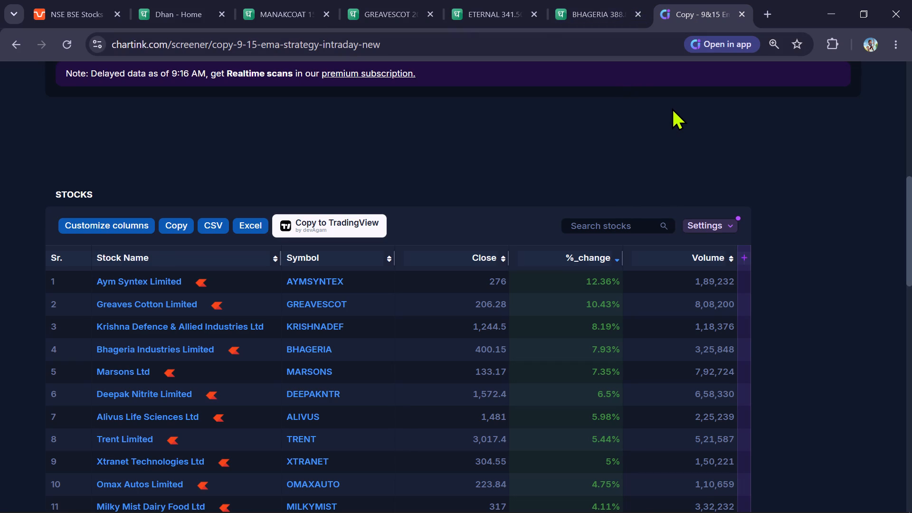
pyautogui.click(190, 10)
pyautogui.click(262, 4)
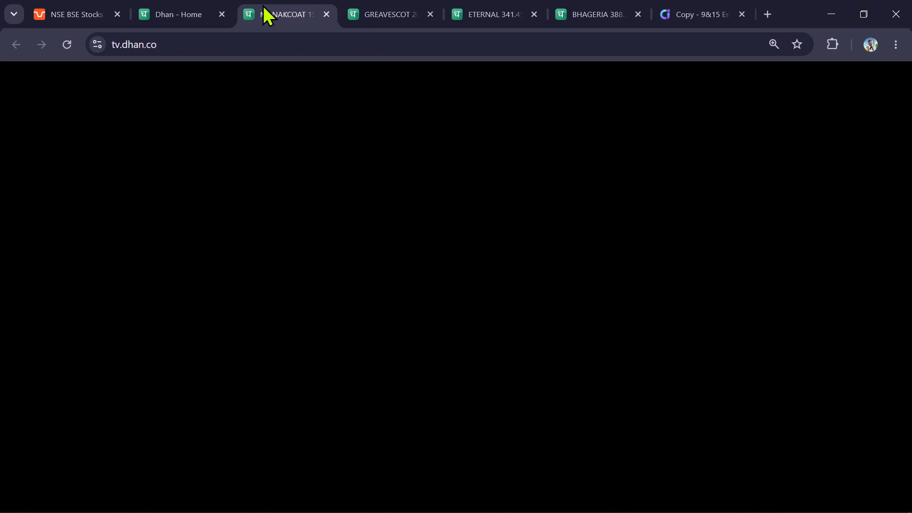
pyautogui.scroll(-1, 536, 311)
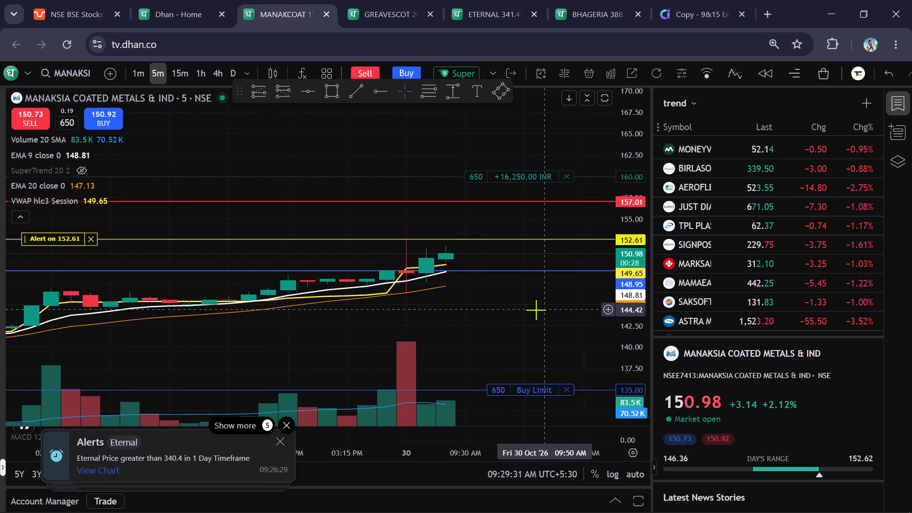
pyautogui.click(370, 4)
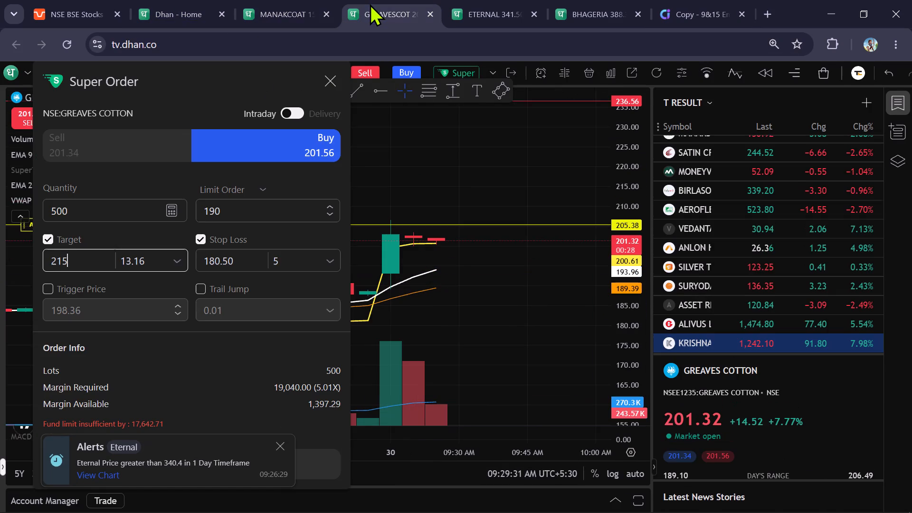
# Check Eternal's chart, then load AYM Syntex (NSE) in place of Bhageria Industries and examine its 5-minute price action.
pyautogui.click(506, 0)
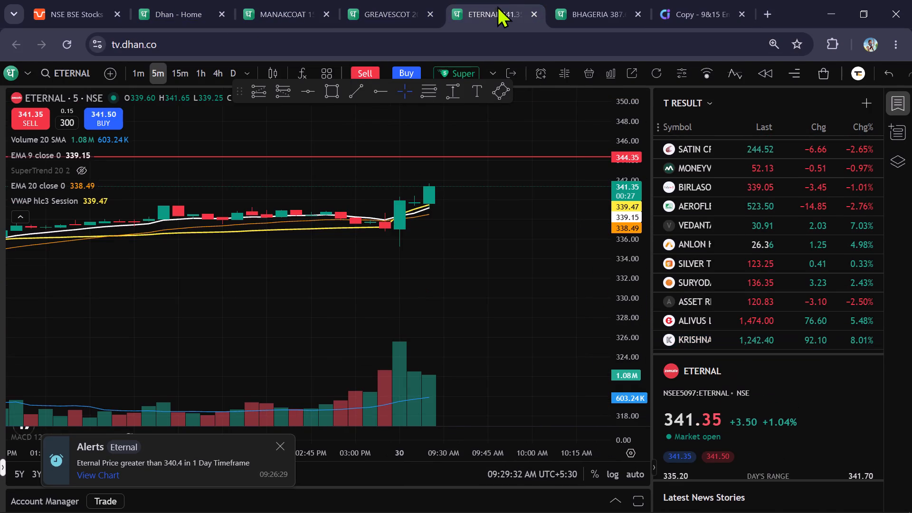
pyautogui.click(559, 8)
pyautogui.moveTo(465, 163); pyautogui.dragTo(468, 199)
pyautogui.write('aym')
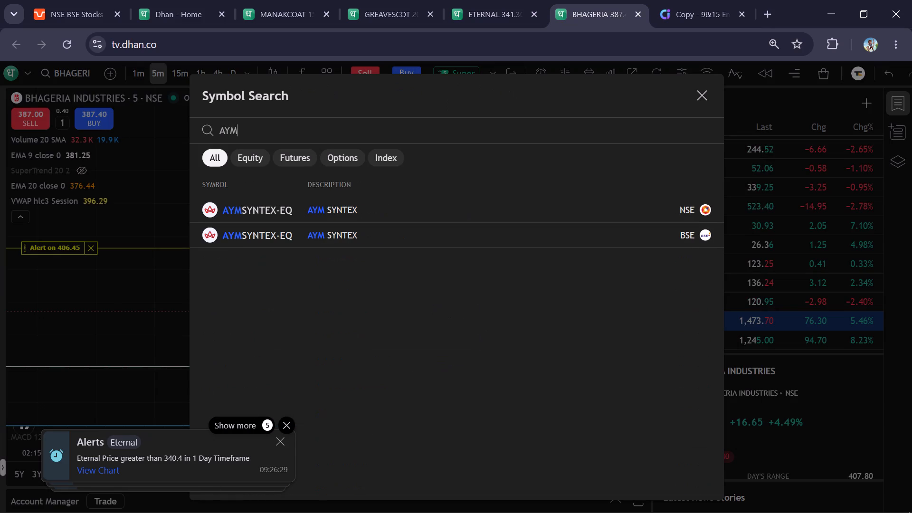
pyautogui.press('Down')
pyautogui.press('Return')
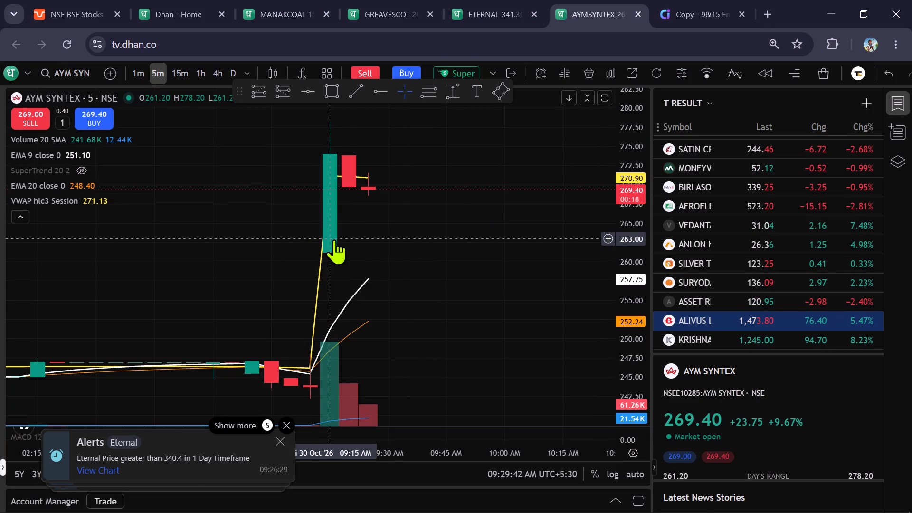
pyautogui.scroll(-7, 631, 206)
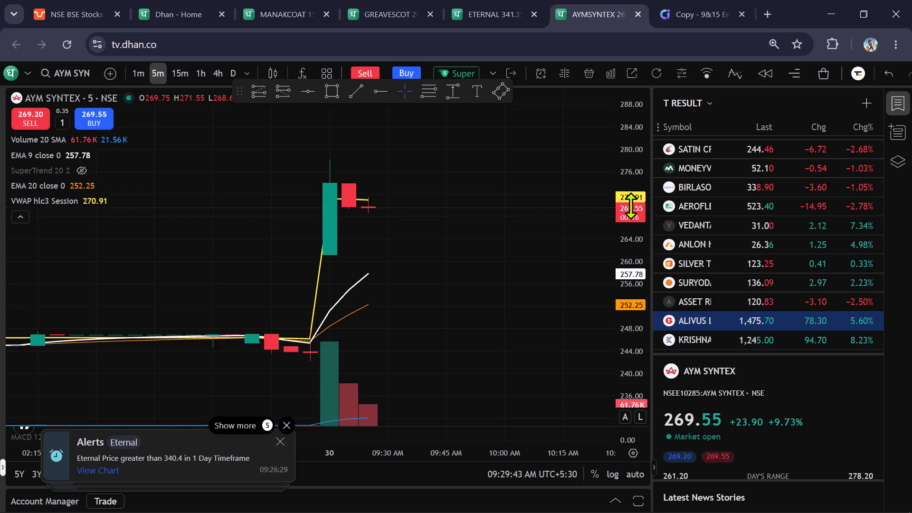
pyautogui.scroll(-1, 633, 207)
pyautogui.scroll(-2, 531, 236)
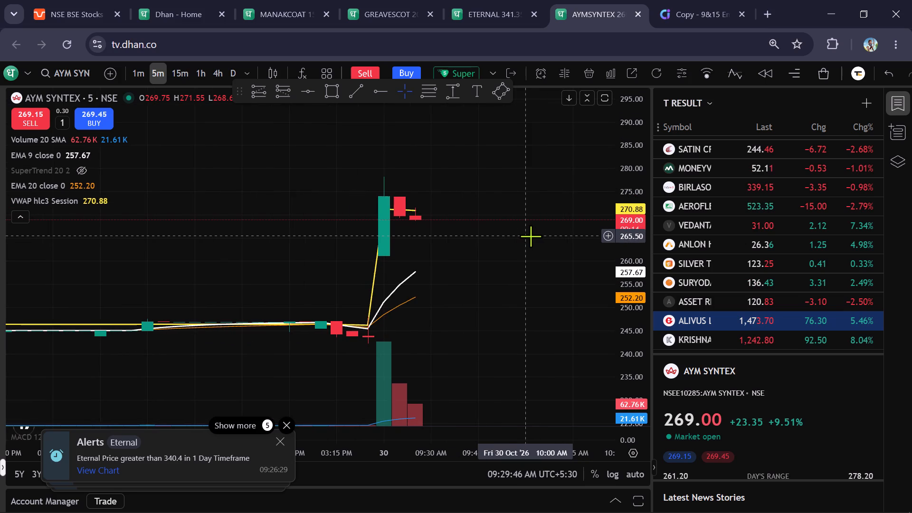
pyautogui.moveTo(531, 236); pyautogui.dragTo(530, 256)
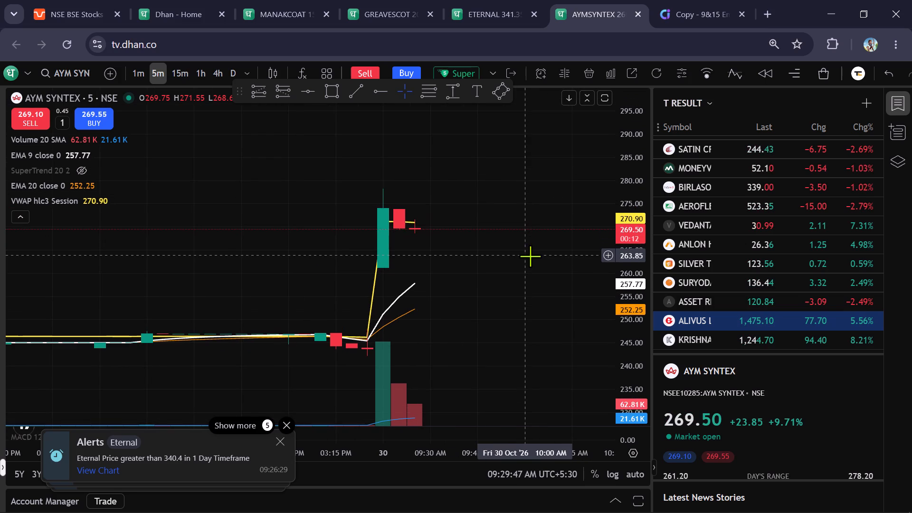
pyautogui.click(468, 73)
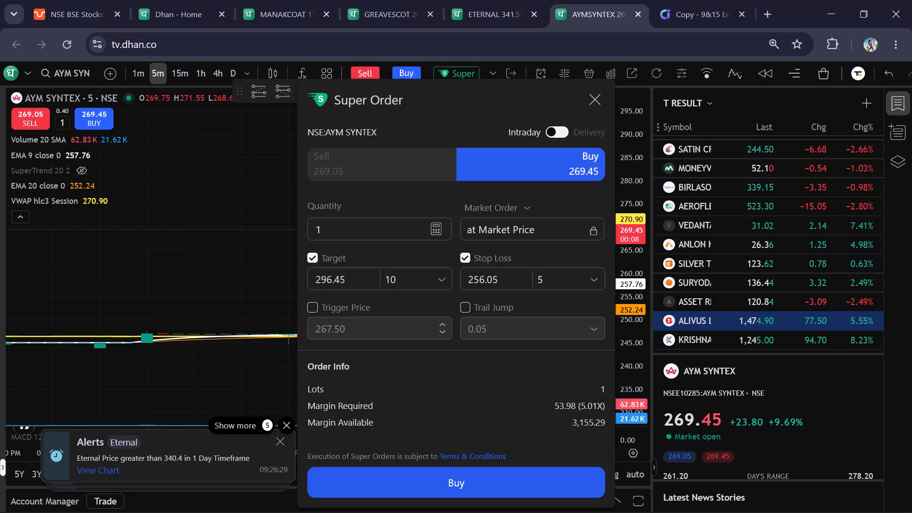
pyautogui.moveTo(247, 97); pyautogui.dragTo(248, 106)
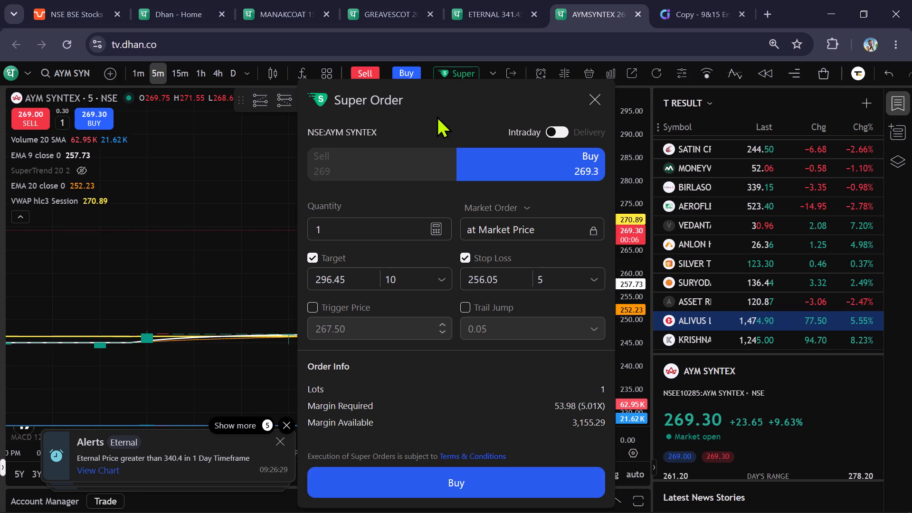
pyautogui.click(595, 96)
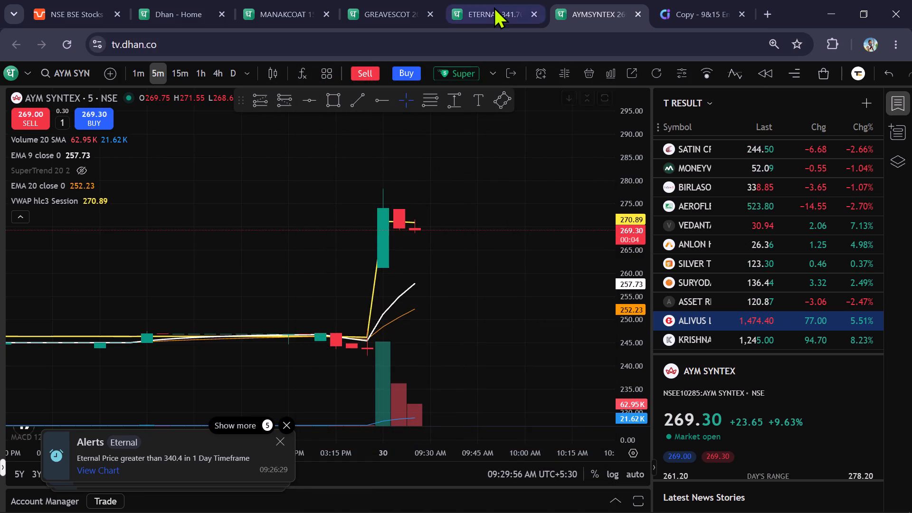
# Review Eternal on the 1-minute, daily and 5-minute timeframes, and open a Super Order form for it.
pyautogui.click(492, 5)
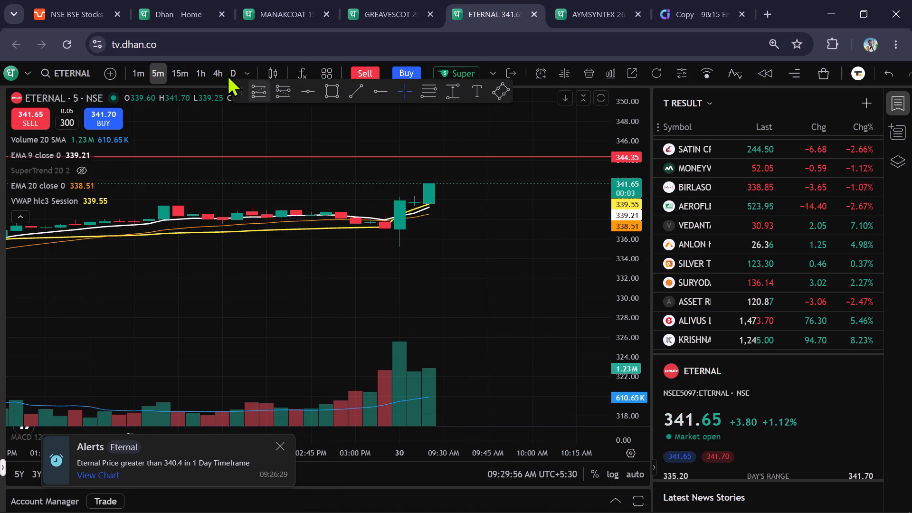
pyautogui.click(135, 80)
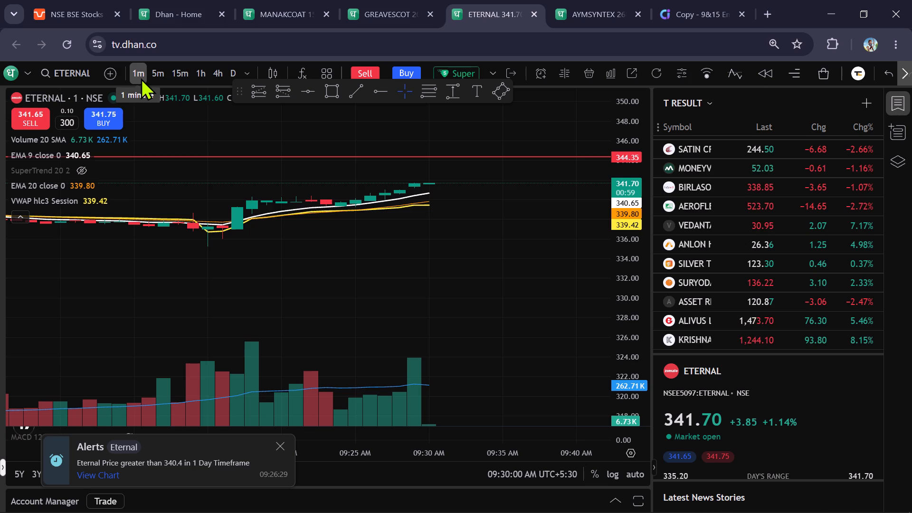
pyautogui.click(233, 77)
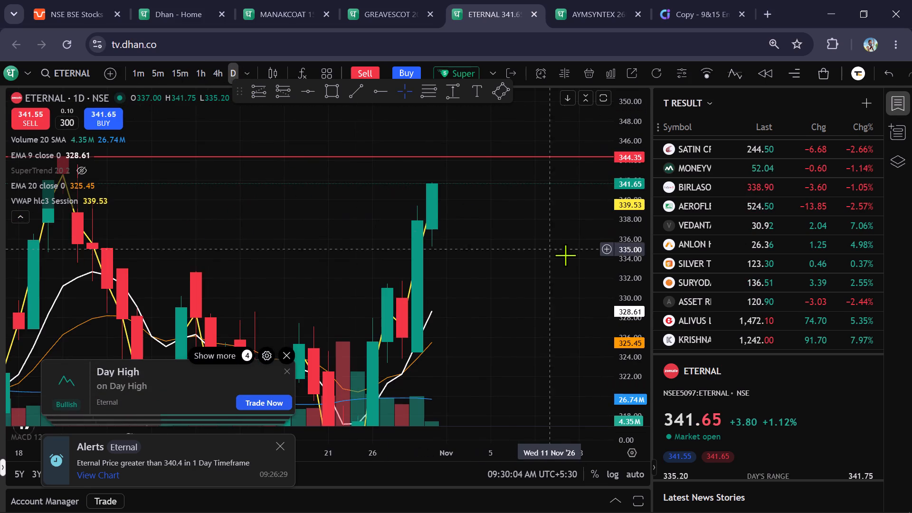
pyautogui.scroll(-1, 569, 255)
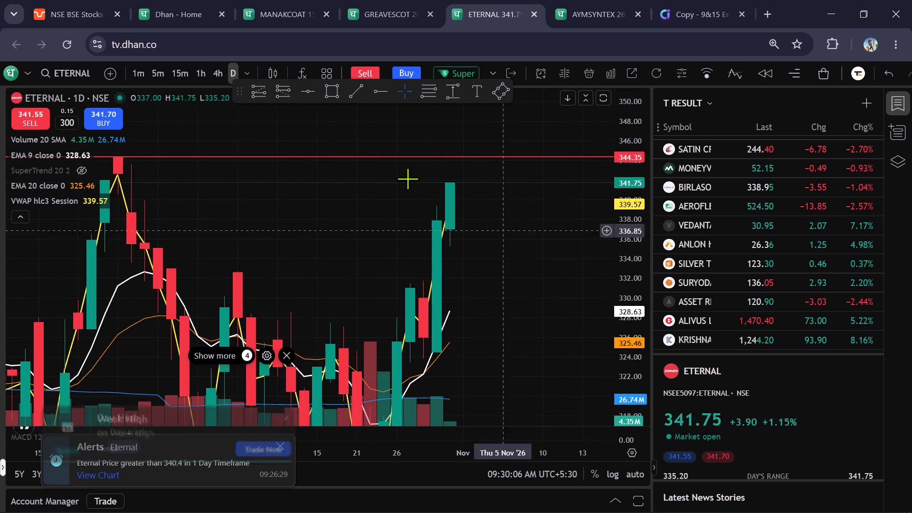
pyautogui.click(153, 66)
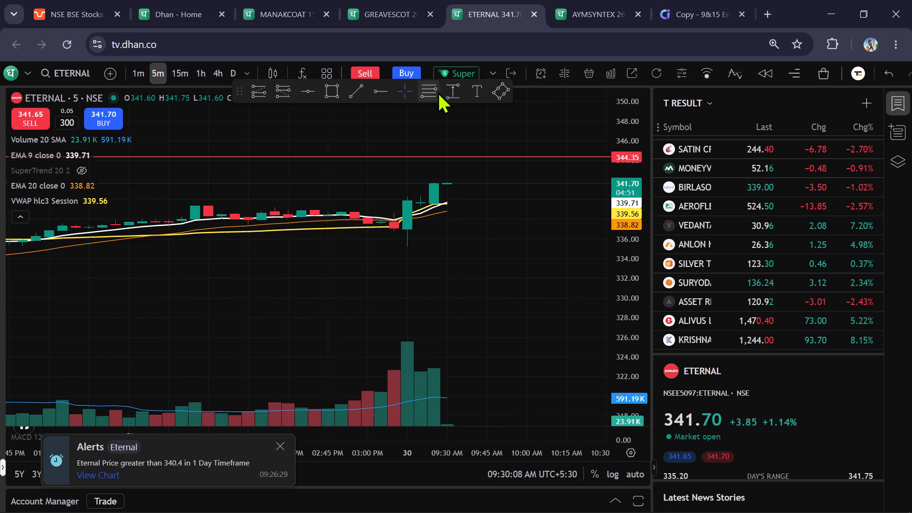
pyautogui.click(455, 73)
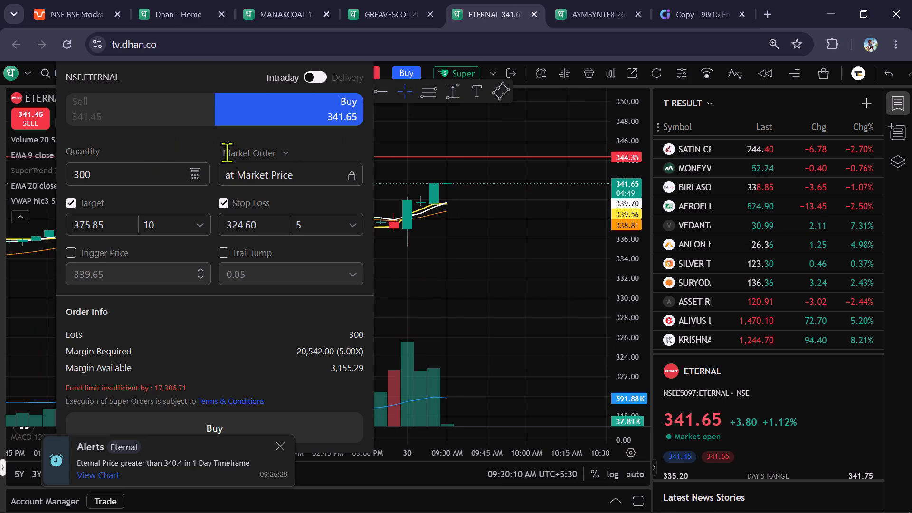
# Cancel Manaksia Coated Metals' pending buy limit order for 650 shares at 135.
pyautogui.click(287, 10)
pyautogui.moveTo(553, 341); pyautogui.dragTo(551, 341)
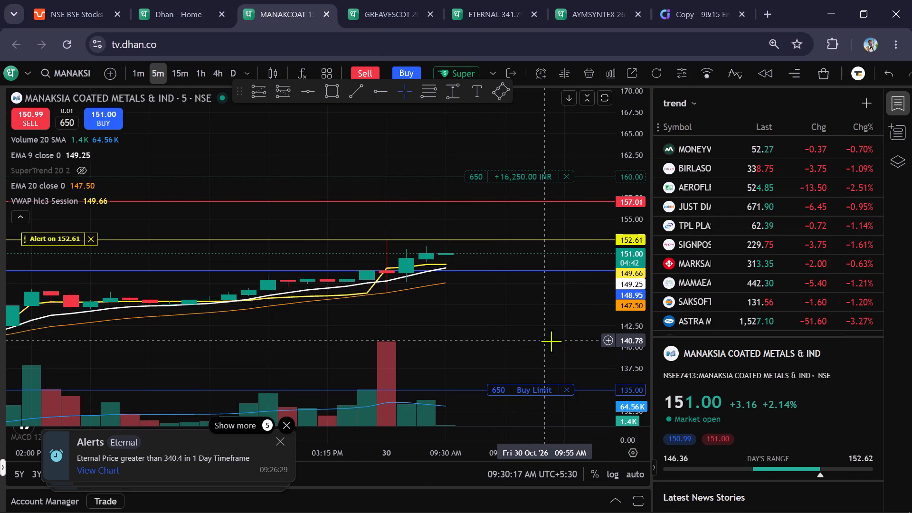
pyautogui.moveTo(551, 341); pyautogui.dragTo(523, 340)
pyautogui.click(566, 389)
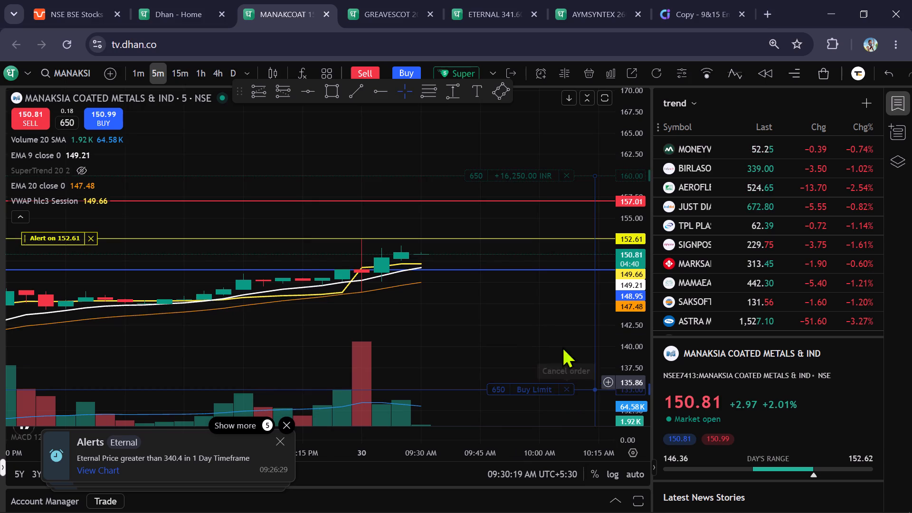
# Place the Eternal intraday Super Order: buy 300 at limit 320, target 352, stop loss 304.
pyautogui.click(508, 4)
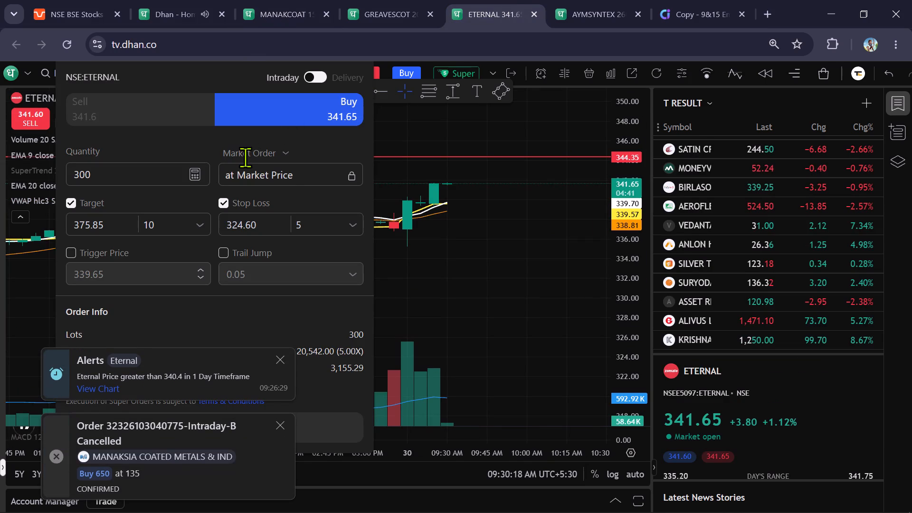
pyautogui.click(245, 157)
pyautogui.click(248, 196)
pyautogui.click(275, 178)
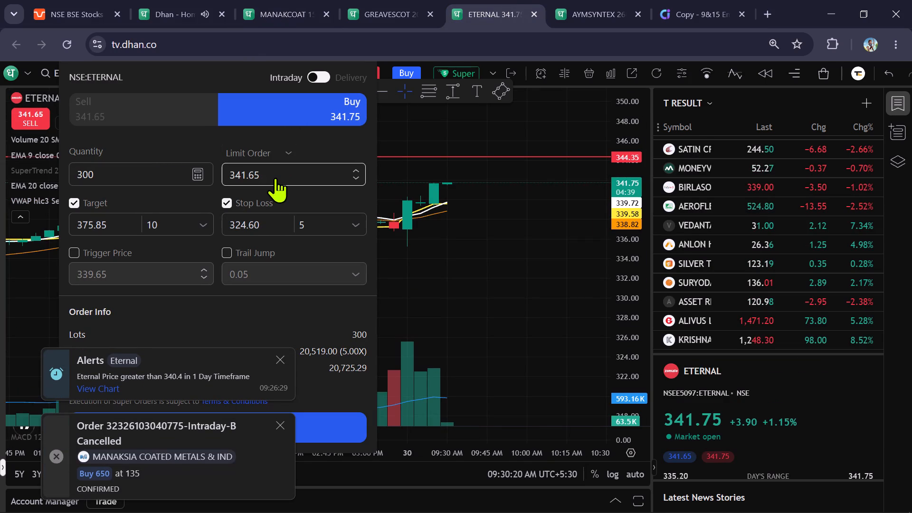
pyautogui.press('BackSpace')
pyautogui.press('BackSpace')
pyautogui.press('BackSpace')
pyautogui.press('BackSpace')
pyautogui.press('BackSpace')
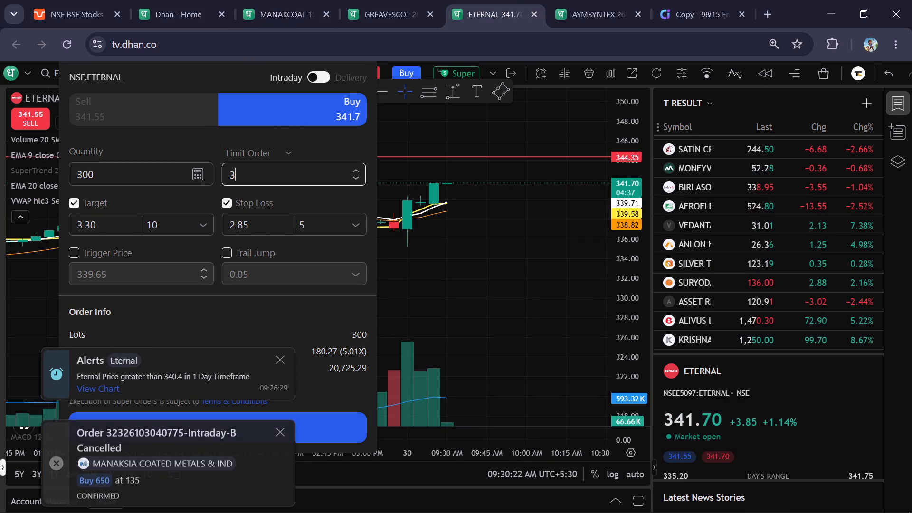
pyautogui.write('20')
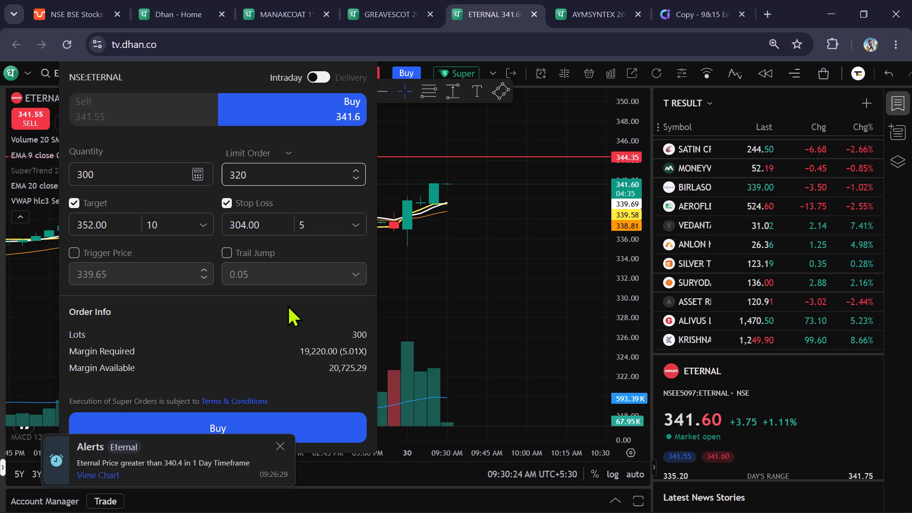
pyautogui.moveTo(287, 305); pyautogui.dragTo(285, 275)
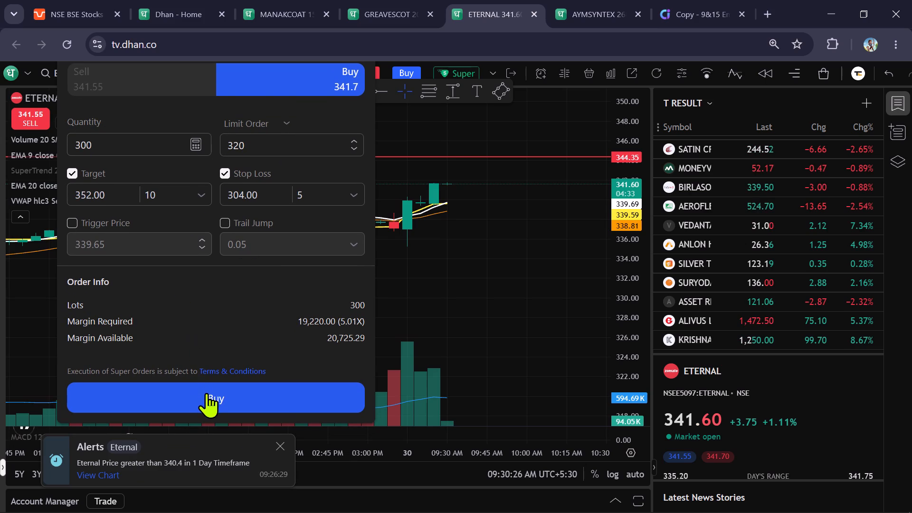
pyautogui.click(206, 393)
# Adjust Eternal's buy limit order on the chart, trying levels near 340 before setting the limit to 326.40.
pyautogui.scroll(-3, 656, 278)
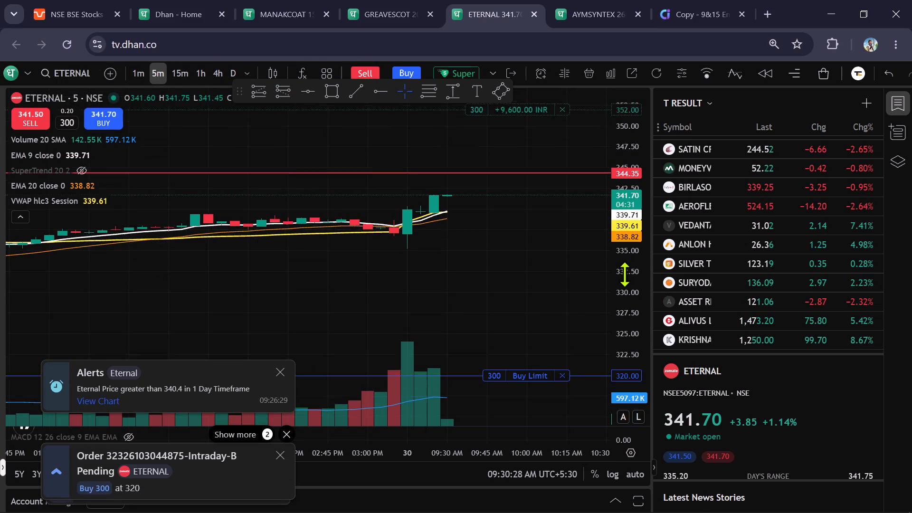
pyautogui.scroll(-1, 625, 274)
pyautogui.scroll(1, 567, 292)
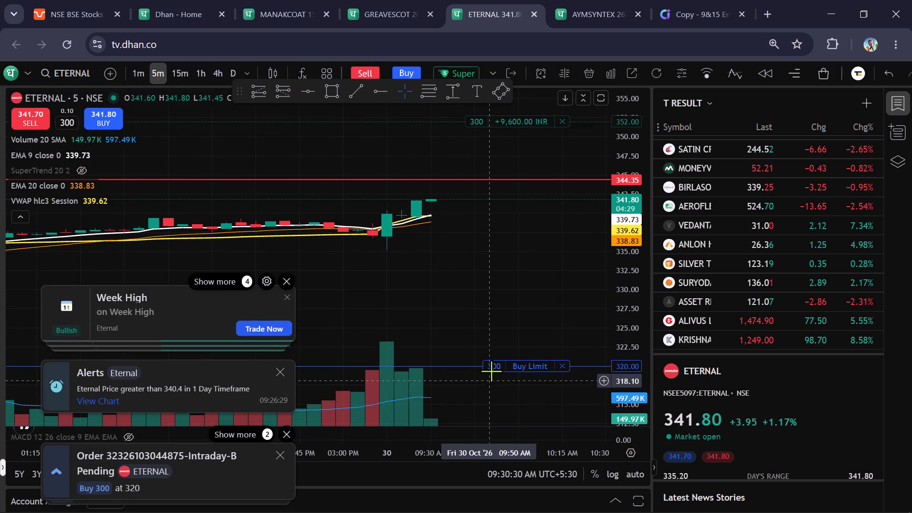
pyautogui.moveTo(490, 369); pyautogui.dragTo(512, 218)
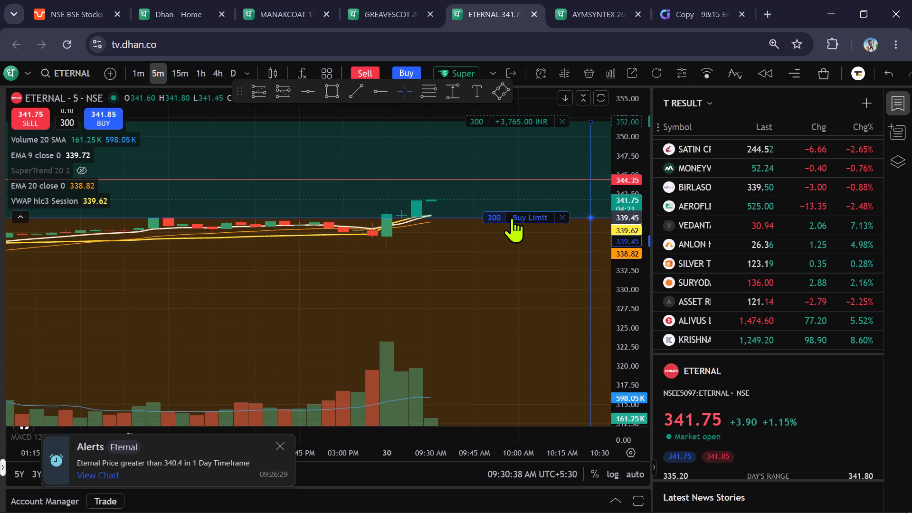
pyautogui.moveTo(512, 218); pyautogui.dragTo(514, 337)
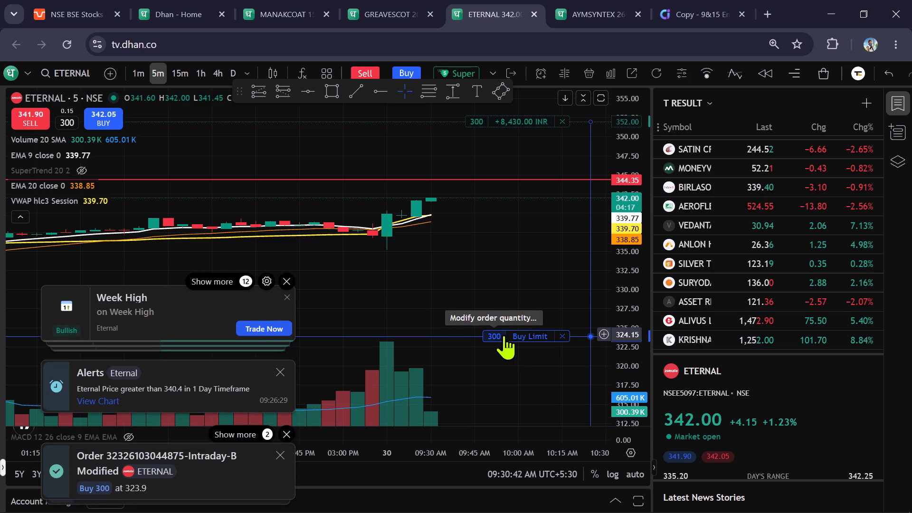
pyautogui.moveTo(503, 335); pyautogui.dragTo(508, 207)
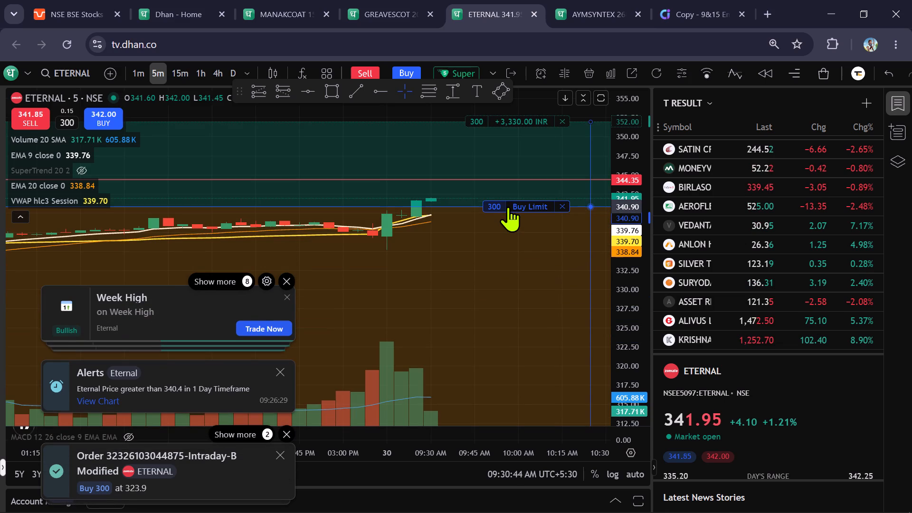
pyautogui.moveTo(508, 207); pyautogui.dragTo(503, 317)
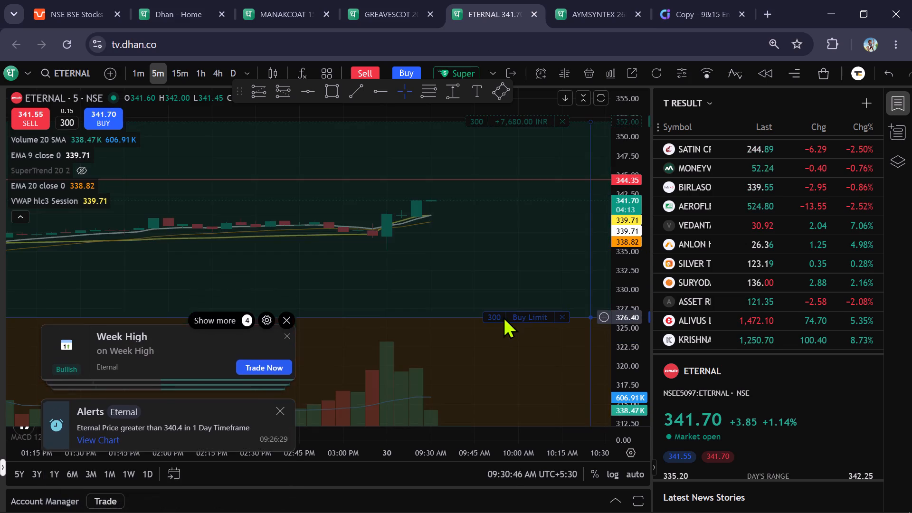
pyautogui.scroll(2, 445, 259)
# Recheck the Greaves Cotton, AYM Syntex and Eternal 5-minute charts, and switch Eternal to the 1-minute and daily timeframes.
pyautogui.click(389, 4)
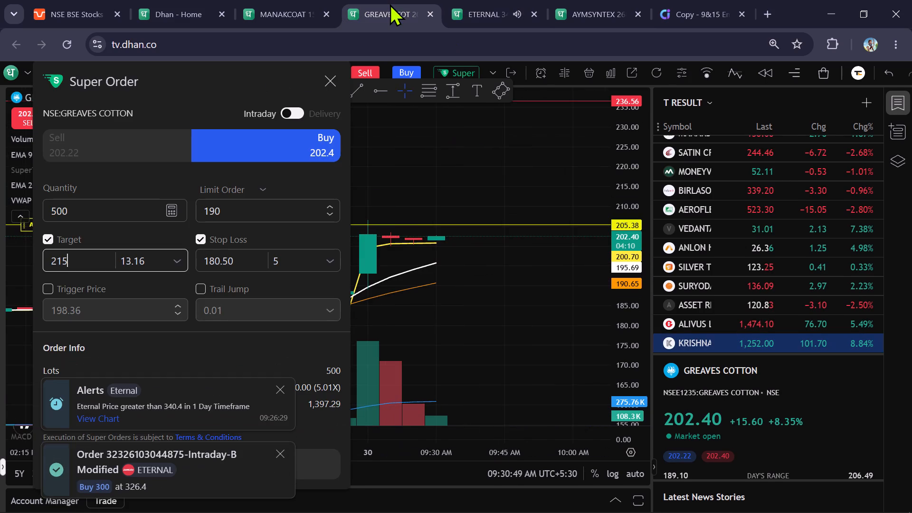
pyautogui.scroll(-1, 570, 175)
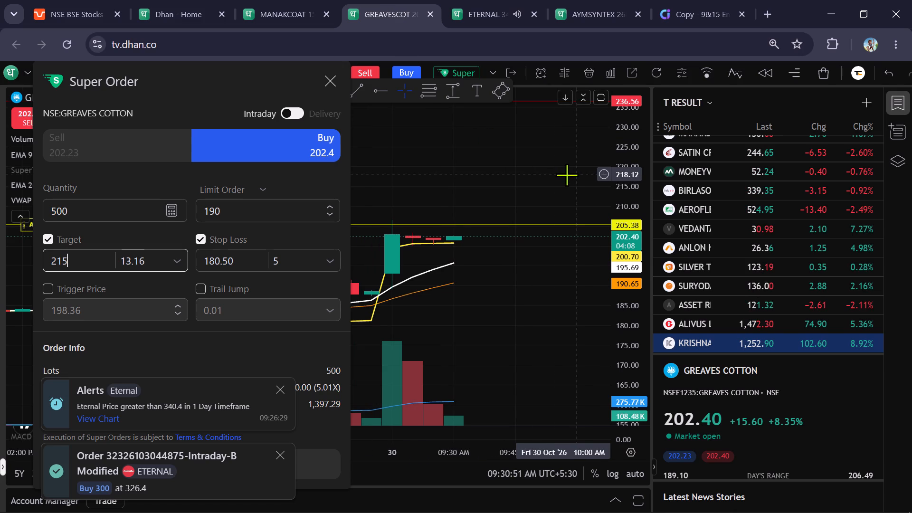
pyautogui.click(579, 11)
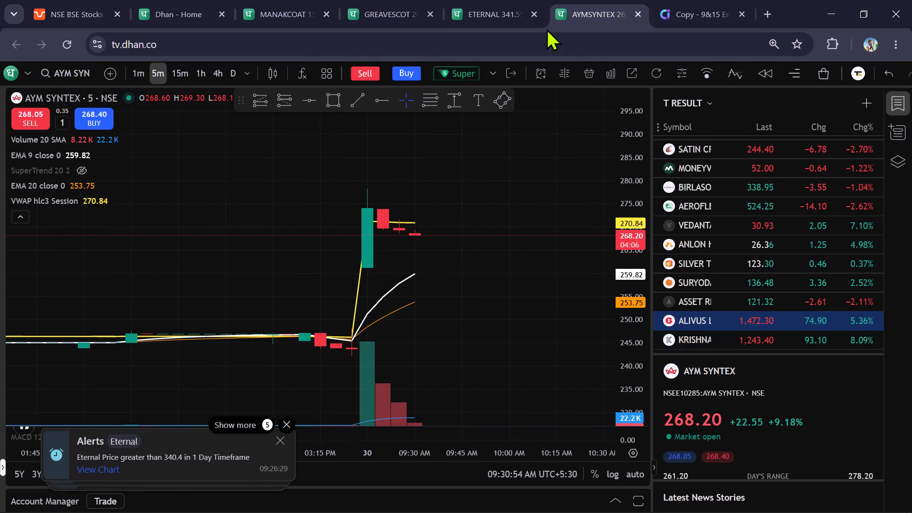
pyautogui.click(485, 8)
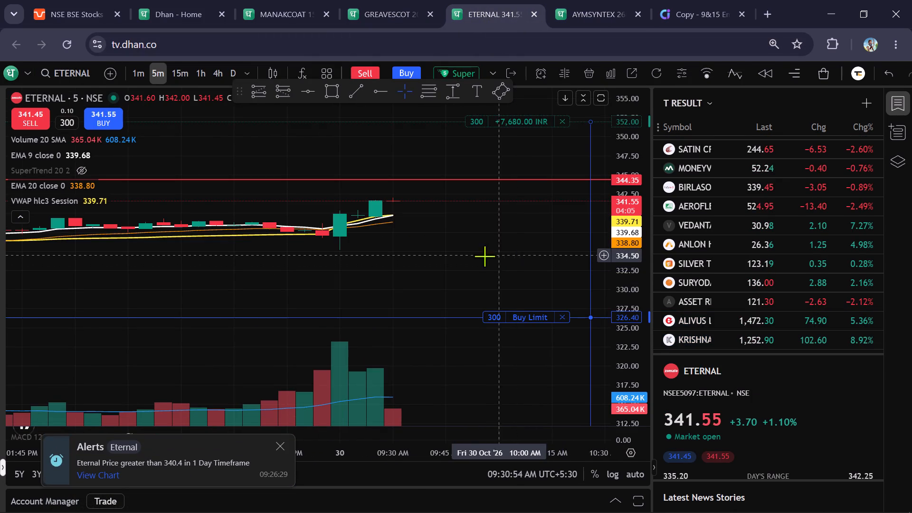
pyautogui.click(144, 74)
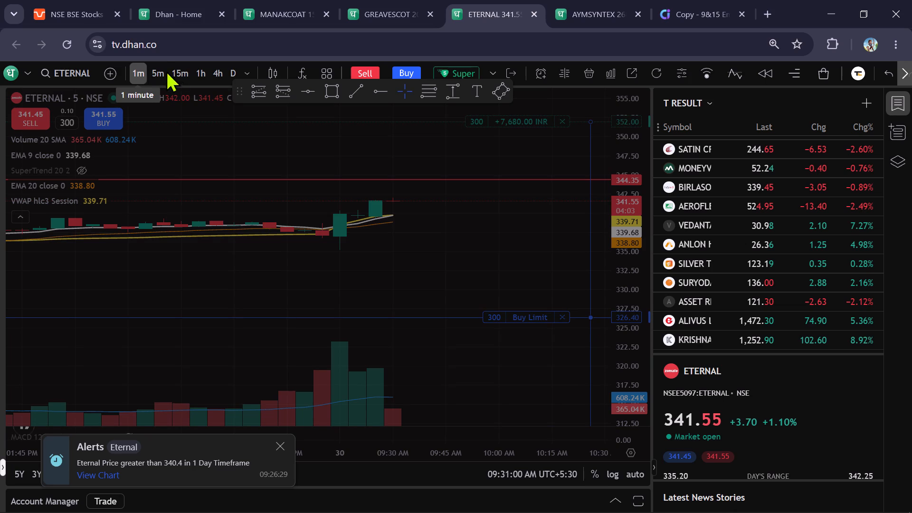
pyautogui.click(232, 76)
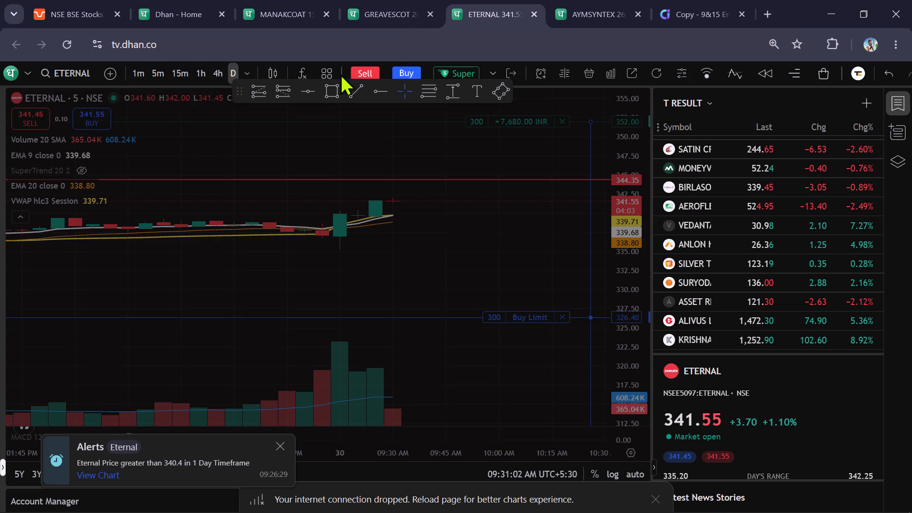
pyautogui.click(545, 316)
# Recheck the open stock charts and cancel Eternal's pending buy limit order for 300 shares at 326.40.
pyautogui.click(589, 2)
pyautogui.click(494, 0)
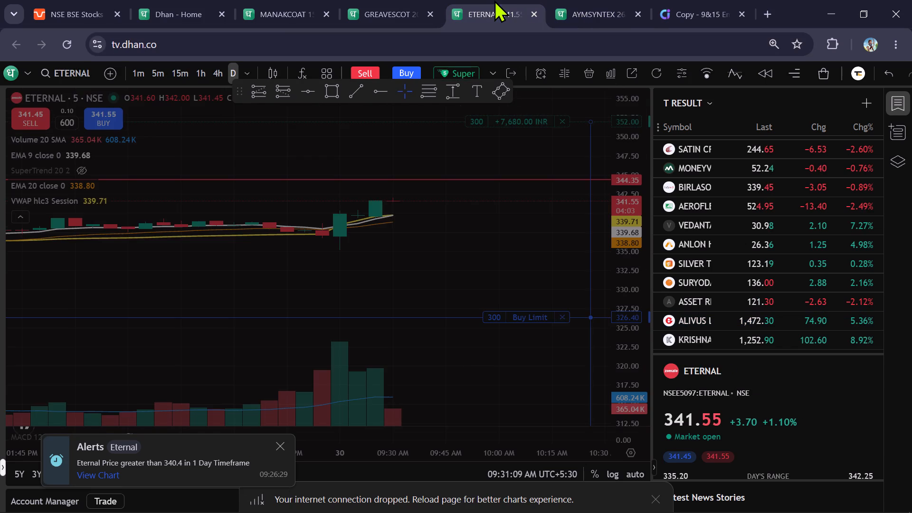
pyautogui.click(272, 5)
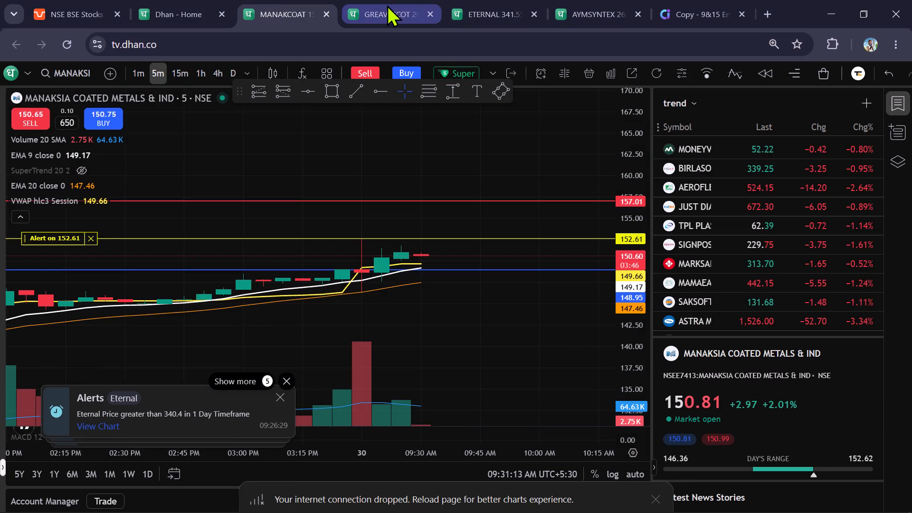
pyautogui.click(387, 5)
pyautogui.click(498, 0)
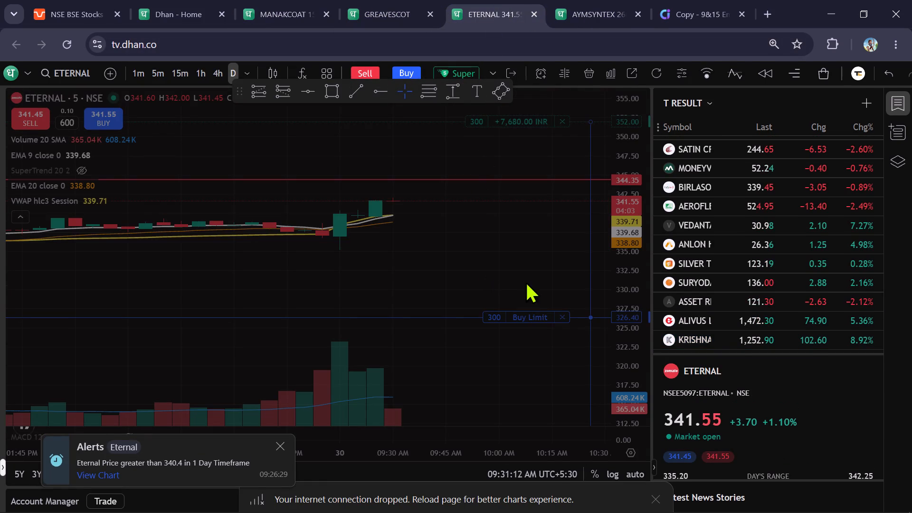
pyautogui.scroll(-1, 530, 282)
pyautogui.click(563, 316)
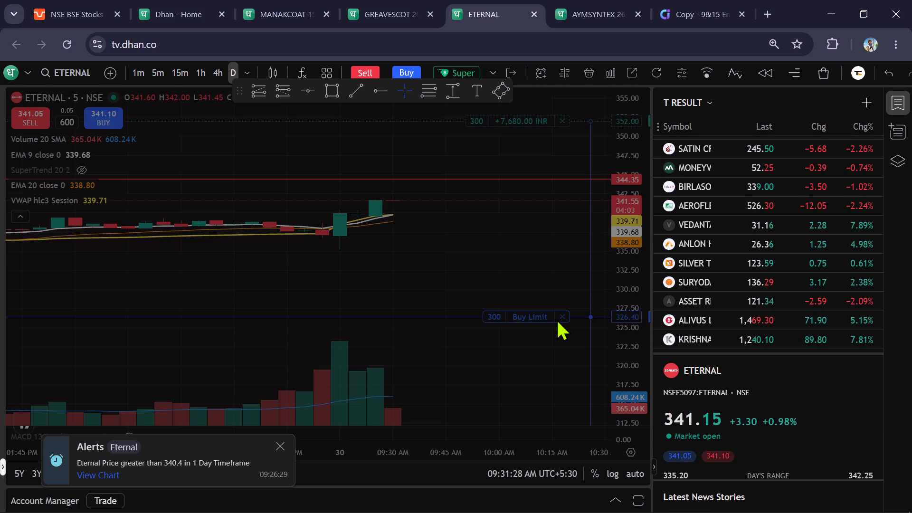
# Glance at the Greaves Cotton order form and reload the Eternal chart page.
pyautogui.click(390, 5)
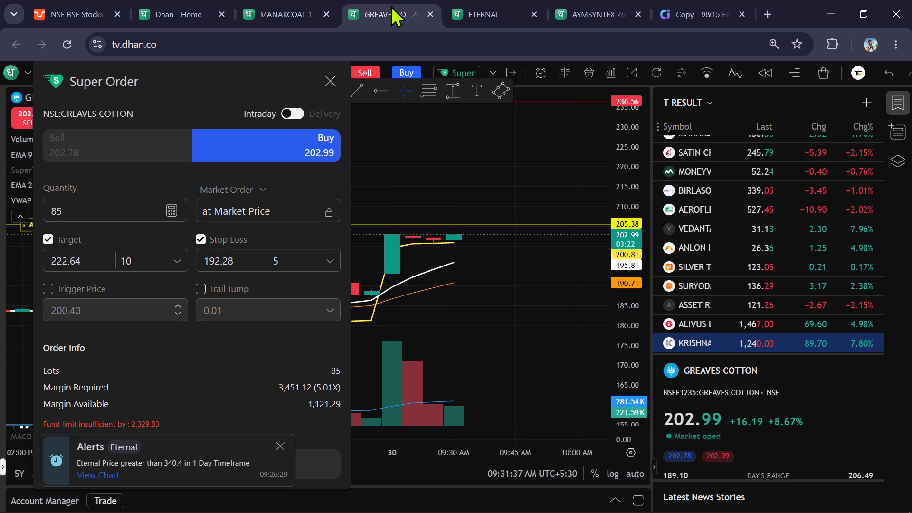
pyautogui.scroll(-1, 501, 200)
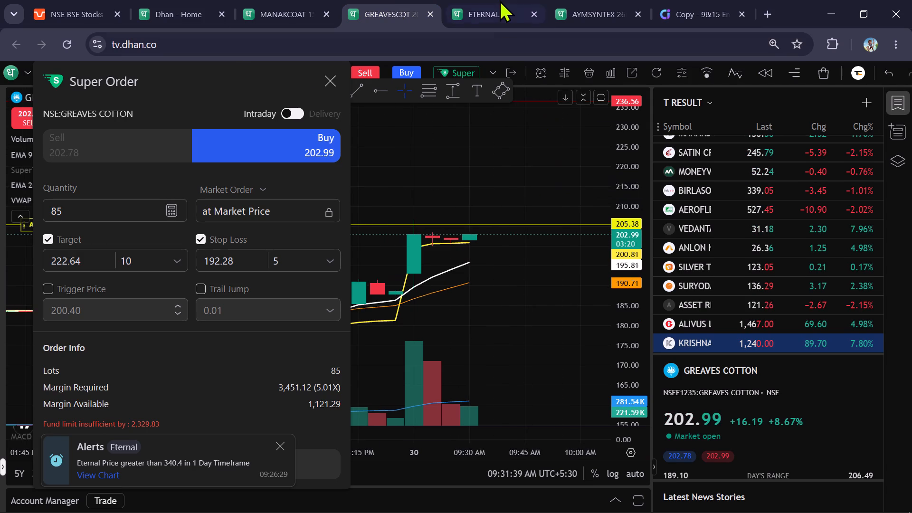
pyautogui.click(500, 0)
pyautogui.scroll(-1, 622, 190)
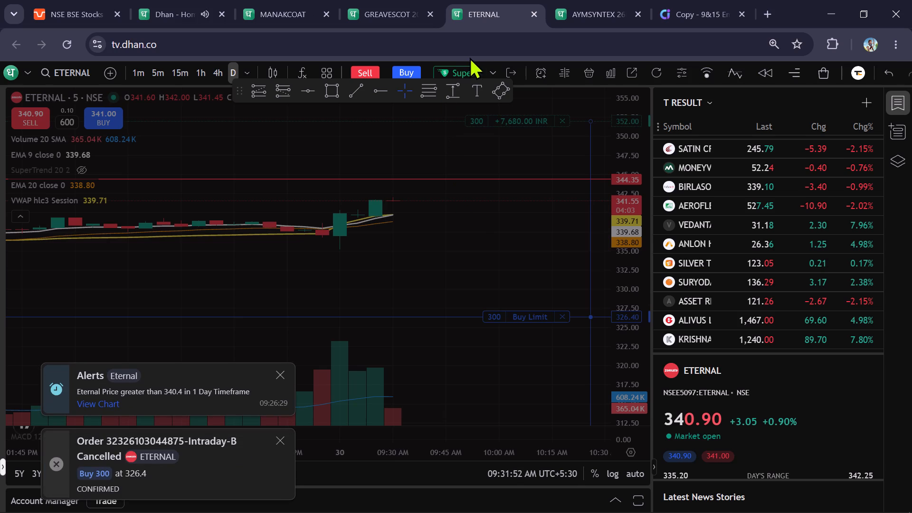
pyautogui.click(57, 35)
# Reposition the Greaves Cotton Super Order form to review its margin details for buying 85 shares at market.
pyautogui.click(386, 22)
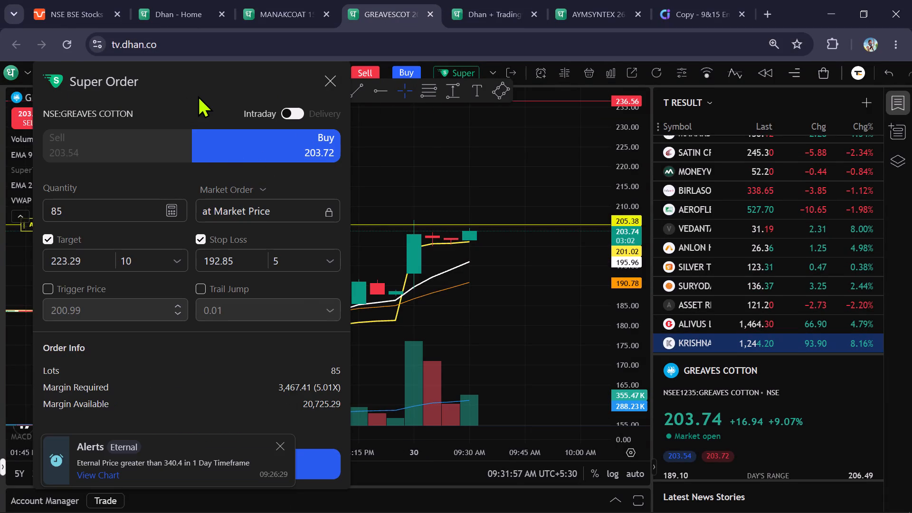
pyautogui.moveTo(198, 95); pyautogui.dragTo(209, 57)
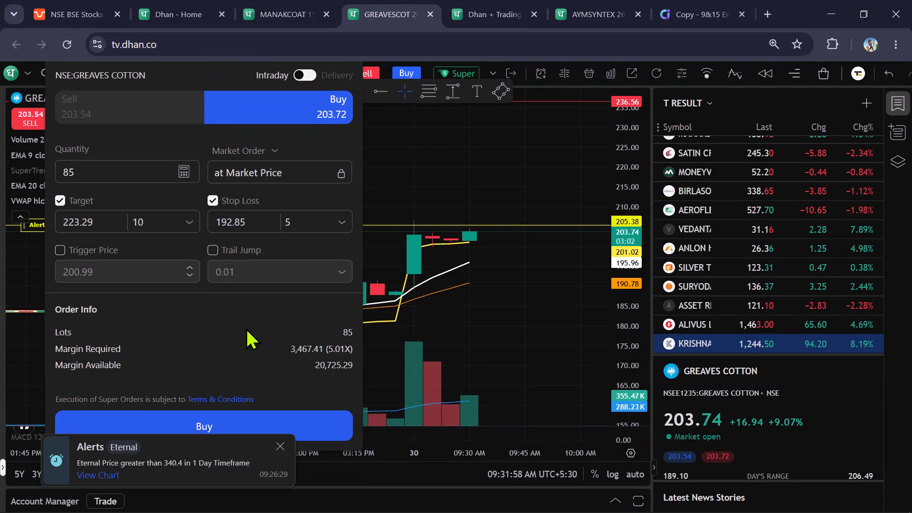
pyautogui.moveTo(253, 346); pyautogui.dragTo(234, 284)
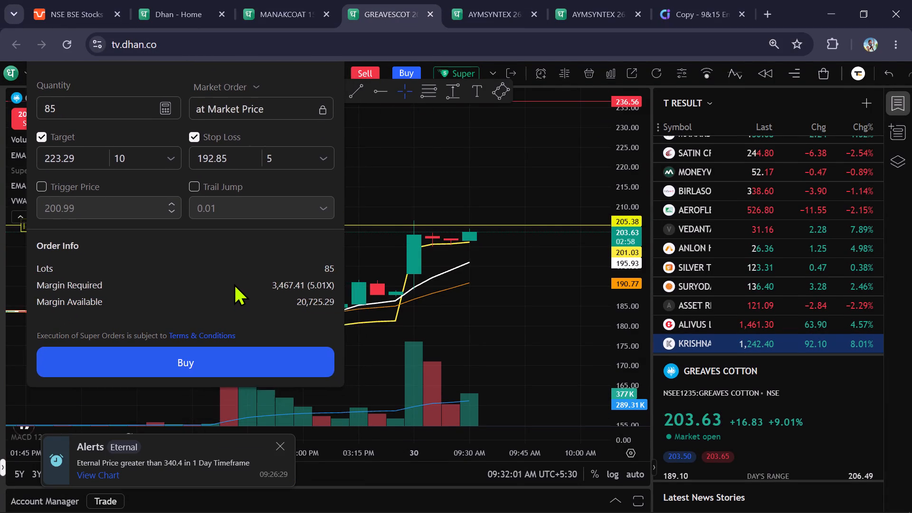
pyautogui.moveTo(234, 284); pyautogui.dragTo(241, 316)
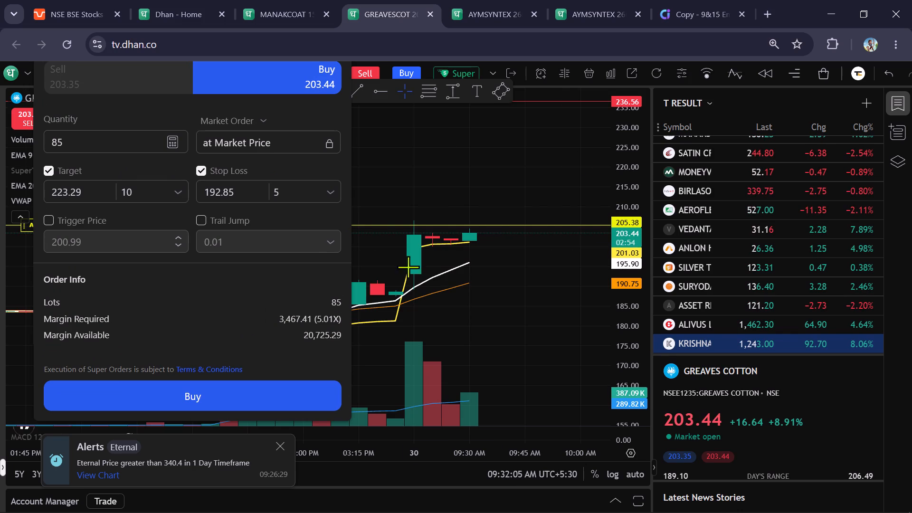
# Load Eternal's daily chart from the T RESULT watchlist and enlarge the watchlist area.
pyautogui.click(599, 0)
pyautogui.click(482, 11)
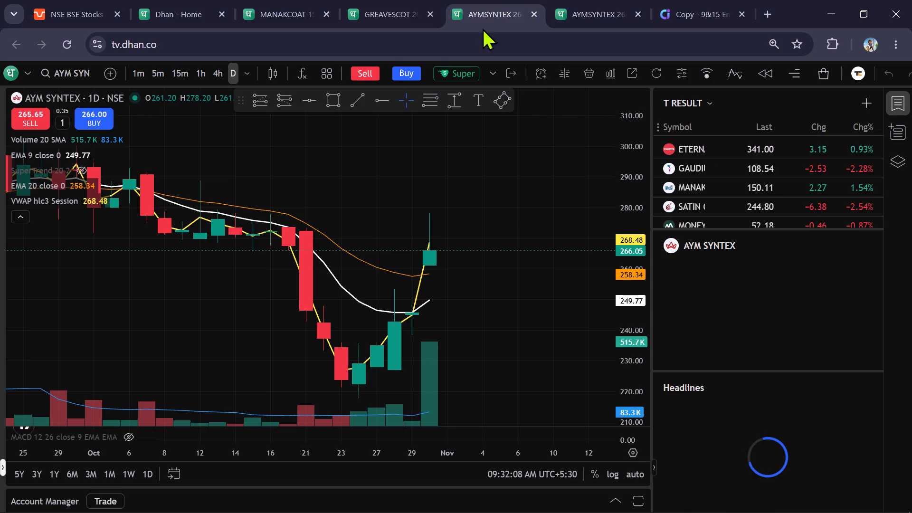
pyautogui.click(760, 145)
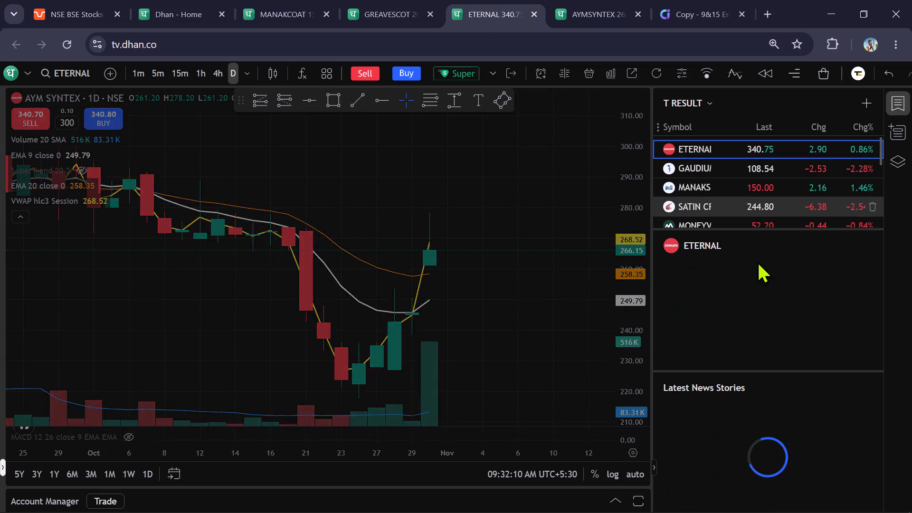
pyautogui.moveTo(746, 372); pyautogui.dragTo(745, 442)
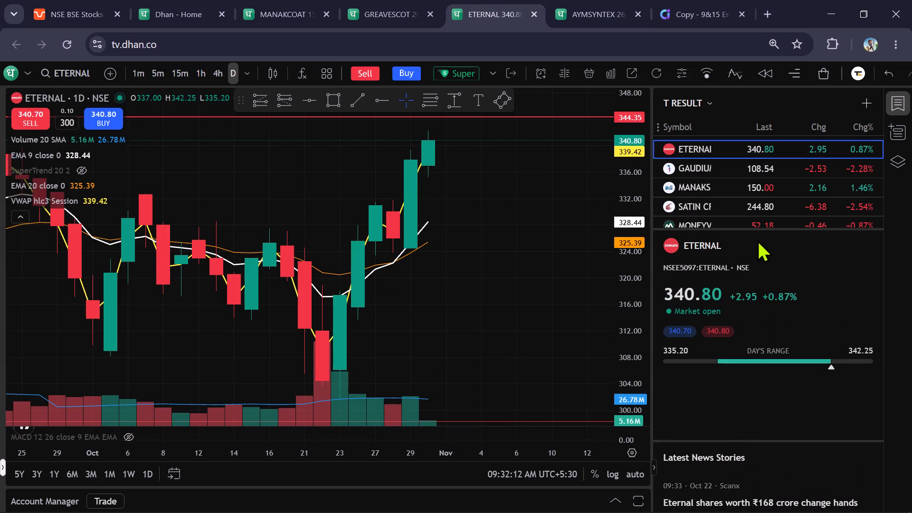
pyautogui.moveTo(755, 230); pyautogui.dragTo(757, 323)
pyautogui.scroll(-1, 637, 187)
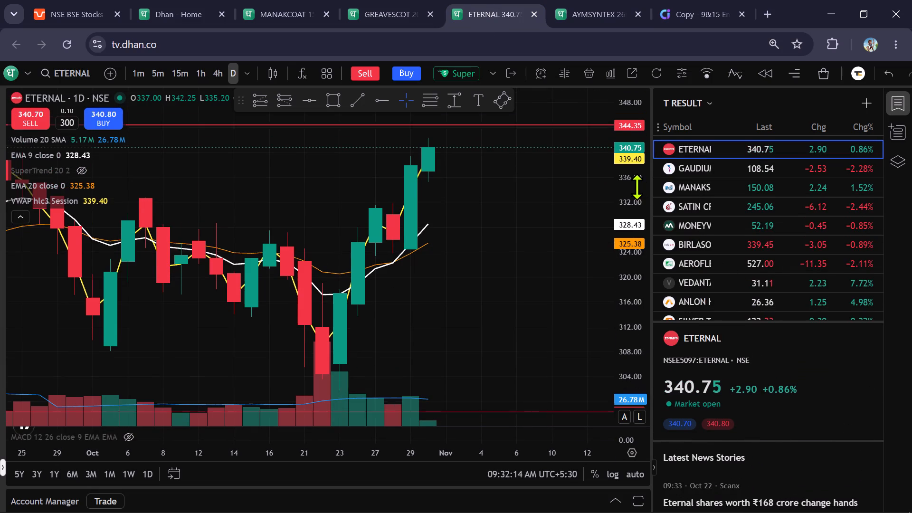
pyautogui.scroll(-2, 637, 187)
# Examine the 5-minute charts of T RESULT watchlist stocks from Vedanta Power and Anlon Healthcare through Alivus and Asset Reconstruction.
pyautogui.click(603, 2)
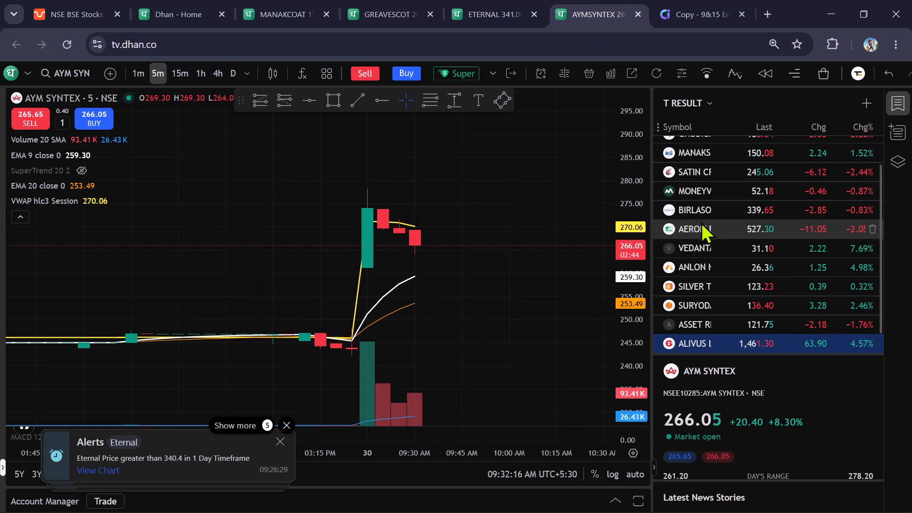
pyautogui.click(772, 253)
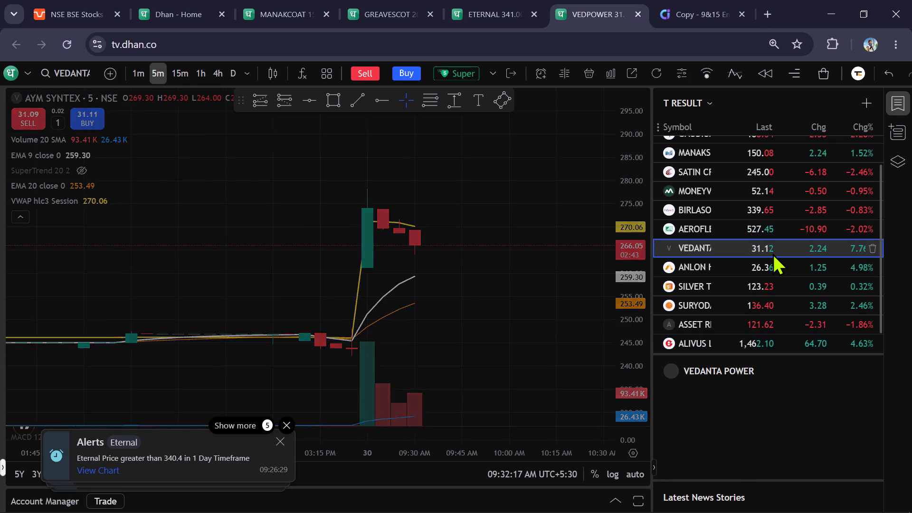
pyautogui.click(788, 270)
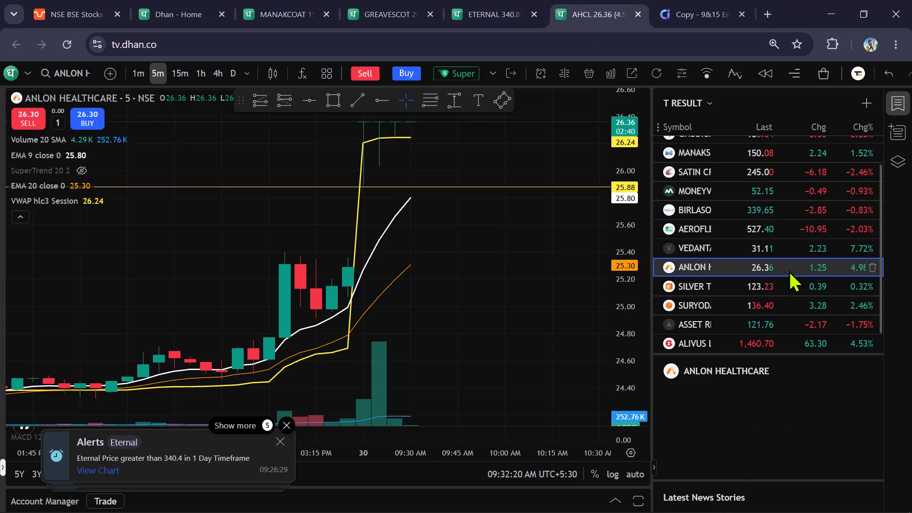
pyautogui.click(791, 288)
pyautogui.click(735, 309)
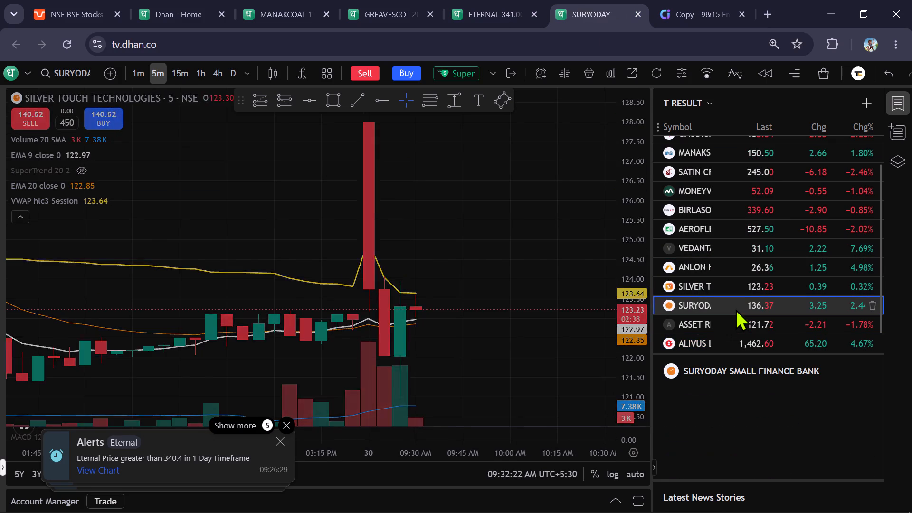
pyautogui.click(746, 335)
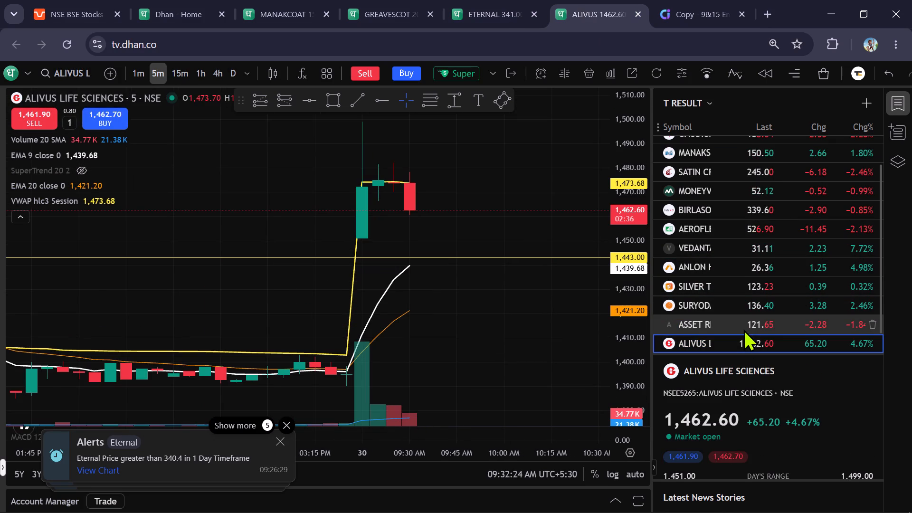
pyautogui.click(743, 329)
pyautogui.scroll(-7, 639, 186)
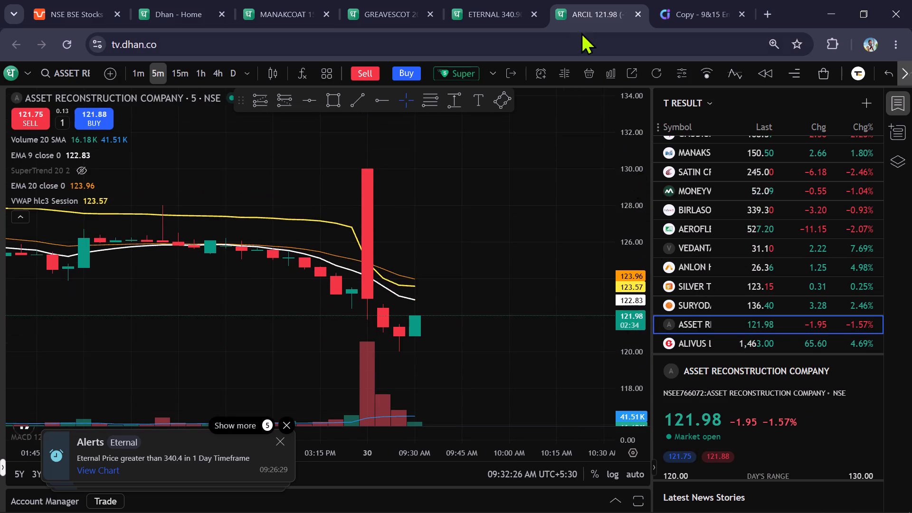
# Recheck the Eternal, Greaves Cotton and Manaksia Coated Metals charts, moving the Super Order form down off the Greaves Cotton chart's upper part.
pyautogui.click(483, 0)
pyautogui.moveTo(502, 236); pyautogui.dragTo(517, 285)
pyautogui.click(396, 0)
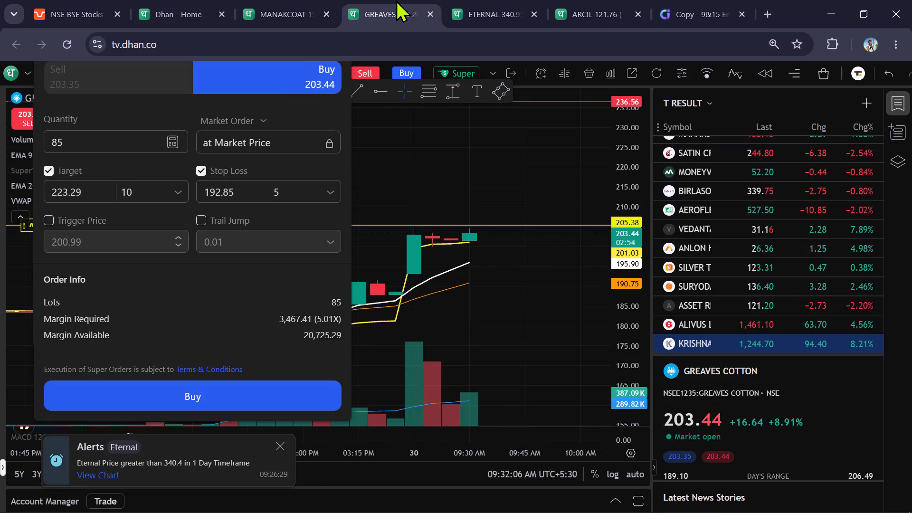
pyautogui.click(298, 11)
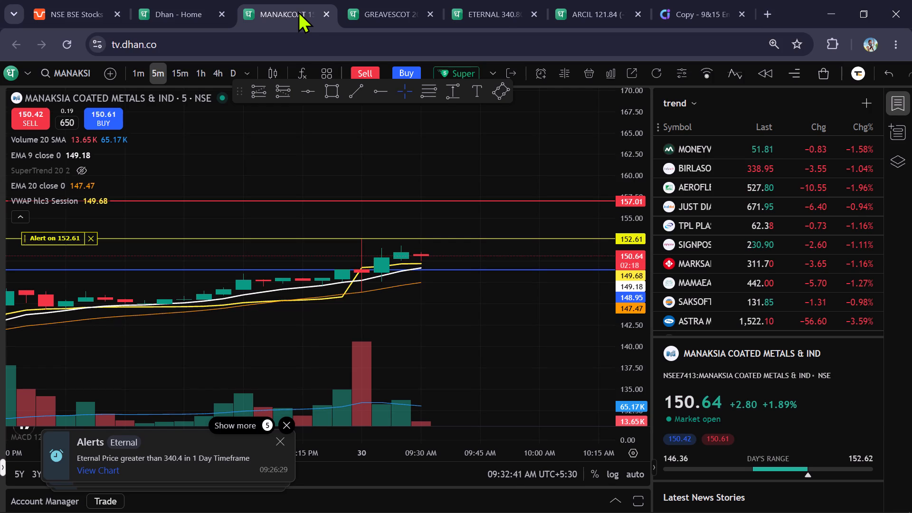
pyautogui.click(378, 0)
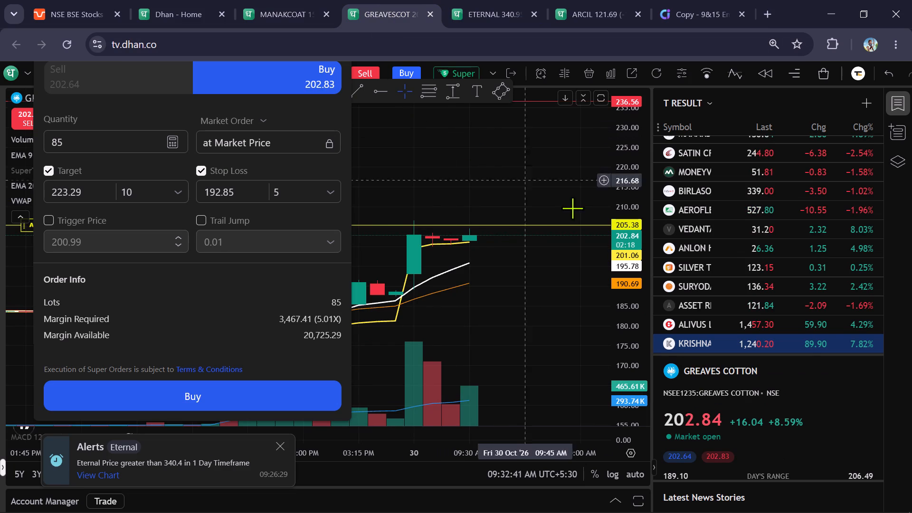
pyautogui.moveTo(293, 101); pyautogui.dragTo(293, 221)
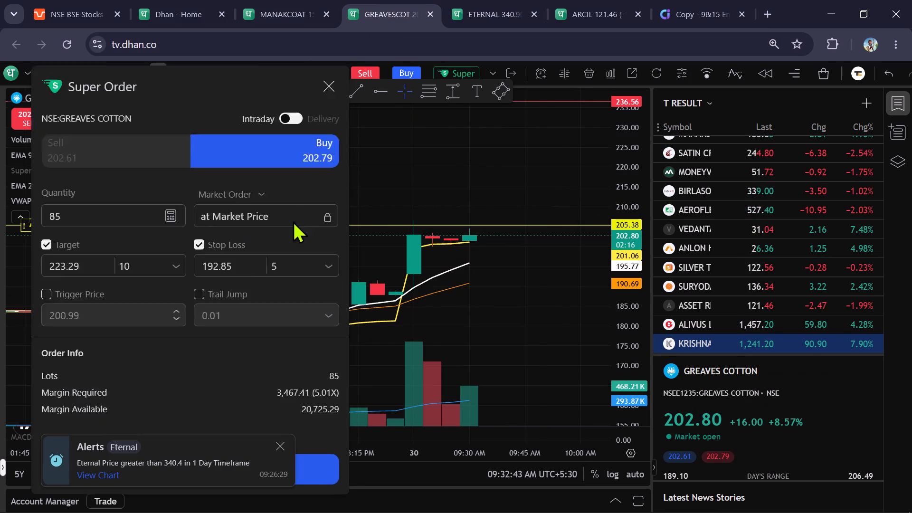
pyautogui.moveTo(293, 221); pyautogui.dragTo(290, 303)
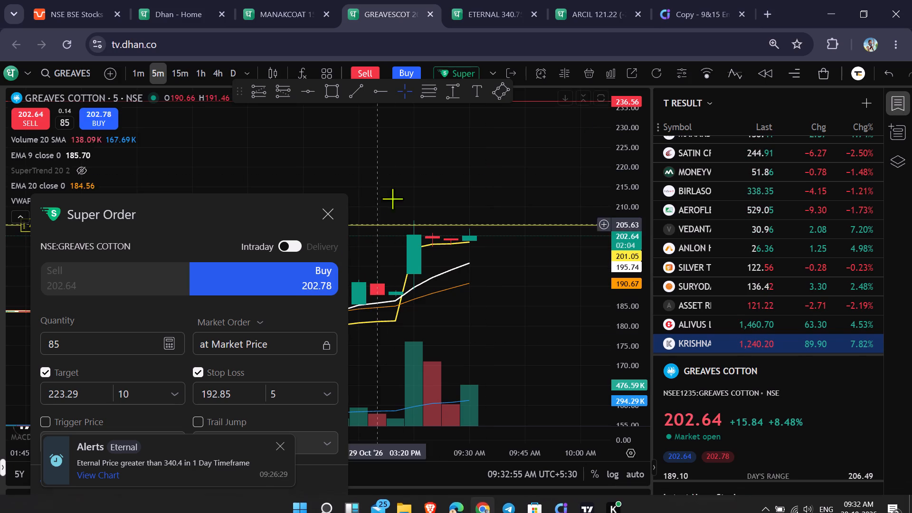
pyautogui.click(495, 14)
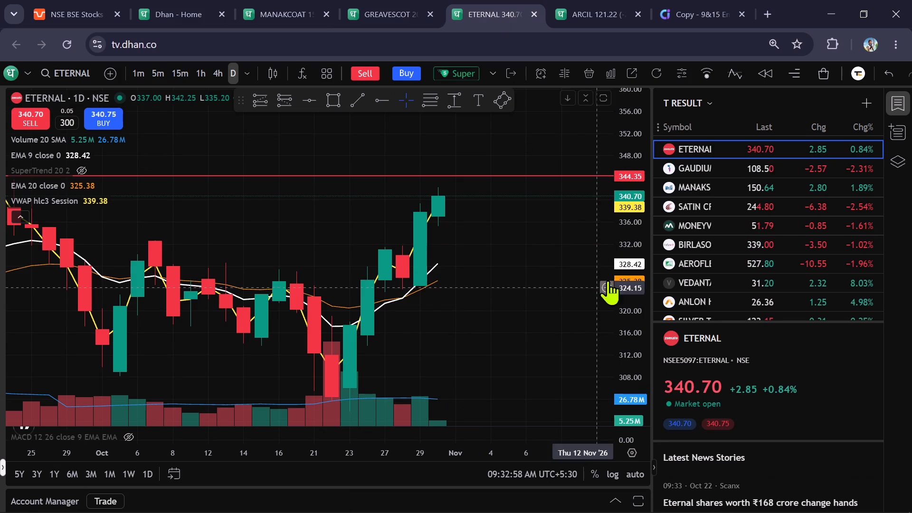
pyautogui.scroll(-3, 628, 222)
# Rerun the Chartink 9 & 15 EMA intraday scan and examine the refreshed stock list.
pyautogui.click(667, 0)
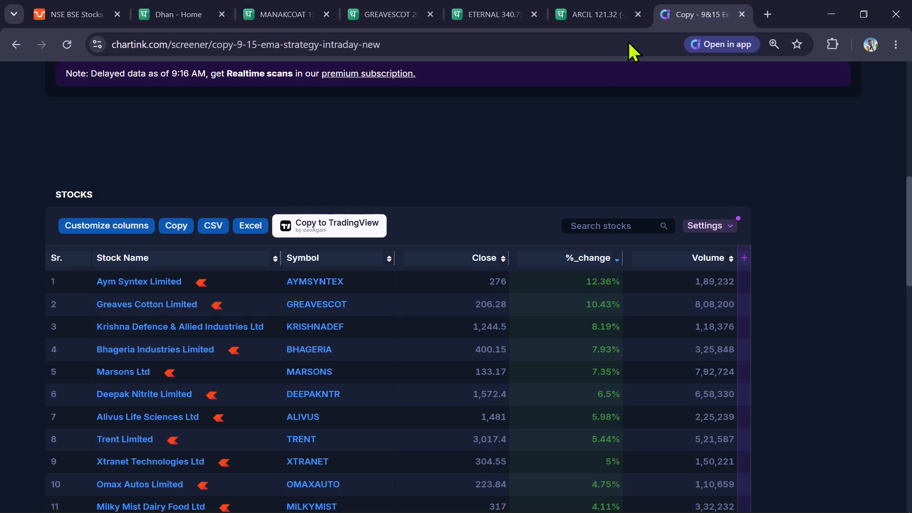
pyautogui.scroll(2, 287, 155)
pyautogui.click(88, 266)
pyautogui.scroll(-3, 28, 264)
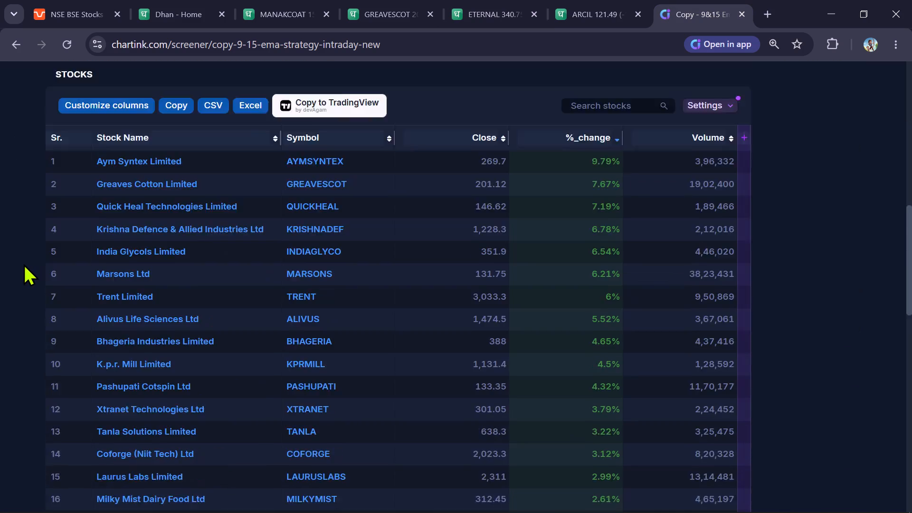
pyautogui.scroll(-2, 23, 264)
pyautogui.scroll(2, 23, 255)
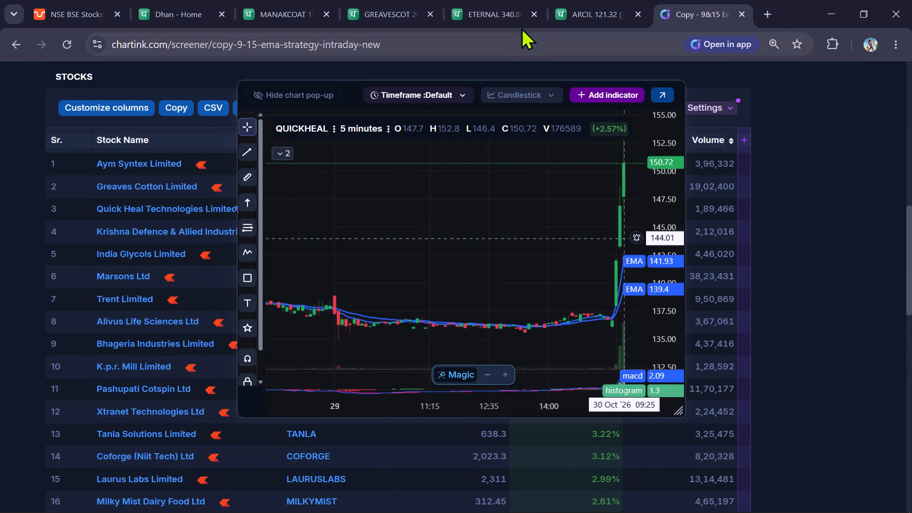
# Load the NSE 5-minute chart of Quick Heal Technologies in place of Asset Reconstruction Company.
pyautogui.click(597, 7)
pyautogui.moveTo(506, 164); pyautogui.dragTo(513, 221)
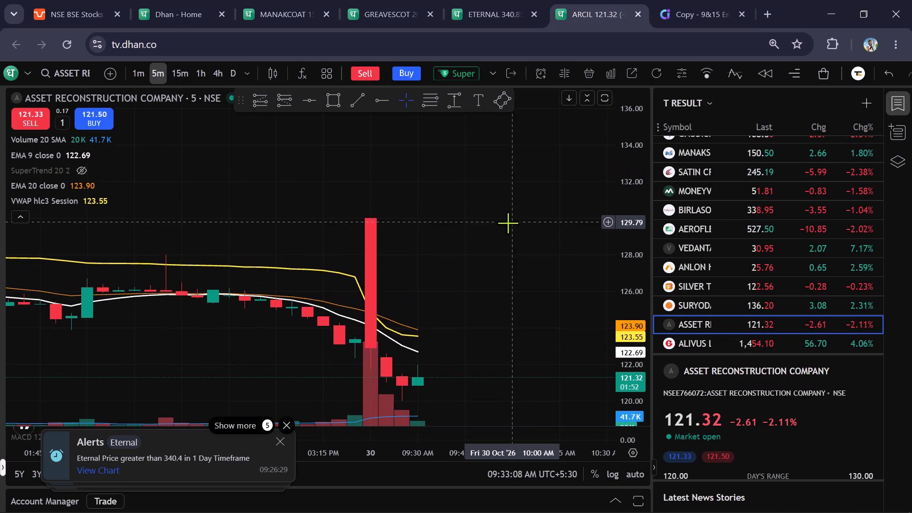
pyautogui.write('quixk')
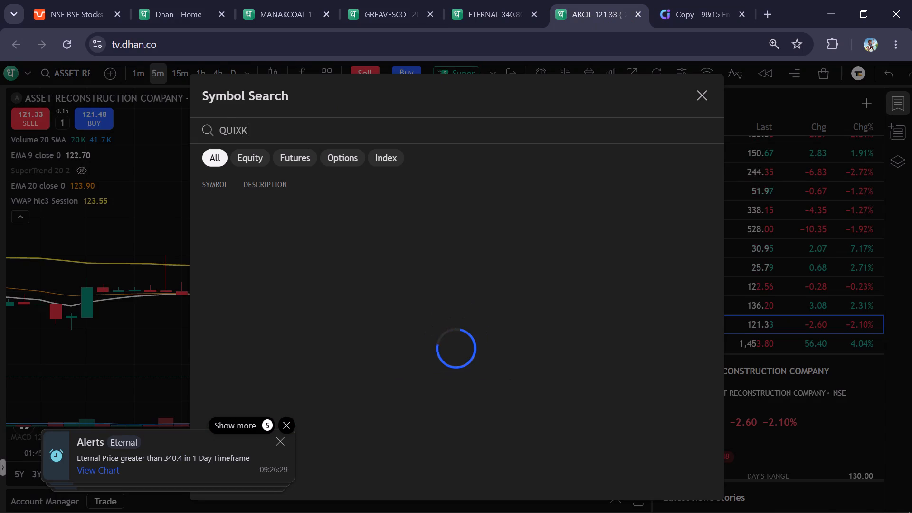
pyautogui.press('Down')
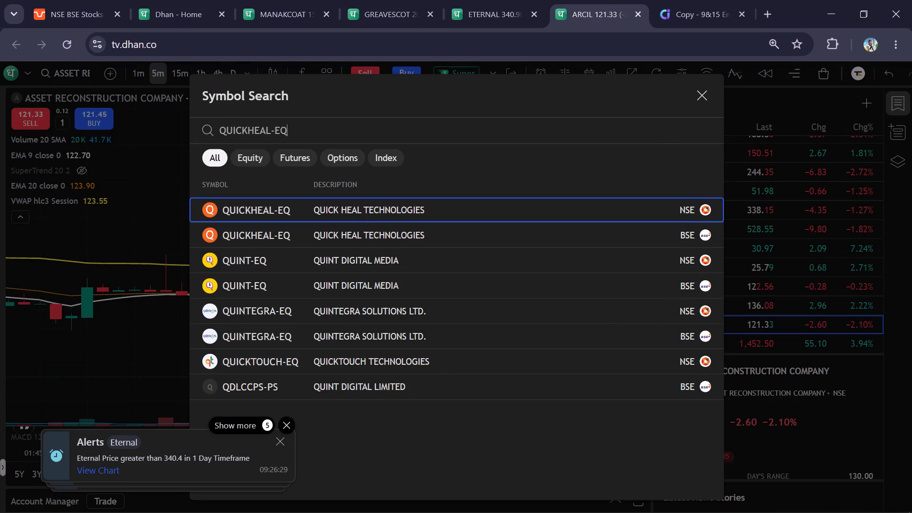
pyautogui.press('Return')
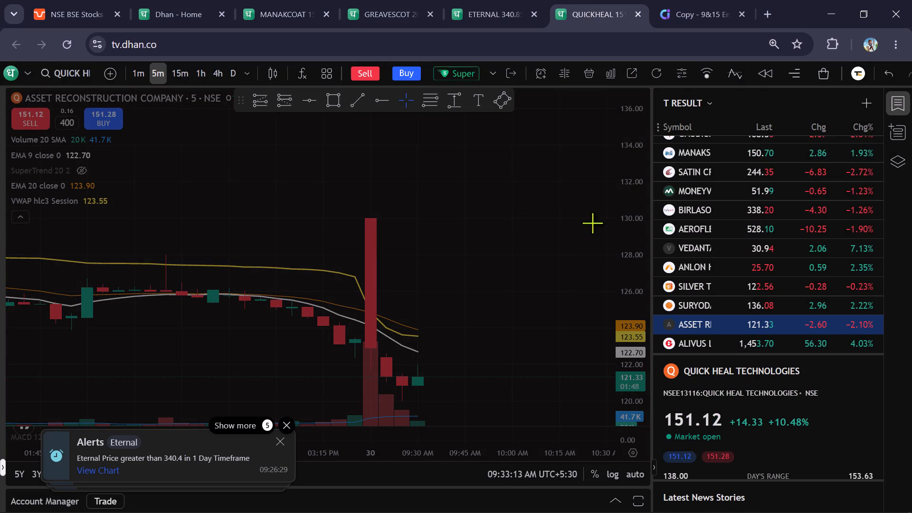
pyautogui.scroll(-7, 622, 221)
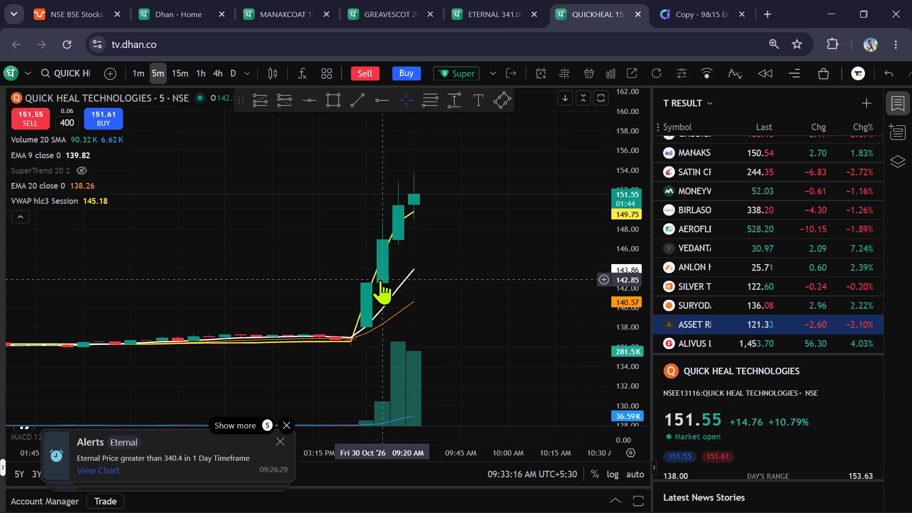
# Examine the 5-minute Quick Heal chart and recheck the Eternal, Greaves Cotton and Manaksia Coated Metals charts.
pyautogui.scroll(-6, 620, 253)
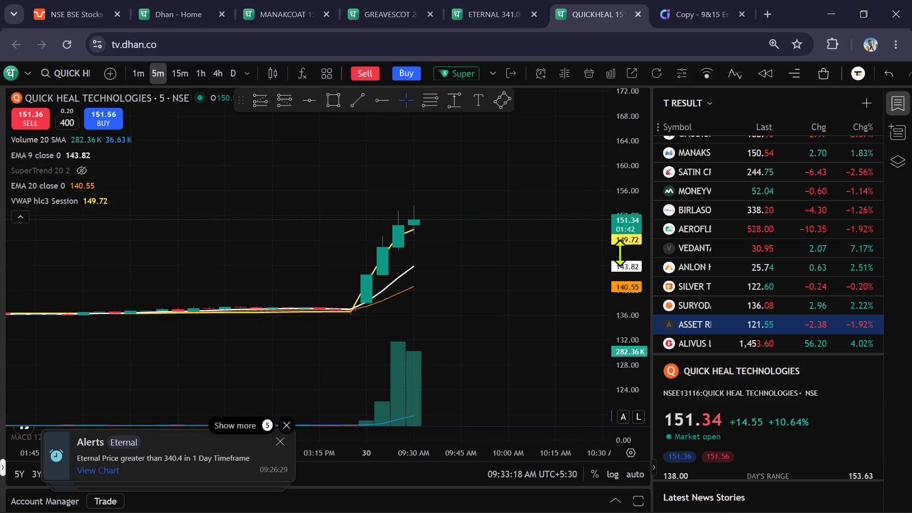
pyautogui.scroll(2, 536, 272)
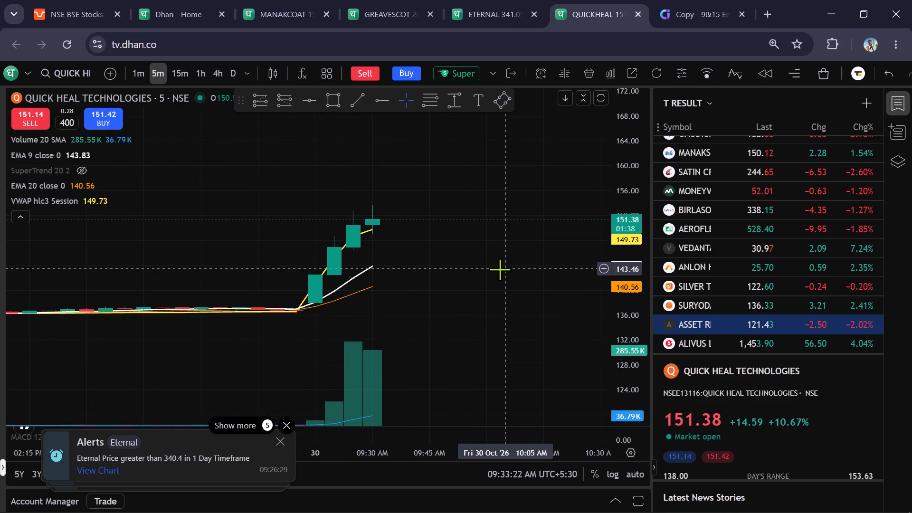
pyautogui.click(507, 6)
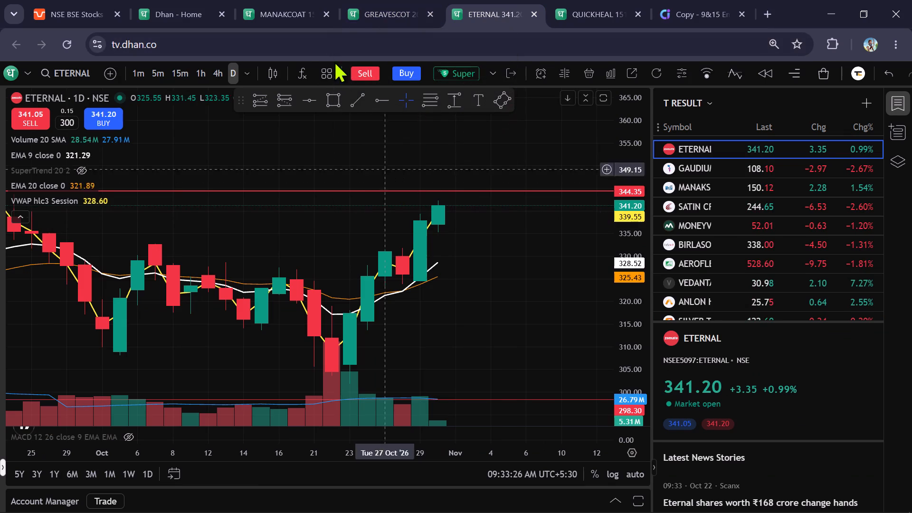
pyautogui.click(362, 5)
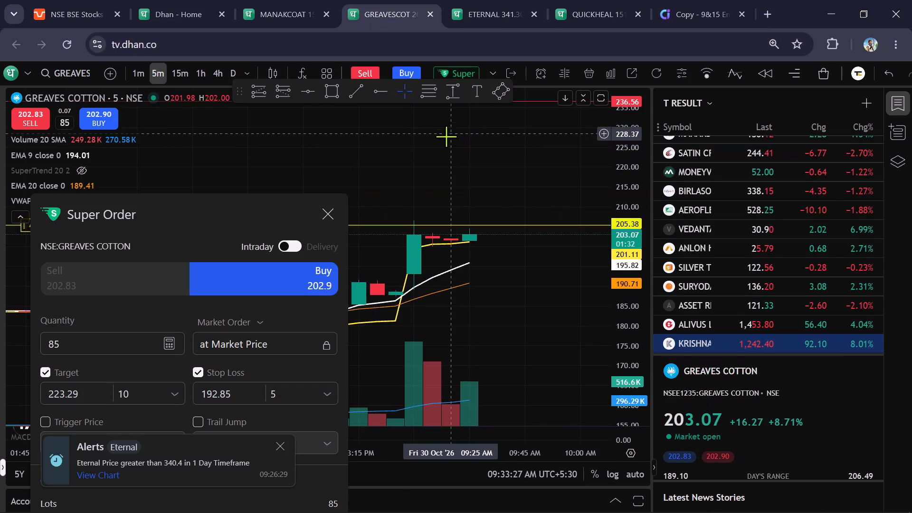
pyautogui.click(299, 14)
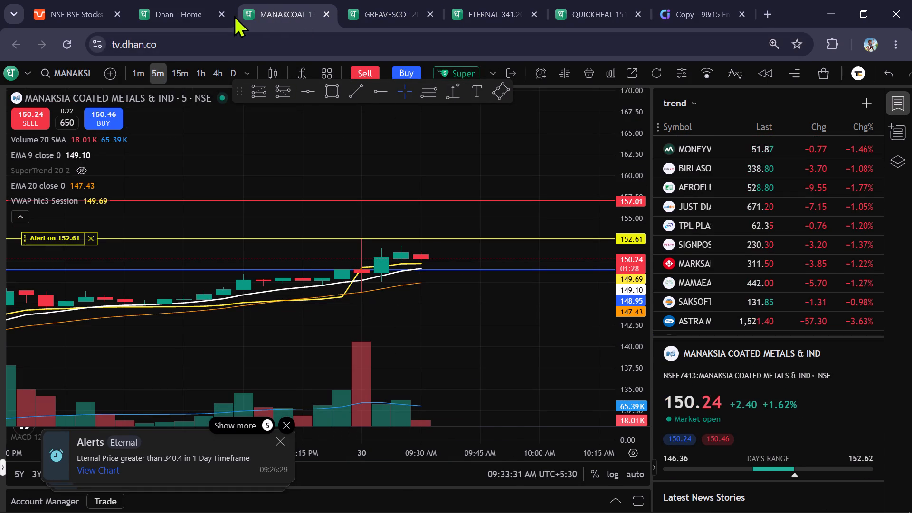
# Pin the Dhan home page's browser tab and close the Sensibull stock results calendar.
pyautogui.click(87, 5)
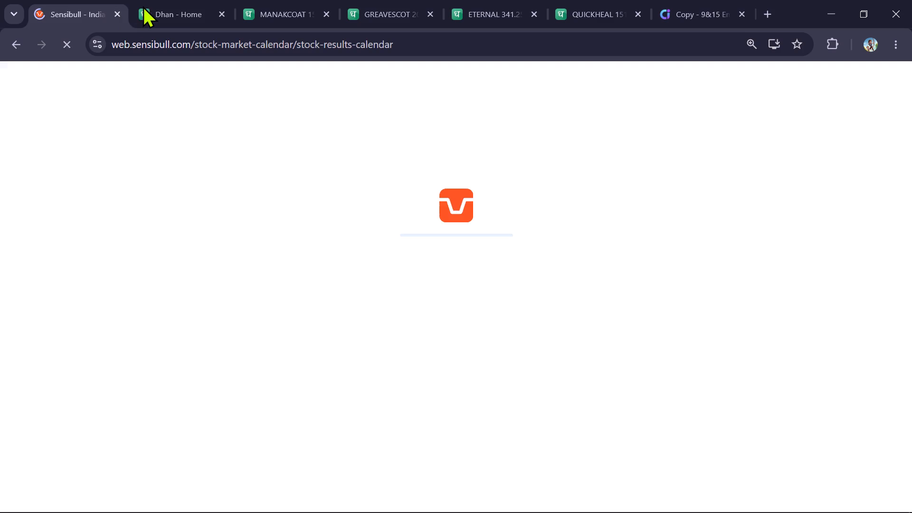
pyautogui.click(154, 6)
pyautogui.rightClick(154, 6)
pyautogui.click(190, 156)
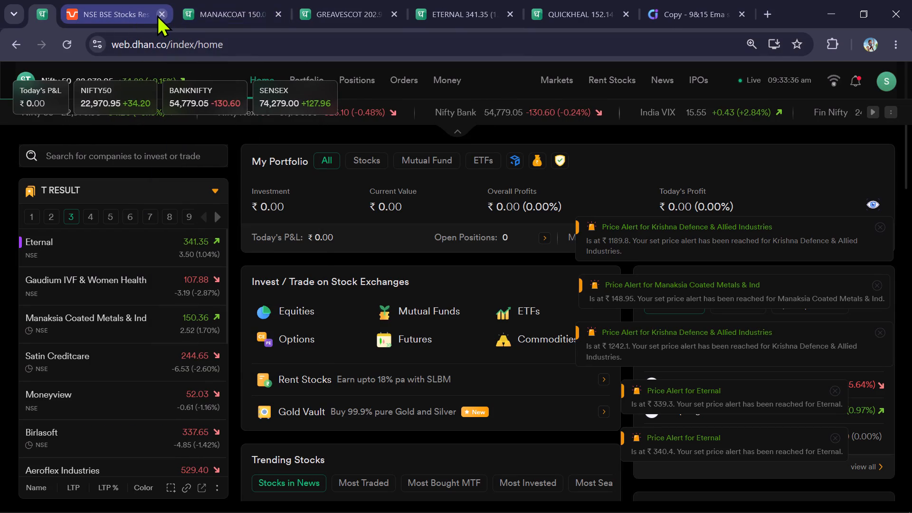
pyautogui.click(158, 14)
pyautogui.click(134, 6)
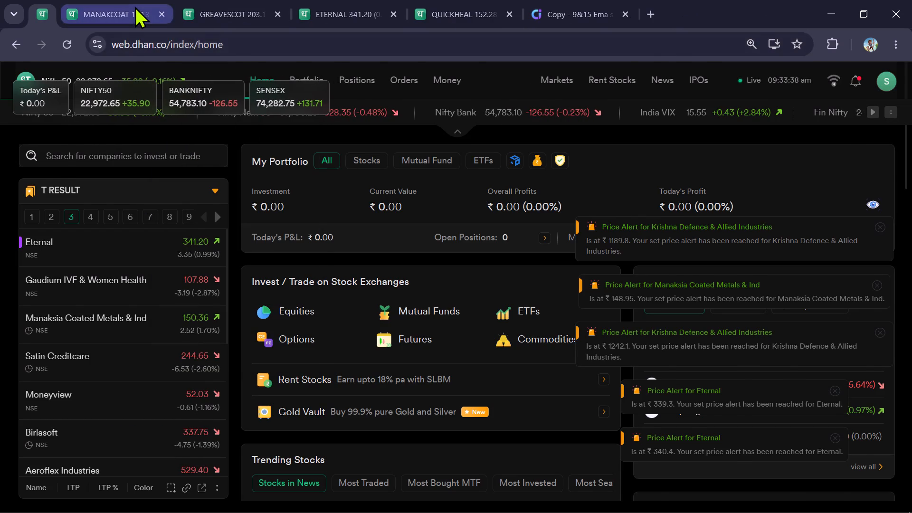
# Move the Greaves Cotton Super Order form up into full view and change its order type to Limit.
pyautogui.click(219, 0)
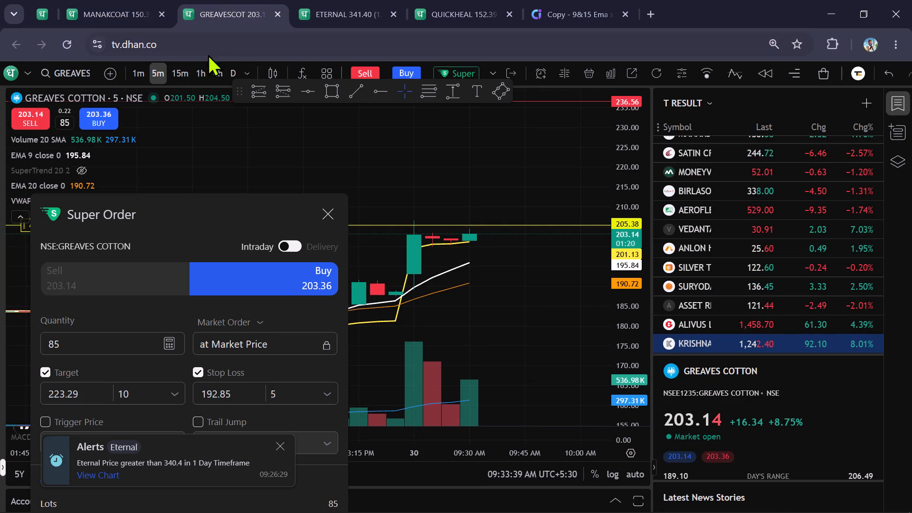
pyautogui.moveTo(209, 224); pyautogui.dragTo(234, 167)
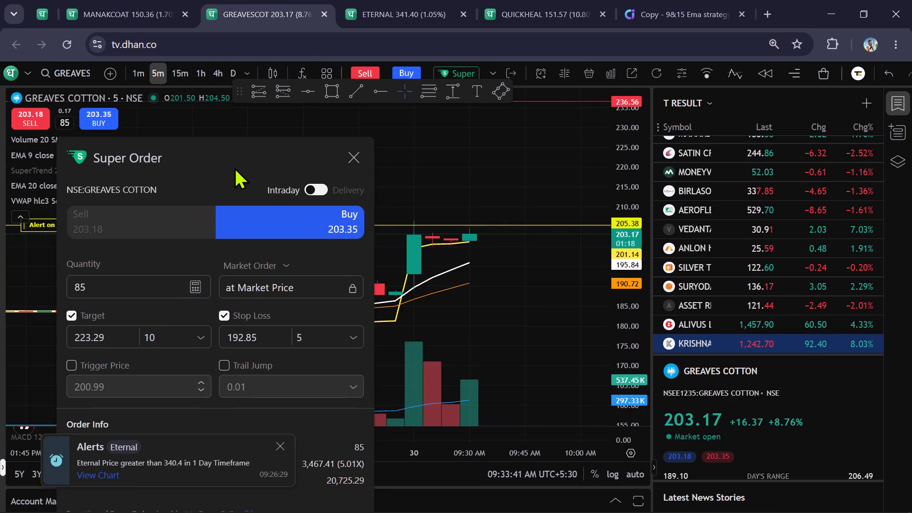
pyautogui.moveTo(234, 167); pyautogui.dragTo(256, 89)
pyautogui.click(270, 189)
pyautogui.click(266, 228)
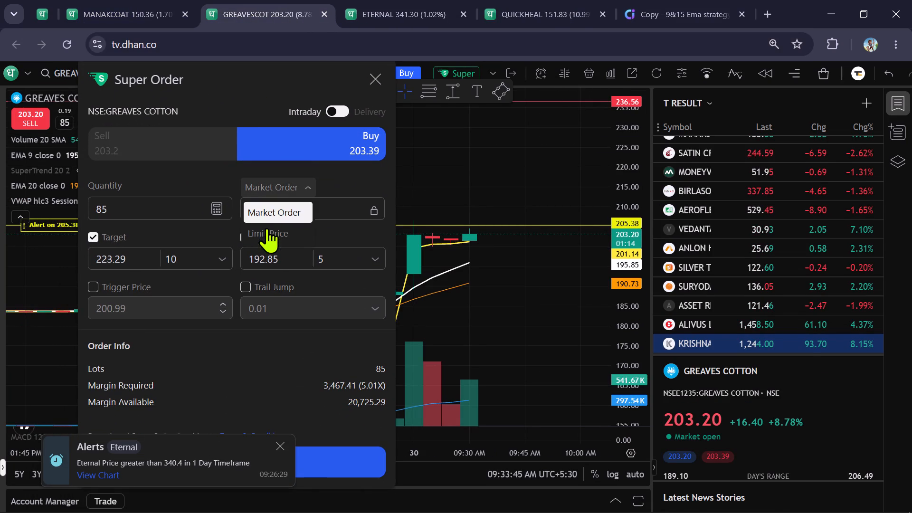
pyautogui.click(294, 211)
# Set the Greaves Cotton Super Order quantity to 480.
pyautogui.click(169, 199)
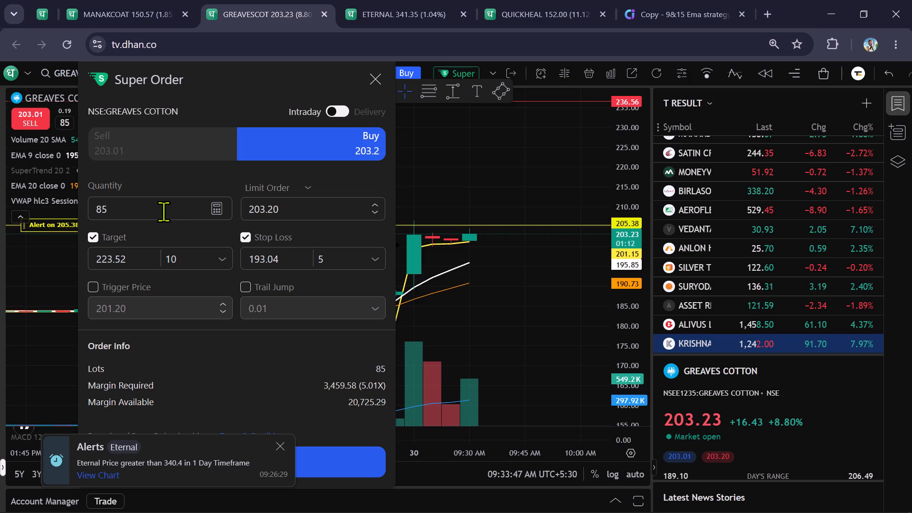
pyautogui.click(163, 214)
pyautogui.press('BackSpace')
pyautogui.press('BackSpace')
pyautogui.write('600')
pyautogui.press('BackSpace')
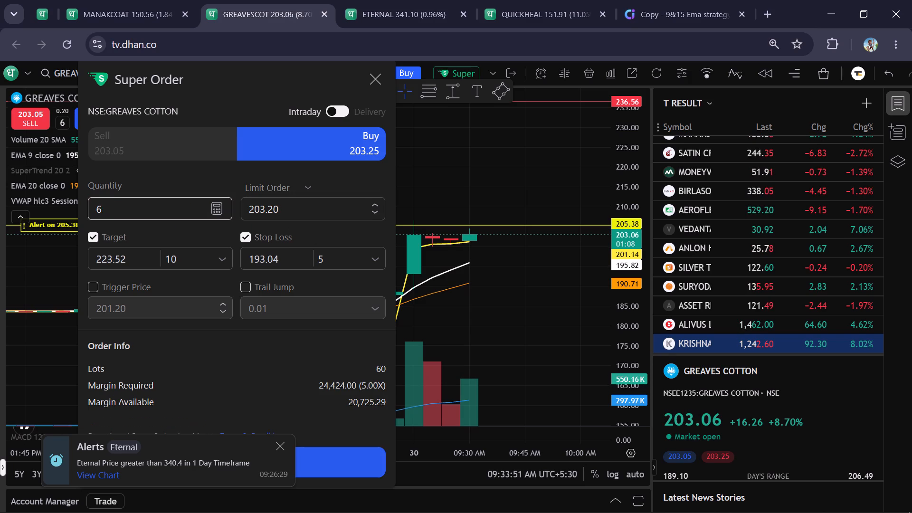
pyautogui.press('BackSpace')
pyautogui.press('BackSpace')
pyautogui.write('500')
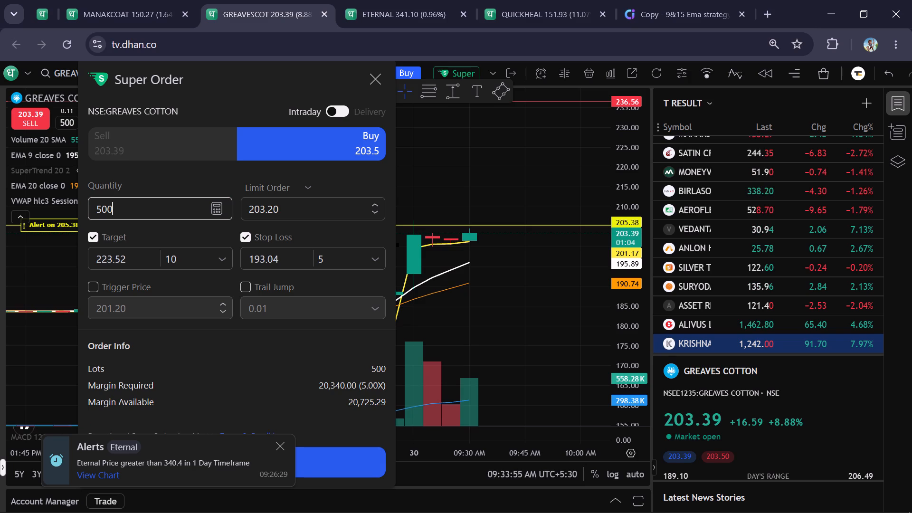
pyautogui.press('BackSpace')
pyautogui.press('BackSpace')
pyautogui.press('BackSpace')
pyautogui.write('45')
pyautogui.press('0')
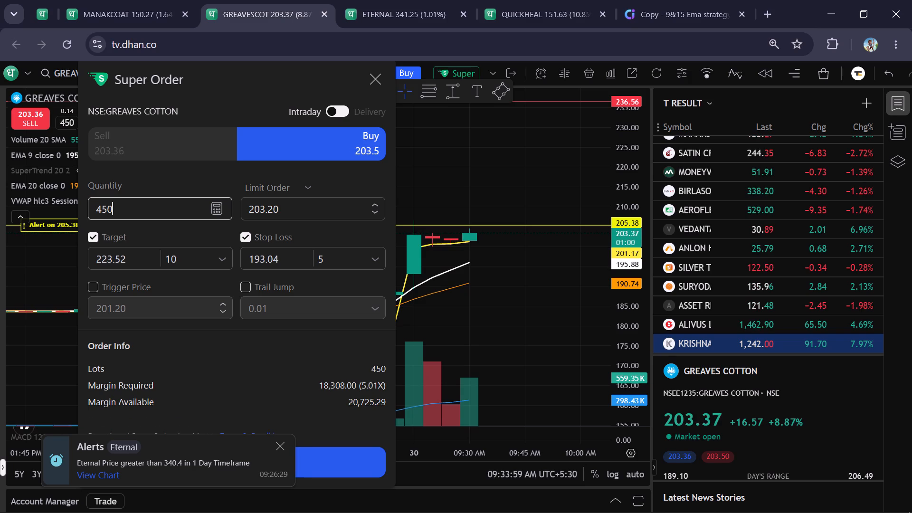
pyautogui.press('BackSpace')
pyautogui.press('BackSpace')
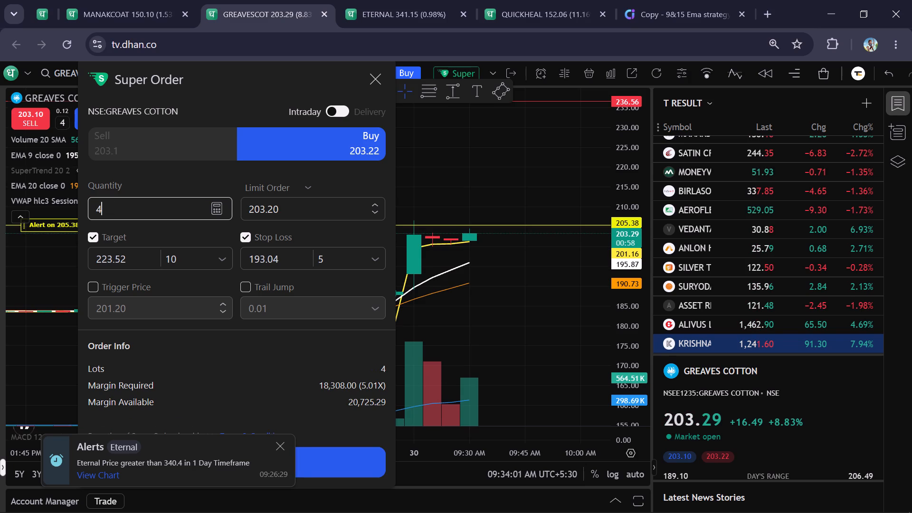
pyautogui.write('80')
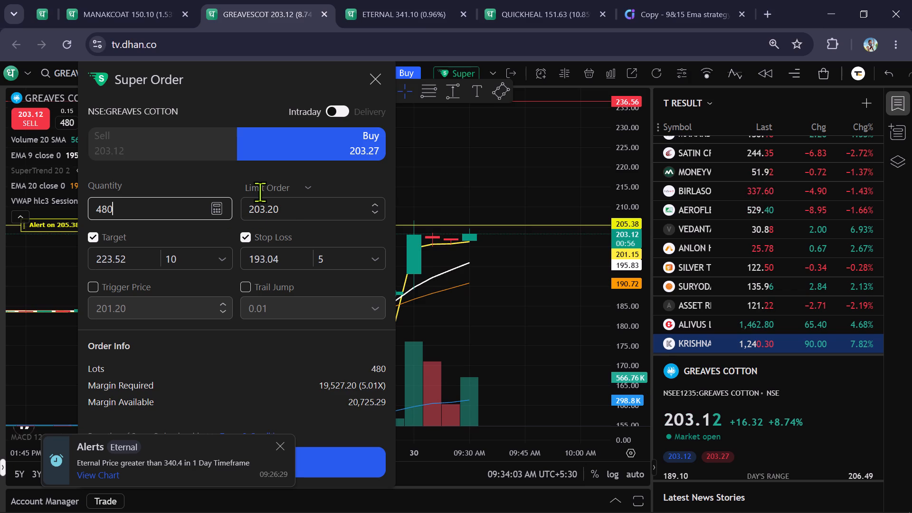
# Set the limit price of the Greaves Cotton Super Order to 190.
pyautogui.click(288, 212)
pyautogui.press('BackSpace')
pyautogui.press('BackSpace')
pyautogui.press('BackSpace')
pyautogui.press('BackSpace')
pyautogui.press('BackSpace')
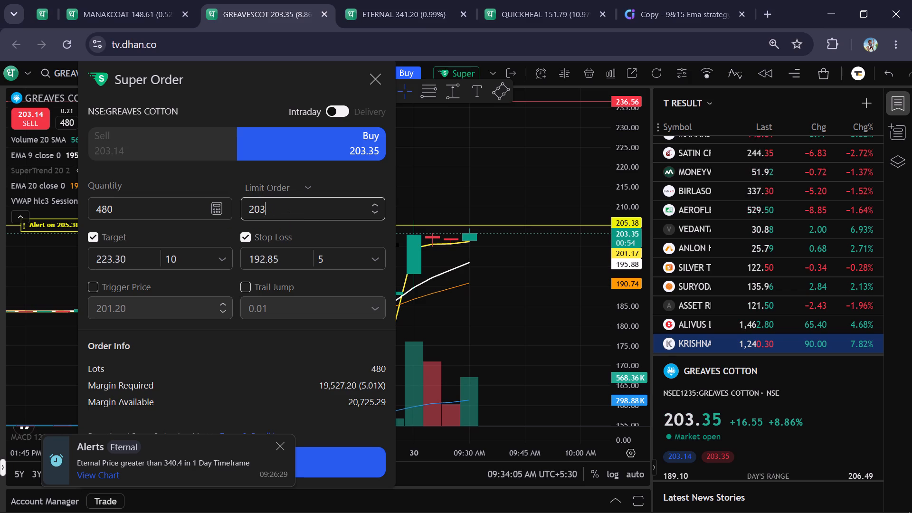
pyautogui.press('BackSpace')
pyautogui.write('190')
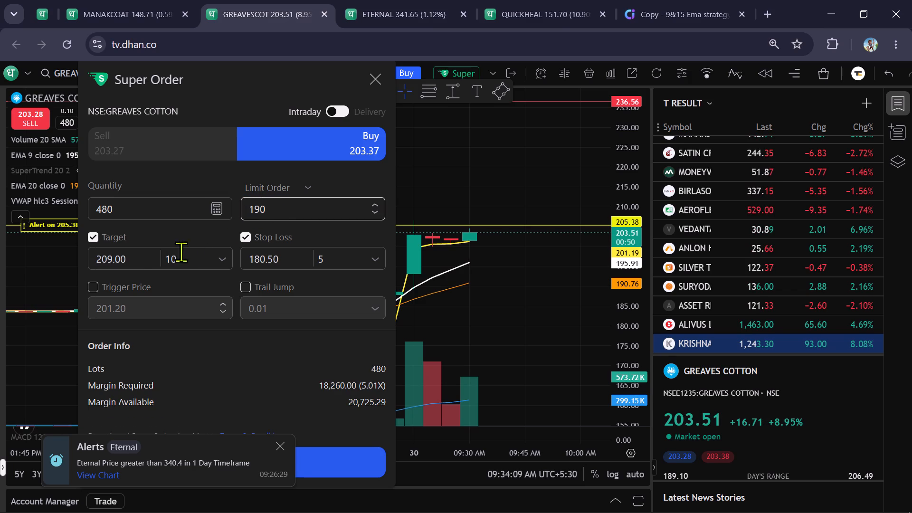
# Set the target price of the Greaves Cotton Super Order to 211.
pyautogui.click(140, 258)
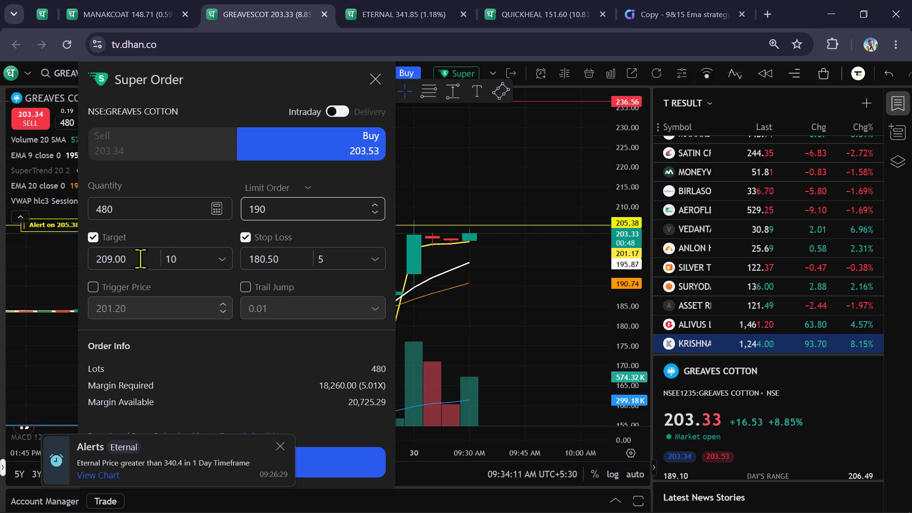
pyautogui.press('BackSpace')
pyautogui.press('BackSpace')
pyautogui.press('BackSpace')
pyautogui.press('BackSpace')
pyautogui.press('BackSpace')
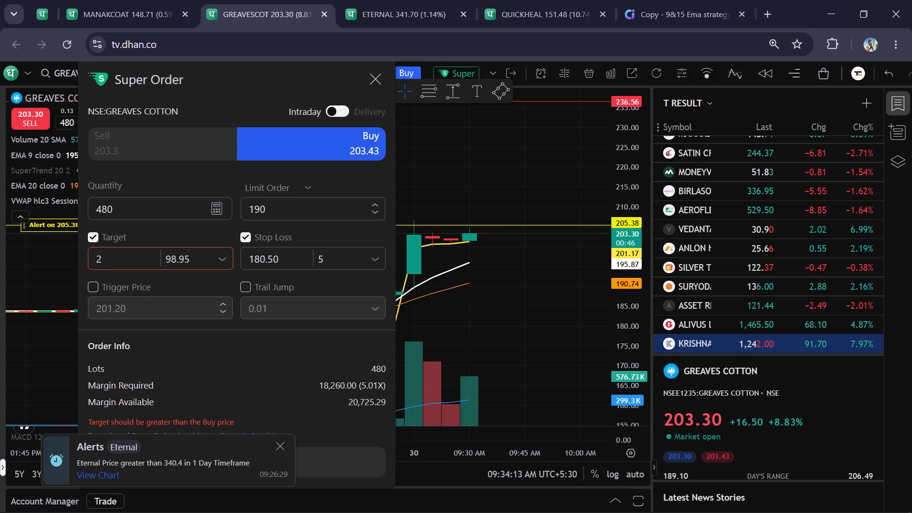
pyautogui.write('11')
# Move the Super Order form down off the candles and draw a horizontal line at about 211.07 on the daily Greaves Cotton chart.
pyautogui.moveTo(282, 85); pyautogui.dragTo(265, 129)
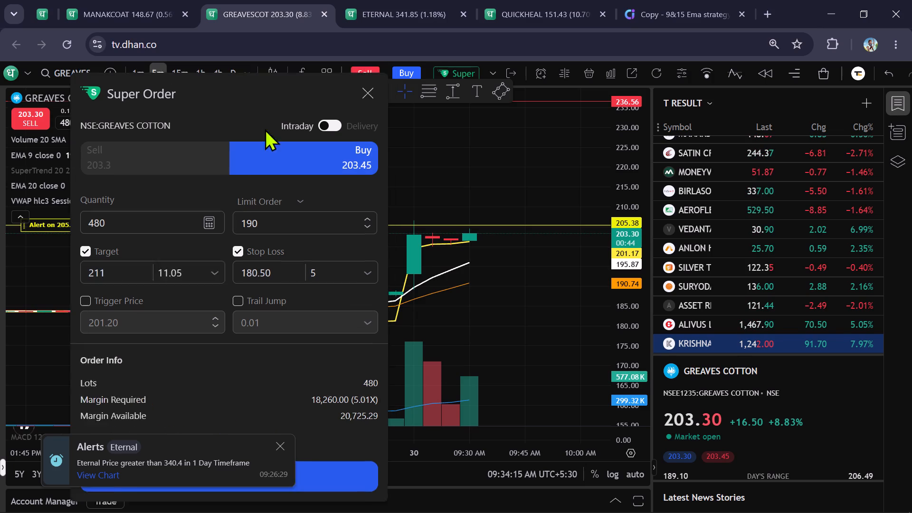
pyautogui.moveTo(265, 129); pyautogui.dragTo(207, 283)
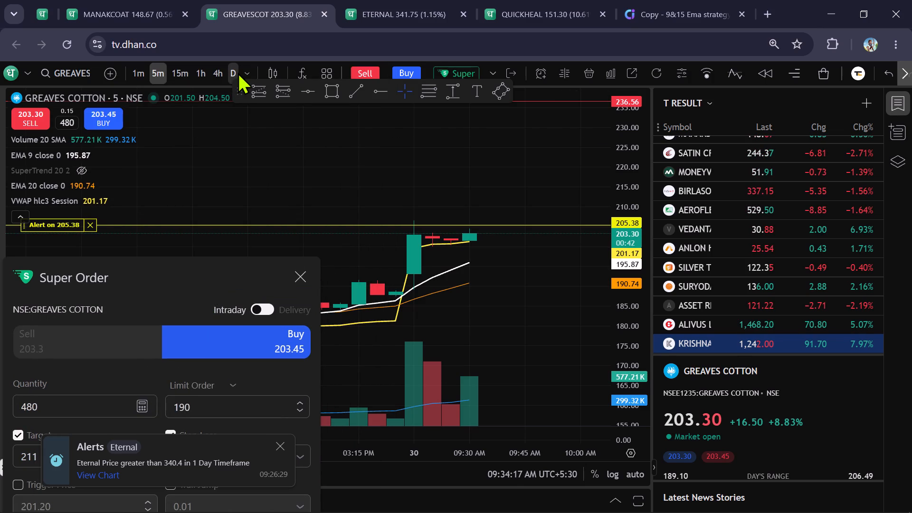
pyautogui.click(236, 72)
pyautogui.scroll(-1, 504, 274)
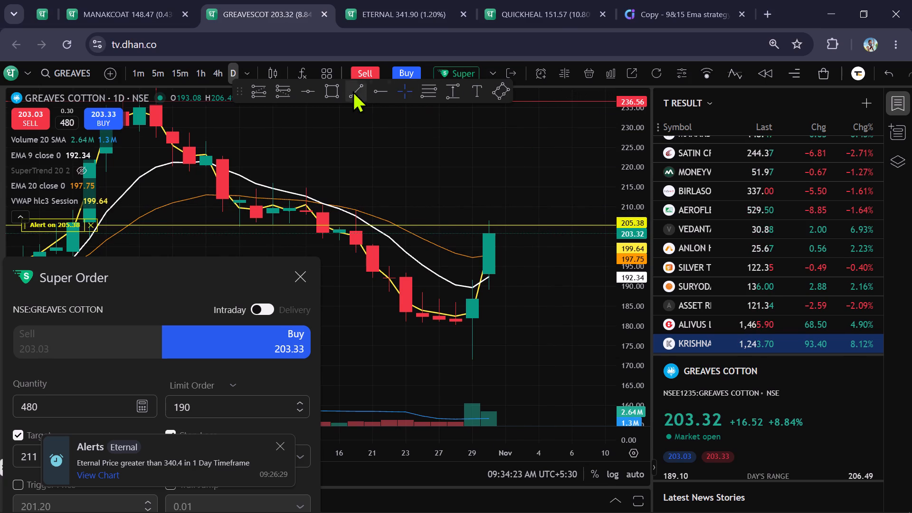
pyautogui.click(303, 90)
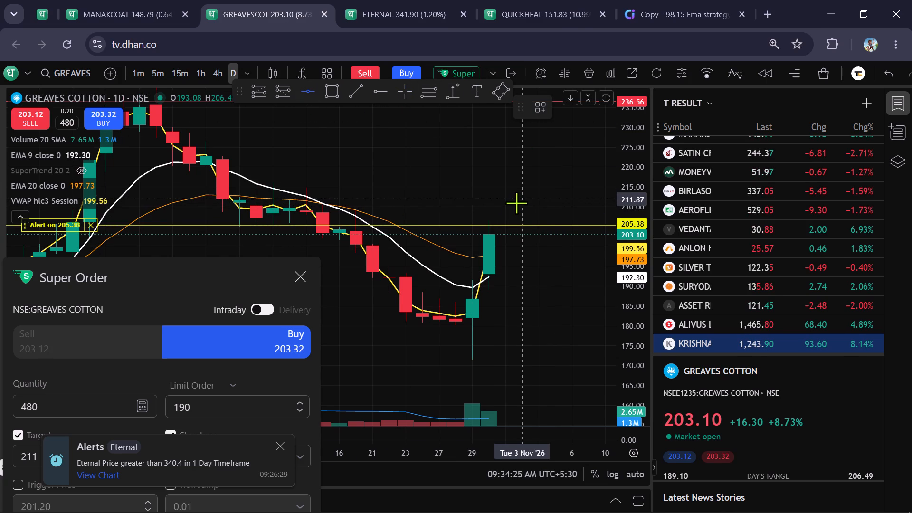
pyautogui.click(516, 203)
pyautogui.click(510, 183)
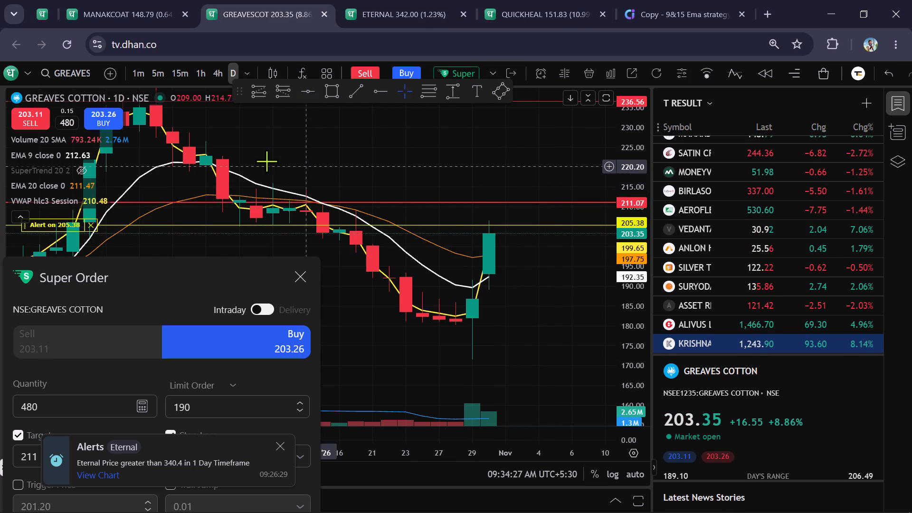
# Examine Greaves Cotton's price action on the 5-minute and 1-minute timeframes, returning to 5 minutes.
pyautogui.click(154, 60)
pyautogui.click(153, 65)
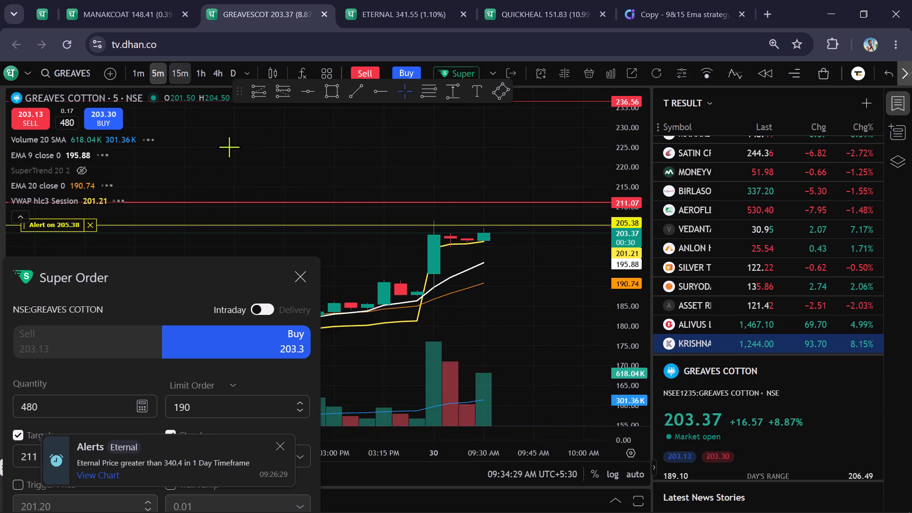
pyautogui.scroll(2, 480, 303)
pyautogui.moveTo(502, 282); pyautogui.dragTo(500, 305)
pyautogui.scroll(1, 500, 305)
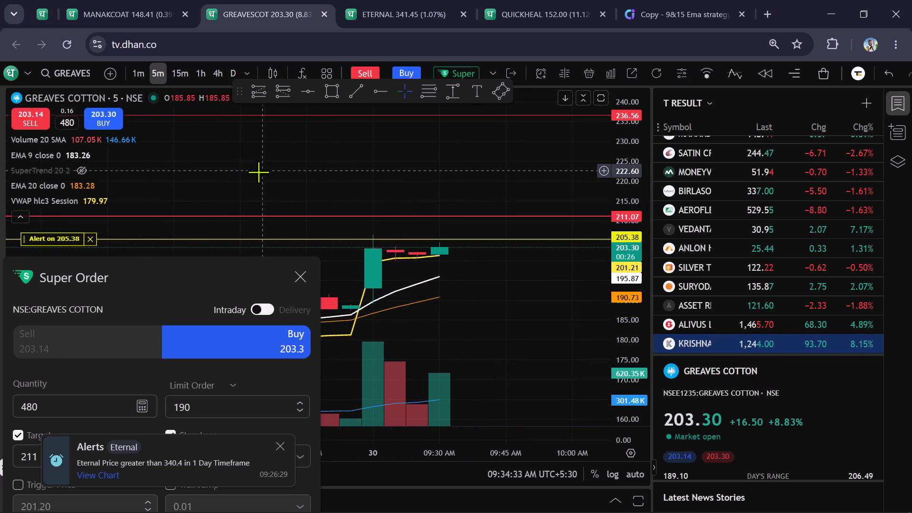
pyautogui.click(131, 66)
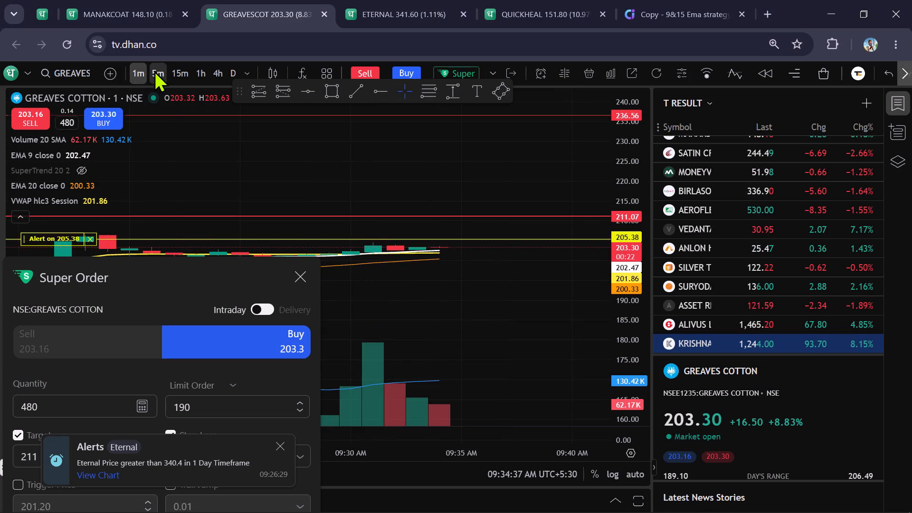
pyautogui.click(154, 70)
# Add a price alert at 153.21 on the Quick Heal Technologies chart after a glance at Eternal.
pyautogui.click(376, 0)
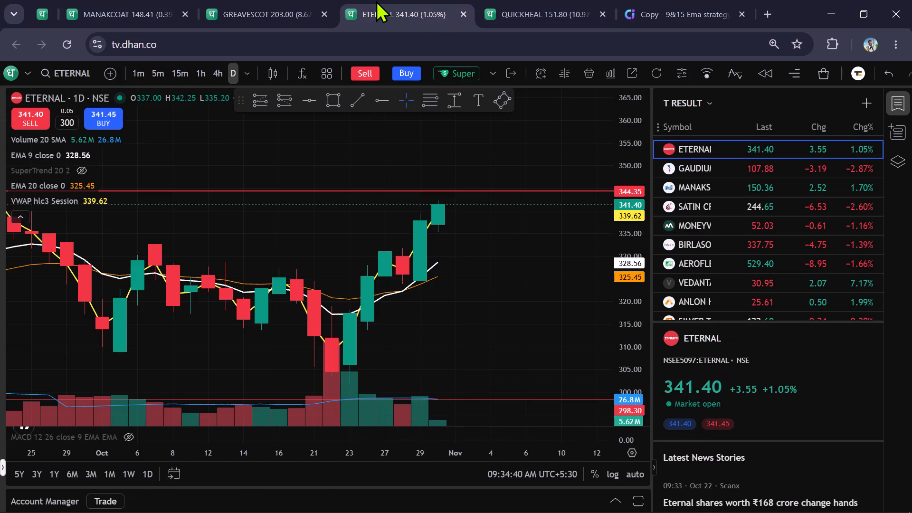
pyautogui.click(517, 0)
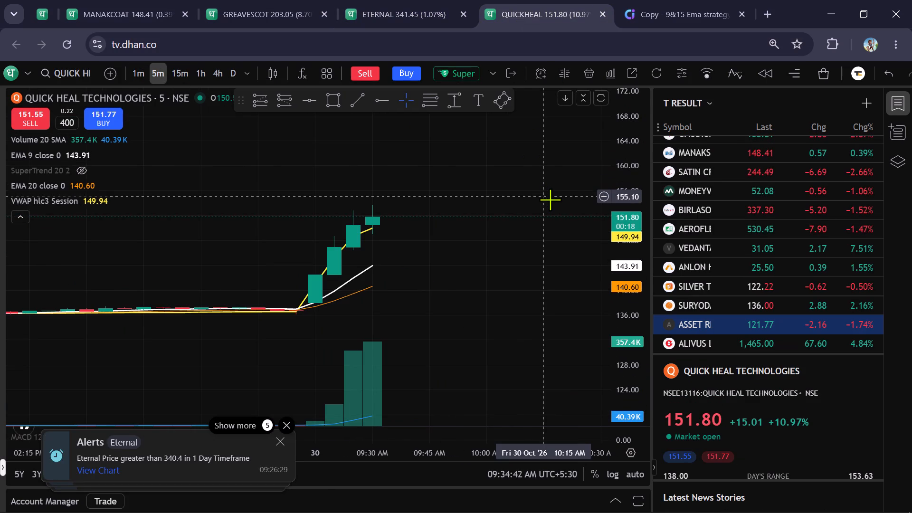
pyautogui.scroll(-4, 618, 207)
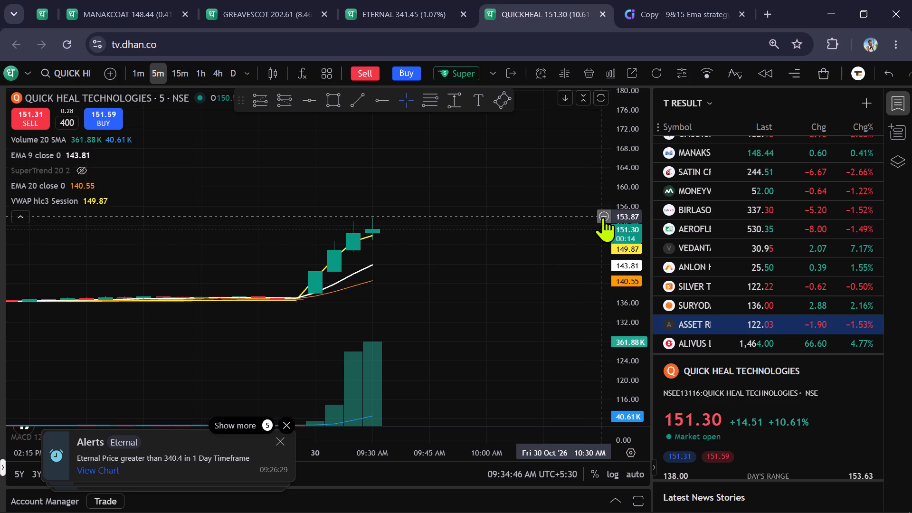
pyautogui.click(608, 220)
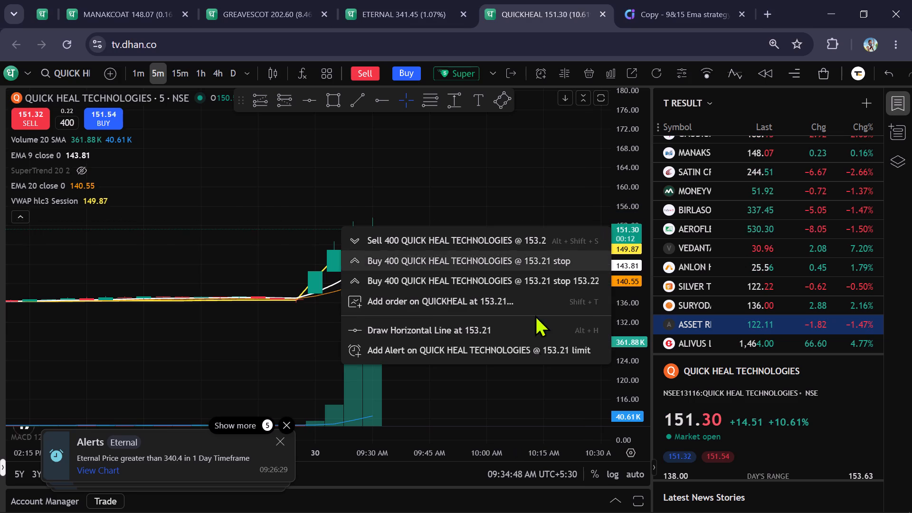
pyautogui.click(520, 352)
pyautogui.click(512, 321)
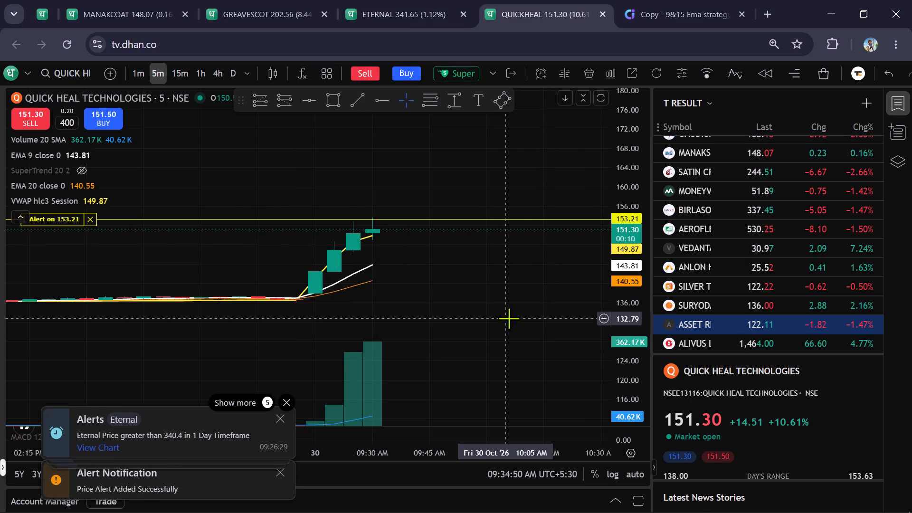
# Check Eternal on the 5-minute timeframe after a glance at the EMA scan list, and close its chart tab.
pyautogui.click(688, 8)
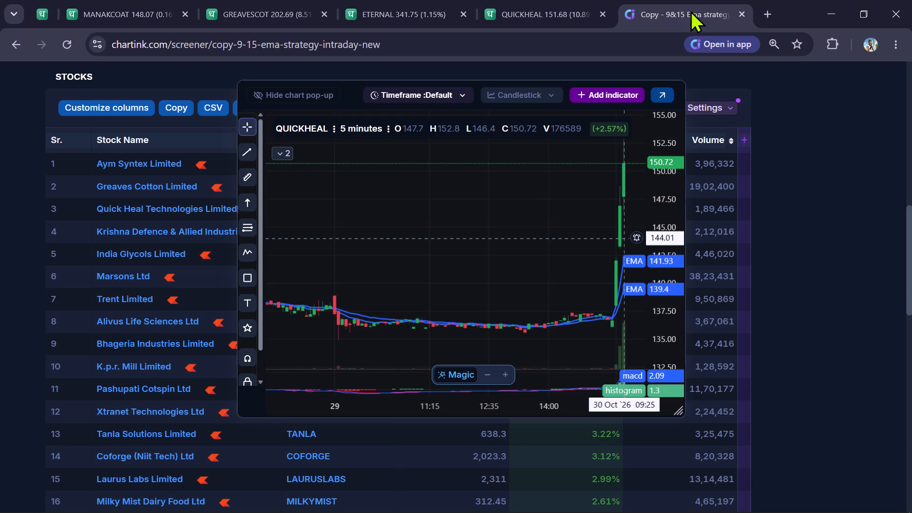
pyautogui.click(6, 184)
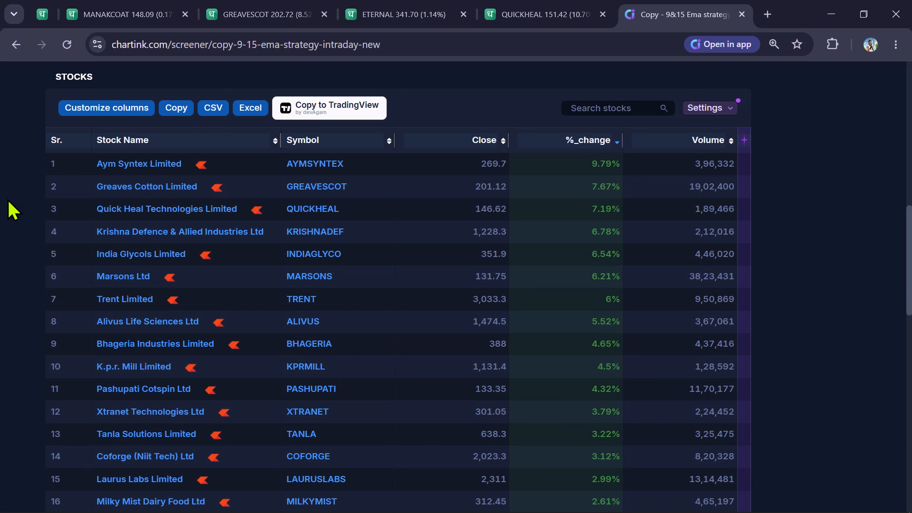
pyautogui.click(561, 0)
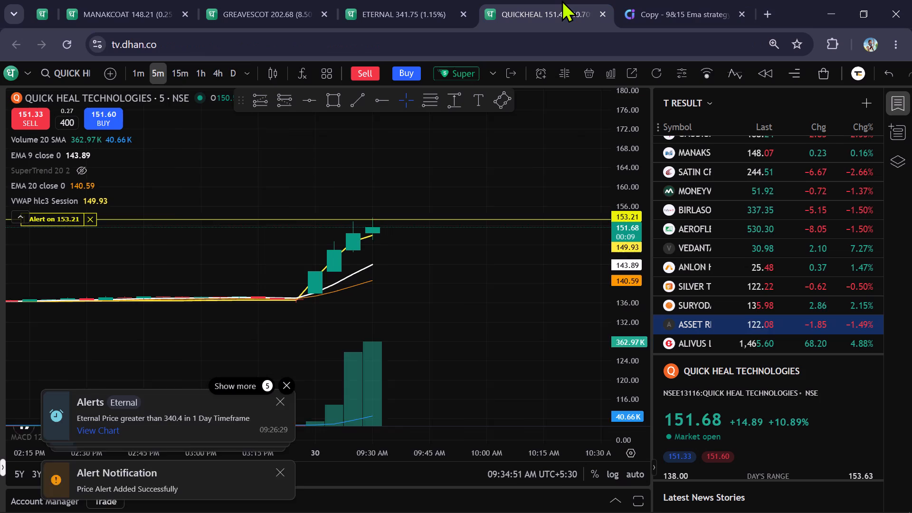
pyautogui.click(420, 23)
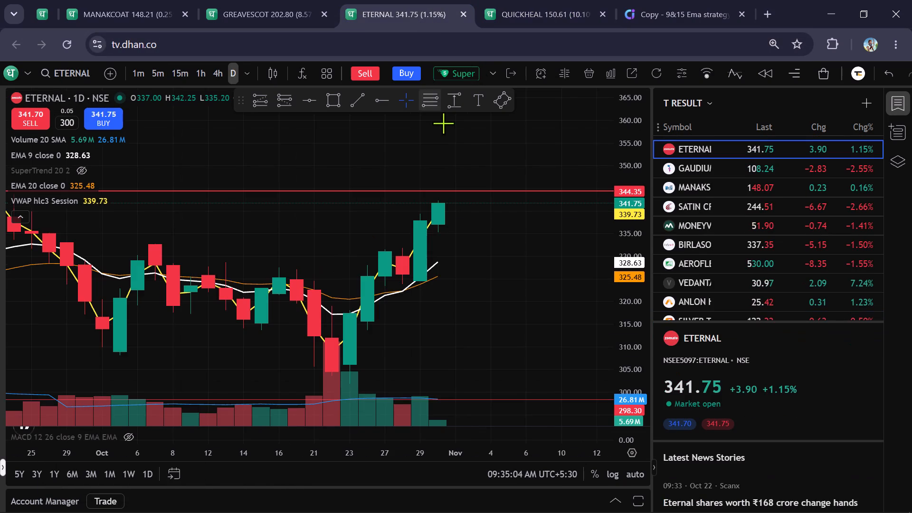
pyautogui.click(161, 72)
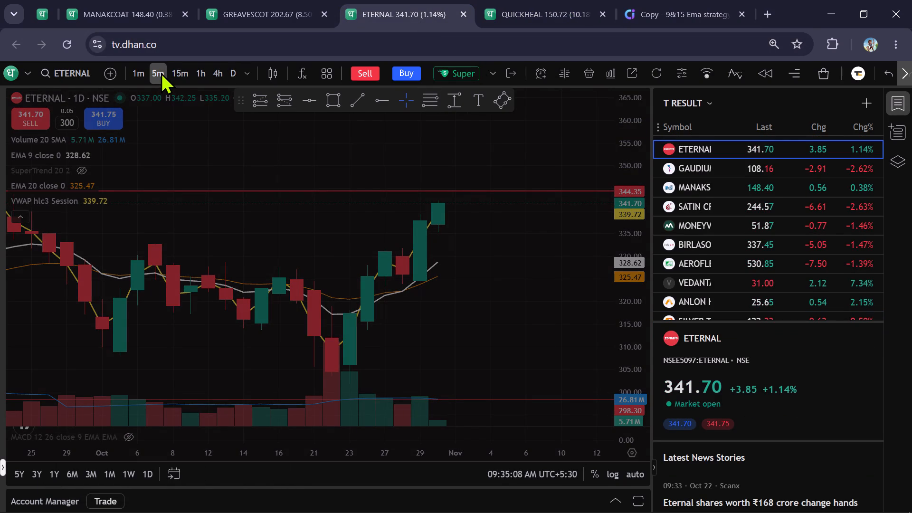
pyautogui.moveTo(526, 277); pyautogui.dragTo(518, 299)
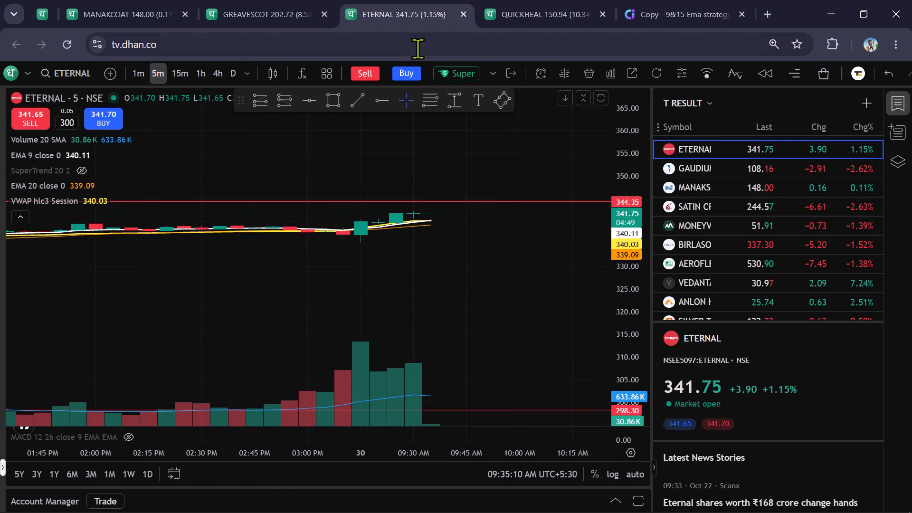
pyautogui.click(462, 9)
# Duplicate the Quick Heal chart tab twice.
pyautogui.click(433, 12)
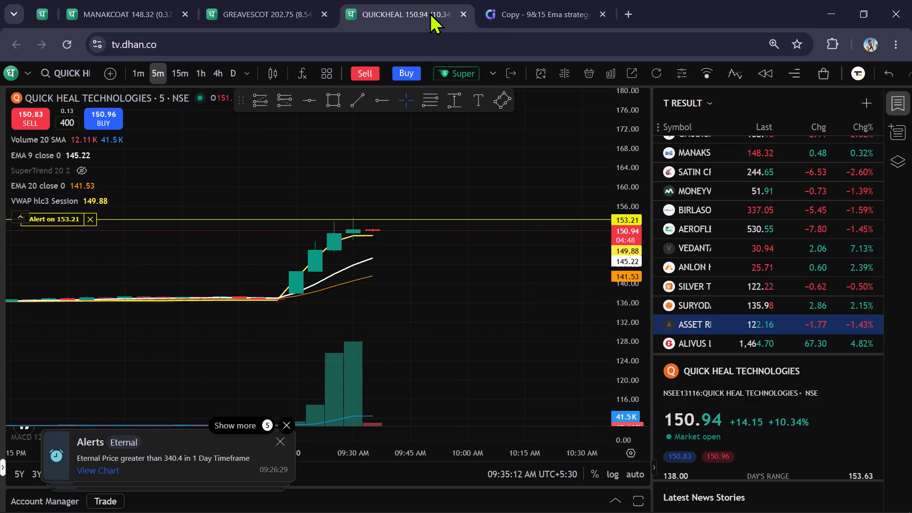
pyautogui.rightClick(429, 12)
pyautogui.click(452, 140)
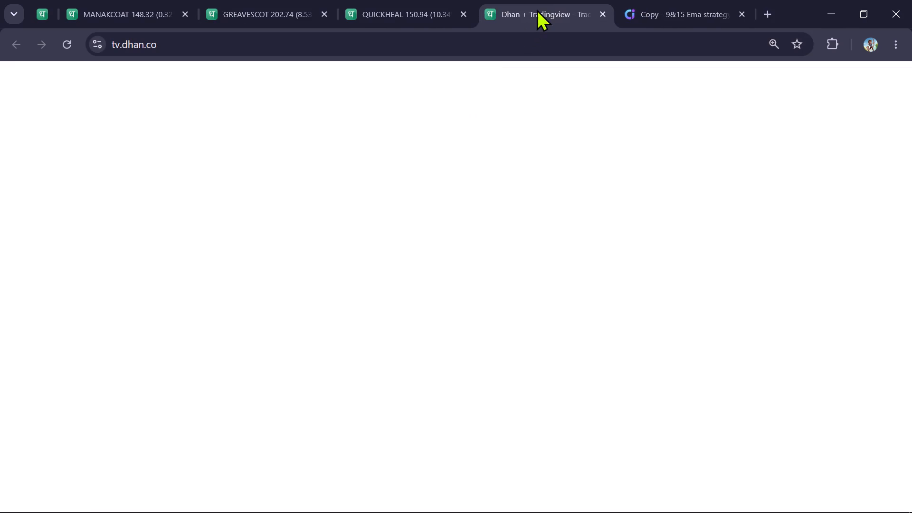
pyautogui.click(396, 14)
pyautogui.rightClick(396, 14)
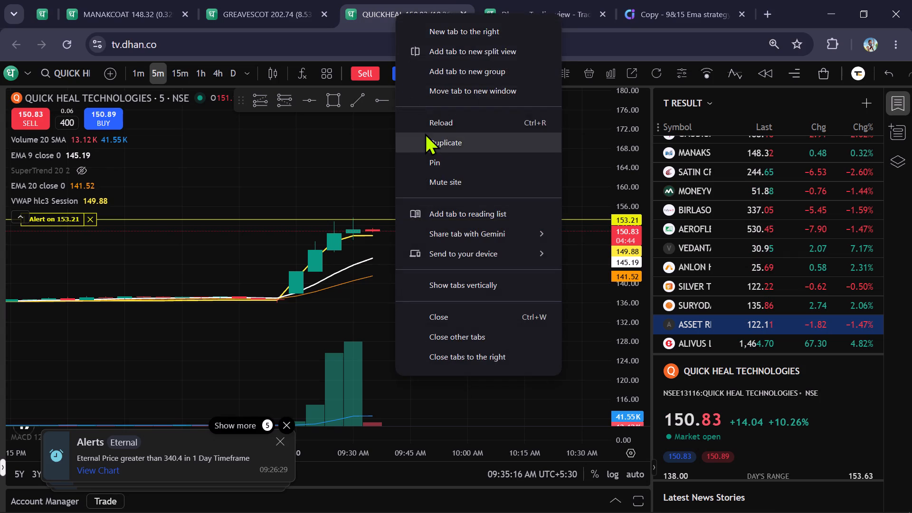
pyautogui.click(424, 132)
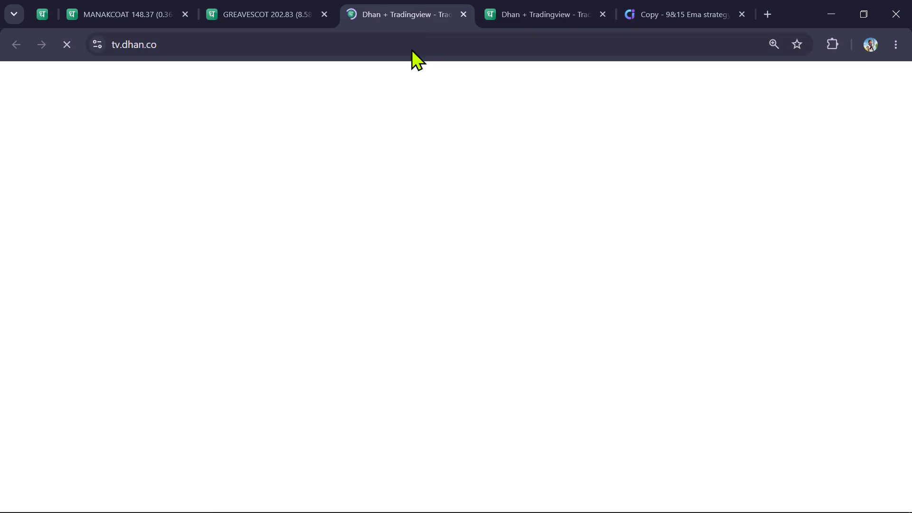
pyautogui.rightClick(417, 11)
pyautogui.click(439, 140)
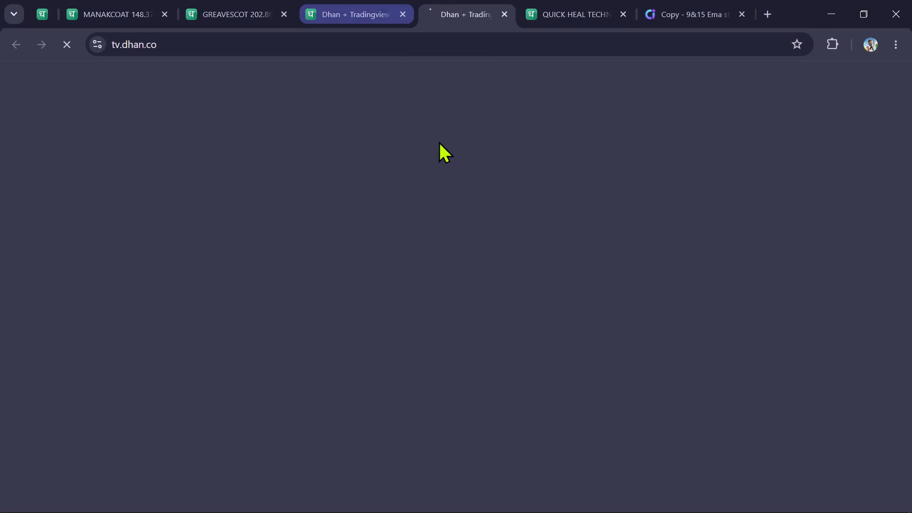
pyautogui.click(358, 14)
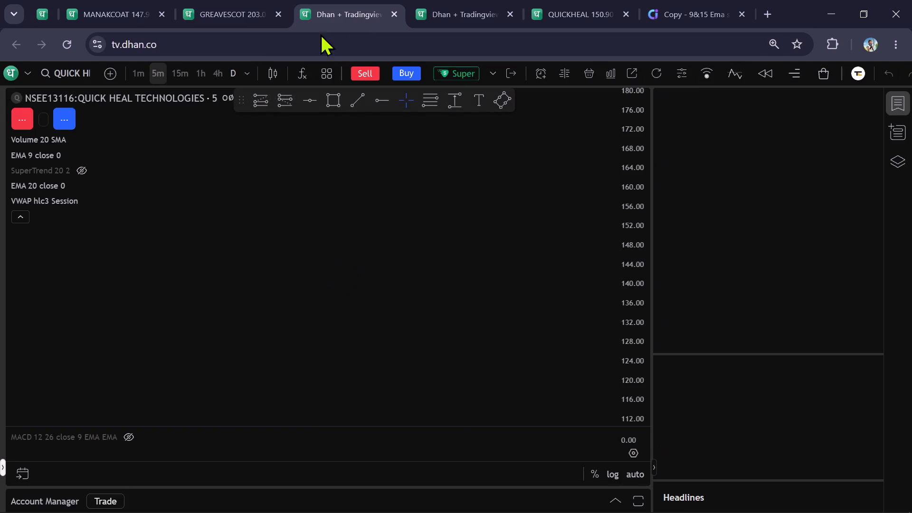
# Load the Marsons chart in the second Quick Heal tab after a glance at Greaves Cotton.
pyautogui.click(240, 8)
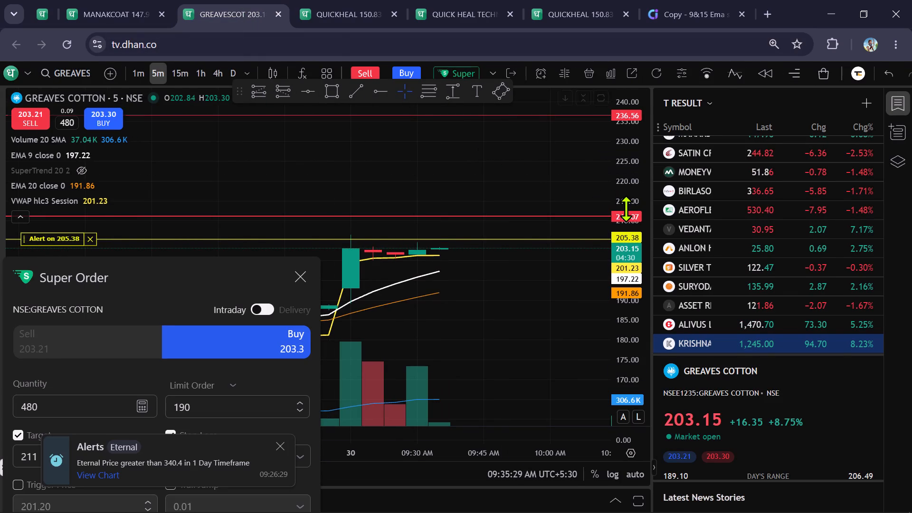
pyautogui.scroll(8, 626, 209)
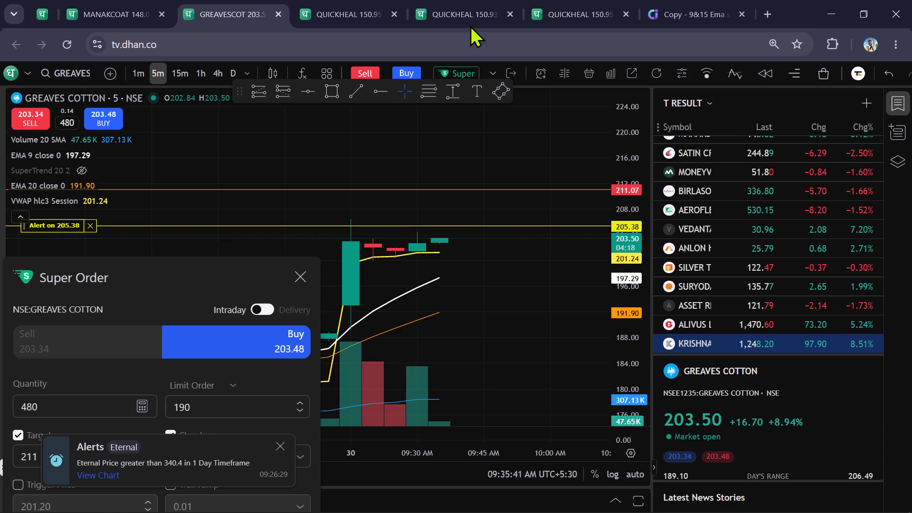
pyautogui.click(456, 2)
pyautogui.scroll(-8, 633, 232)
pyautogui.moveTo(534, 246); pyautogui.dragTo(526, 312)
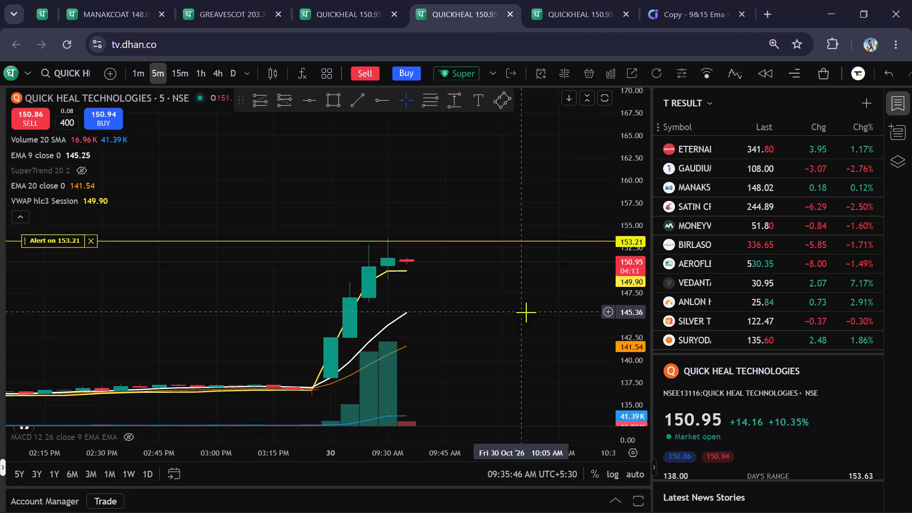
pyautogui.write('marson')
pyautogui.press('Down')
pyautogui.press('Return')
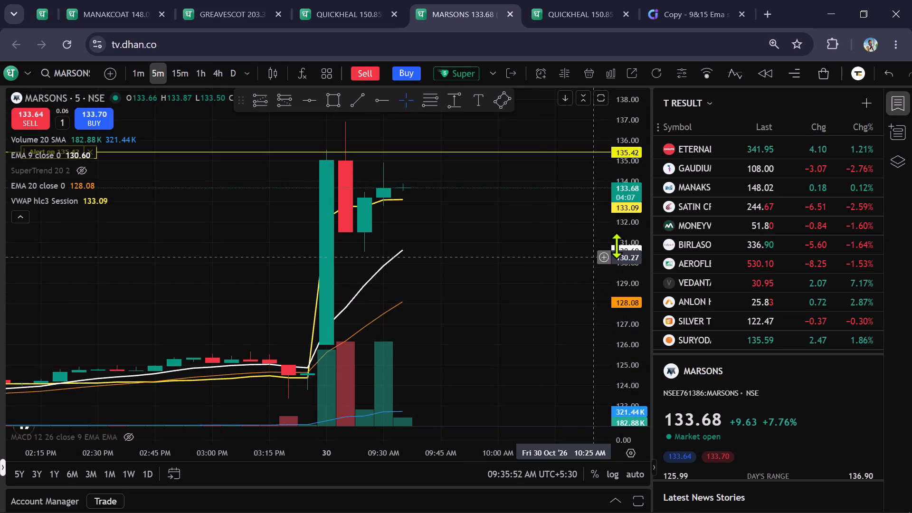
pyautogui.scroll(-4, 626, 237)
# Load the Krishna Defence & Allied Industries chart from the T RESULT watchlist in the last Quick Heal tab.
pyautogui.click(567, 0)
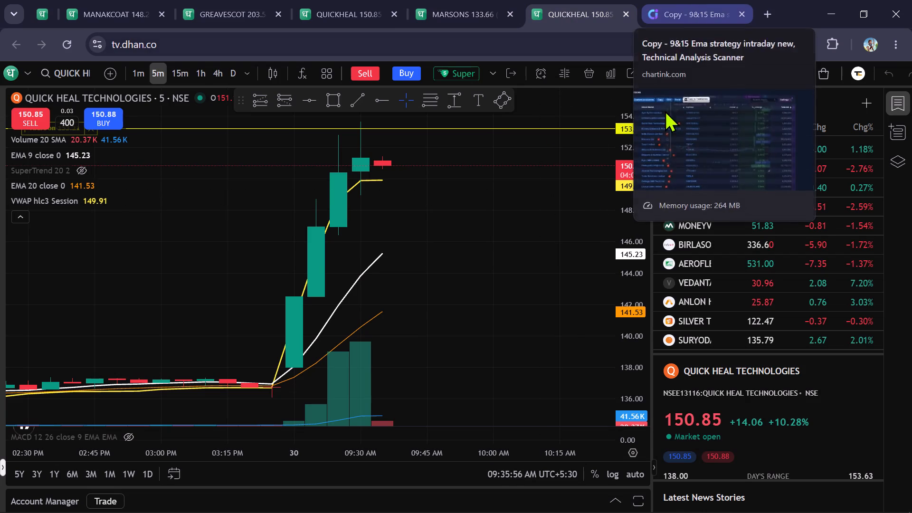
pyautogui.click(703, 146)
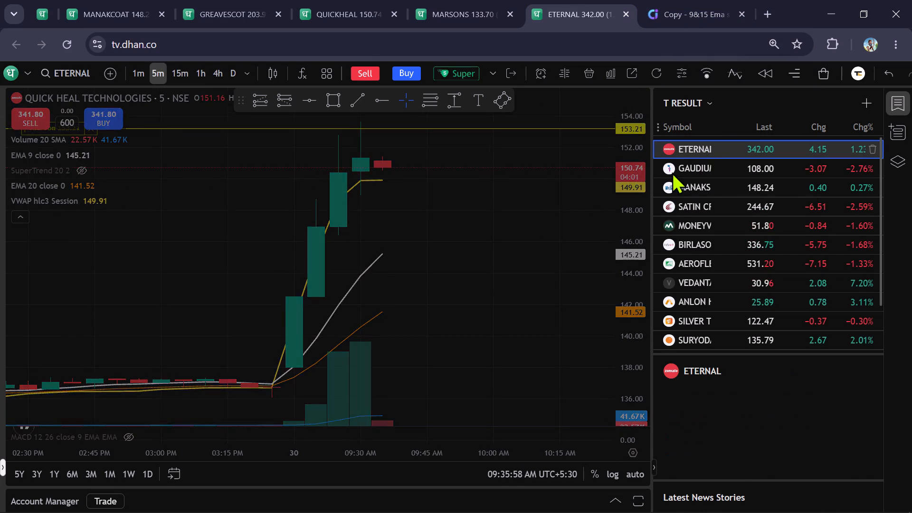
pyautogui.scroll(-11, 627, 179)
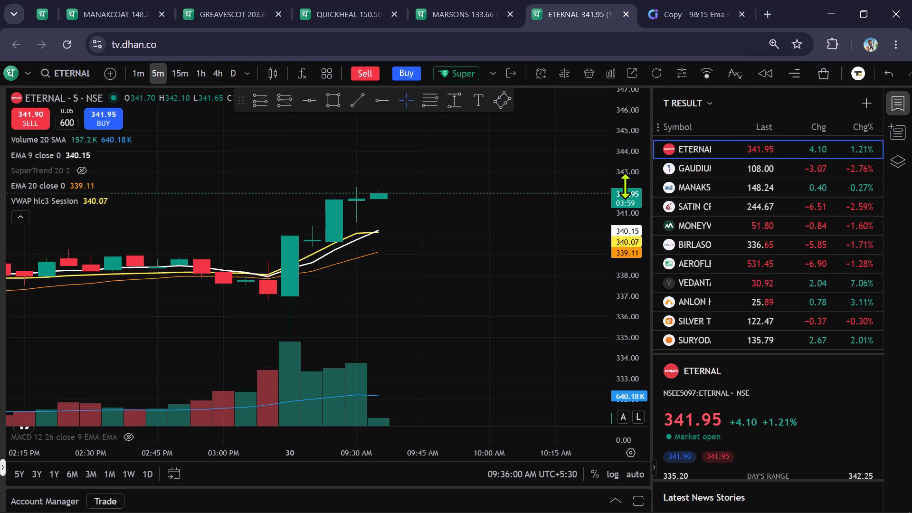
pyautogui.scroll(-3, 625, 186)
pyautogui.scroll(-5, 505, 265)
pyautogui.scroll(5, 505, 265)
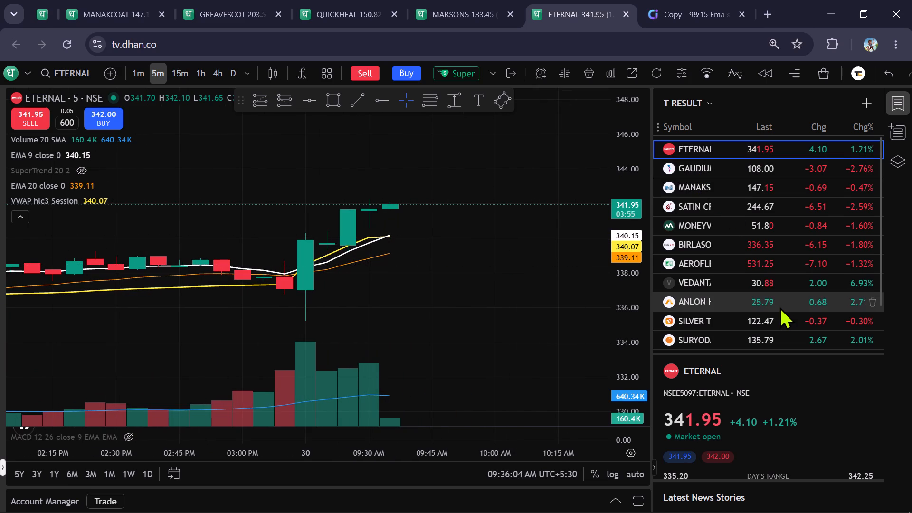
pyautogui.scroll(-7, 775, 331)
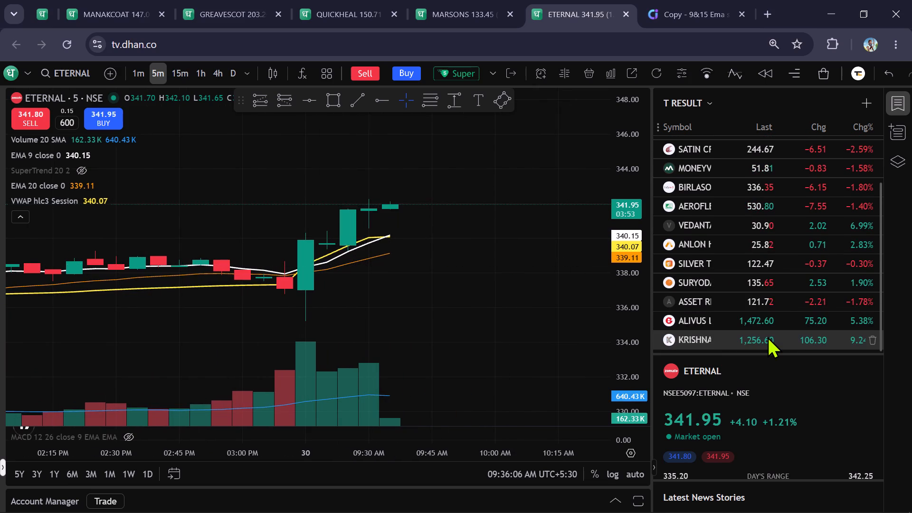
pyautogui.click(767, 336)
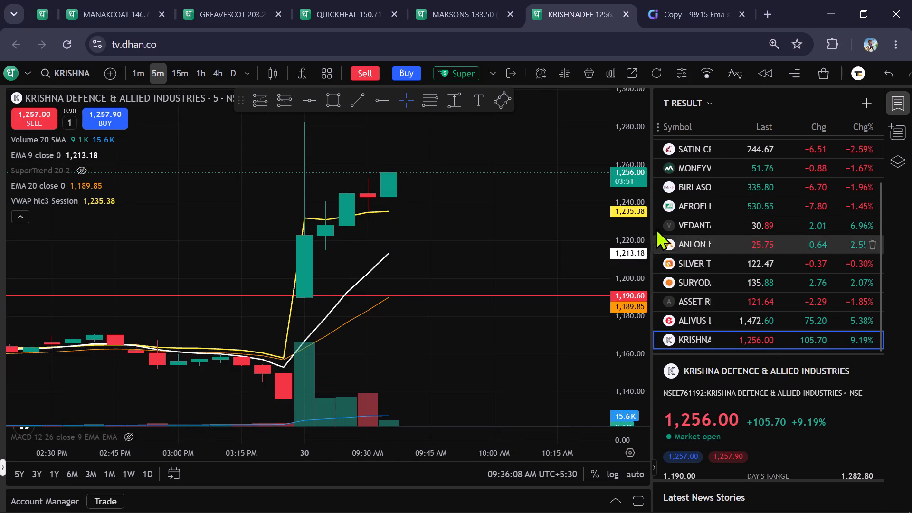
pyautogui.scroll(-4, 631, 225)
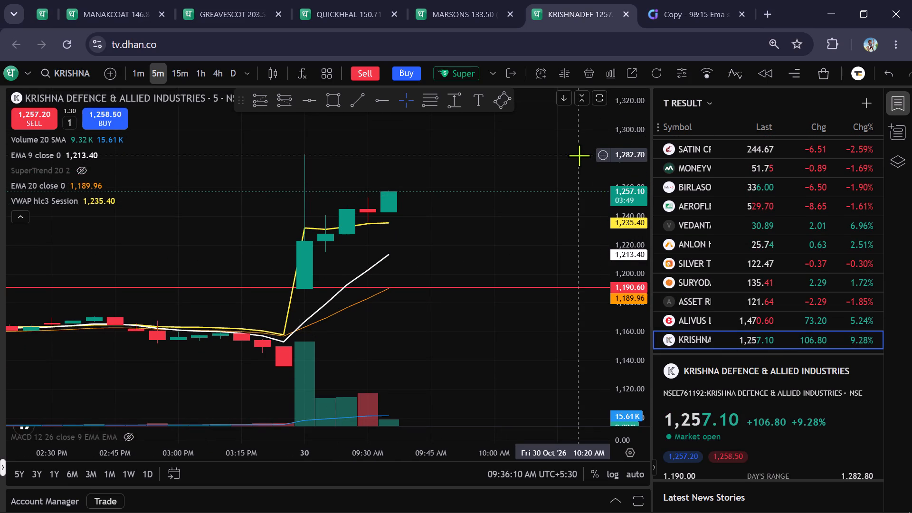
# Start a Super Order for Krishna Defence as a limit order with quantity 80, glancing at the Greaves Cotton order for reference.
pyautogui.click(447, 70)
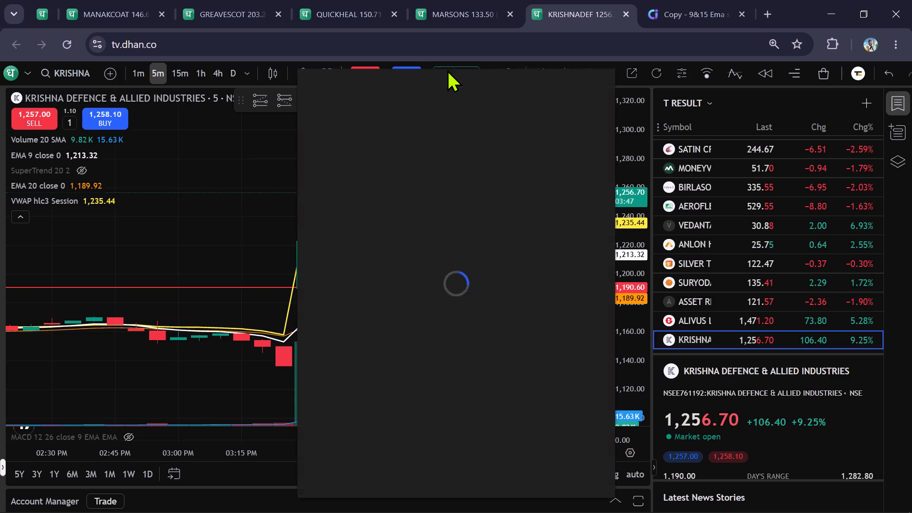
pyautogui.click(367, 0)
pyautogui.click(439, 6)
pyautogui.click(240, 18)
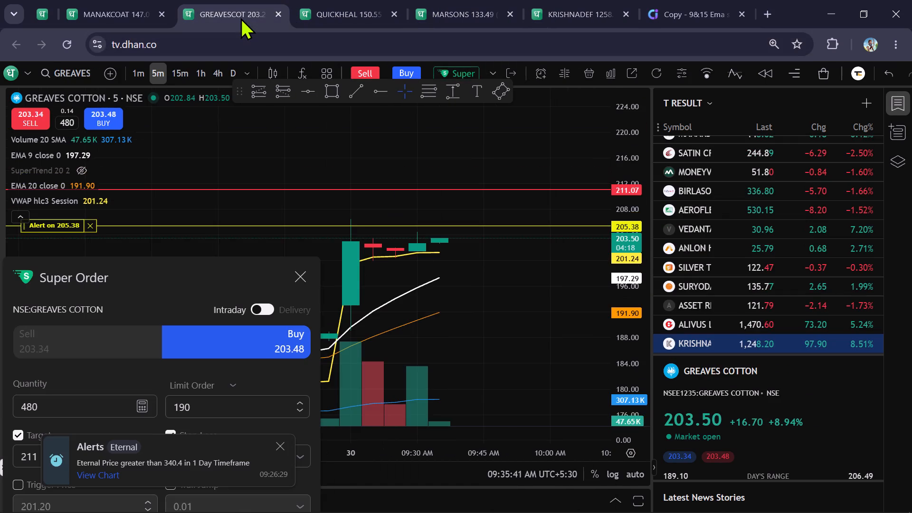
pyautogui.click(571, 1)
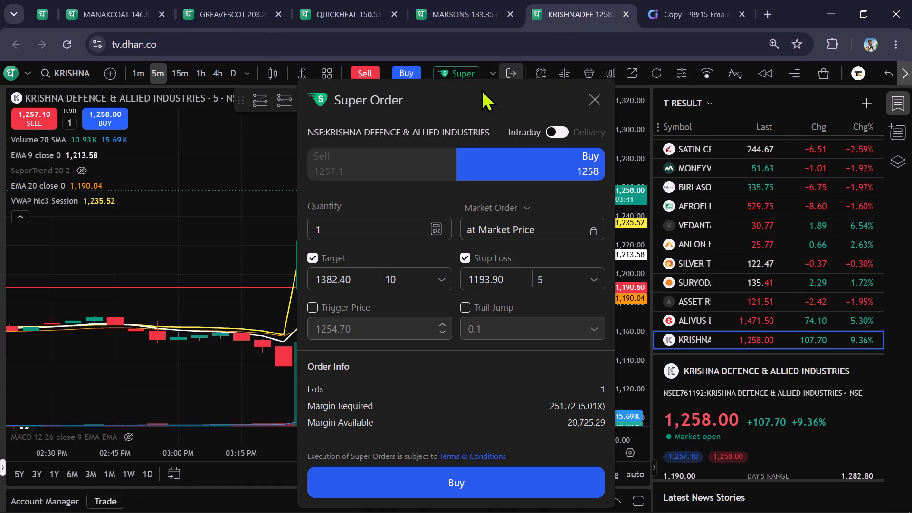
pyautogui.click(481, 208)
pyautogui.click(496, 257)
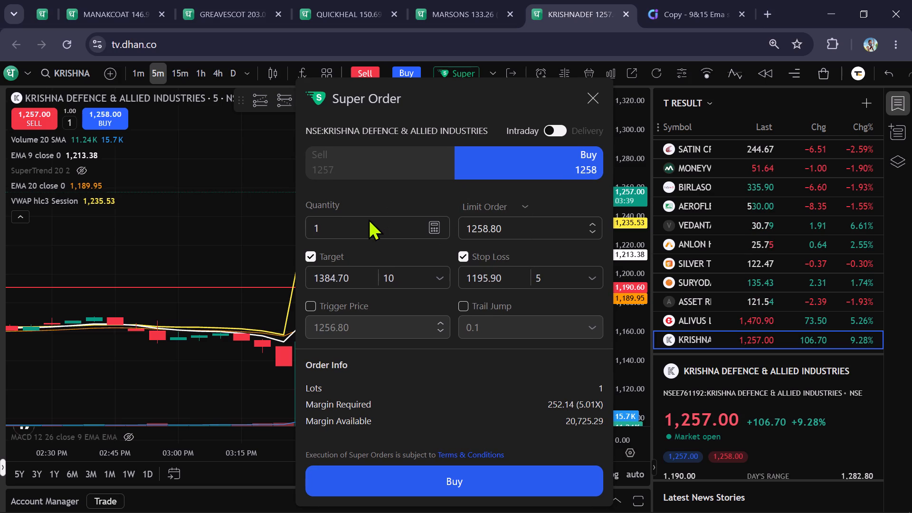
pyautogui.click(368, 218)
pyautogui.click(366, 228)
pyautogui.press('BackSpace')
pyautogui.write('80')
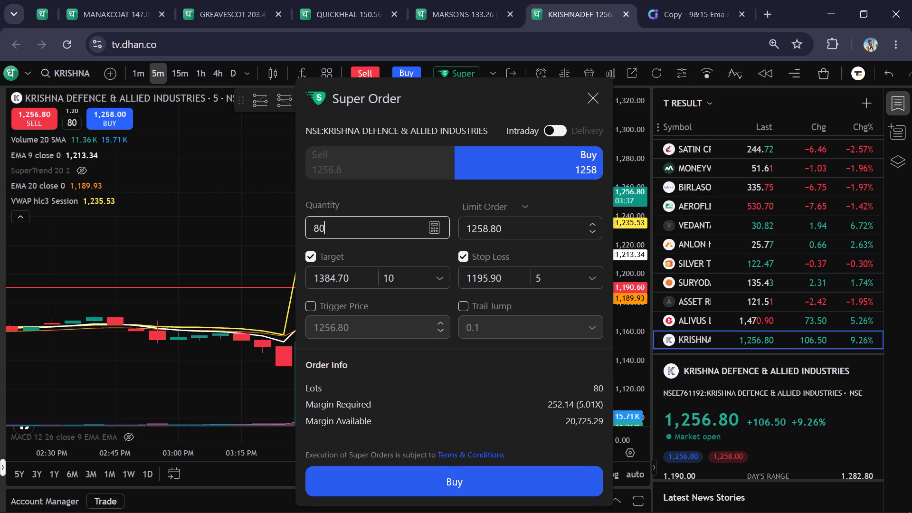
# Set the limit price to 1180 and submit the Krishna Defence intraday buy Super Order.
pyautogui.click(517, 225)
pyautogui.press('BackSpace')
pyautogui.press('BackSpace')
pyautogui.press('BackSpace')
pyautogui.press('BackSpace')
pyautogui.press('BackSpace')
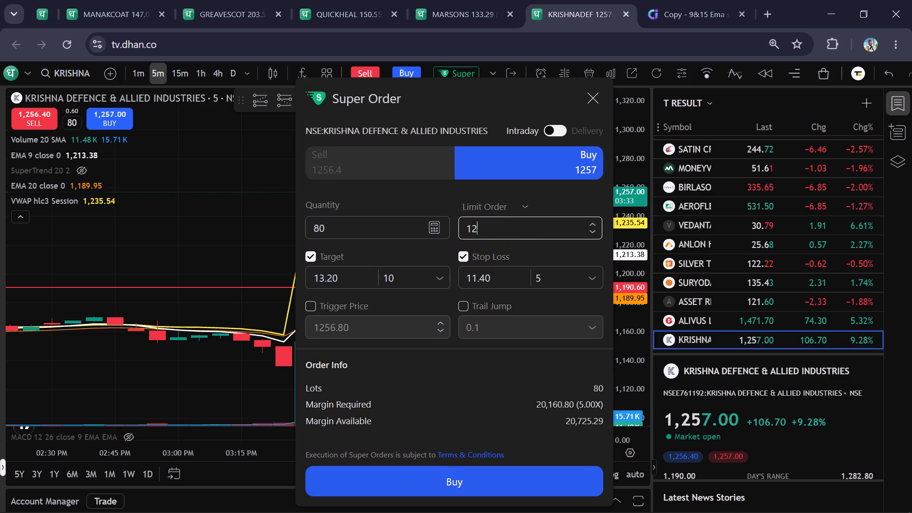
pyautogui.press('BackSpace')
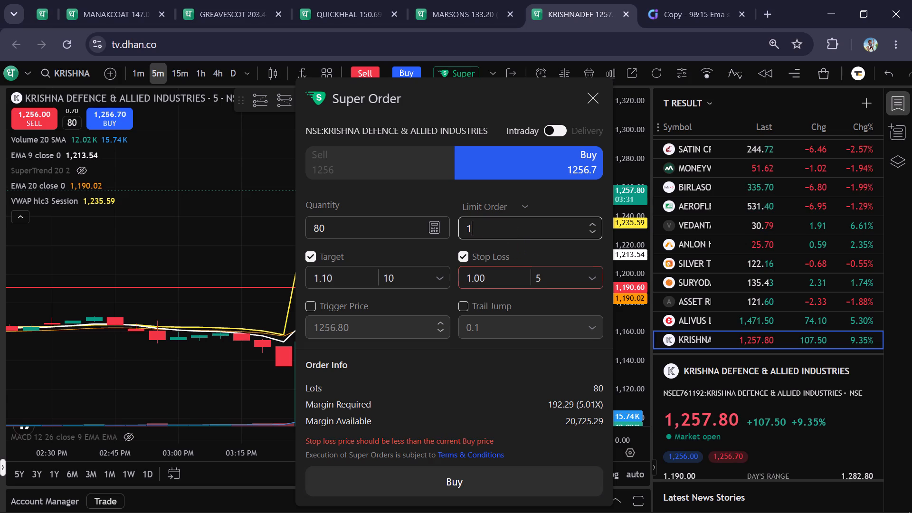
pyautogui.press('1')
pyautogui.write('80')
pyautogui.moveTo(448, 387); pyautogui.dragTo(361, 356)
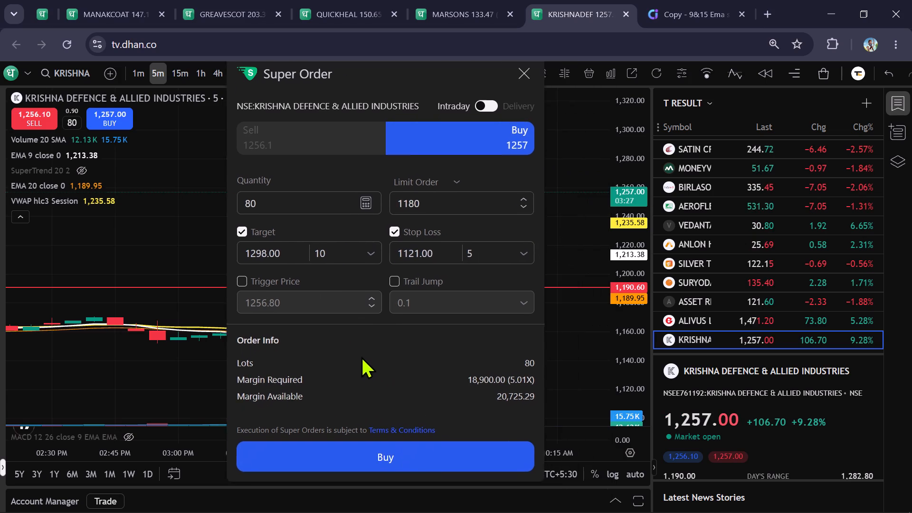
pyautogui.moveTo(361, 356); pyautogui.dragTo(167, 337)
pyautogui.click(182, 424)
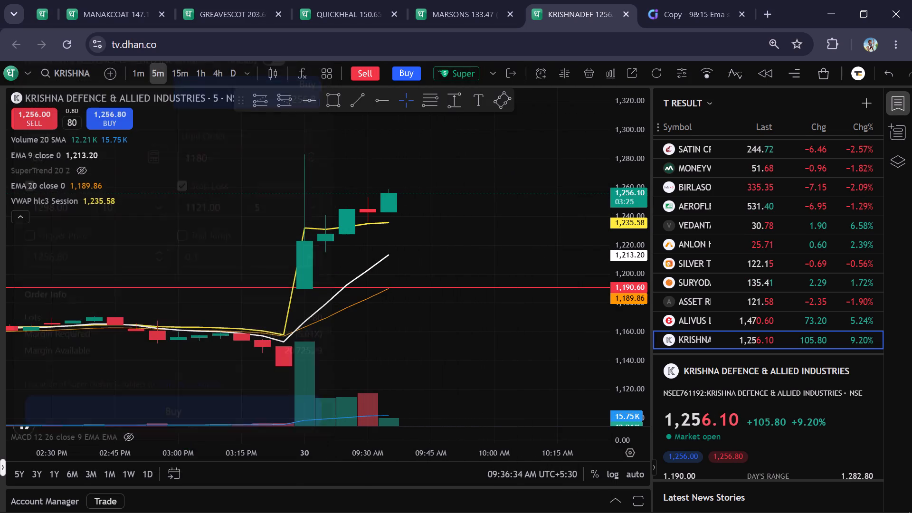
# Examine Krishna Defence on the 1-minute and 5-minute timeframes, and compare the Quick Heal and Marsons 5-minute charts.
pyautogui.scroll(1, 495, 243)
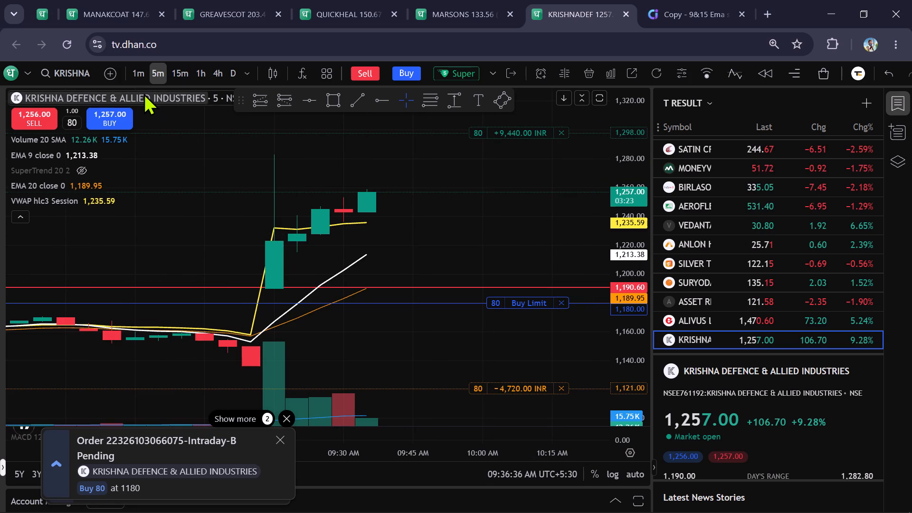
pyautogui.click(143, 80)
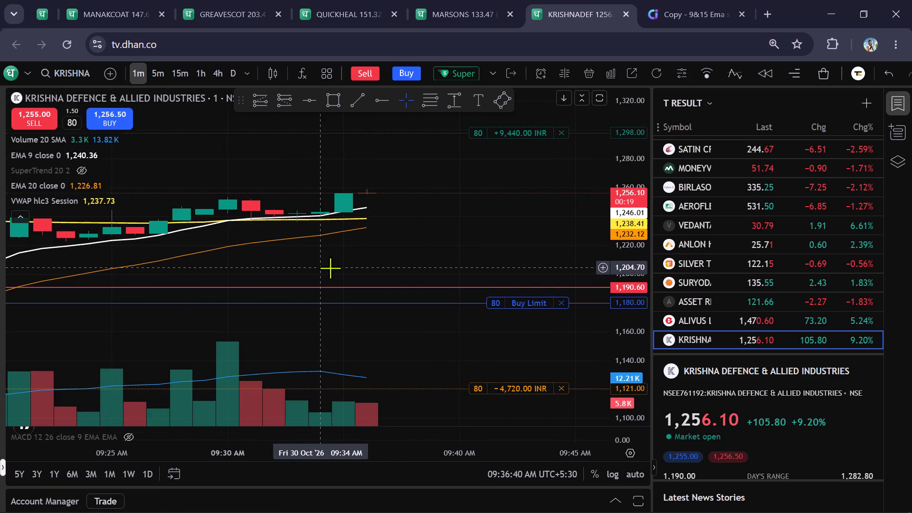
pyautogui.click(167, 74)
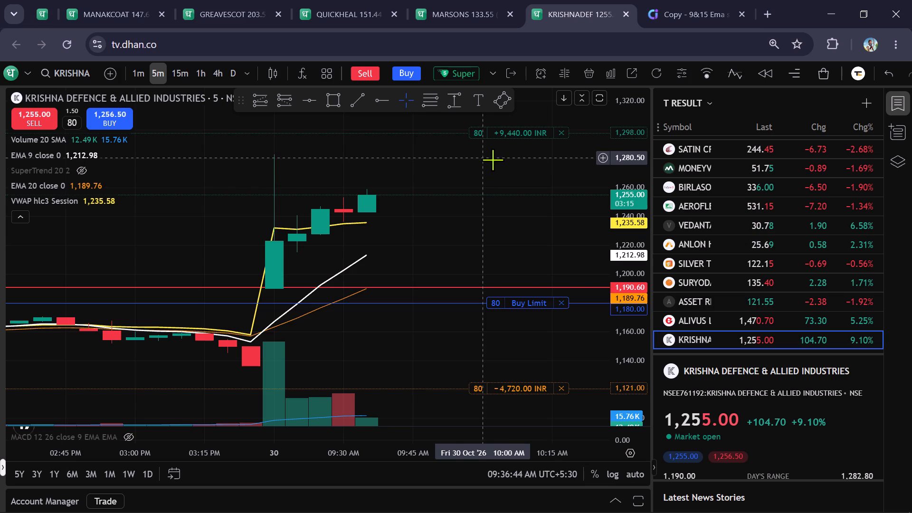
pyautogui.moveTo(516, 233); pyautogui.dragTo(531, 268)
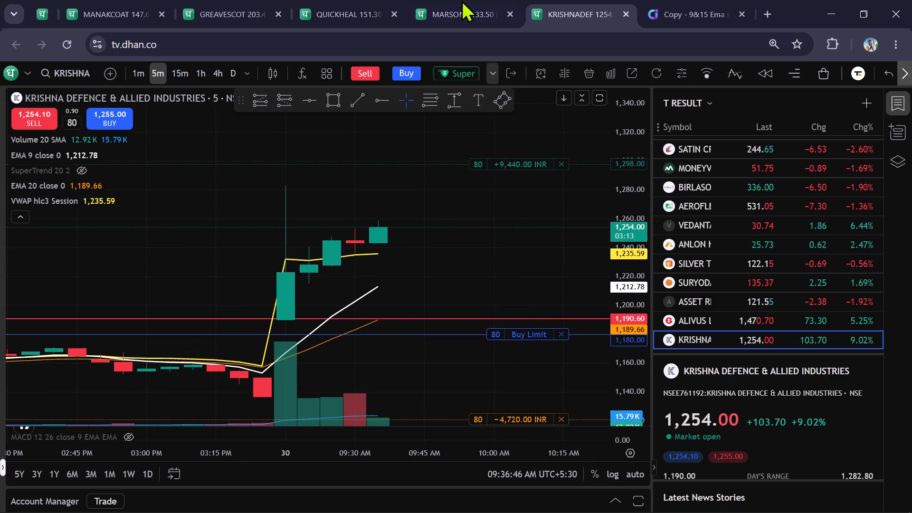
pyautogui.click(340, 7)
pyautogui.scroll(-8, 632, 225)
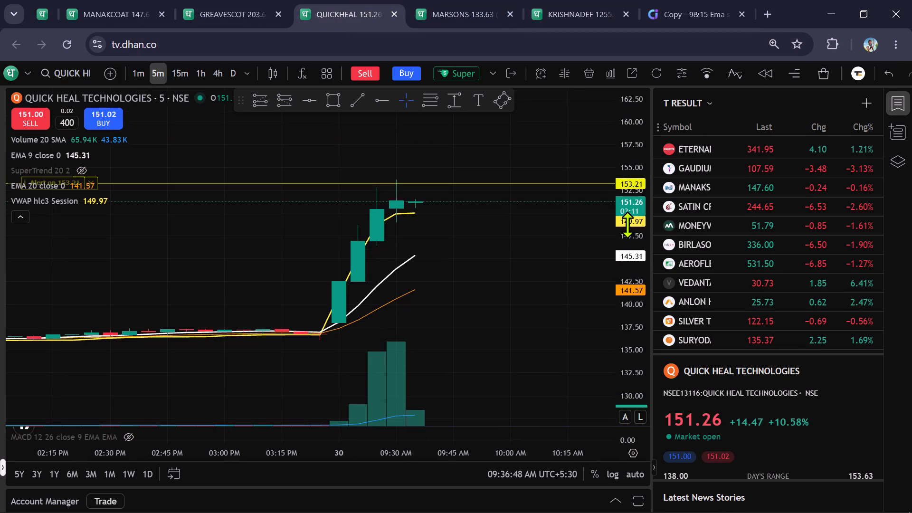
pyautogui.click(473, 4)
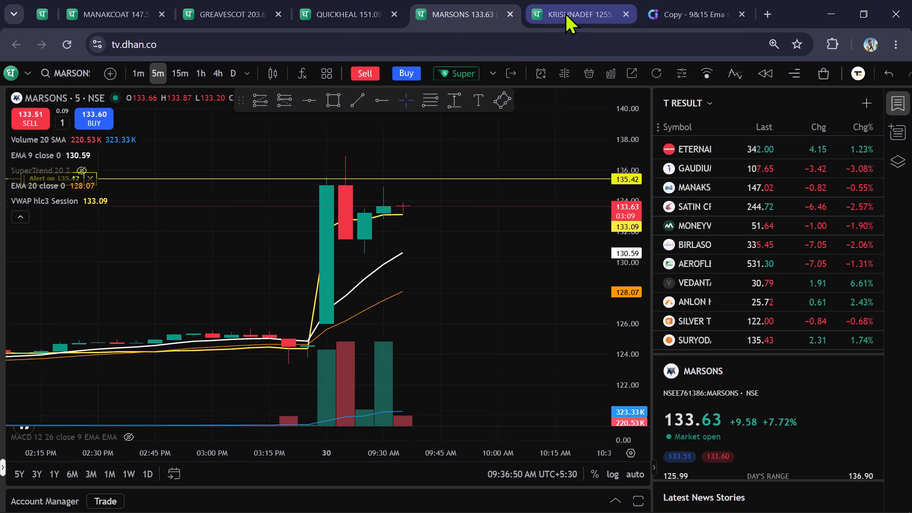
pyautogui.click(565, 12)
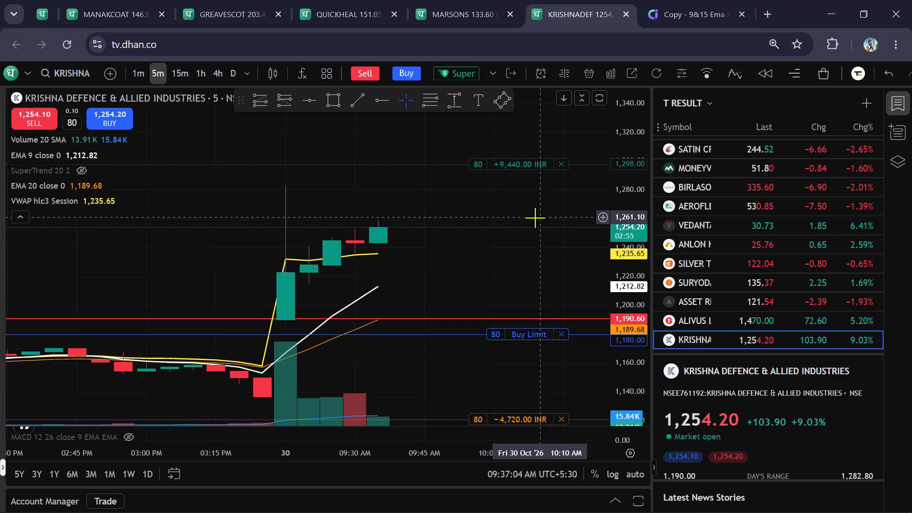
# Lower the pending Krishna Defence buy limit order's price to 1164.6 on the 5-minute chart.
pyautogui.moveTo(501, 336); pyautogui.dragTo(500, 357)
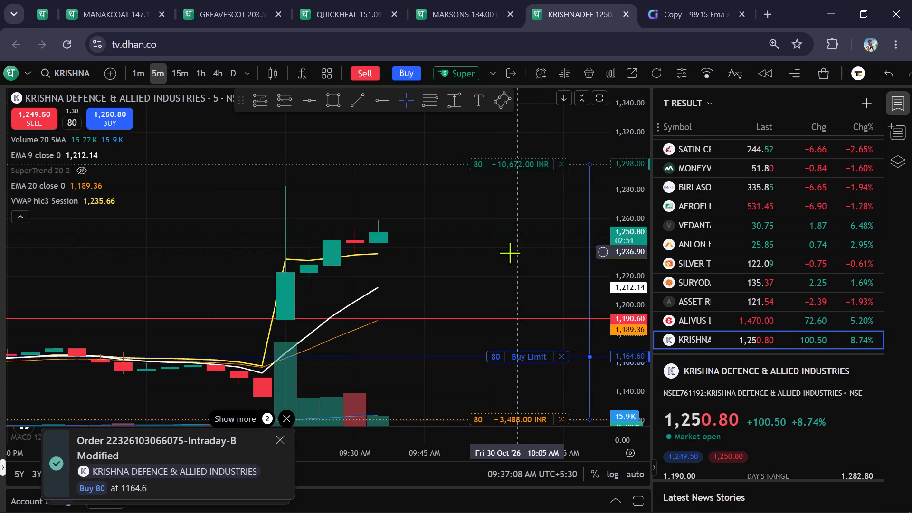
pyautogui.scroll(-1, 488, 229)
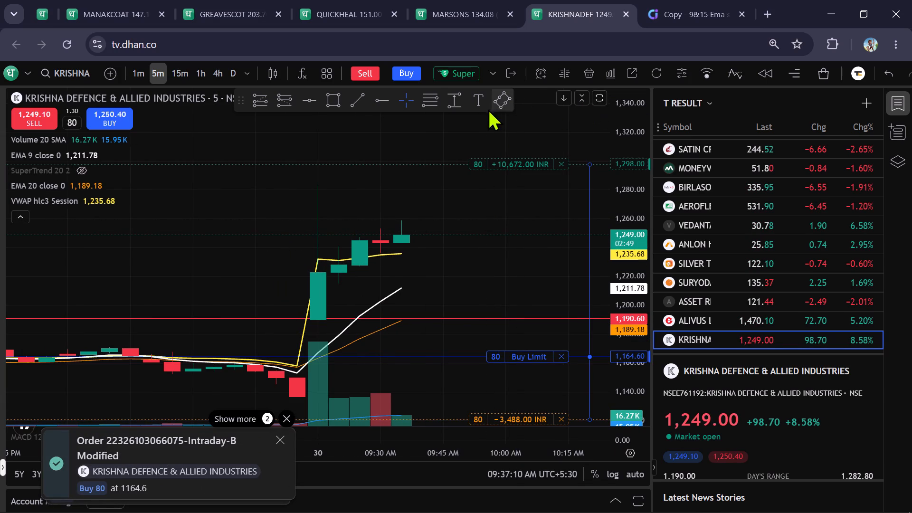
# Draw a Fibonacci retracement over the 30 October opening candle, from its high at 1,282.70 to about 1,189.70.
pyautogui.click(420, 101)
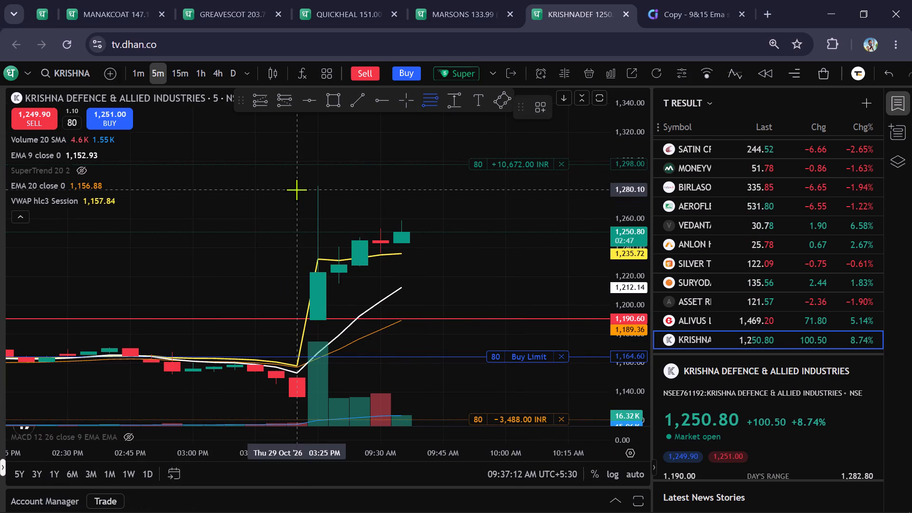
pyautogui.moveTo(298, 187); pyautogui.dragTo(275, 319)
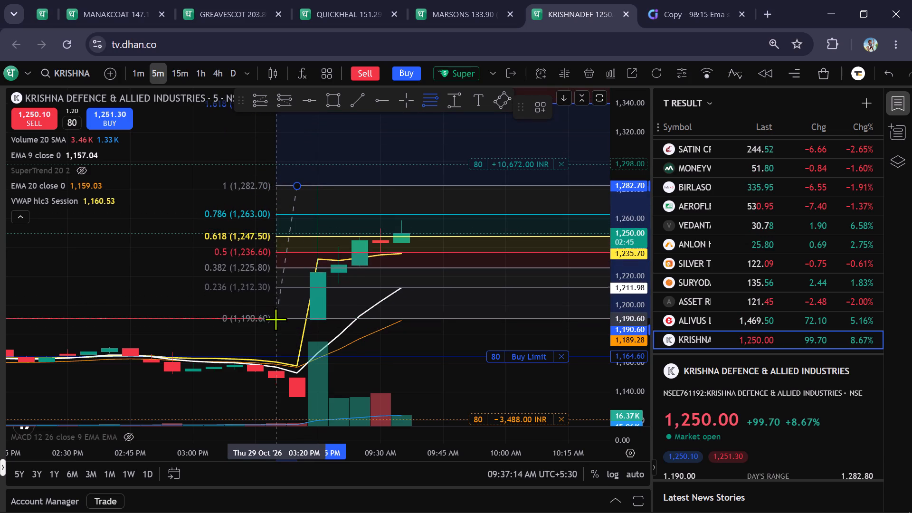
pyautogui.moveTo(275, 319); pyautogui.dragTo(283, 320)
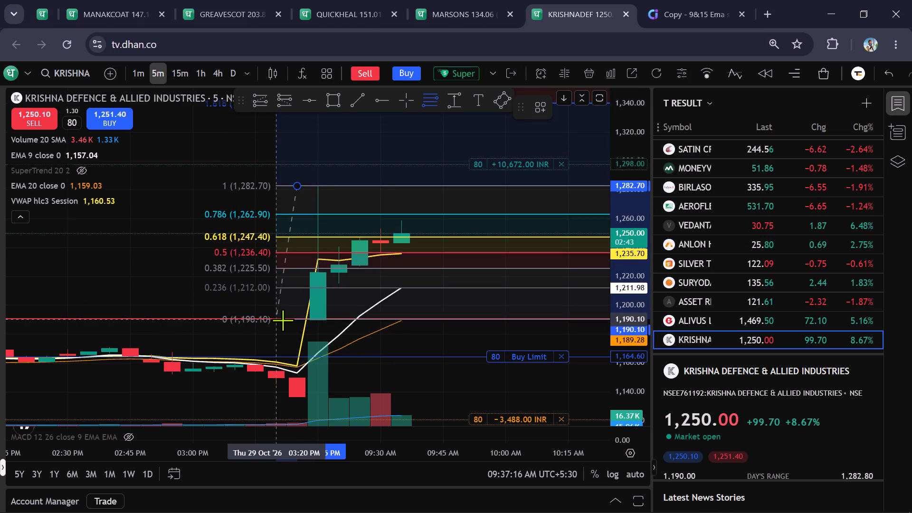
pyautogui.moveTo(283, 320); pyautogui.dragTo(285, 320)
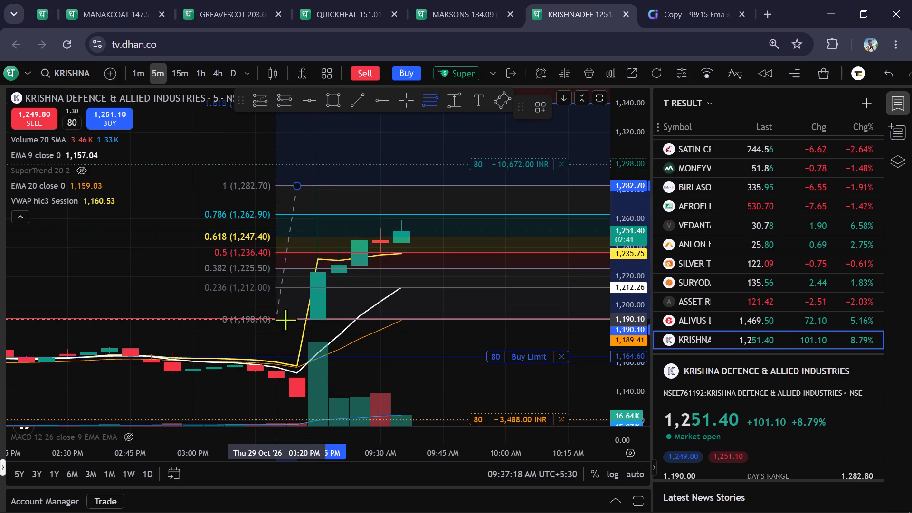
pyautogui.moveTo(285, 320); pyautogui.dragTo(286, 321)
pyautogui.click(286, 321)
# Draw a rectangle zone between the 0.618 and 0.5 retracement levels, from the 09:30 candle to about 10:05, spanning about 1,246 to 1,236.
pyautogui.scroll(4, 615, 221)
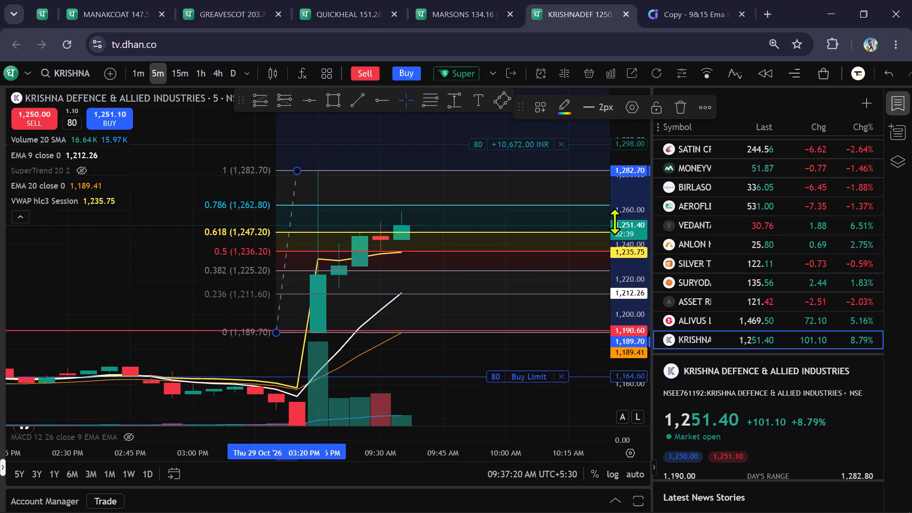
pyautogui.scroll(2, 615, 221)
pyautogui.scroll(2, 441, 254)
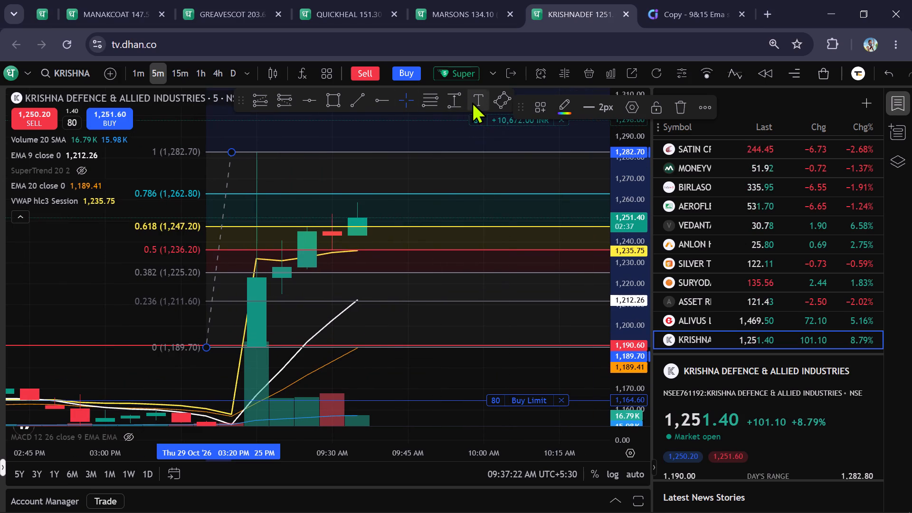
pyautogui.click(333, 106)
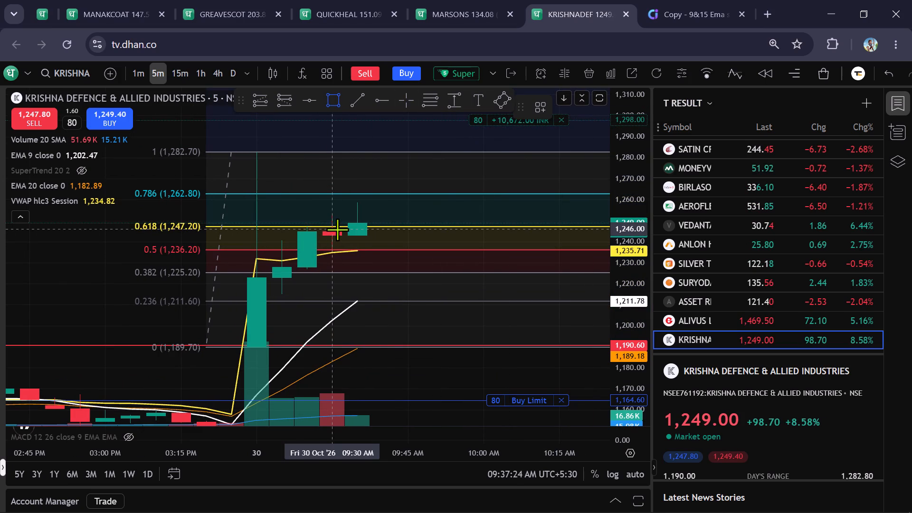
pyautogui.moveTo(334, 229); pyautogui.dragTo(525, 251)
pyautogui.click(526, 251)
pyautogui.click(502, 295)
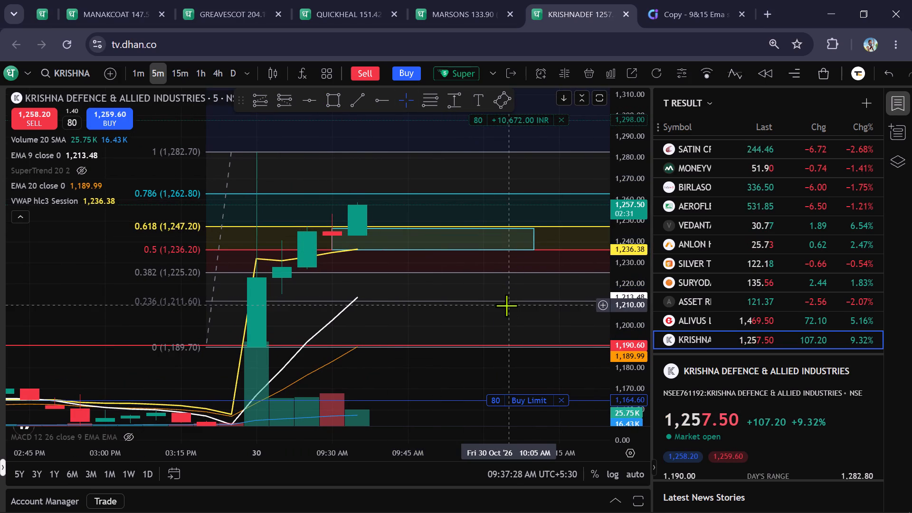
# Delete the Fibonacci retracement, keeping only the rectangle zone.
pyautogui.click(503, 303)
pyautogui.click(675, 107)
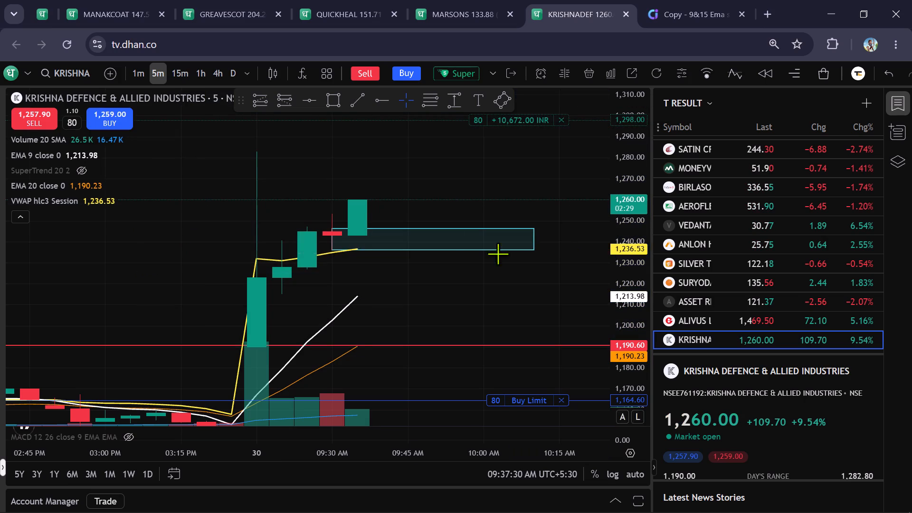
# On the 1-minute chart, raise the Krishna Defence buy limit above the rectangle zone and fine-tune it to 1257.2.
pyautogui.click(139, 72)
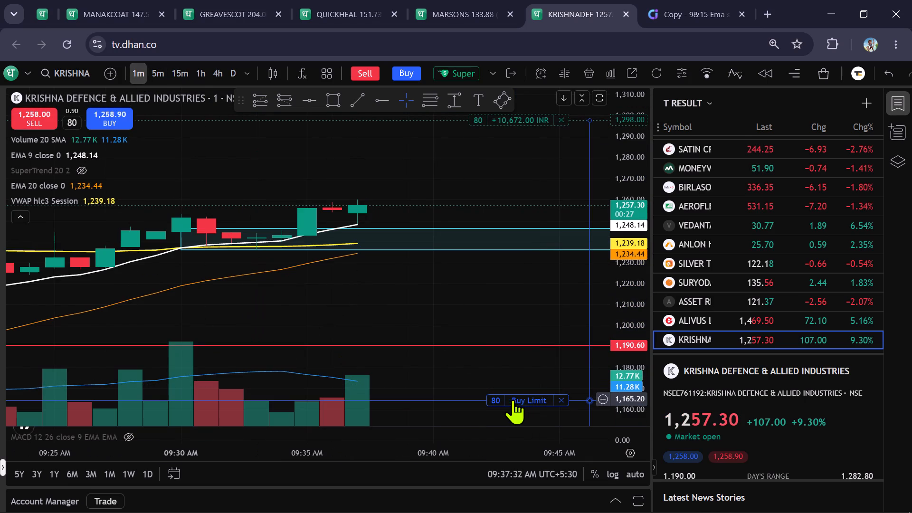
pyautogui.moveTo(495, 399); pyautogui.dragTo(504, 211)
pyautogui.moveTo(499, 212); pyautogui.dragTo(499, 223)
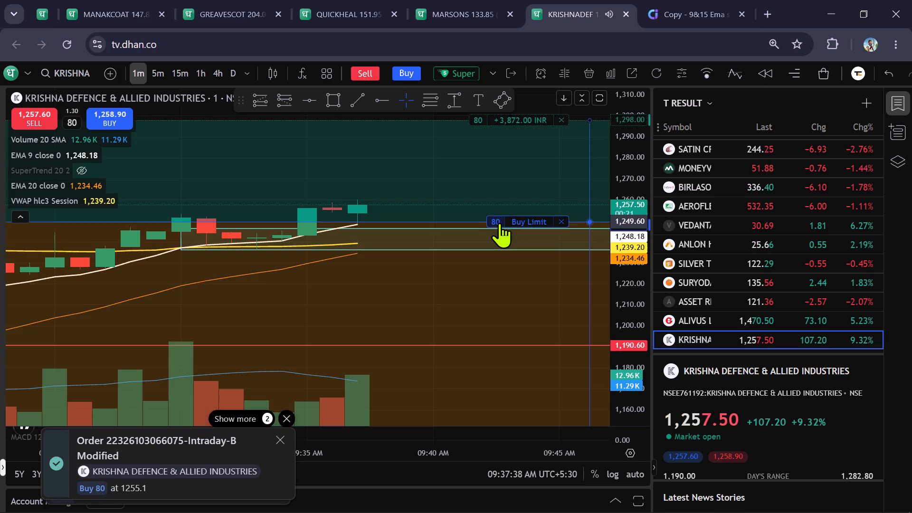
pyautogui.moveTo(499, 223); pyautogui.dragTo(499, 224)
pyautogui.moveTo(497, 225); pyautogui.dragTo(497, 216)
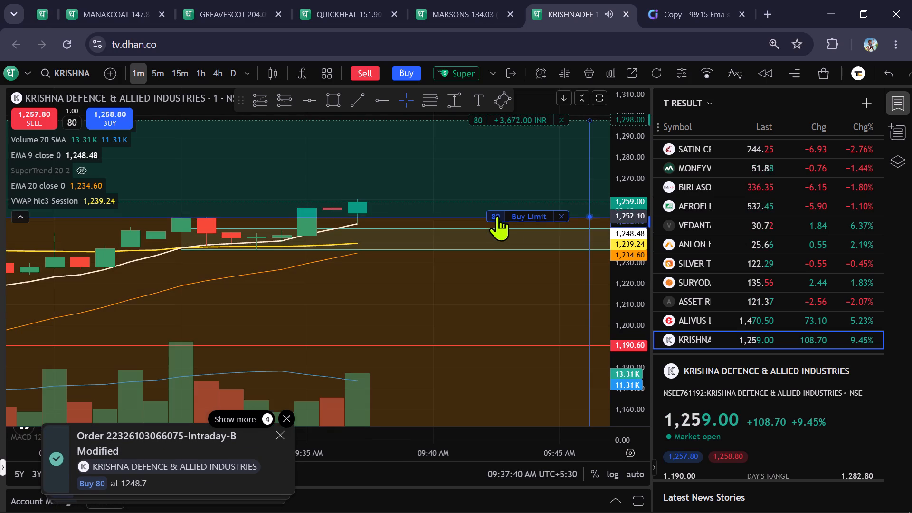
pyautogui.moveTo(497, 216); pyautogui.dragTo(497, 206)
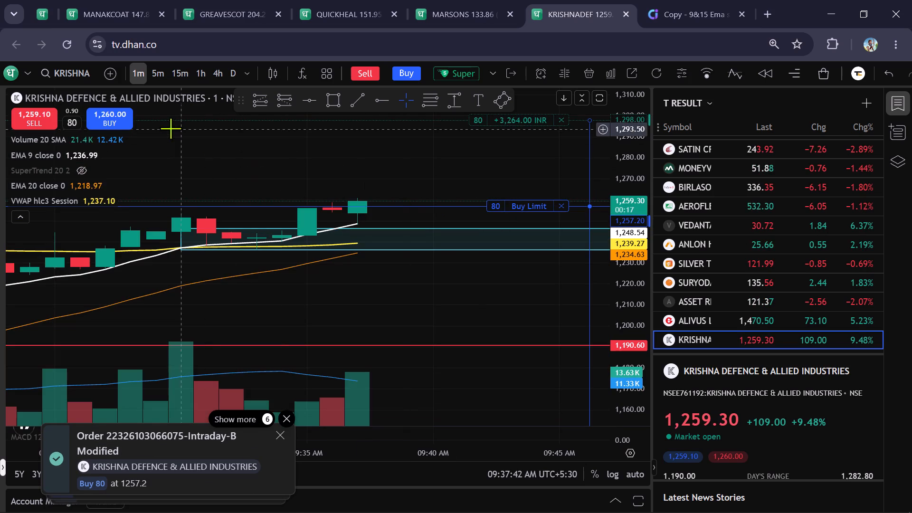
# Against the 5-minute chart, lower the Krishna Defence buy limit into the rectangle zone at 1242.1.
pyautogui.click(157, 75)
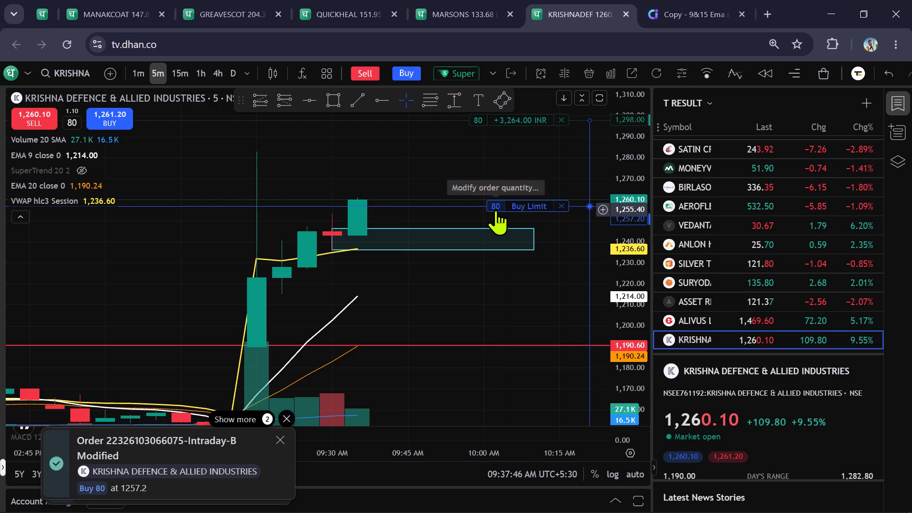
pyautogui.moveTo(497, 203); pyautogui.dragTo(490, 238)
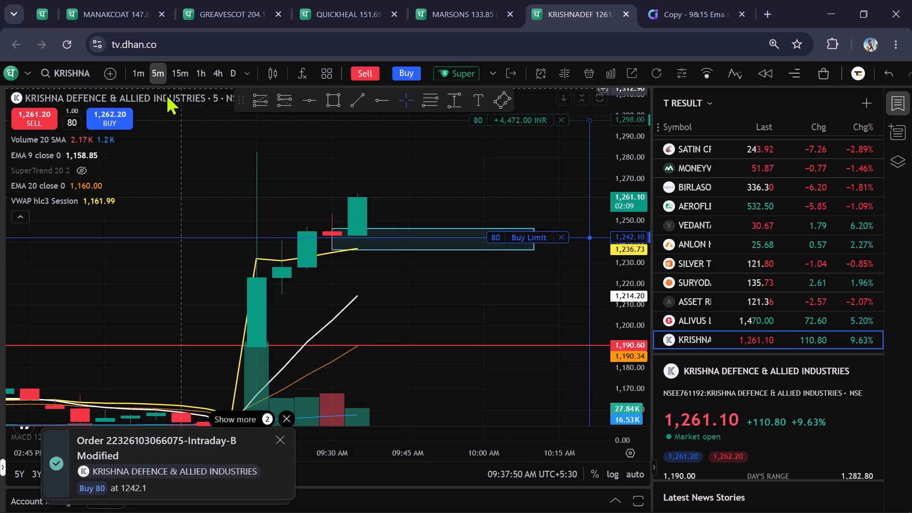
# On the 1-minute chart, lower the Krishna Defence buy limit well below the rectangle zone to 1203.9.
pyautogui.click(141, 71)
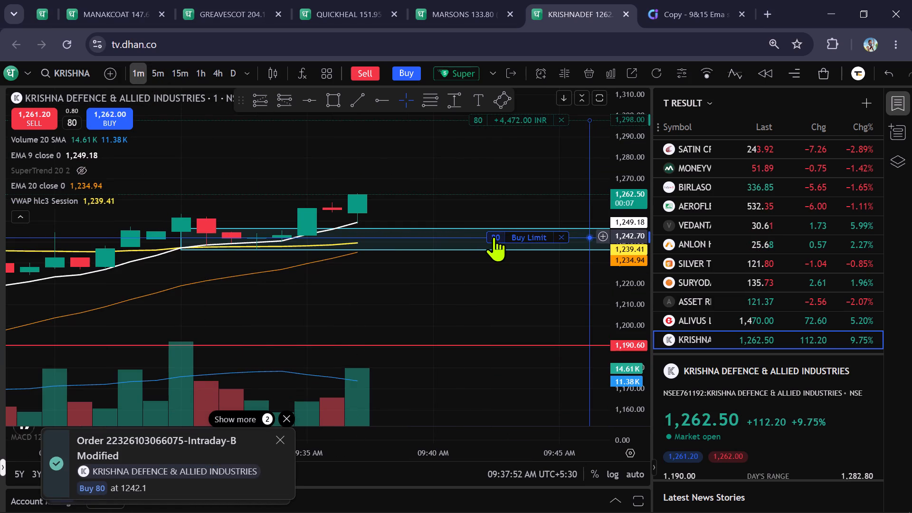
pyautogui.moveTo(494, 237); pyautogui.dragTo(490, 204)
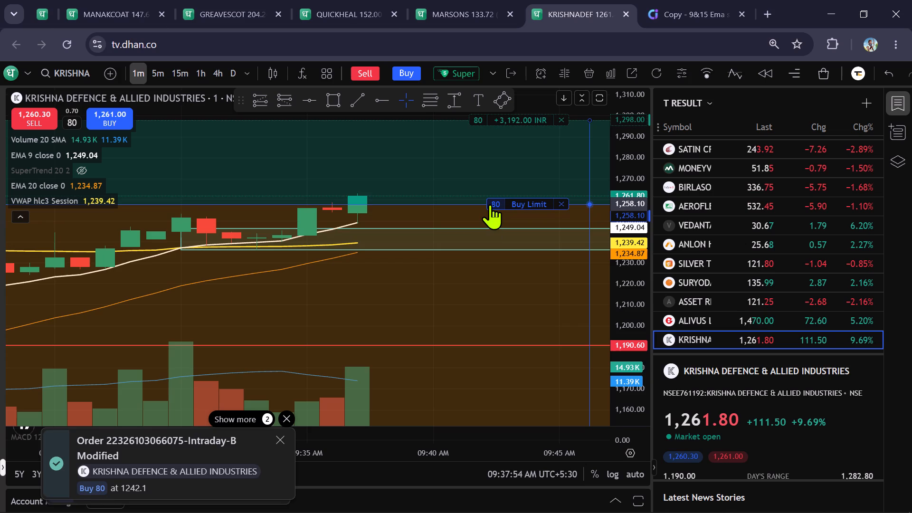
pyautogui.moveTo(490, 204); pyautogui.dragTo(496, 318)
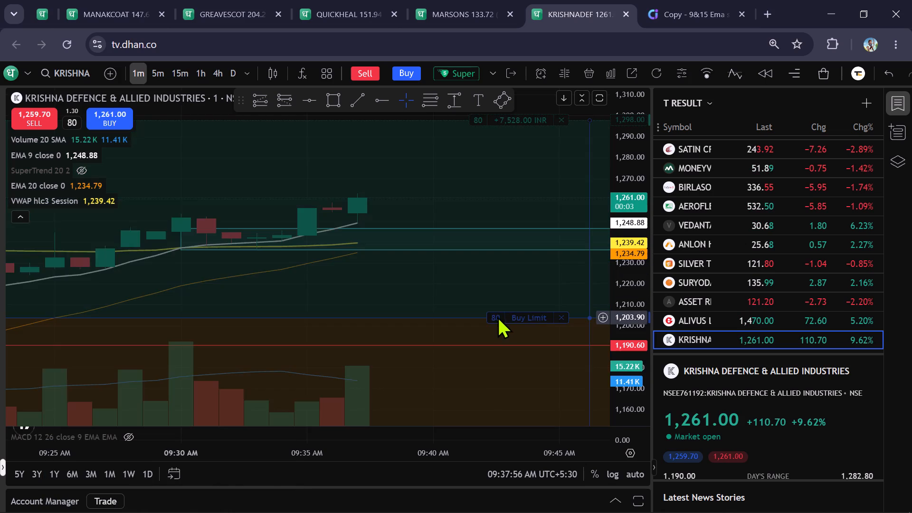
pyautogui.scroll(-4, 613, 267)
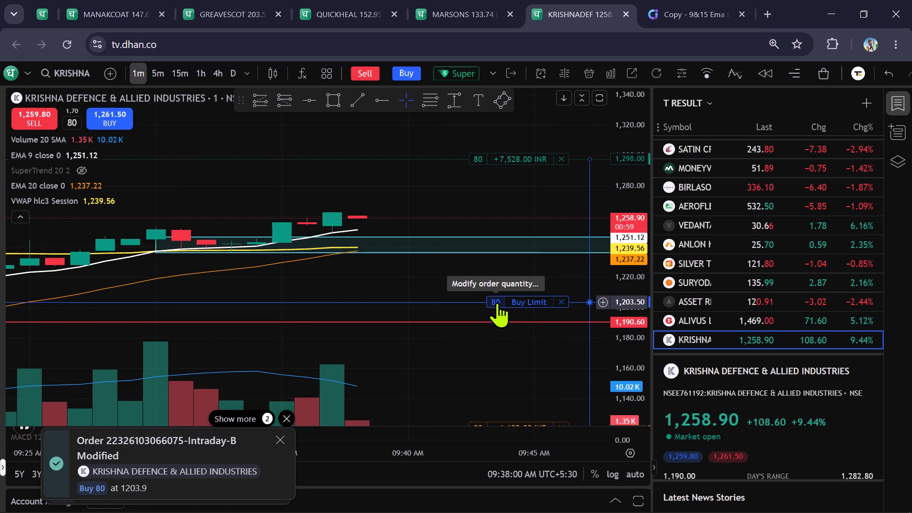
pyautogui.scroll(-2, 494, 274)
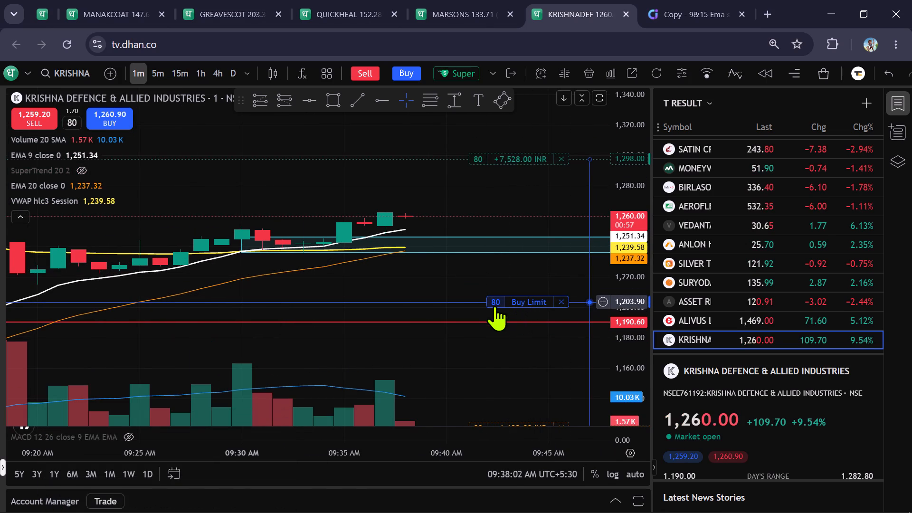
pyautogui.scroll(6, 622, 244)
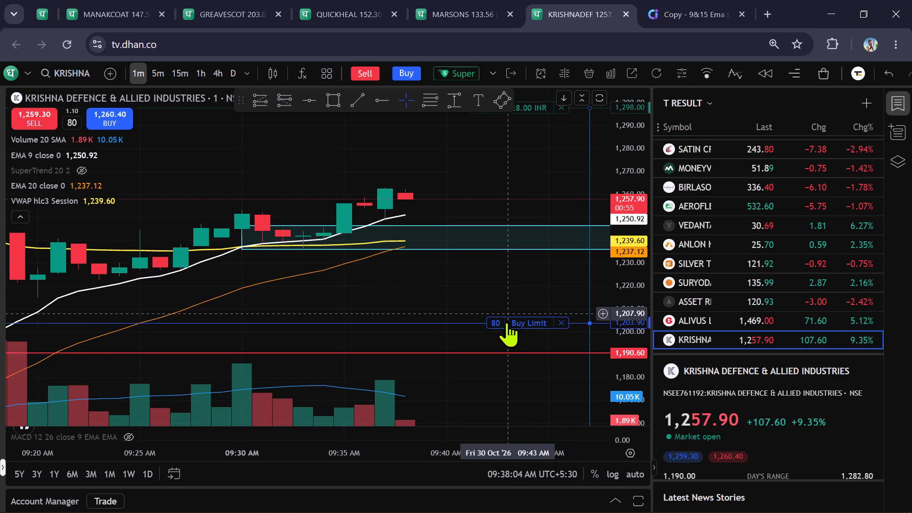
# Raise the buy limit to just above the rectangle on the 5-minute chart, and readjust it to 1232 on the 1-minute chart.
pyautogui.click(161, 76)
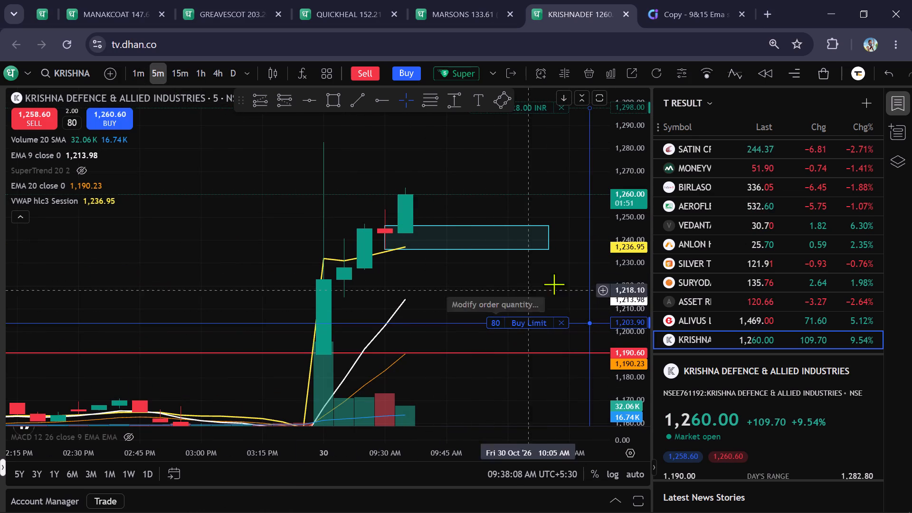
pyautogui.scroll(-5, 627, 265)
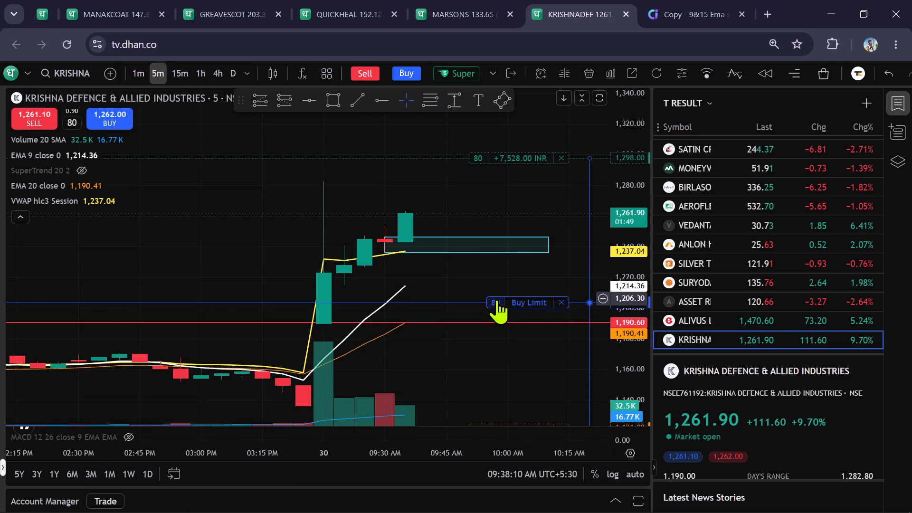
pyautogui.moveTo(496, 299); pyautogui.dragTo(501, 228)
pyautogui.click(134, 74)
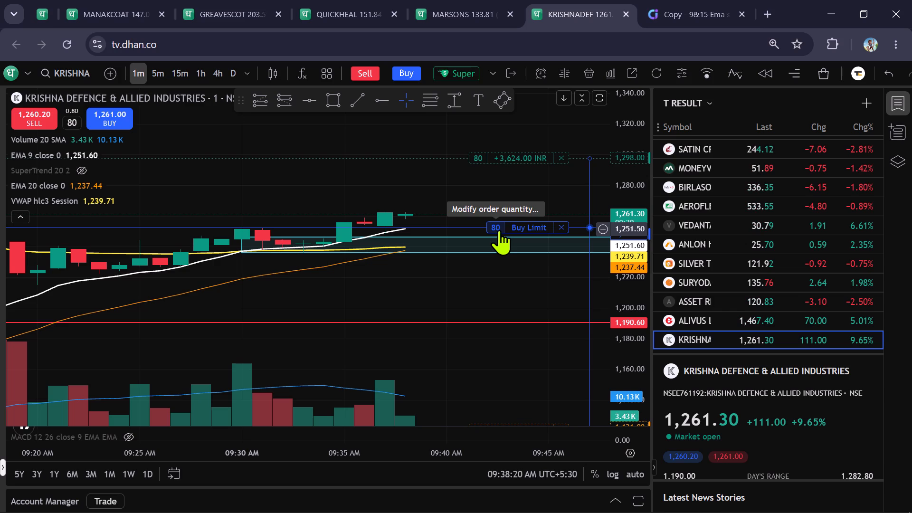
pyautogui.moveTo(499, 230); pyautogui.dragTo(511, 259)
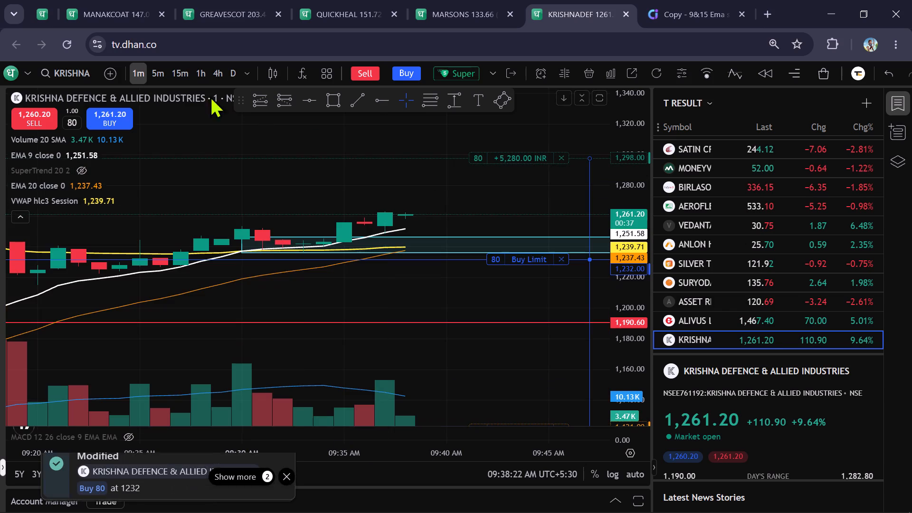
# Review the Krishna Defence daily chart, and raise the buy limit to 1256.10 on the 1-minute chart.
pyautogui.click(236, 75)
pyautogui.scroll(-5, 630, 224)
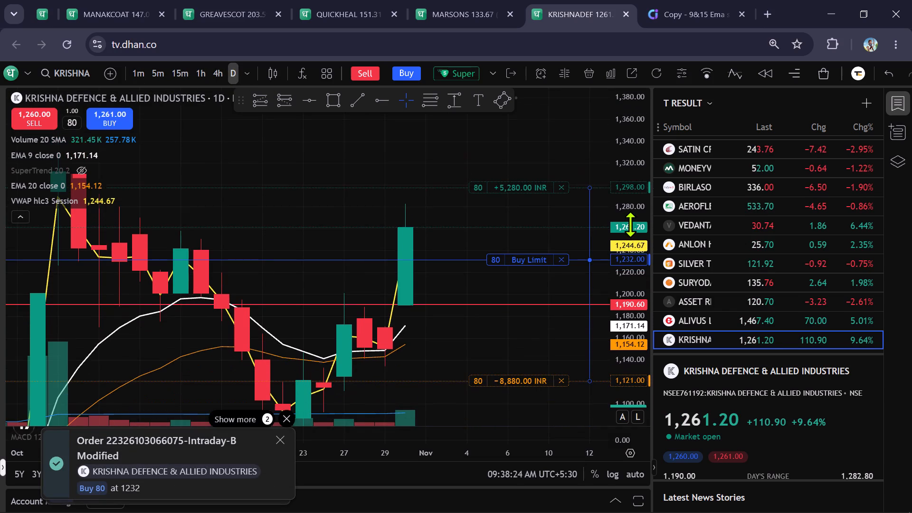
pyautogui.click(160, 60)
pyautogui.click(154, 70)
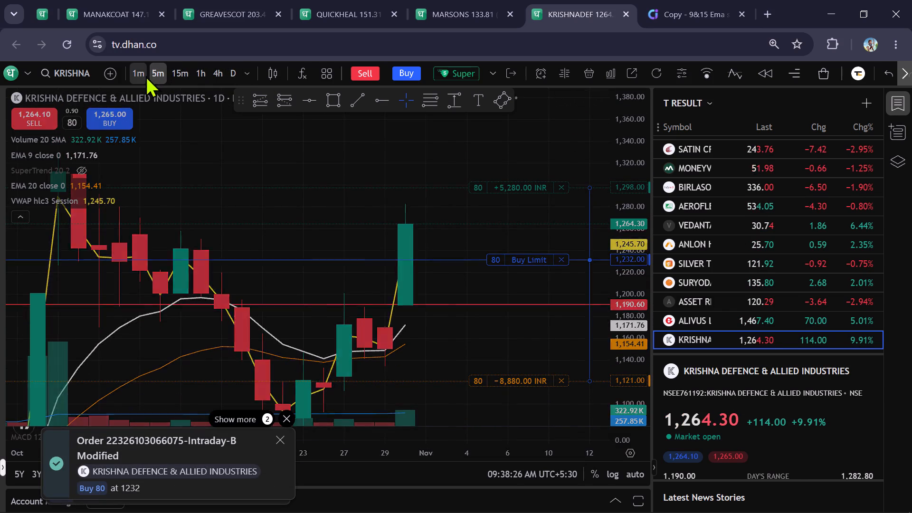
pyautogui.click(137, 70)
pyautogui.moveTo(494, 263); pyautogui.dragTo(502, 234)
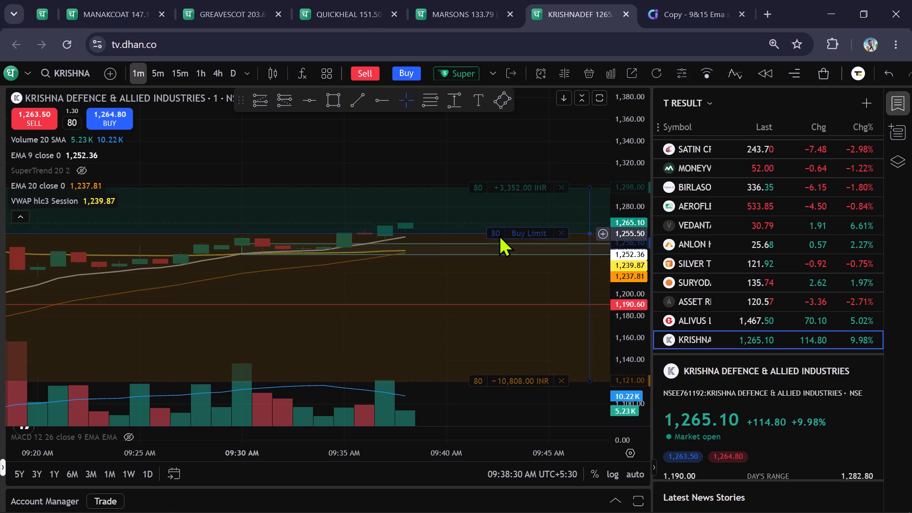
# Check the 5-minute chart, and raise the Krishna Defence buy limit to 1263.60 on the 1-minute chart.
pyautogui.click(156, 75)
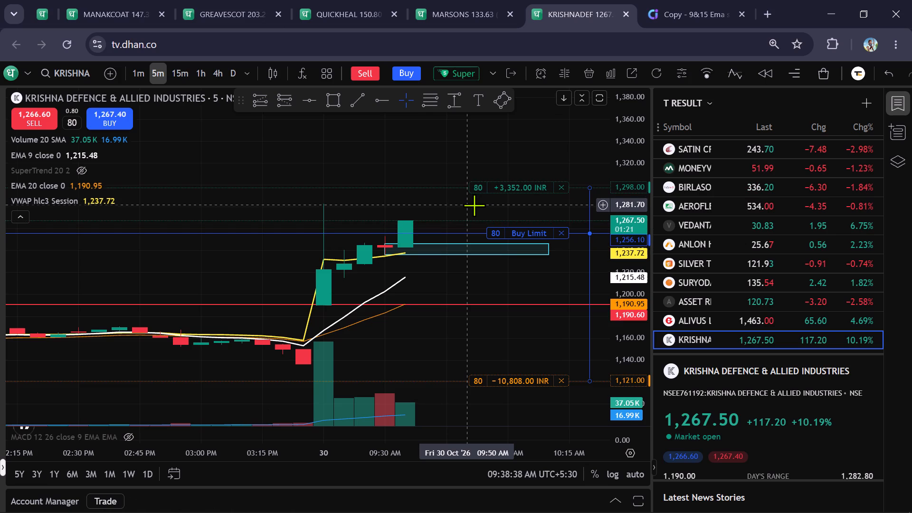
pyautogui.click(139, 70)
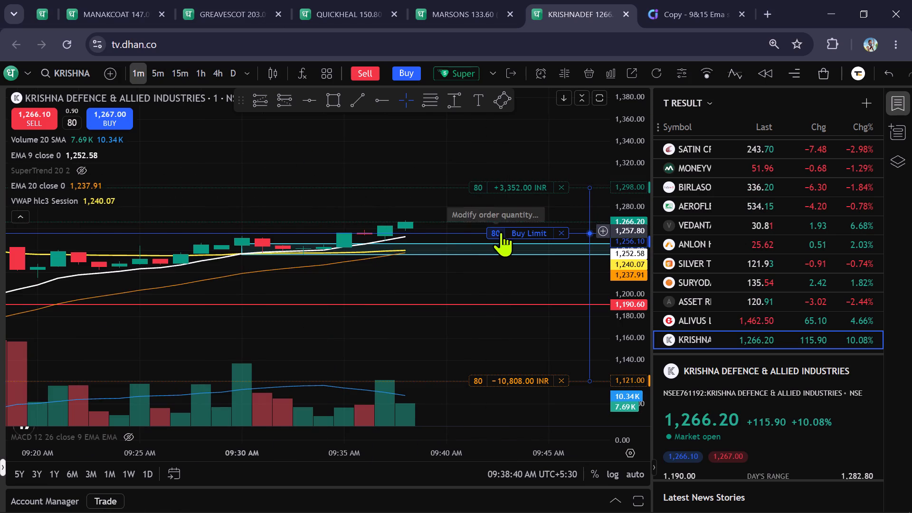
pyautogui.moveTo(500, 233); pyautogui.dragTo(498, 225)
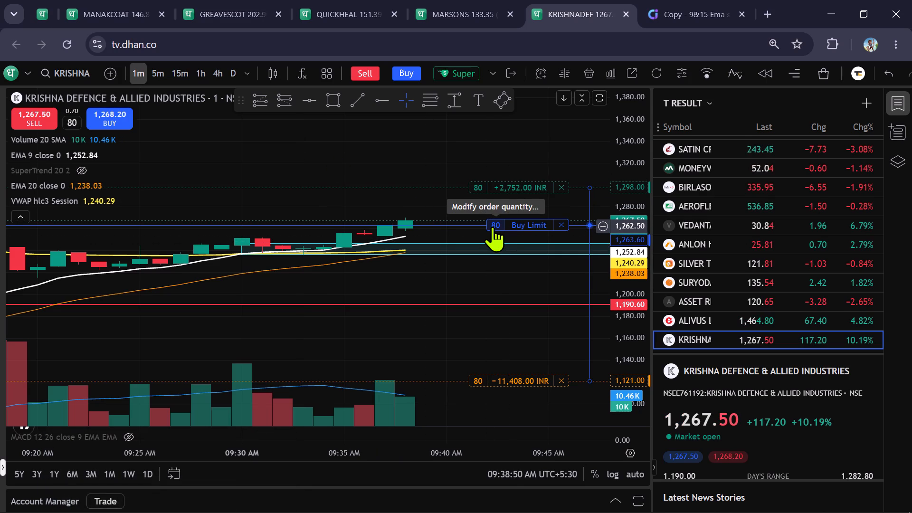
# Lower the Krishna Defence buy limit to 1194.5, near the red horizontal line, and review it on the 5-minute timeframe.
pyautogui.moveTo(492, 227); pyautogui.dragTo(491, 244)
pyautogui.moveTo(491, 244); pyautogui.dragTo(489, 301)
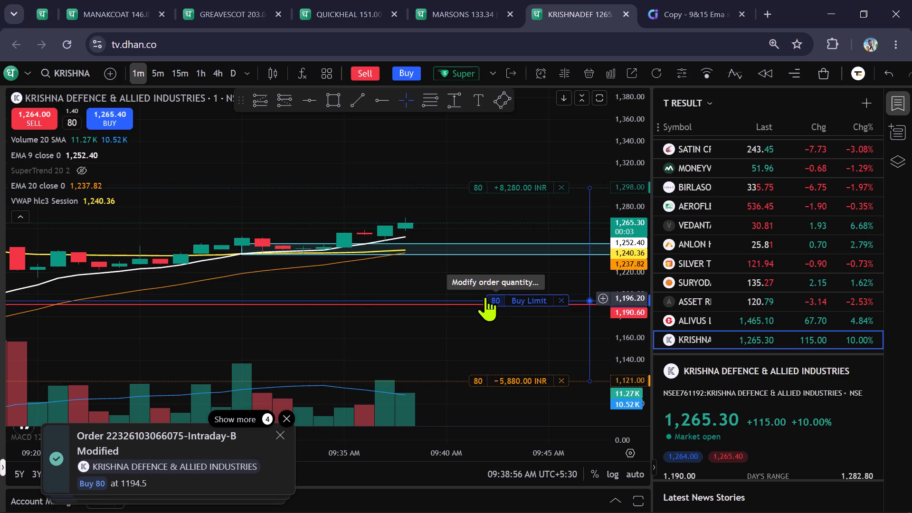
pyautogui.click(161, 74)
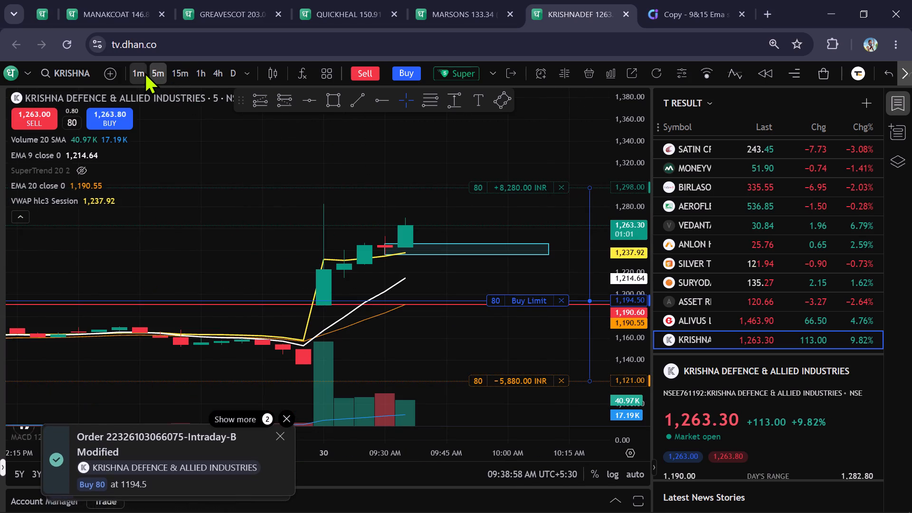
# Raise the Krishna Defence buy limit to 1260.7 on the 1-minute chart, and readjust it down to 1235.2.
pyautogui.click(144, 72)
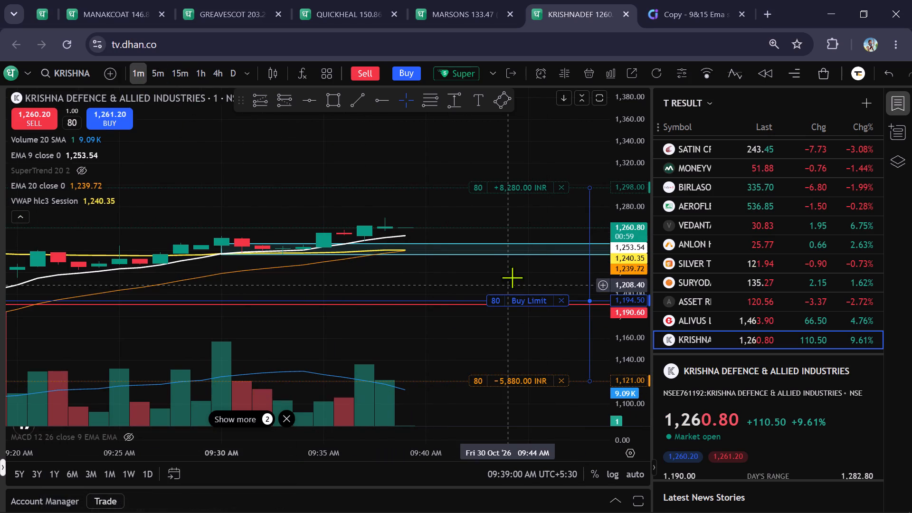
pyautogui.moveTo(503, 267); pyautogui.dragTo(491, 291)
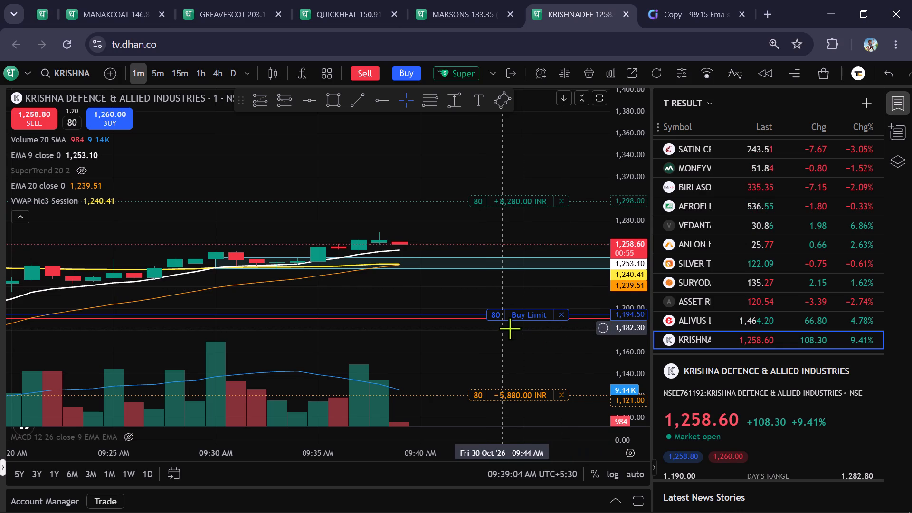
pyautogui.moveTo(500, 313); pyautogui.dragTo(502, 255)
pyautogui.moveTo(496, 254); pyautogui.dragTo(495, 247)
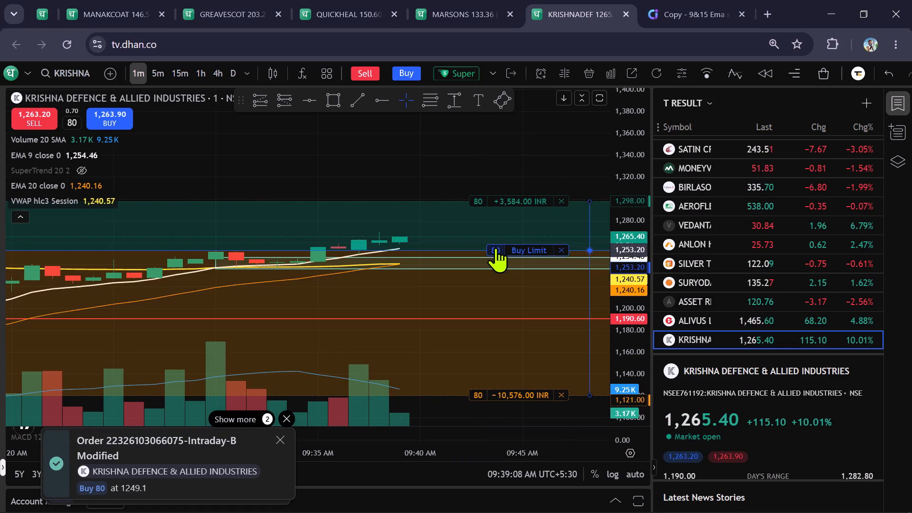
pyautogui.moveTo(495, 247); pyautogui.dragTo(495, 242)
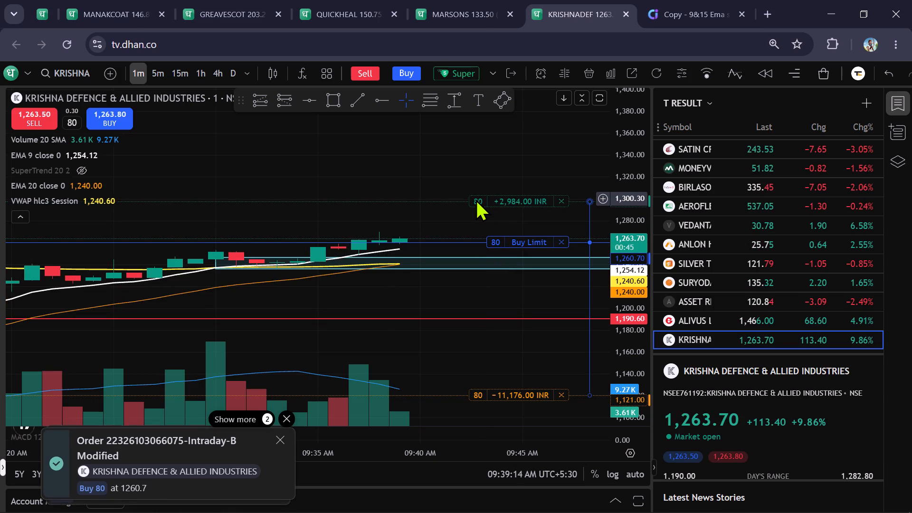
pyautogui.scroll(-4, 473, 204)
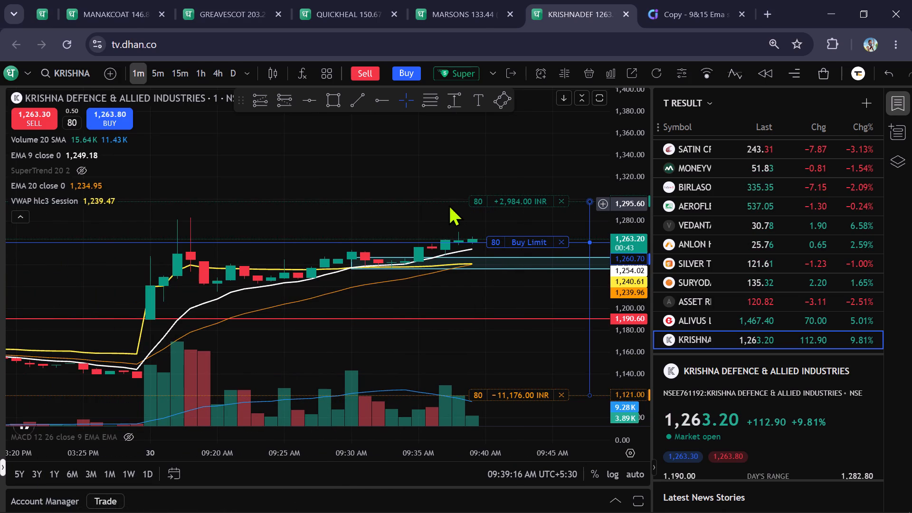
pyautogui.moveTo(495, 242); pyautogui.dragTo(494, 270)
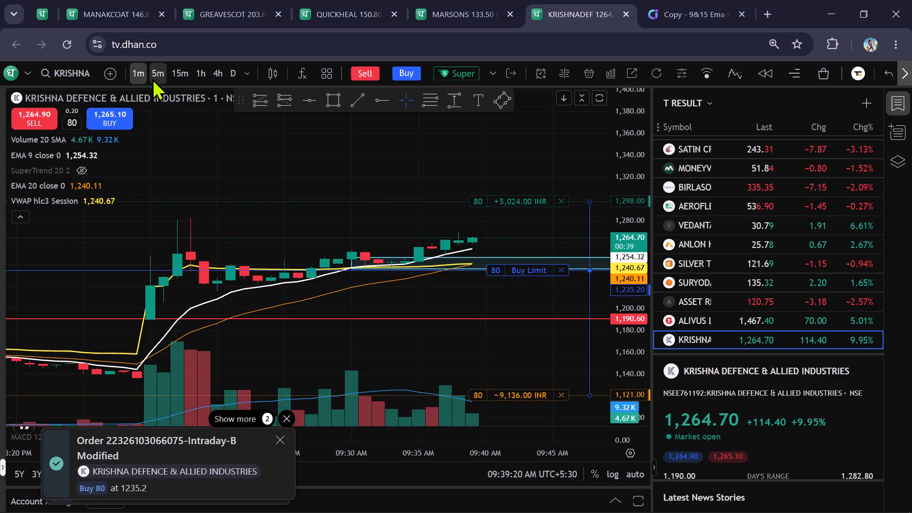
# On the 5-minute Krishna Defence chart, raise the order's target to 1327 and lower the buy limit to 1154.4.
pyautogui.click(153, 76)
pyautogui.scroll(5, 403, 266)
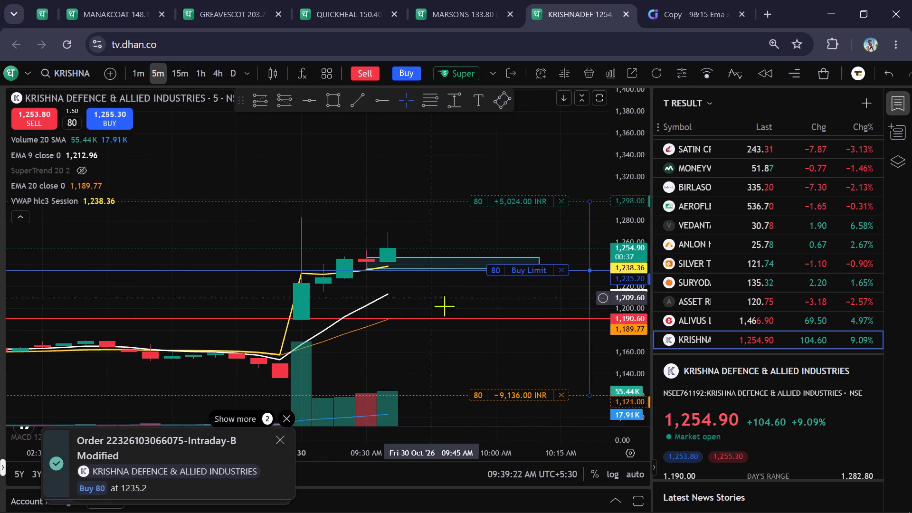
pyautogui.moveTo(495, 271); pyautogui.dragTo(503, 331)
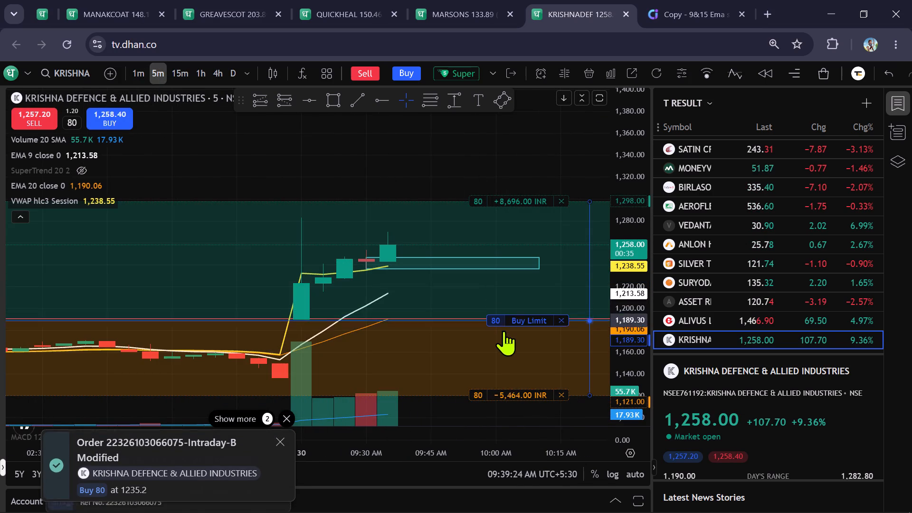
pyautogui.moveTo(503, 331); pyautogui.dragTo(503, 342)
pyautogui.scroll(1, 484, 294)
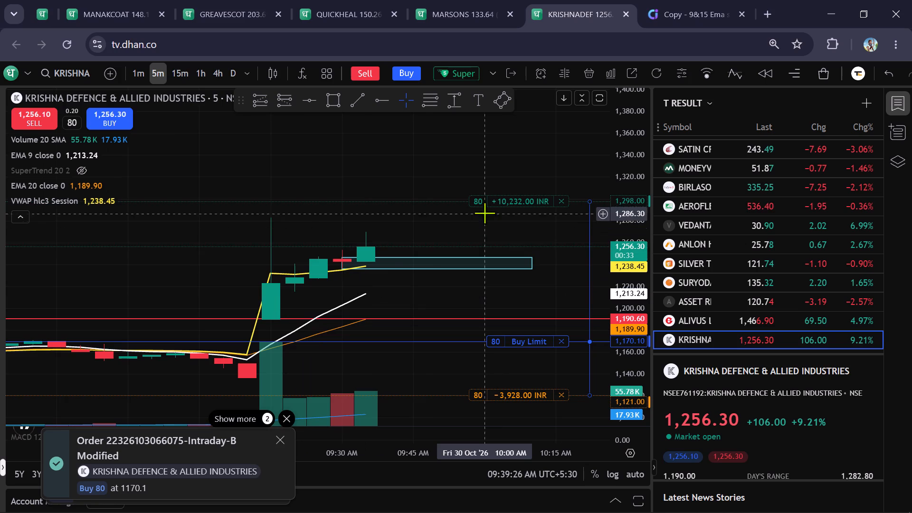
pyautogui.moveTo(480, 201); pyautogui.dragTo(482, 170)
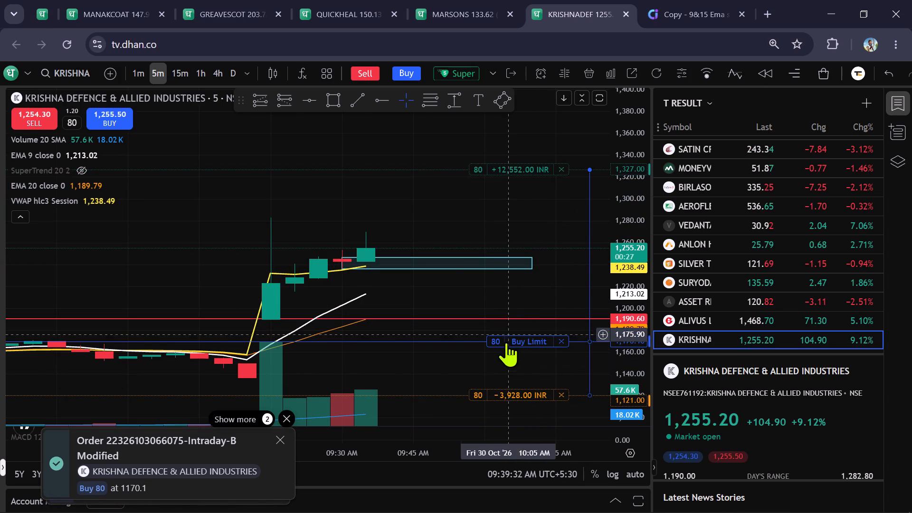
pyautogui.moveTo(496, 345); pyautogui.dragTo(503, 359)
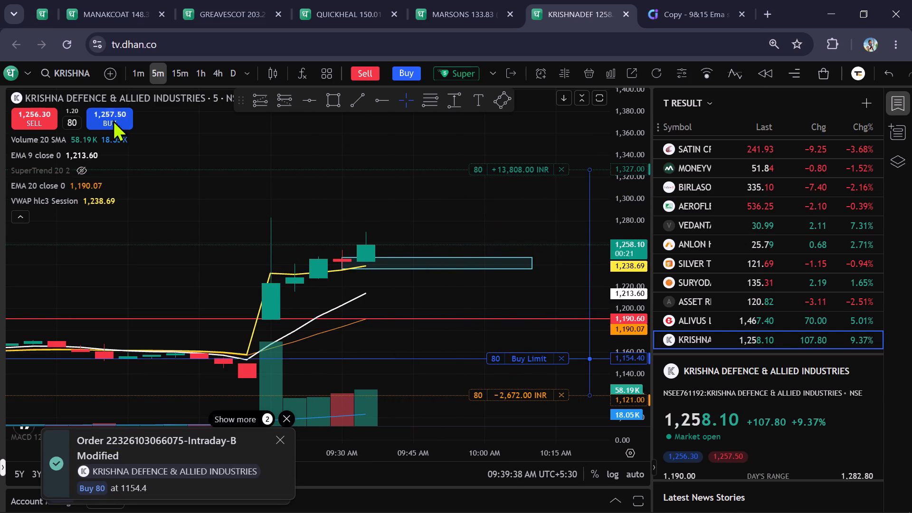
# Review Krishna Defence price action on the 1-minute and 5-minute charts, and check the Marsons 5-minute chart after its price alert.
pyautogui.click(137, 71)
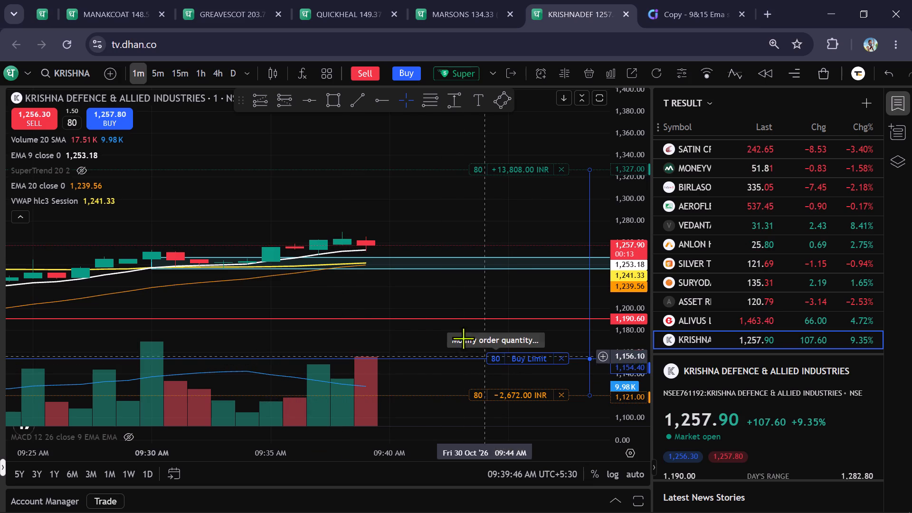
pyautogui.scroll(-3, 400, 320)
pyautogui.scroll(10, 637, 265)
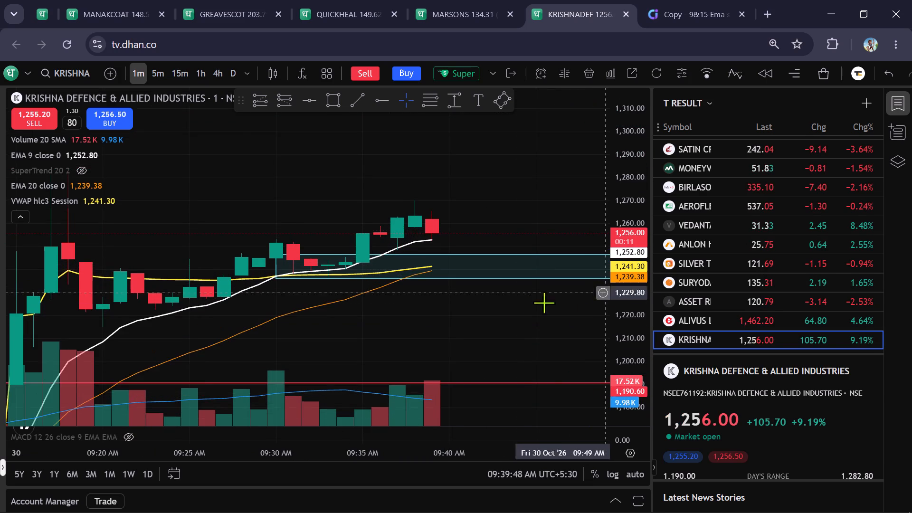
pyautogui.scroll(1, 516, 305)
pyautogui.moveTo(517, 339); pyautogui.dragTo(473, 298)
pyautogui.scroll(-3, 626, 287)
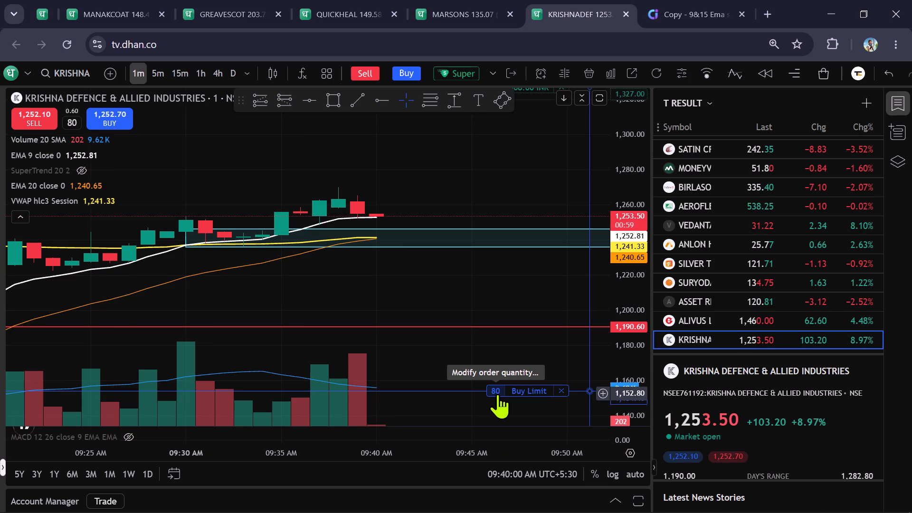
pyautogui.click(158, 76)
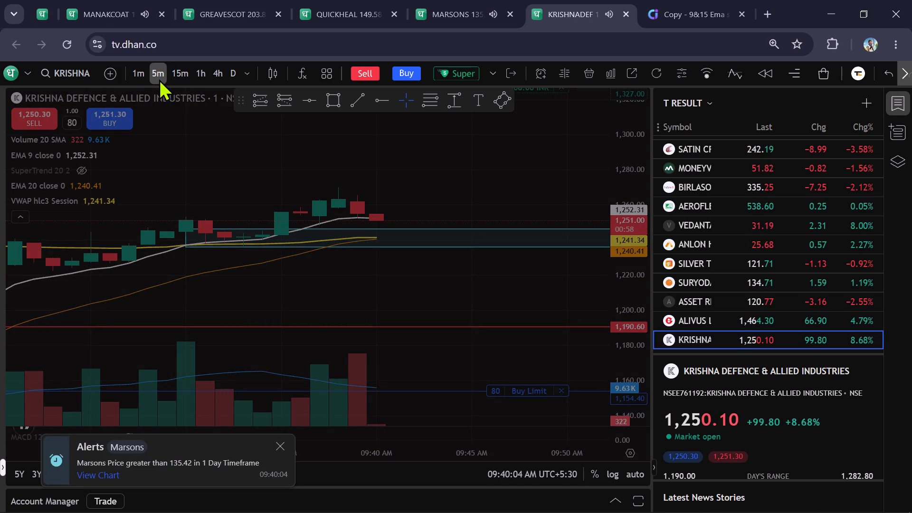
pyautogui.click(445, 14)
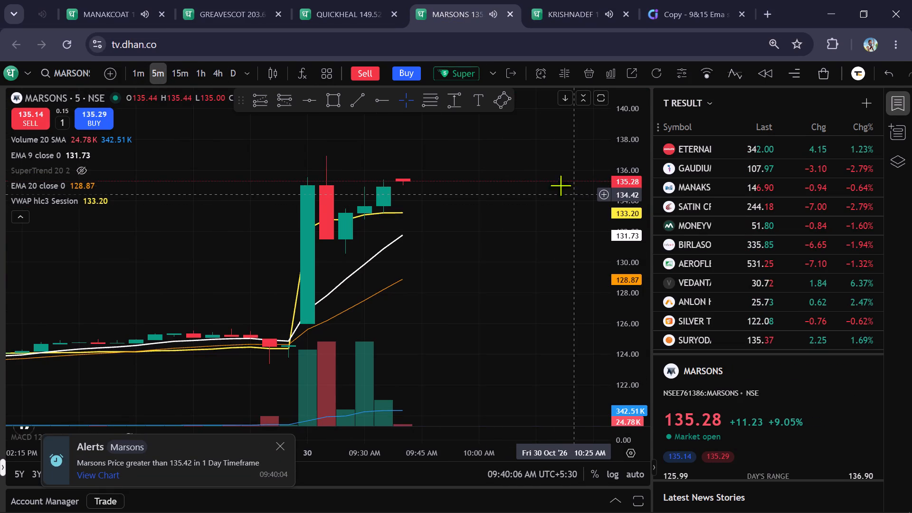
pyautogui.click(568, 15)
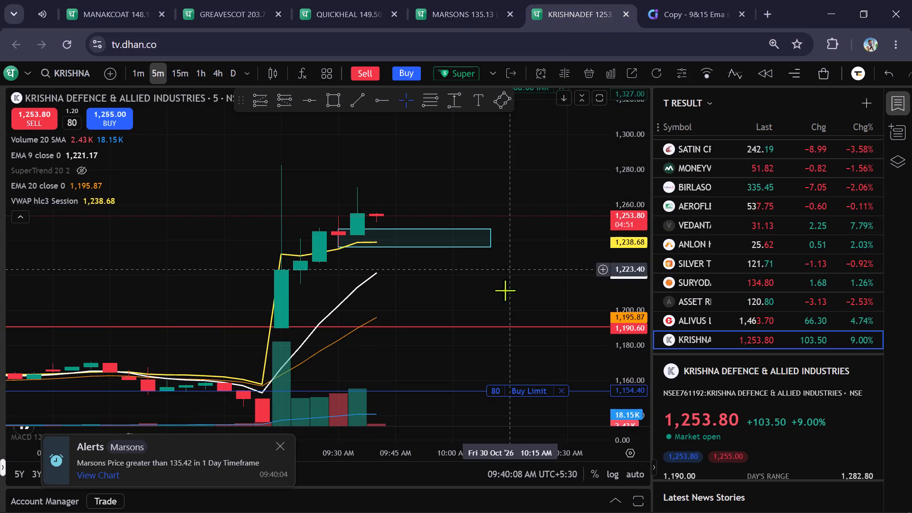
pyautogui.scroll(1, 498, 324)
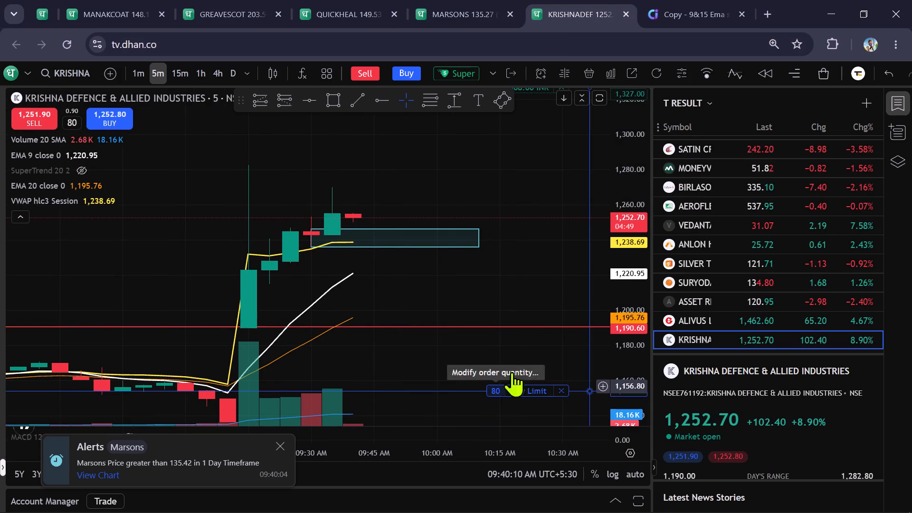
pyautogui.scroll(-2, 642, 275)
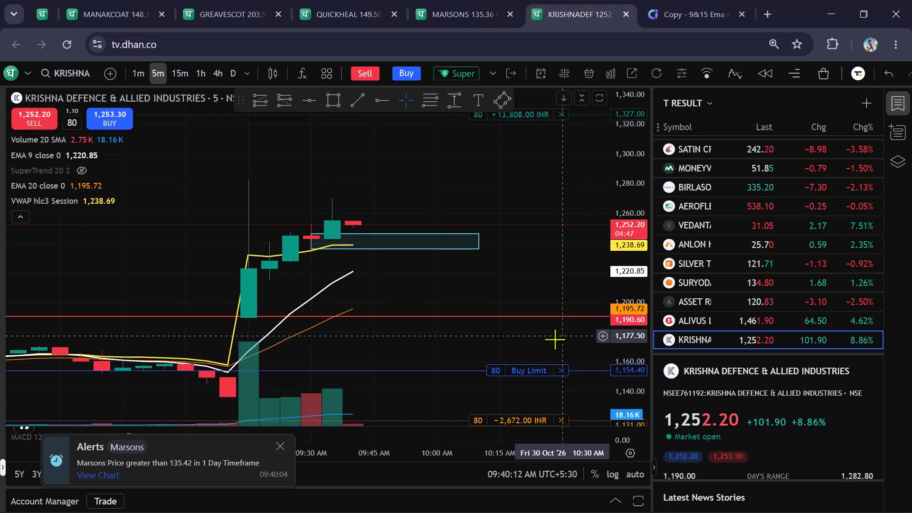
# Start an intraday buy Super Order for Marsons with a quantity of 600.
pyautogui.click(460, 0)
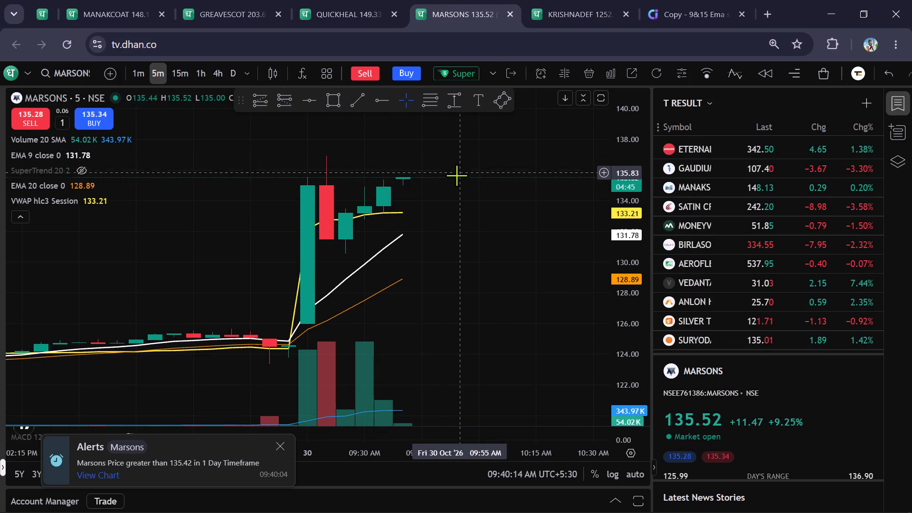
pyautogui.click(450, 74)
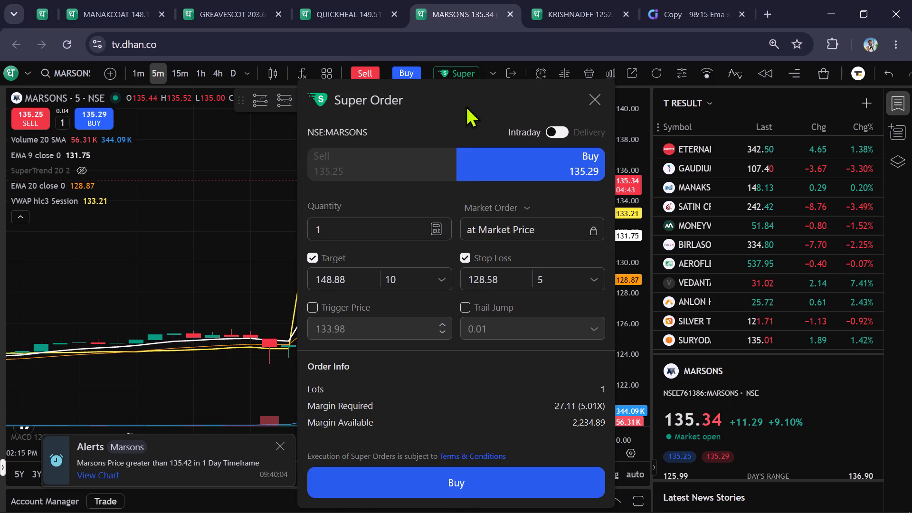
pyautogui.click(384, 225)
pyautogui.press('BackSpace')
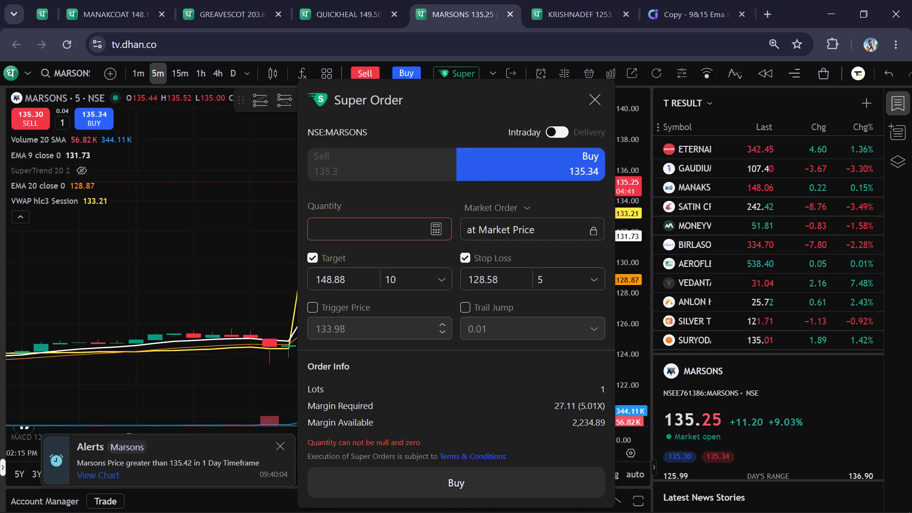
pyautogui.write('600')
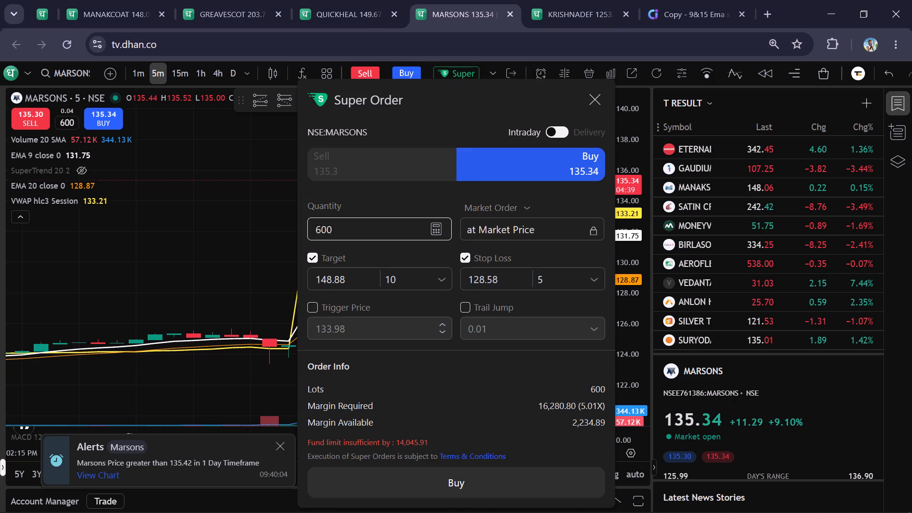
# Change the Marsons Super Order to a limit order priced at 120.
pyautogui.click(482, 205)
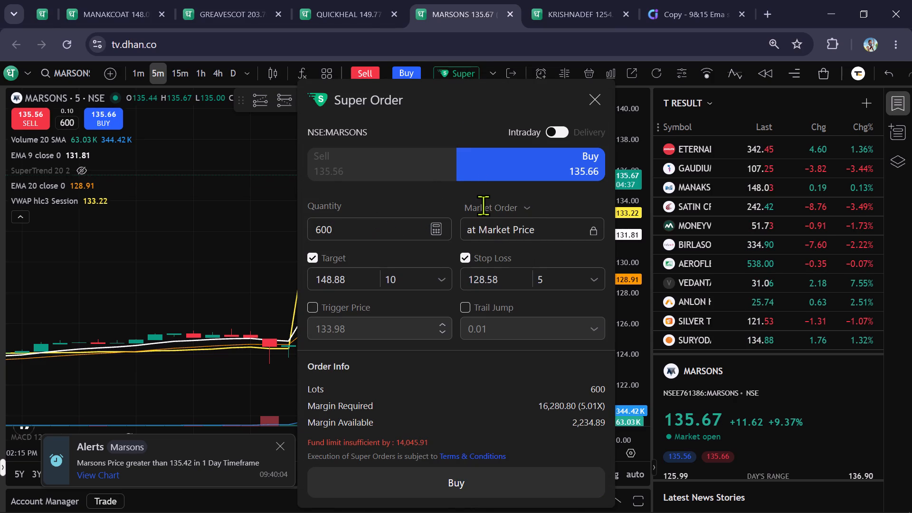
pyautogui.click(491, 251)
pyautogui.click(514, 236)
pyautogui.press('BackSpace')
pyautogui.press('BackSpace')
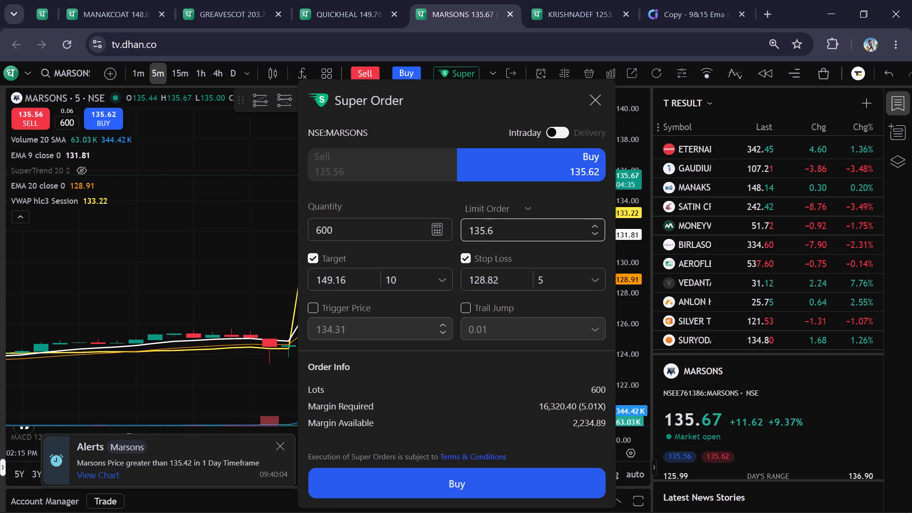
pyautogui.press('BackSpace')
pyautogui.press('BackSpace')
pyautogui.press('BackSpace')
pyautogui.write('20')
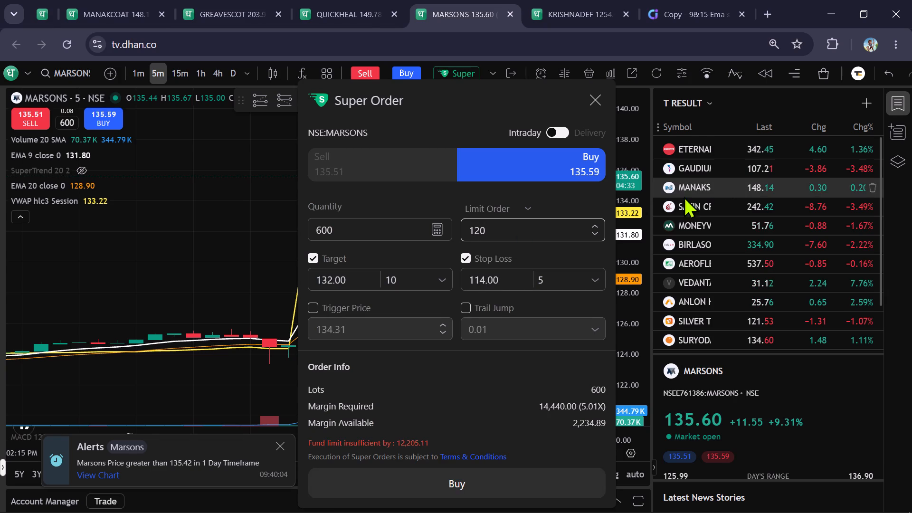
# Set the Marsons Super Order's target to 142, and move the order form aside to view the latest candles.
pyautogui.click(356, 281)
pyautogui.press('BackSpace')
pyautogui.press('BackSpace')
pyautogui.press('BackSpace')
pyautogui.press('BackSpace')
pyautogui.press('BackSpace')
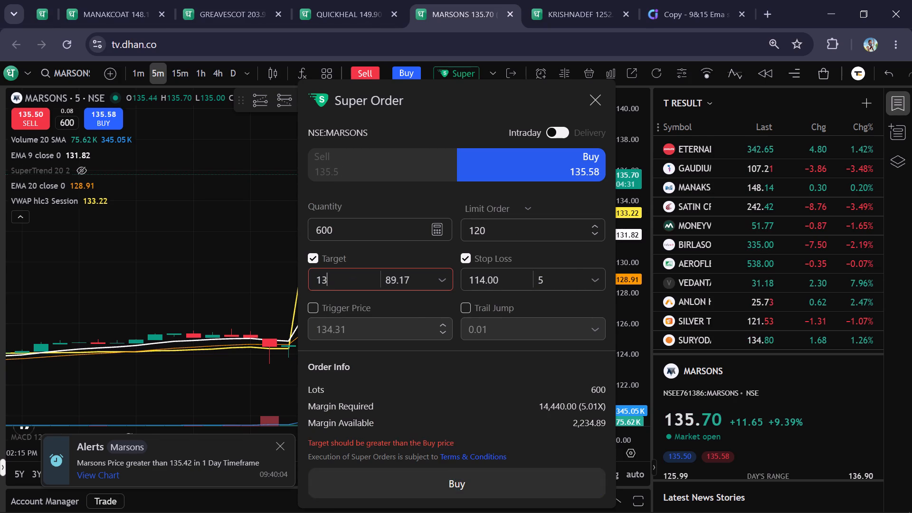
pyautogui.write('42')
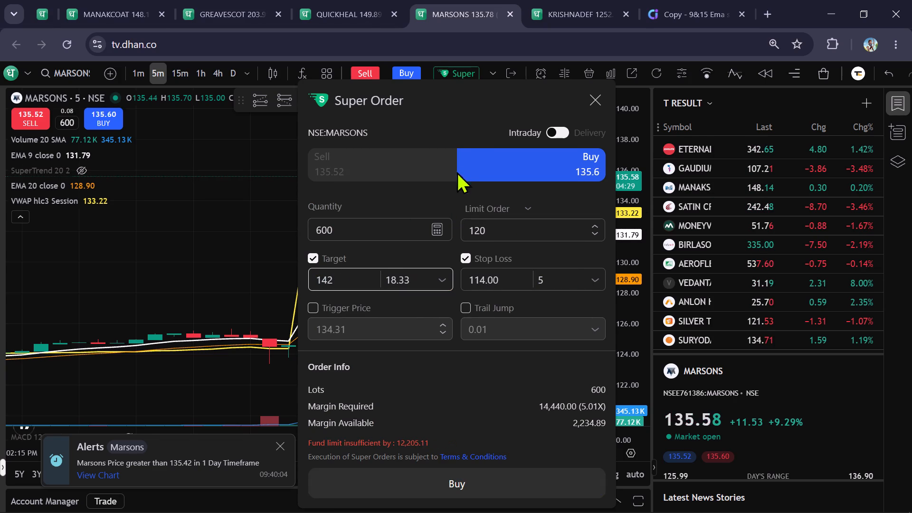
pyautogui.moveTo(465, 130); pyautogui.dragTo(160, 128)
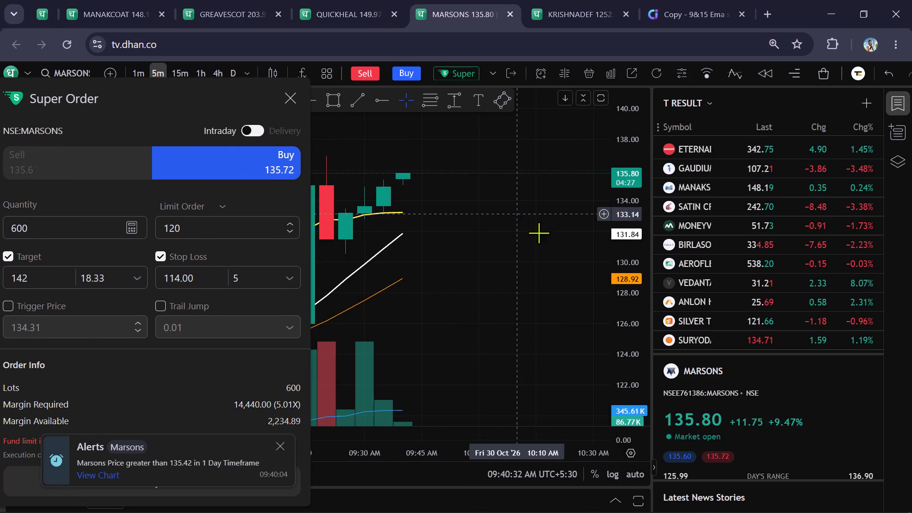
pyautogui.scroll(-1, 578, 296)
# Cancel the pending Krishna Defence buy limit order.
pyautogui.click(553, 6)
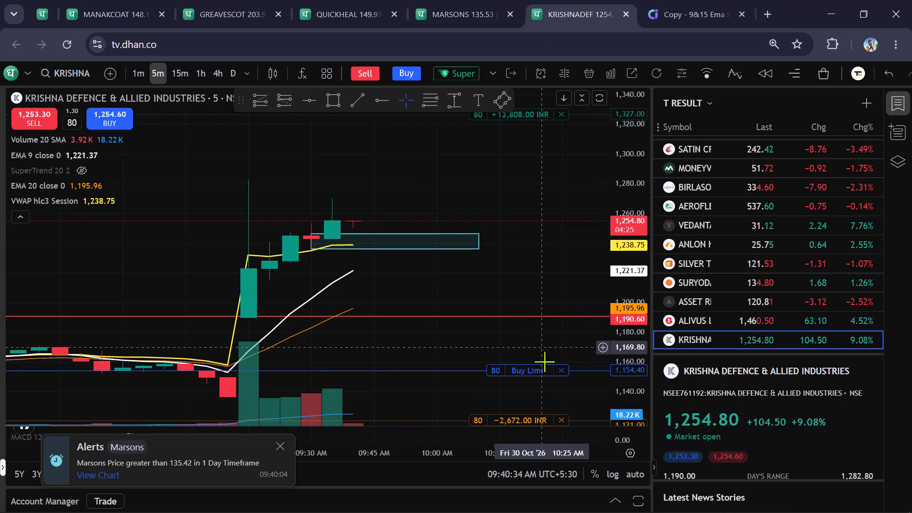
pyautogui.click(562, 368)
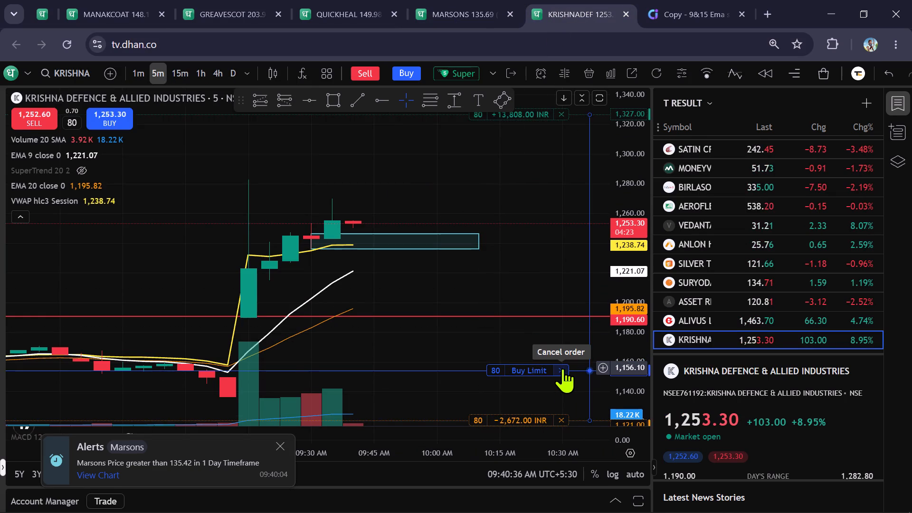
# Return to the Marsons Super Order and set its quantity to 650, repositioning the form to expose the order submission area.
pyautogui.click(472, 16)
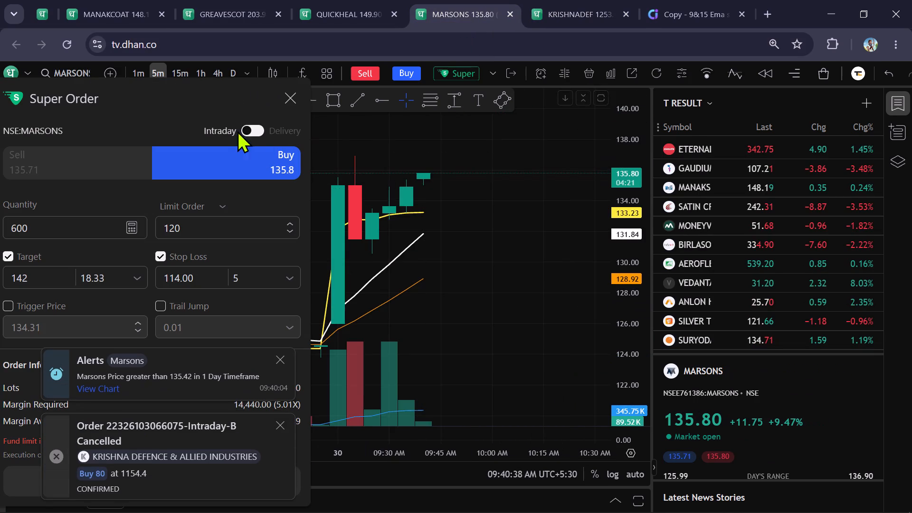
pyautogui.moveTo(180, 128); pyautogui.dragTo(237, 63)
pyautogui.click(137, 176)
pyautogui.click(135, 159)
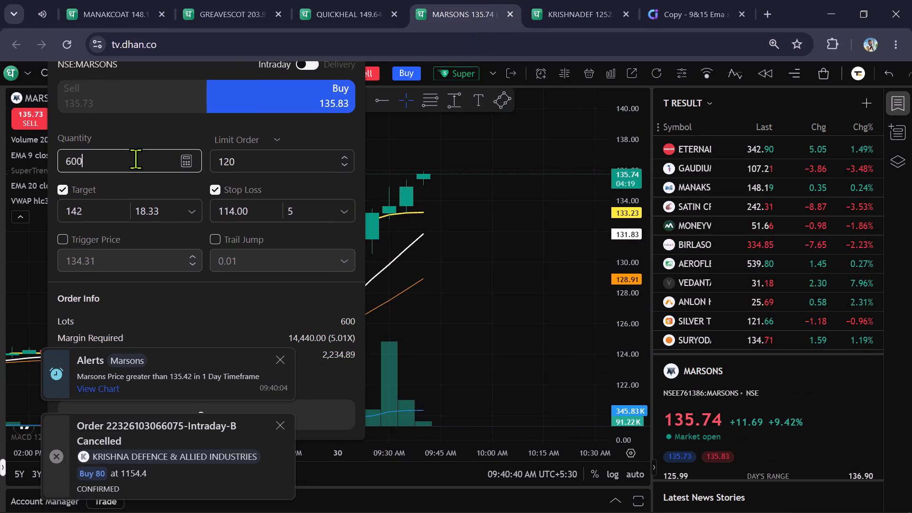
pyautogui.press('BackSpace')
pyautogui.press('BackSpace')
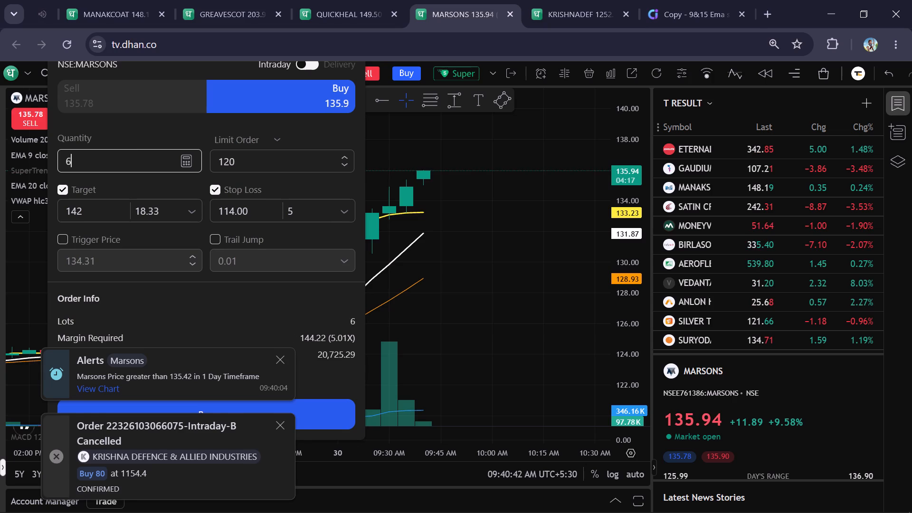
pyautogui.write('50')
pyautogui.moveTo(213, 310); pyautogui.dragTo(227, 265)
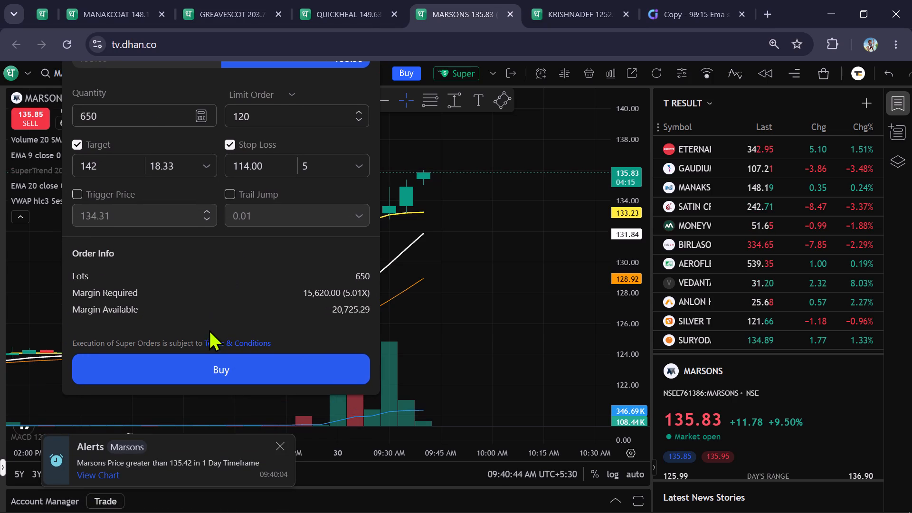
# Submit the Marsons intraday buy Super Order for 650 shares and bring its target and stop-loss levels into view.
pyautogui.click(220, 360)
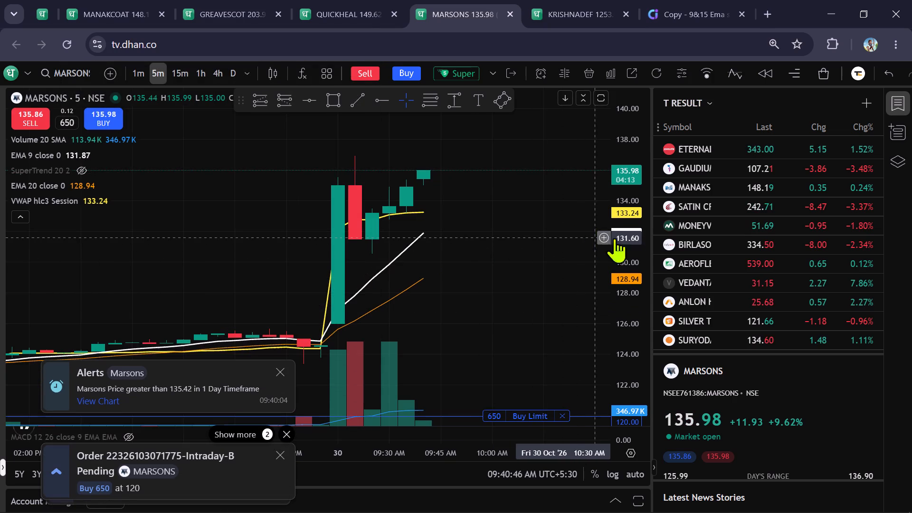
pyautogui.scroll(-7, 626, 238)
# Switch the Marsons chart to the daily timeframe and draw a horizontal line at about 139, at the earlier swing high.
pyautogui.click(229, 76)
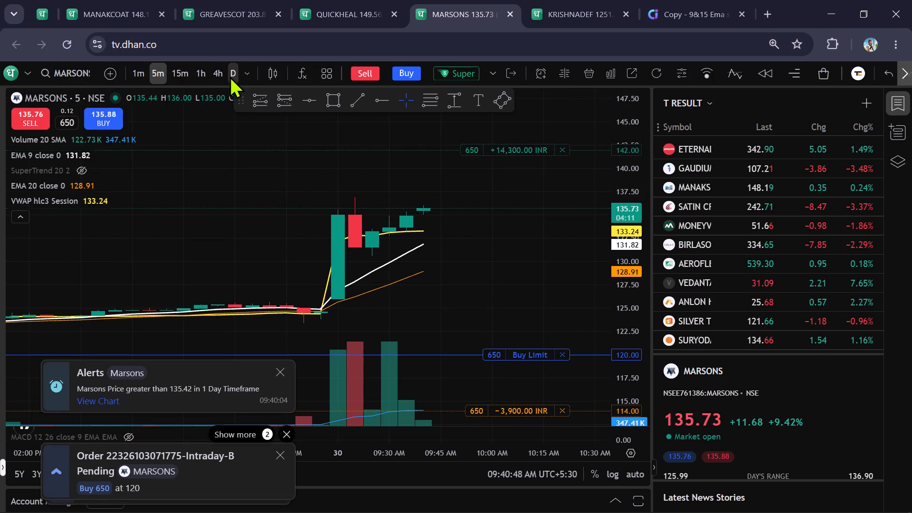
pyautogui.scroll(-5, 623, 226)
pyautogui.scroll(-1, 439, 202)
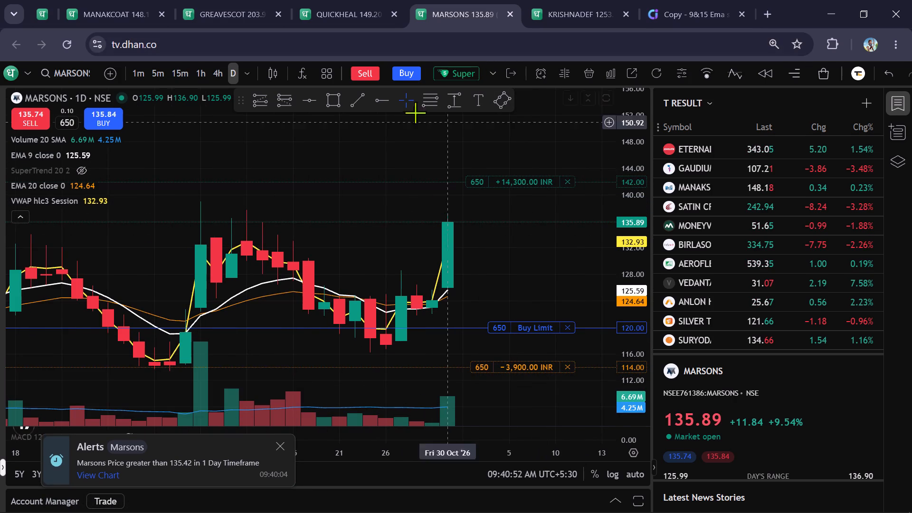
pyautogui.click(307, 92)
pyautogui.click(344, 202)
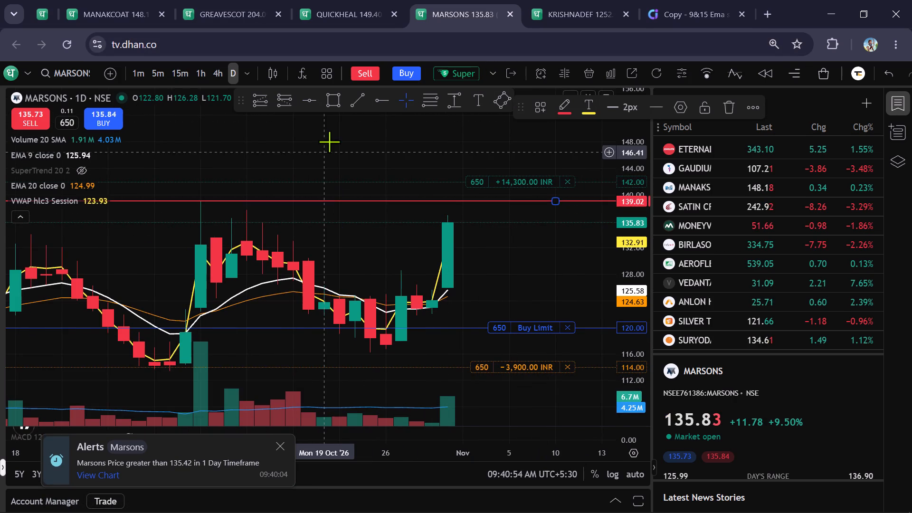
pyautogui.click(329, 138)
# Return Marsons to the 5-minute timeframe and examine its candles against the order levels and the Krishna Defence chart.
pyautogui.click(151, 74)
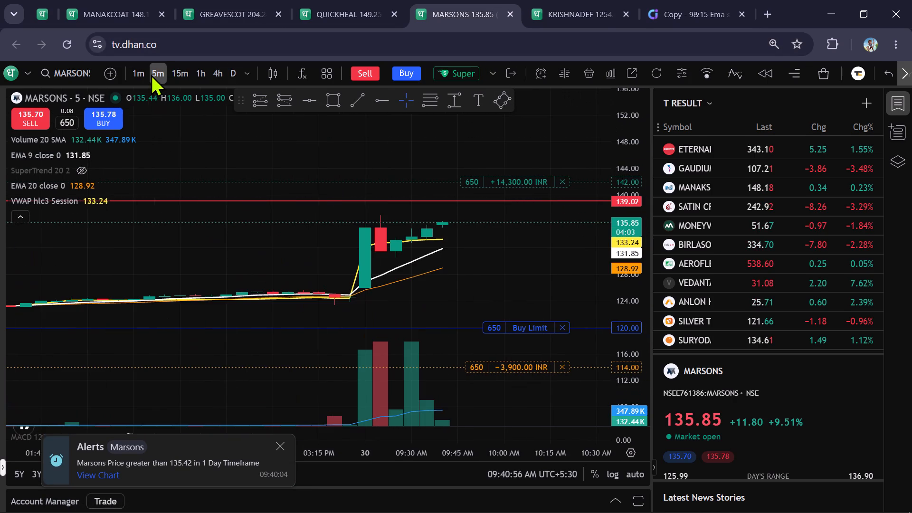
pyautogui.scroll(2, 202, 196)
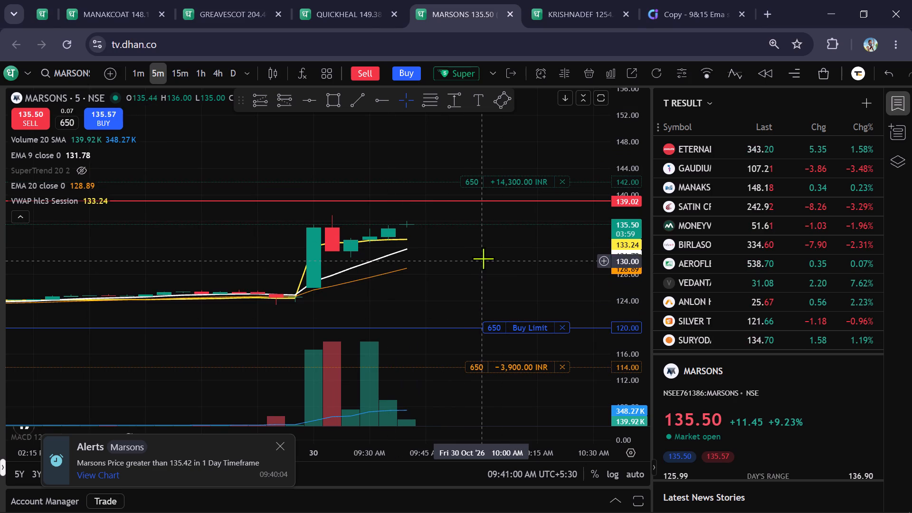
pyautogui.scroll(1, 466, 247)
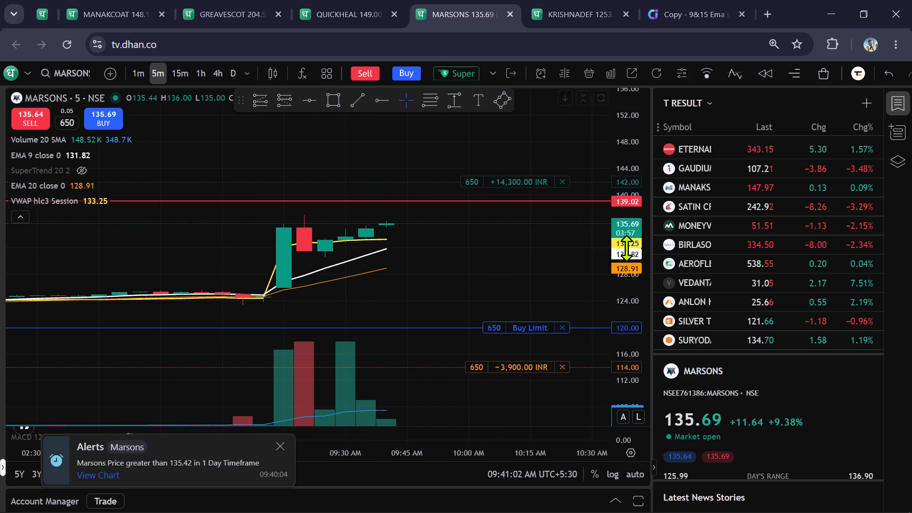
pyautogui.scroll(5, 627, 248)
pyautogui.scroll(1, 513, 270)
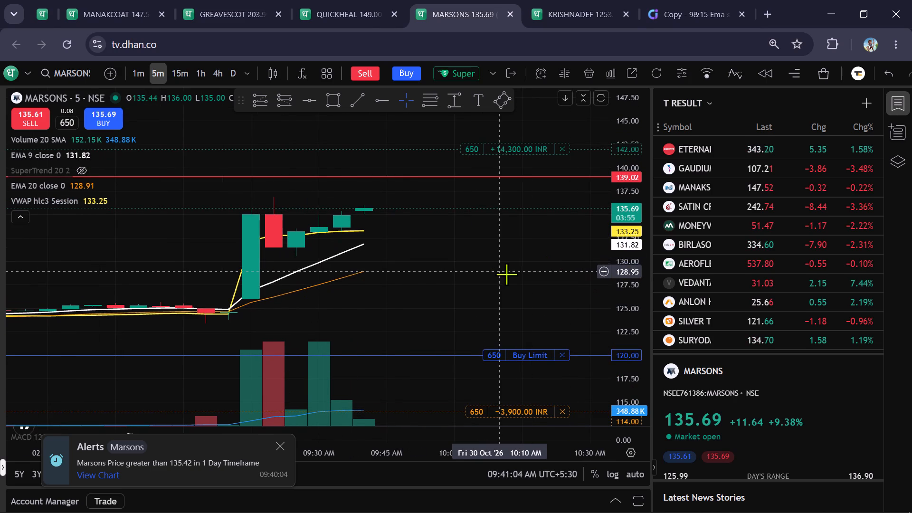
pyautogui.click(562, 0)
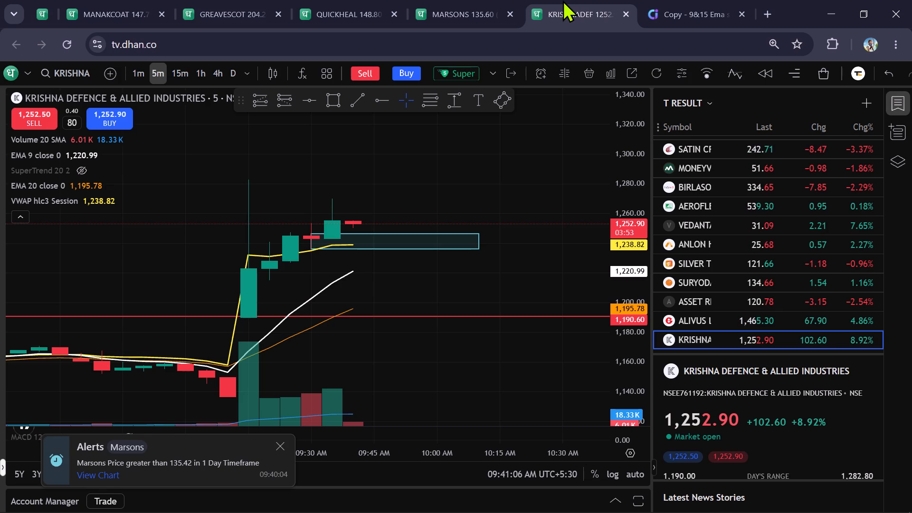
pyautogui.click(478, 16)
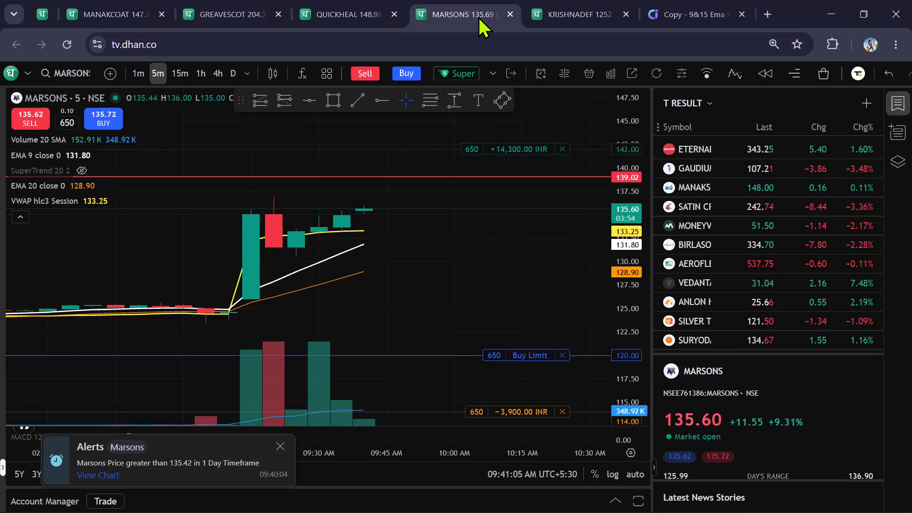
pyautogui.scroll(-1, 514, 283)
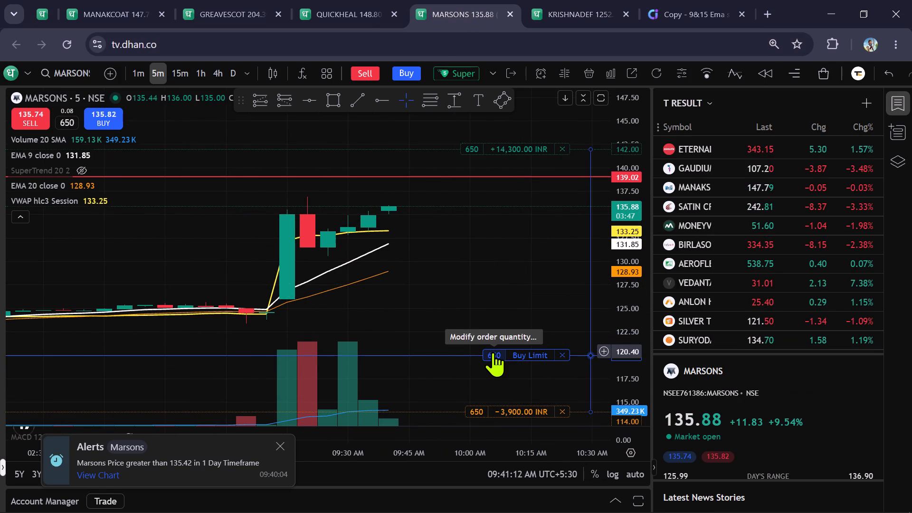
# Move the pending Marsons buy limit order on the chart to a price of 122.85.
pyautogui.moveTo(493, 352); pyautogui.dragTo(497, 215)
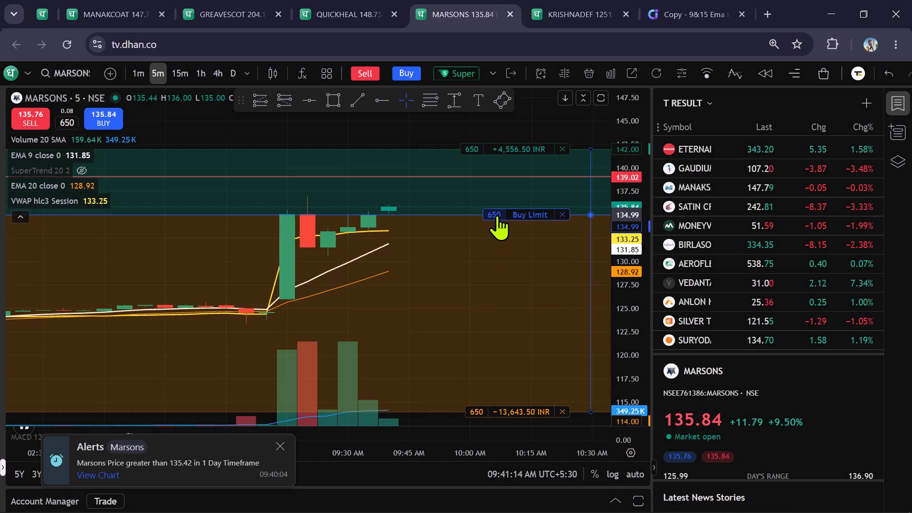
pyautogui.moveTo(497, 215); pyautogui.dragTo(505, 232)
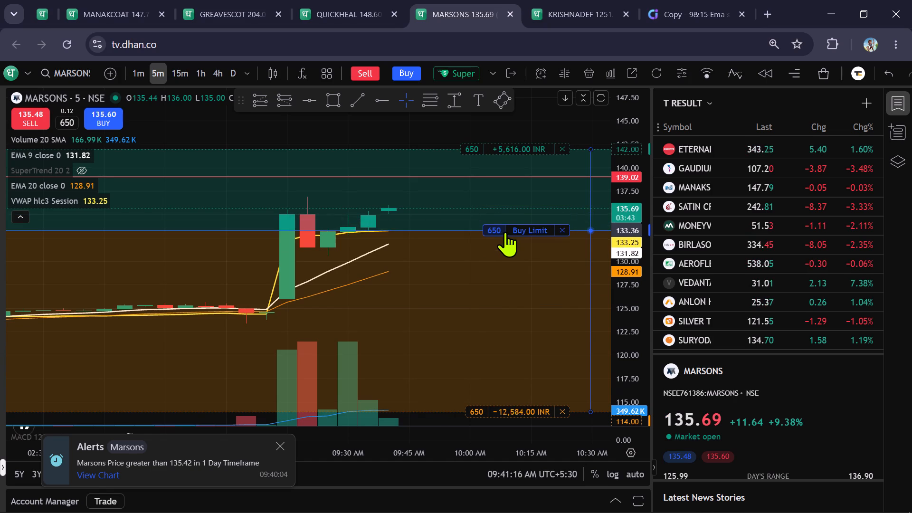
pyautogui.moveTo(505, 232); pyautogui.dragTo(520, 329)
# Examine the Marsons candles, the Quick Heal, Greaves Cotton and Krishna Defence charts, and the T RESULT watchlist.
pyautogui.scroll(1, 489, 316)
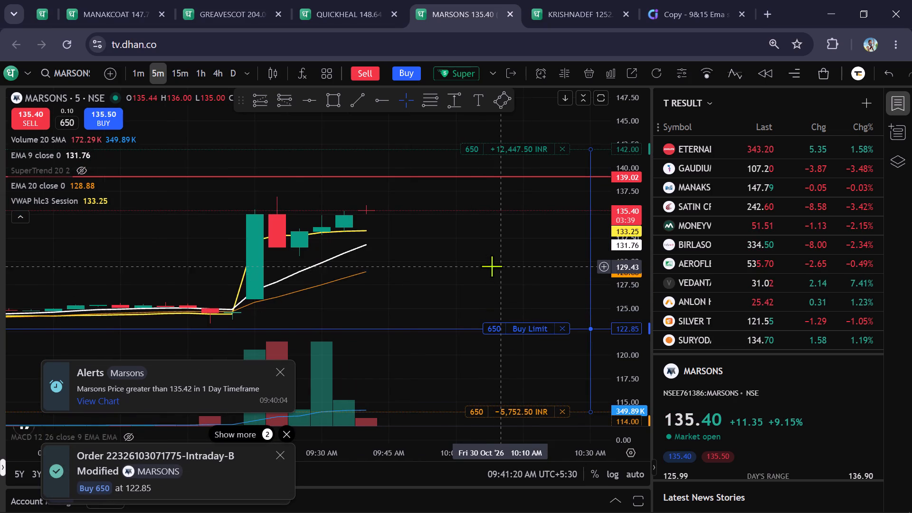
pyautogui.scroll(-1, 492, 266)
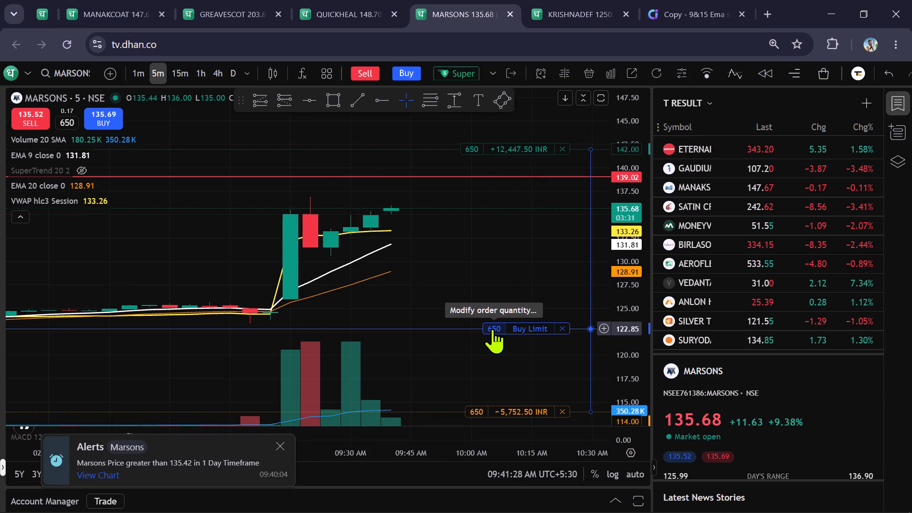
pyautogui.click(361, 11)
pyautogui.click(256, 20)
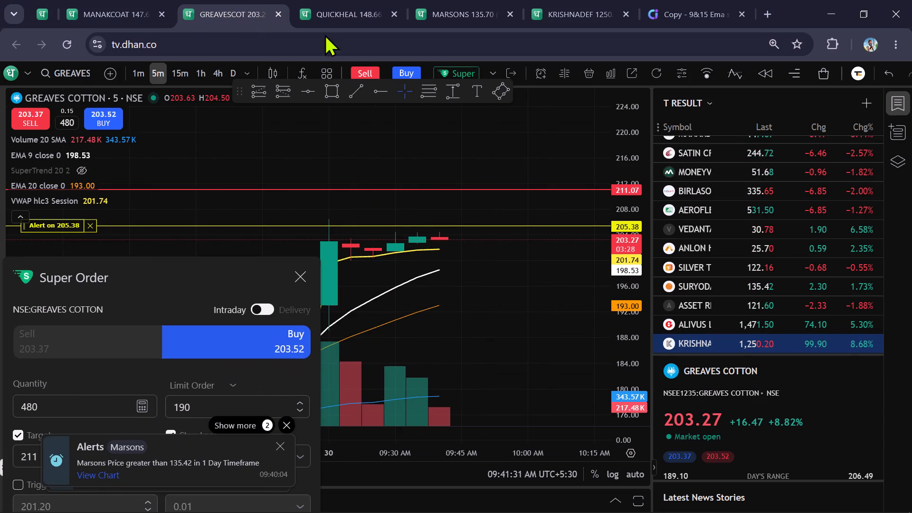
pyautogui.click(548, 11)
pyautogui.click(434, 12)
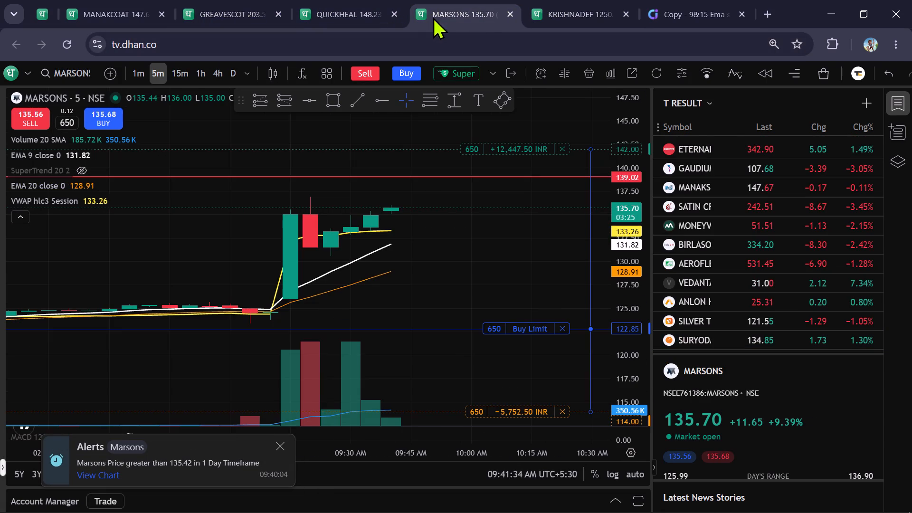
pyautogui.scroll(1, 448, 240)
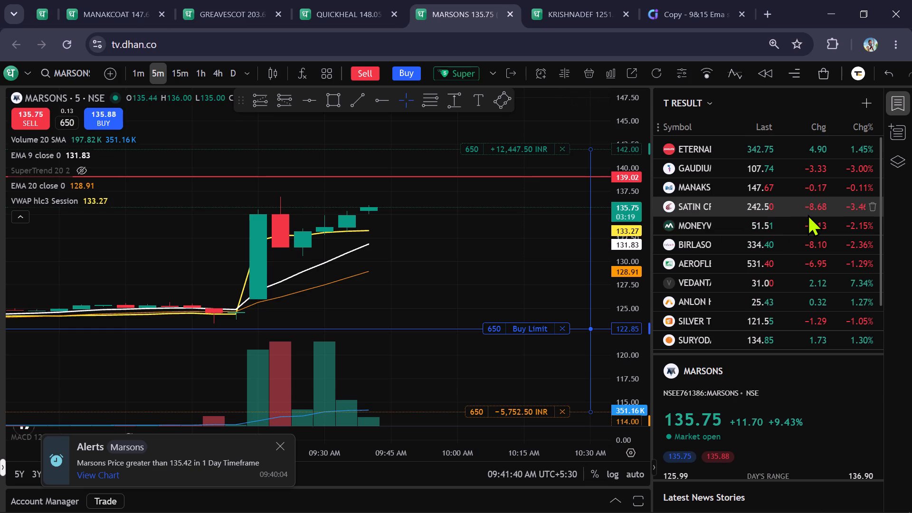
pyautogui.scroll(3, 807, 214)
pyautogui.scroll(-7, 807, 214)
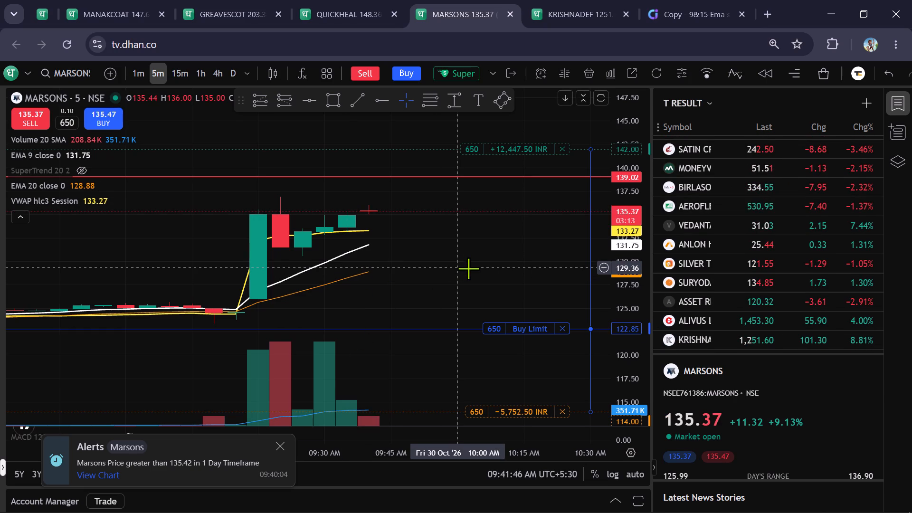
# Draw a Fibonacci retracement on the Marsons 5-minute chart from the 136.82 high down to about 125.97.
pyautogui.click(428, 103)
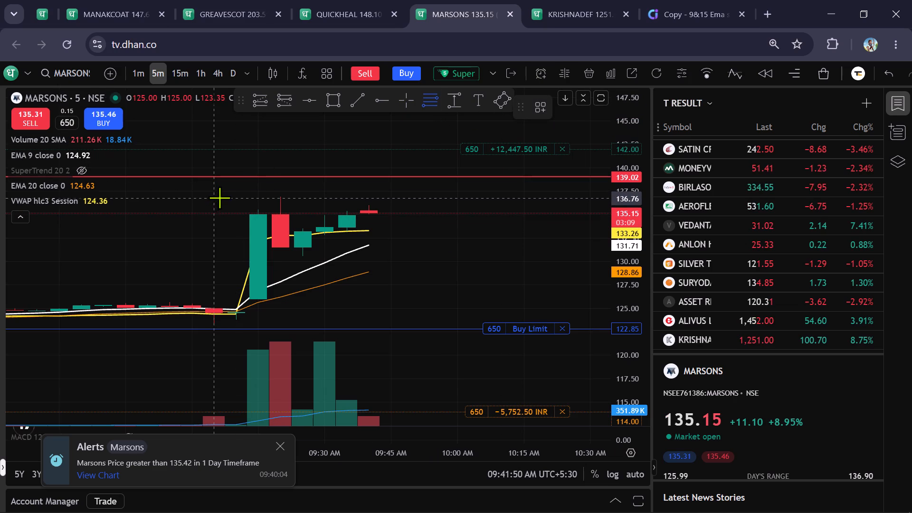
pyautogui.moveTo(219, 198); pyautogui.dragTo(204, 299)
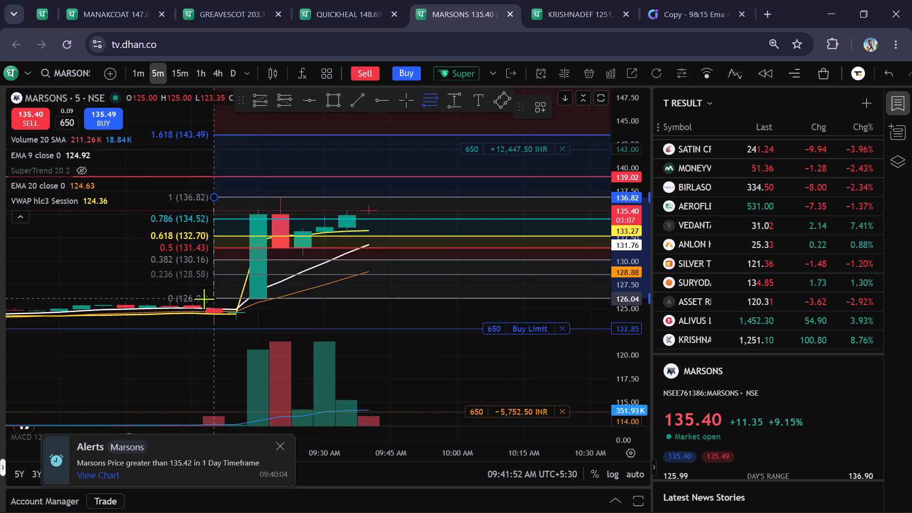
pyautogui.moveTo(204, 299); pyautogui.dragTo(209, 300)
pyautogui.click(209, 300)
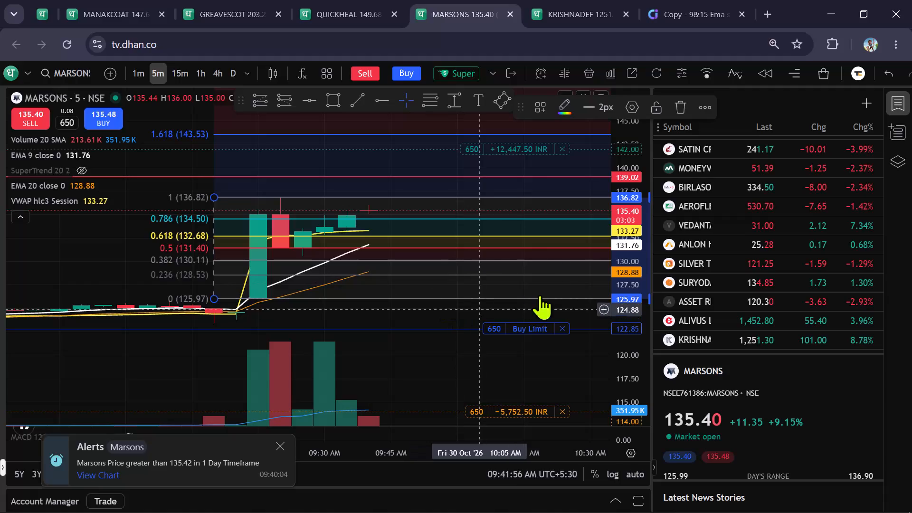
# Draw a rectangle zone between the 0.618 and 0.5 retracement levels, about 132.69 to 131.38, extending to 10:25 AM.
pyautogui.scroll(5, 626, 237)
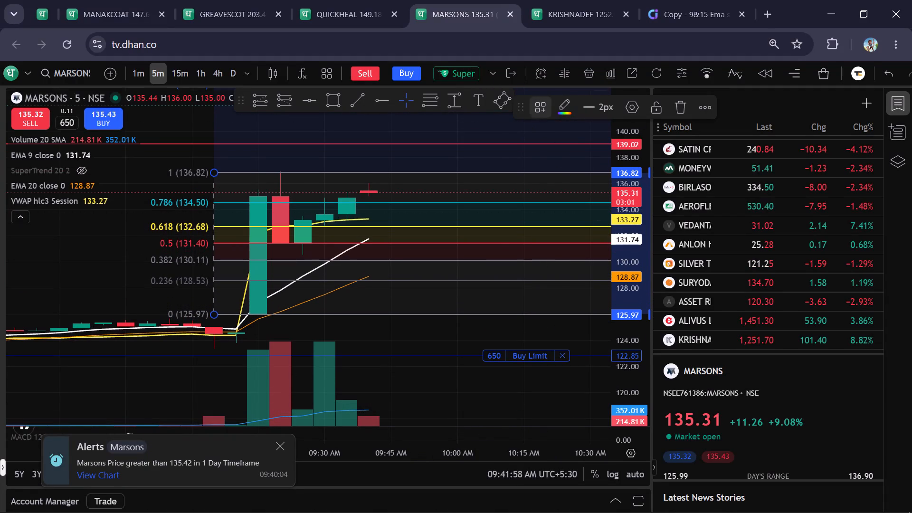
pyautogui.click(336, 103)
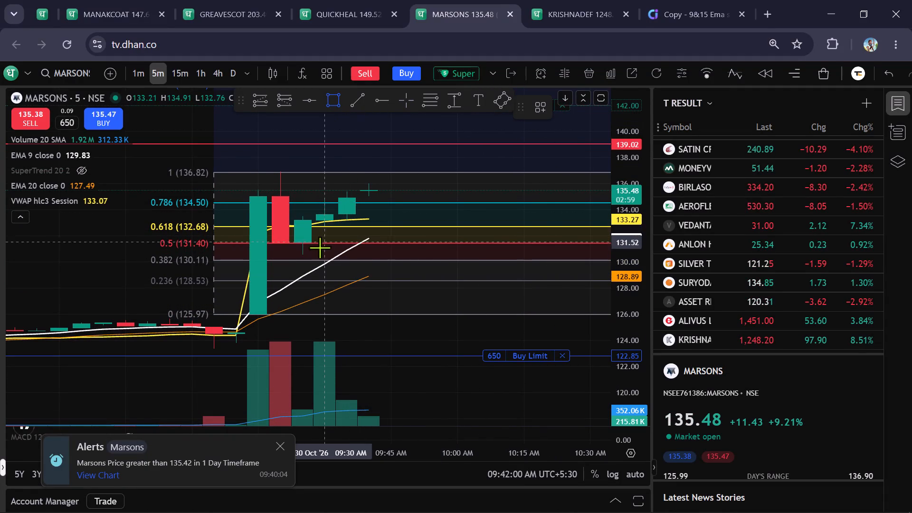
pyautogui.moveTo(318, 227); pyautogui.dragTo(555, 245)
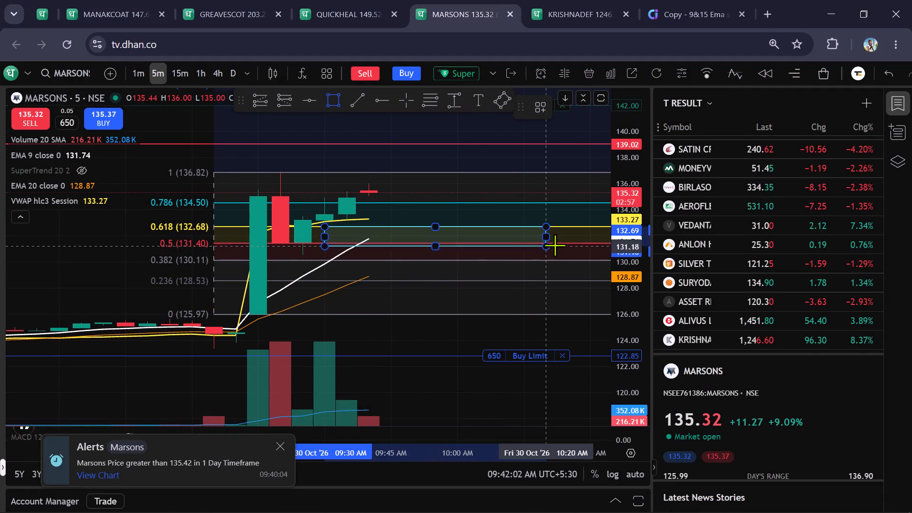
pyautogui.moveTo(555, 245); pyautogui.dragTo(562, 244)
pyautogui.click(562, 244)
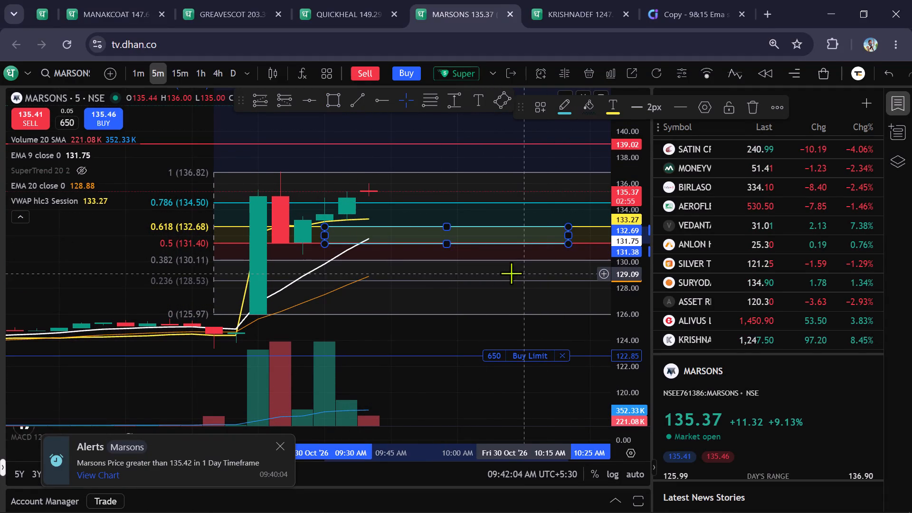
pyautogui.click(508, 270)
# Delete the Fibonacci retracement from the Marsons chart.
pyautogui.click(511, 260)
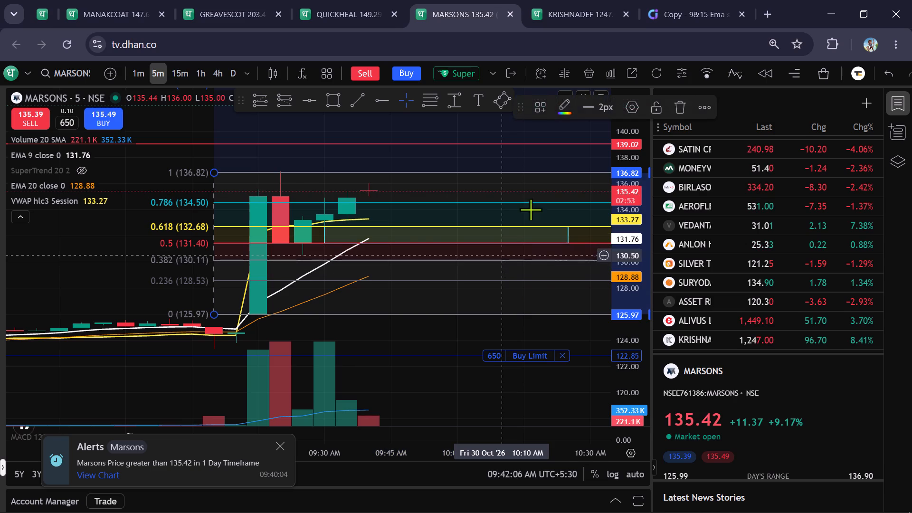
pyautogui.click(673, 104)
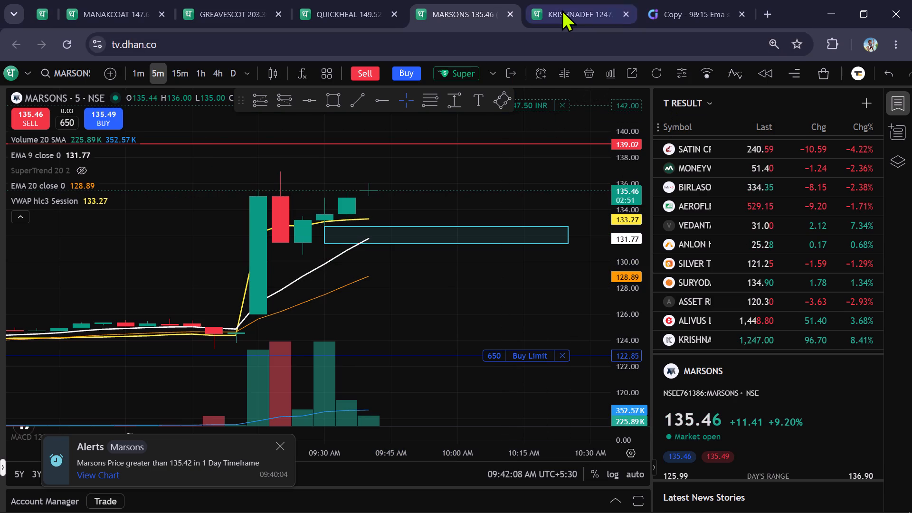
# Compare the latest 5-minute candles of Krishna Defence, Marsons and Quick Heal, ending on the Marsons chart.
pyautogui.click(561, 9)
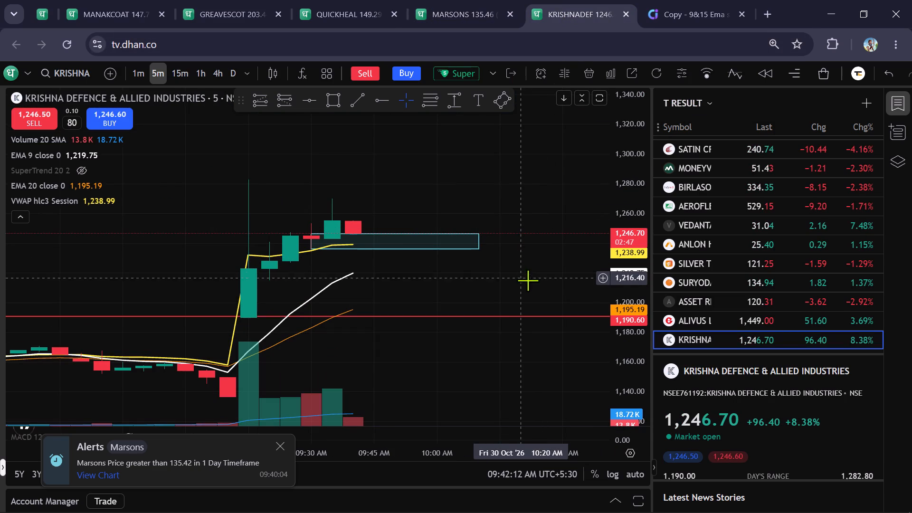
pyautogui.click(484, 11)
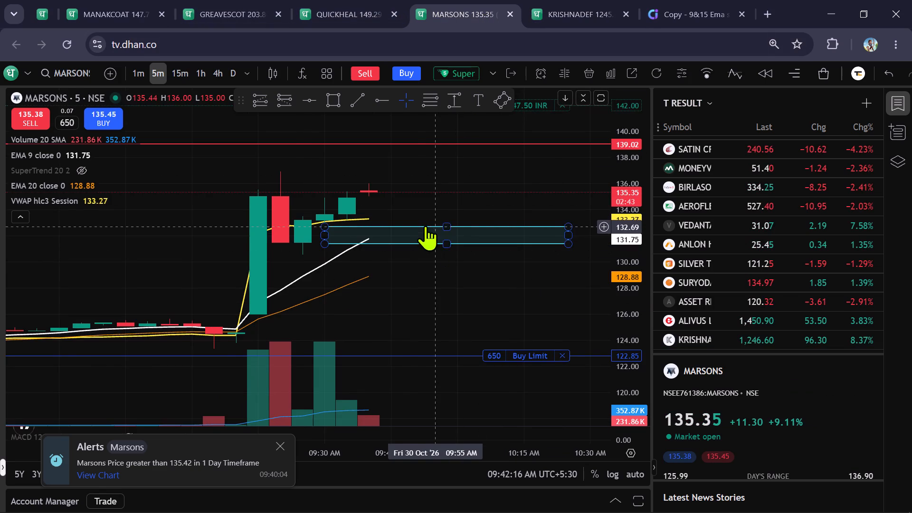
pyautogui.scroll(1, 425, 226)
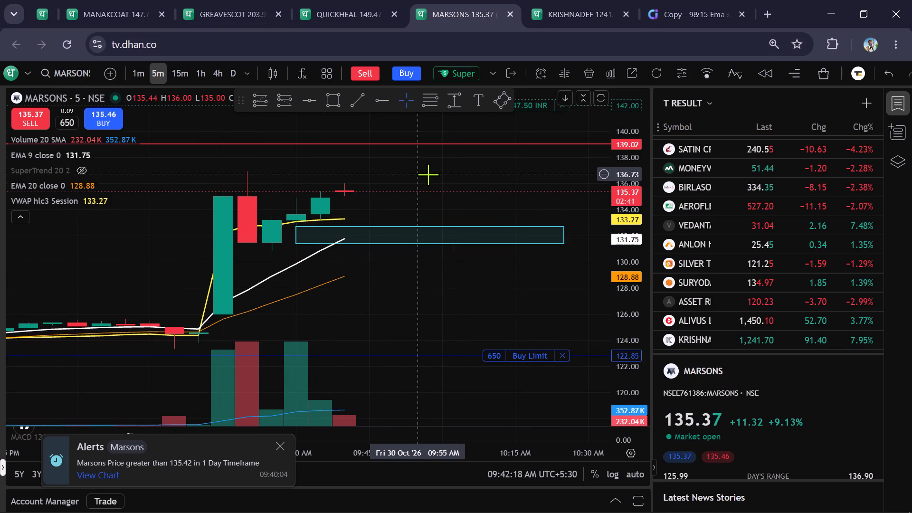
pyautogui.click(353, 0)
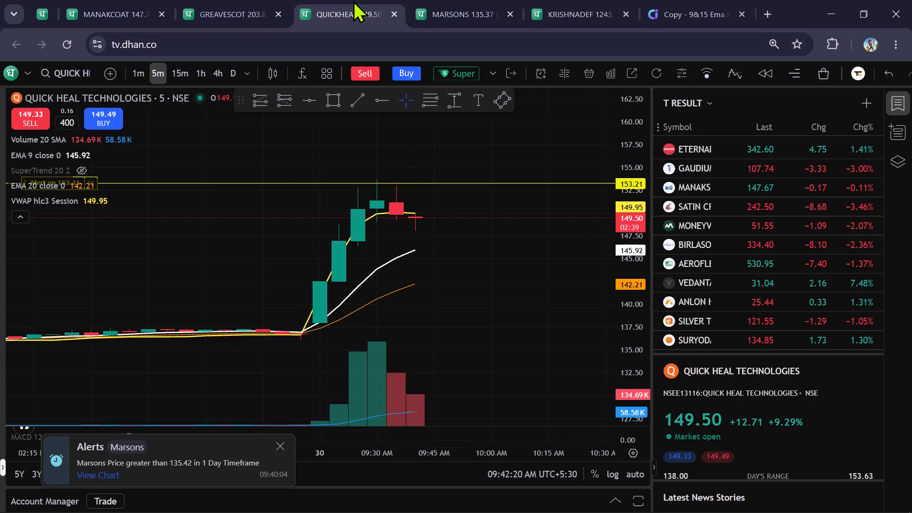
pyautogui.click(479, 6)
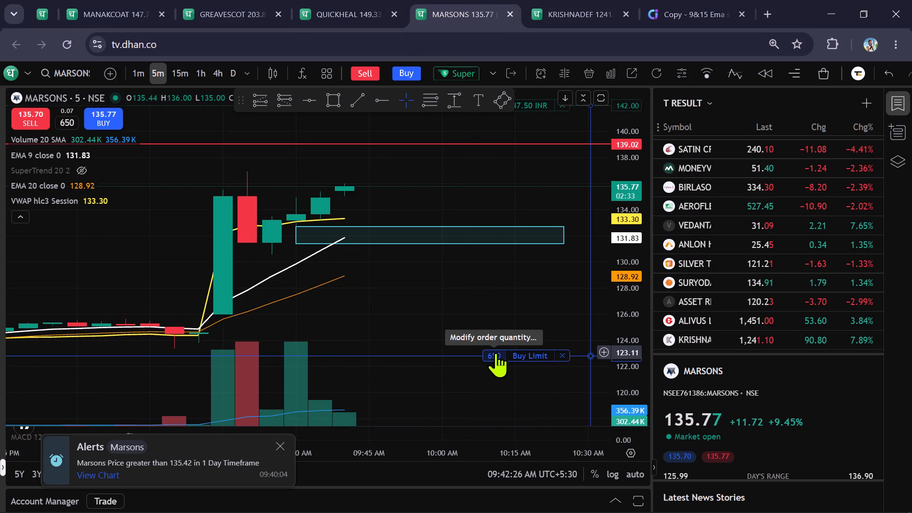
# Move the entry price of the 650-share Marsons buy limit order to 121.74 on the chart.
pyautogui.moveTo(495, 352); pyautogui.dragTo(489, 279)
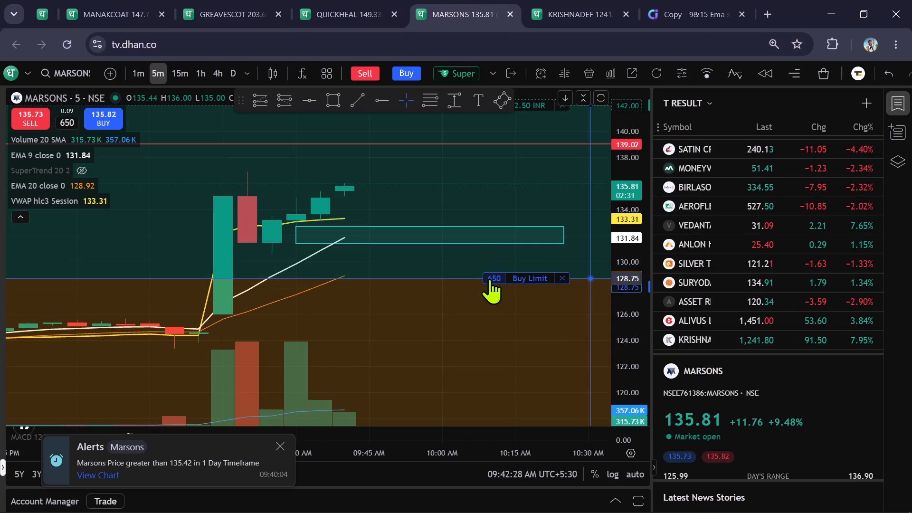
pyautogui.moveTo(489, 279); pyautogui.dragTo(503, 193)
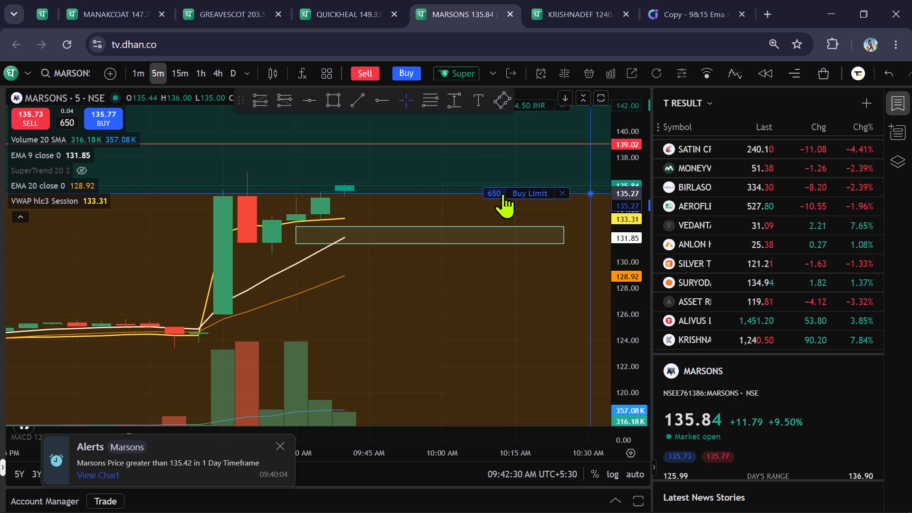
pyautogui.moveTo(503, 193); pyautogui.dragTo(507, 226)
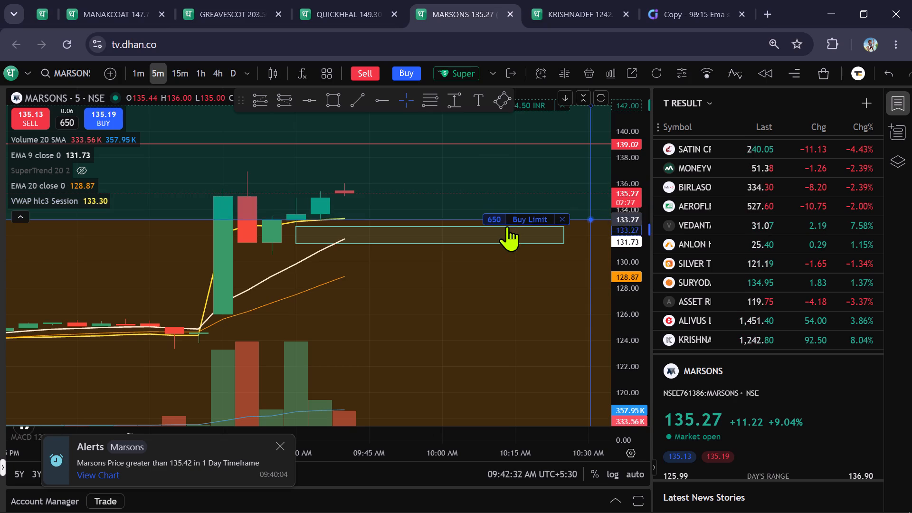
pyautogui.moveTo(507, 226); pyautogui.dragTo(503, 273)
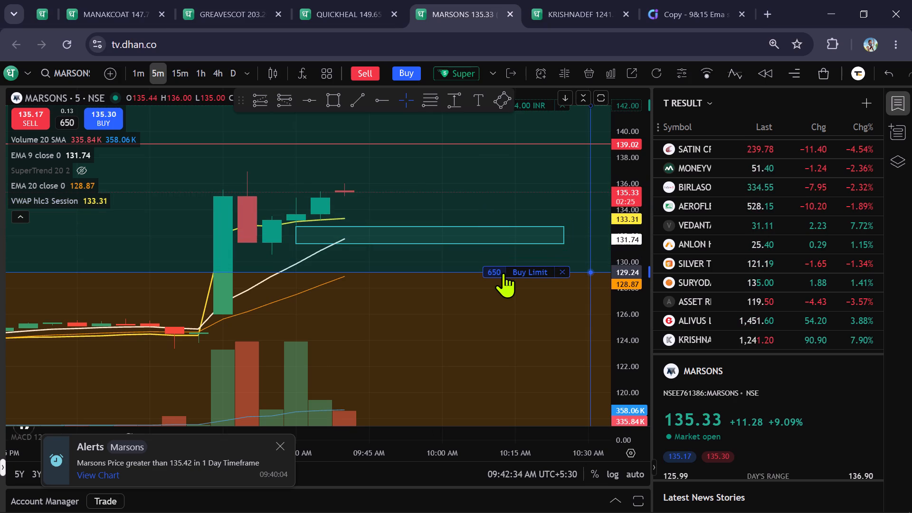
pyautogui.moveTo(503, 273); pyautogui.dragTo(500, 279)
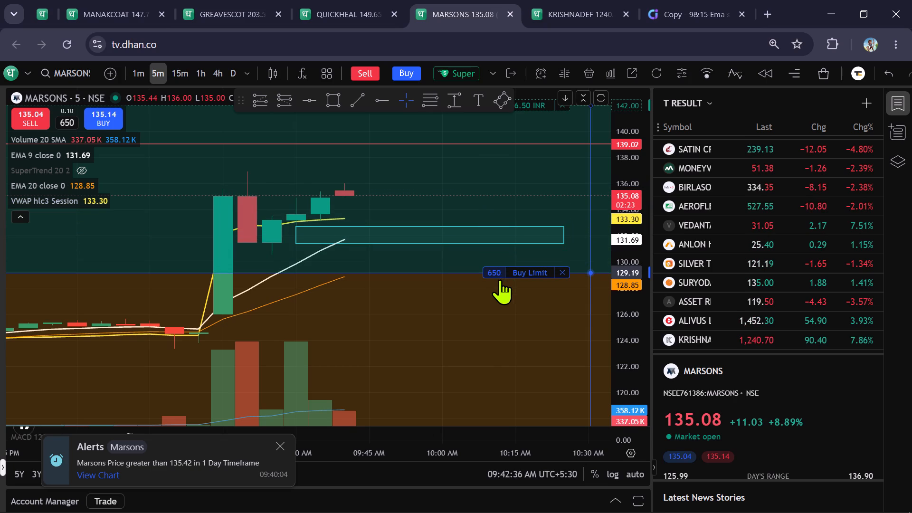
pyautogui.moveTo(500, 279); pyautogui.dragTo(501, 313)
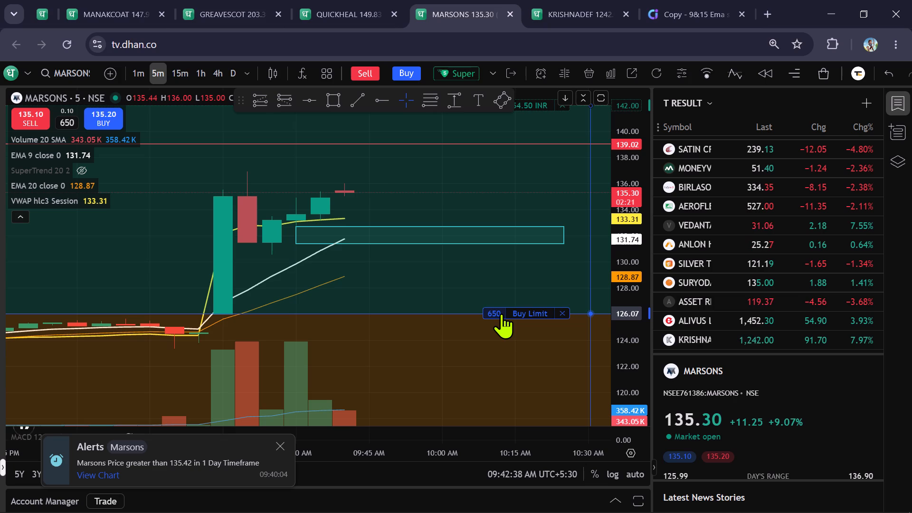
pyautogui.moveTo(501, 313); pyautogui.dragTo(497, 370)
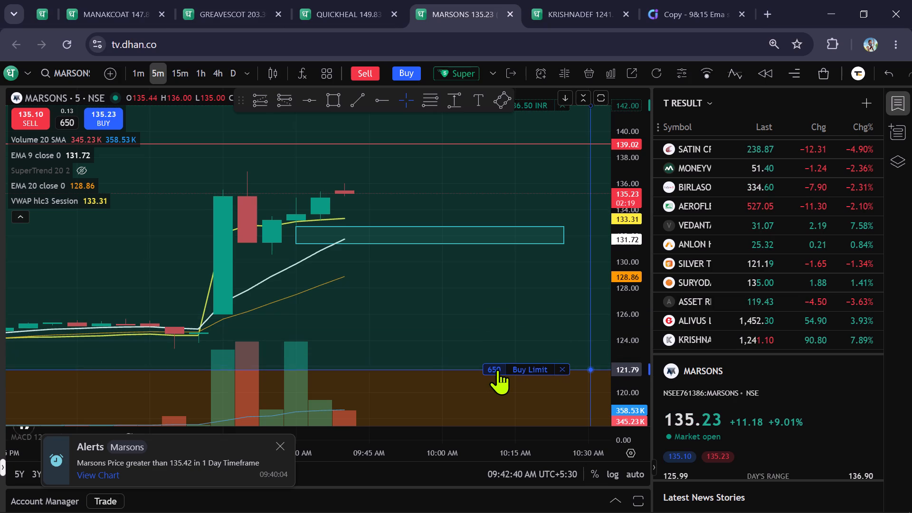
pyautogui.moveTo(497, 370); pyautogui.dragTo(499, 370)
pyautogui.scroll(-1, 481, 304)
pyautogui.scroll(-5, 625, 236)
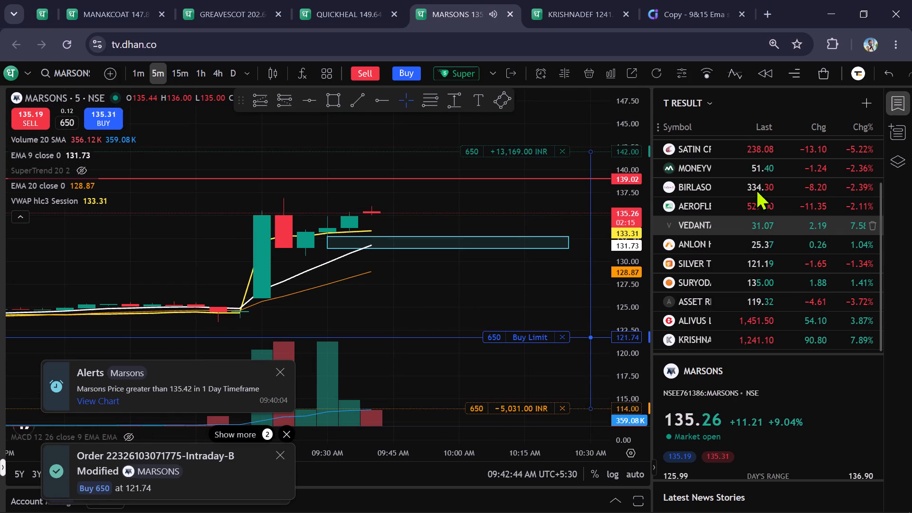
# Start an intraday buy Super Order for Quick Heal Technologies with a quantity of 600.
pyautogui.click(570, 0)
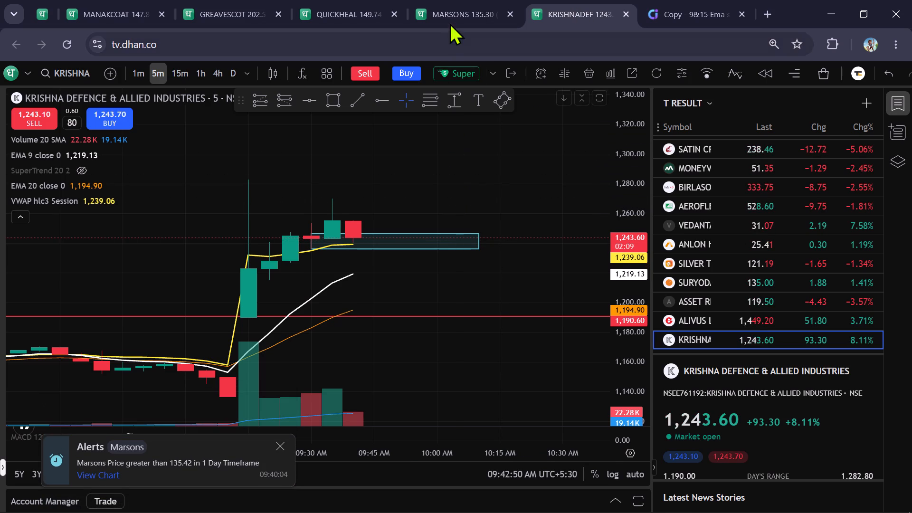
pyautogui.click(456, 7)
pyautogui.click(345, 21)
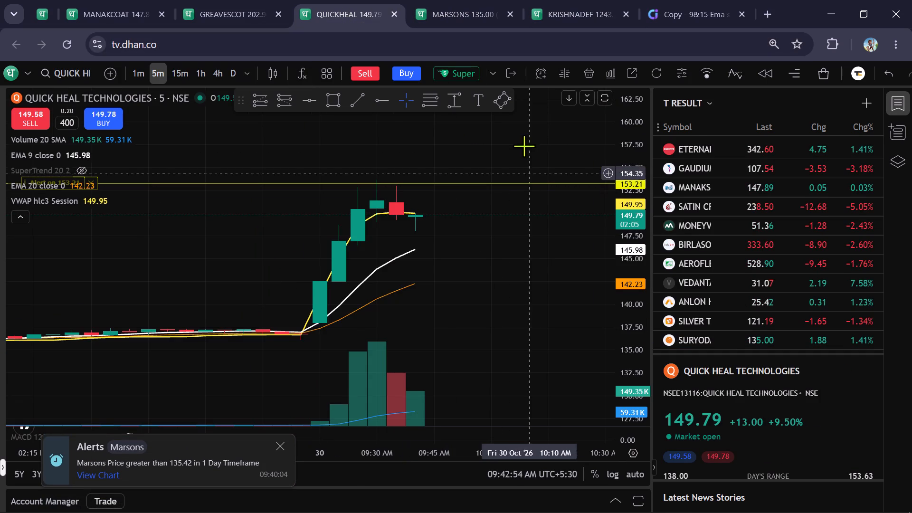
pyautogui.click(473, 76)
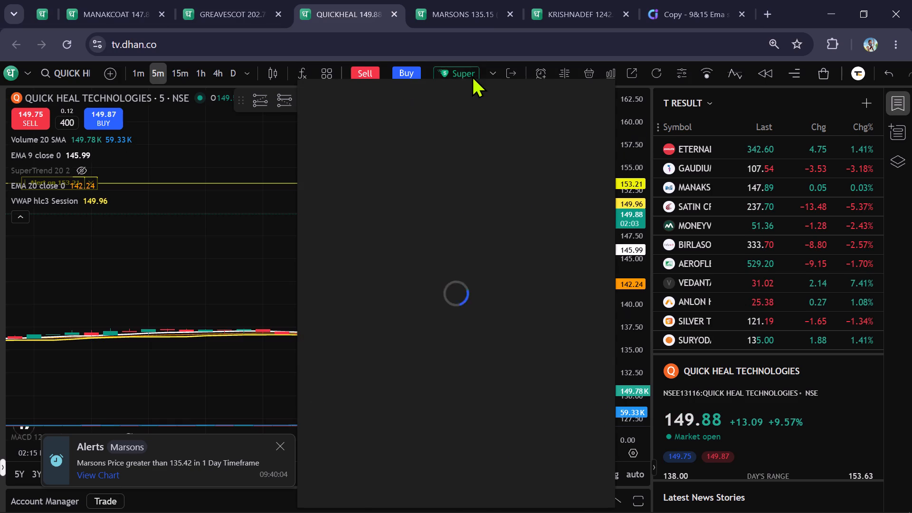
pyautogui.click(369, 227)
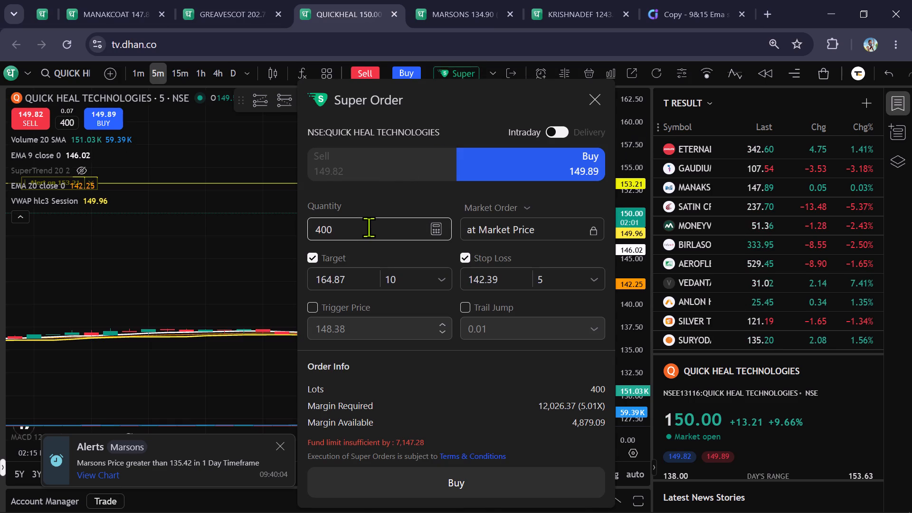
pyautogui.press('BackSpace')
pyautogui.press('BackSpace')
pyautogui.press('BackSpace')
pyautogui.write('600')
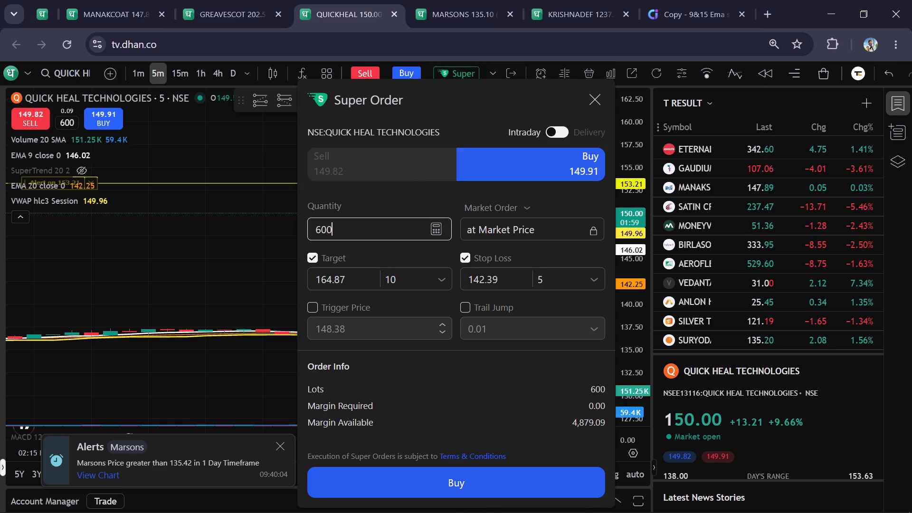
# Change the Quick Heal Super Order to a limit order at 140.
pyautogui.click(516, 203)
pyautogui.click(509, 247)
pyautogui.click(511, 235)
pyautogui.press('BackSpace')
pyautogui.press('BackSpace')
pyautogui.press('BackSpace')
pyautogui.press('BackSpace')
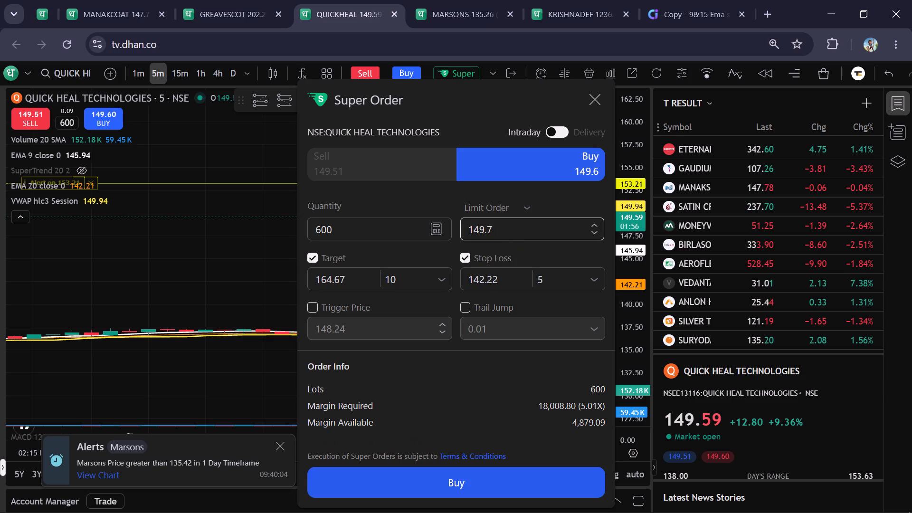
pyautogui.press('0')
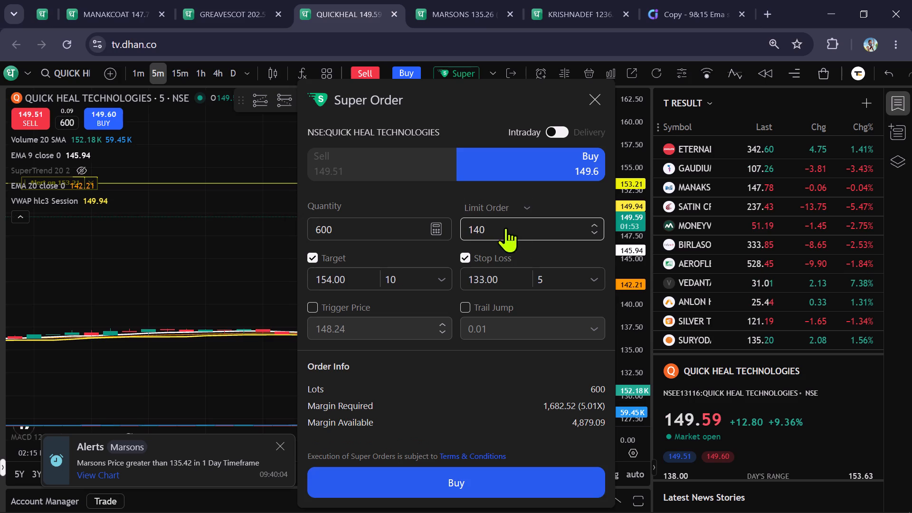
# Set the target price of the Quick Heal Super Order to 159.
pyautogui.click(365, 283)
pyautogui.press('BackSpace')
pyautogui.press('BackSpace')
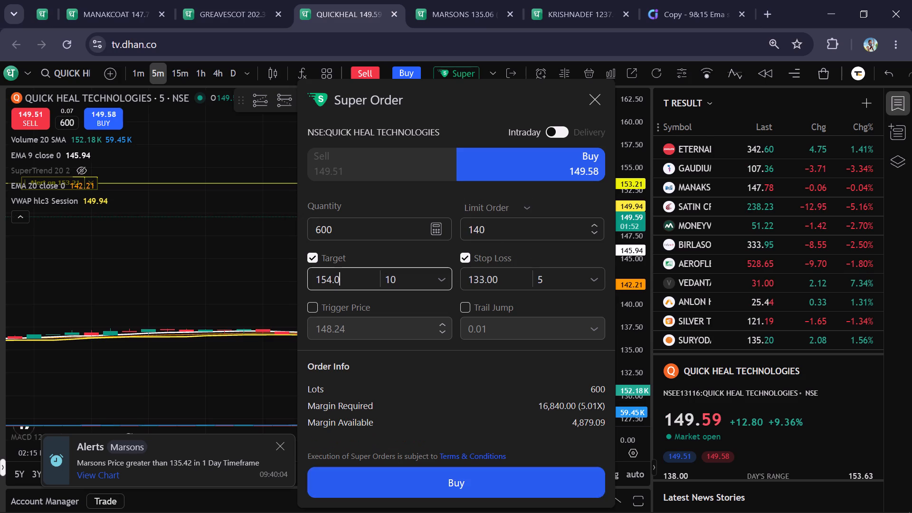
pyautogui.press('BackSpace')
pyautogui.press('BackSpace')
pyautogui.press('6')
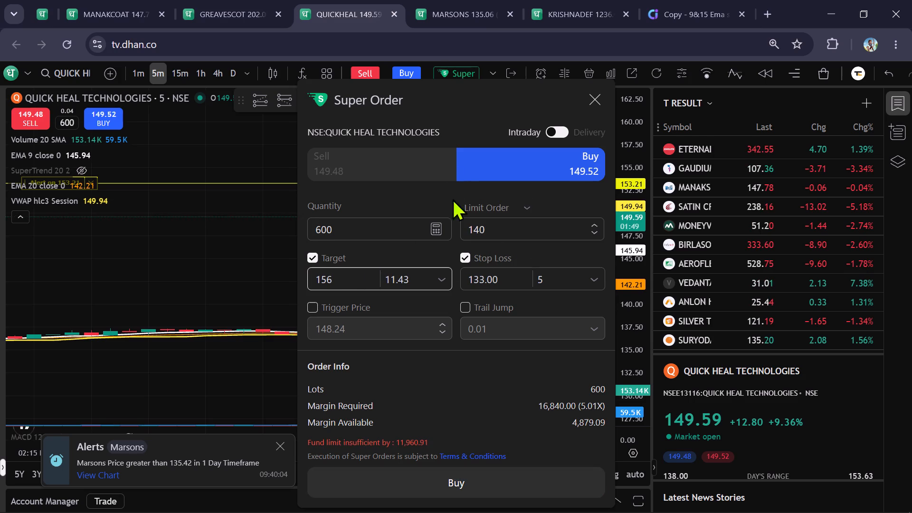
pyautogui.moveTo(457, 103); pyautogui.dragTo(223, 107)
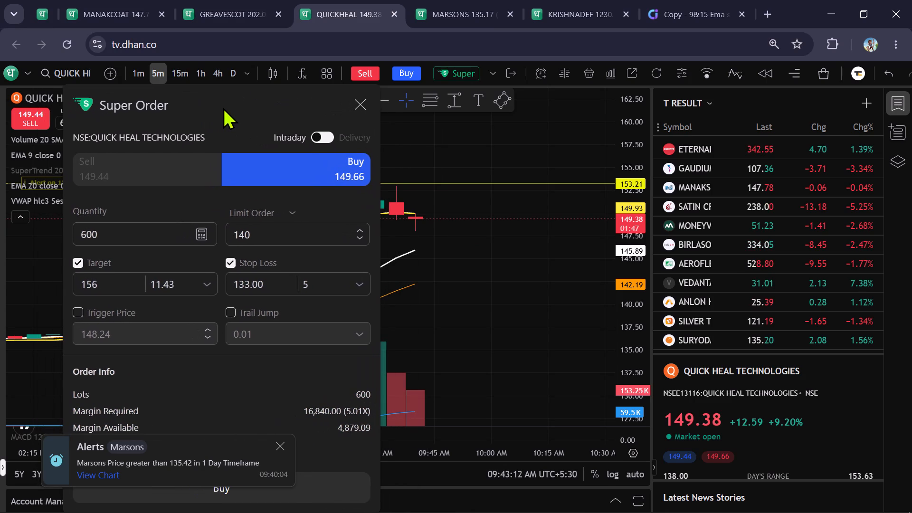
pyautogui.click(106, 287)
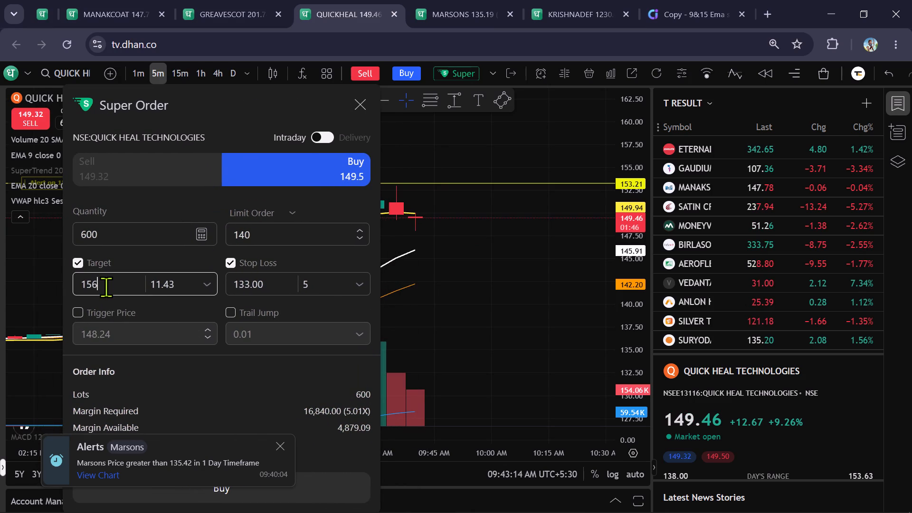
pyautogui.press('BackSpace')
pyautogui.press('9')
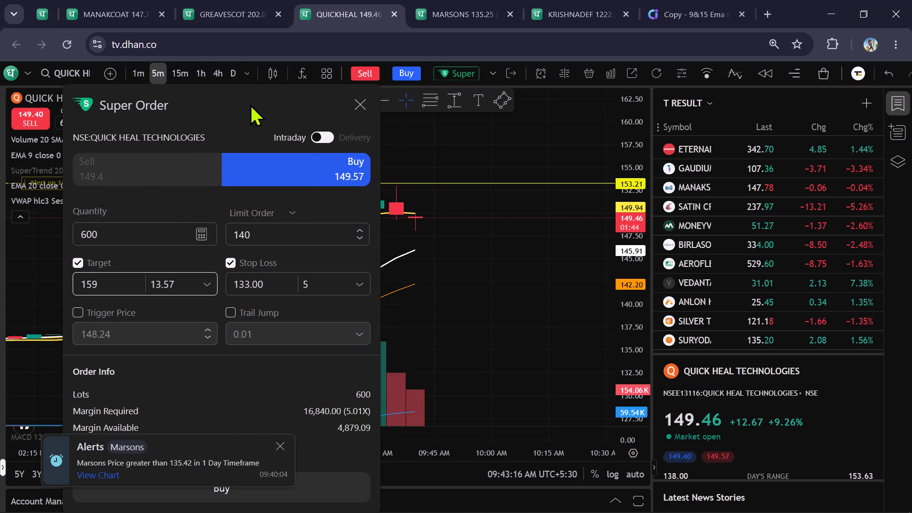
# Switch to Chartink, rerun the 9&15 EMA intraday scan and review the stock list.
pyautogui.click(456, 2)
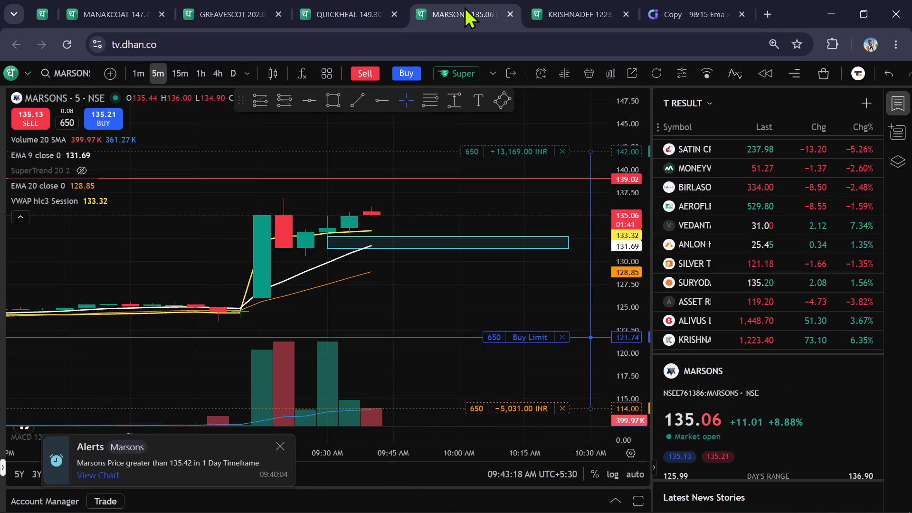
pyautogui.click(702, 1)
pyautogui.click(0, 101)
pyautogui.scroll(1, 19, 102)
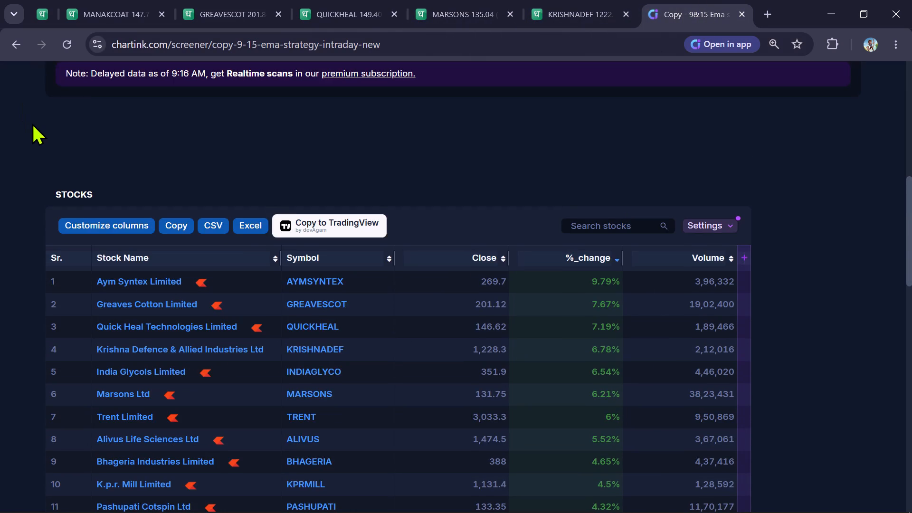
pyautogui.scroll(1, 60, 123)
pyautogui.click(92, 167)
pyautogui.scroll(-2, 0, 178)
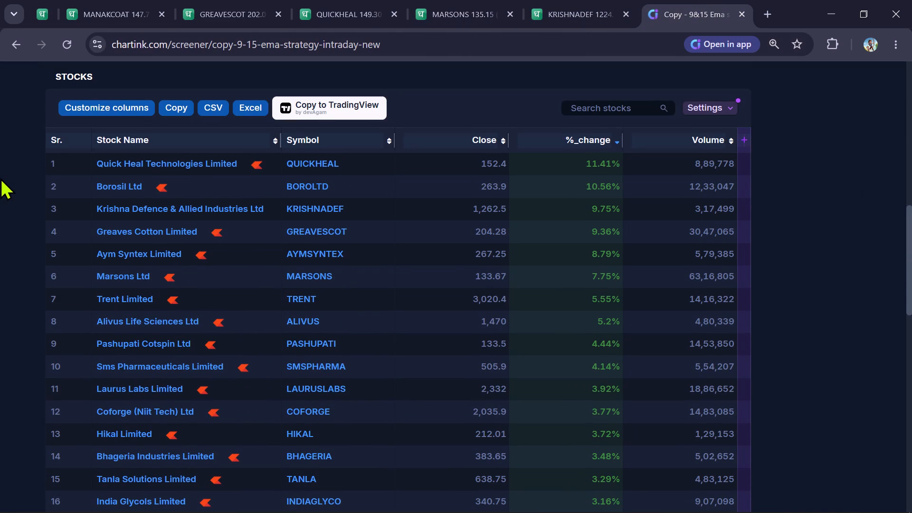
# Examine Krishna Defence's latest candles on the 1-minute and 5-minute charts in Dhan.
pyautogui.click(595, 19)
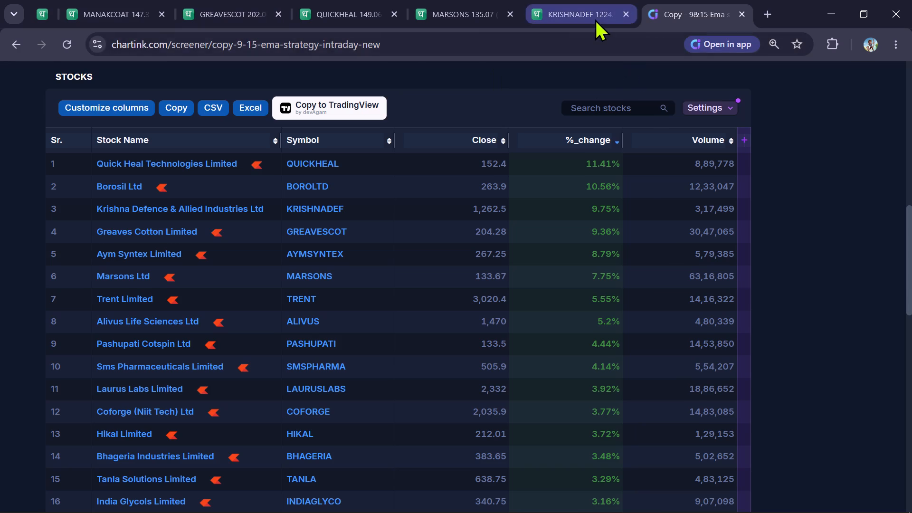
pyautogui.scroll(-3, 626, 202)
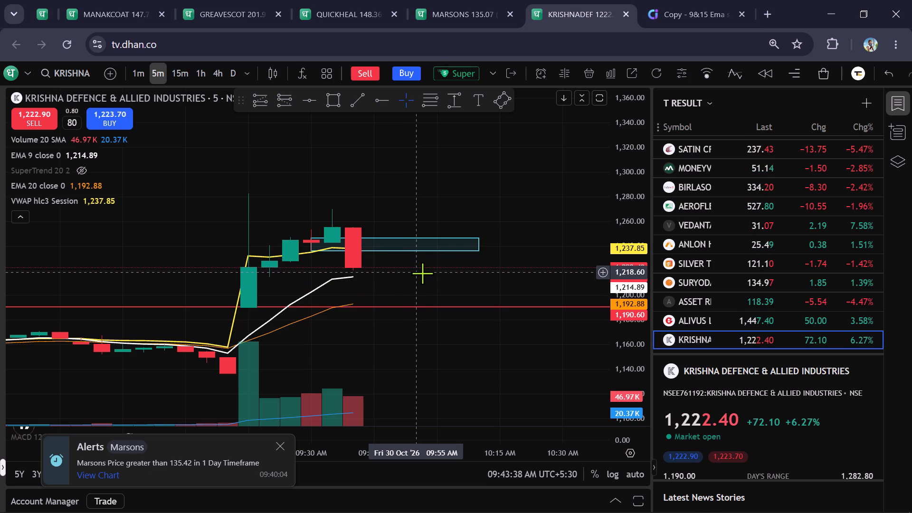
pyautogui.click(142, 69)
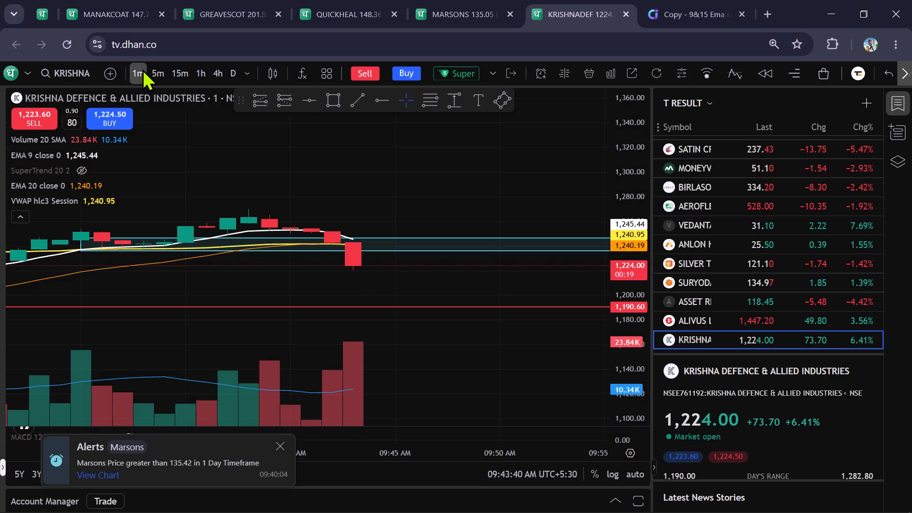
pyautogui.click(160, 73)
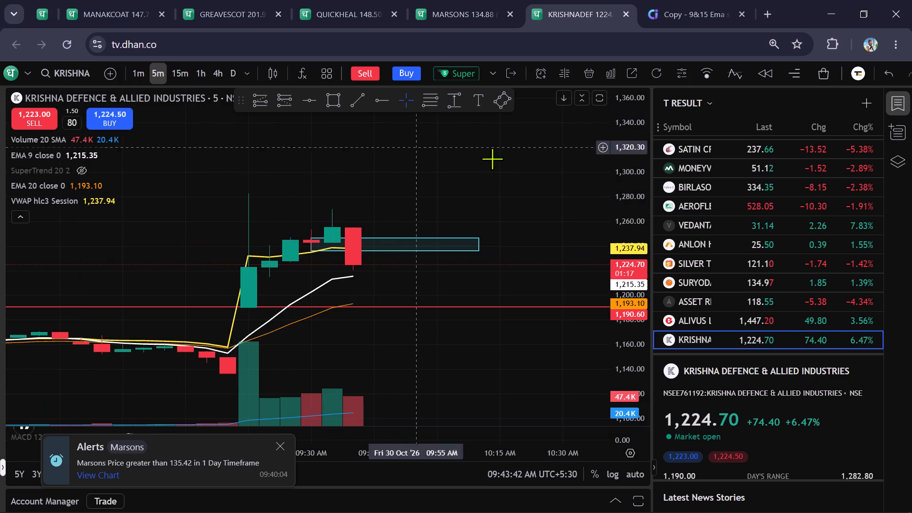
pyautogui.scroll(1, 511, 181)
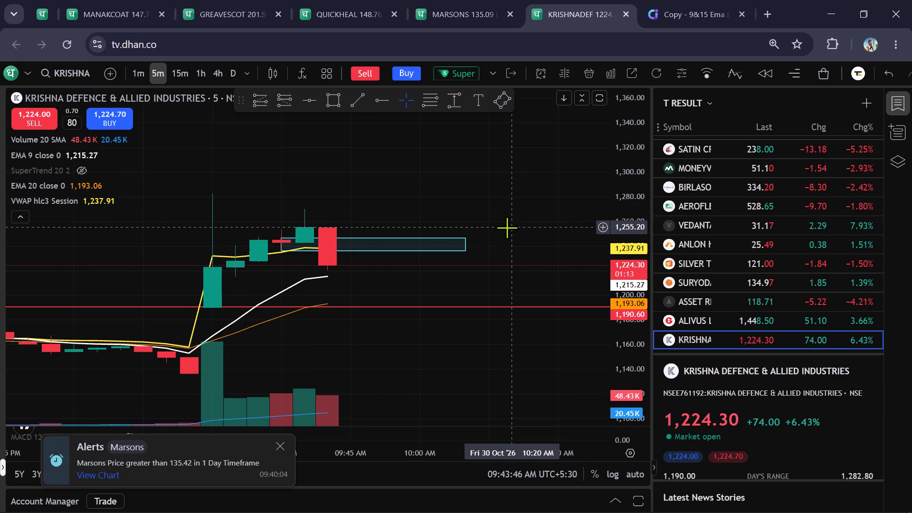
pyautogui.moveTo(526, 187); pyautogui.dragTo(477, 201)
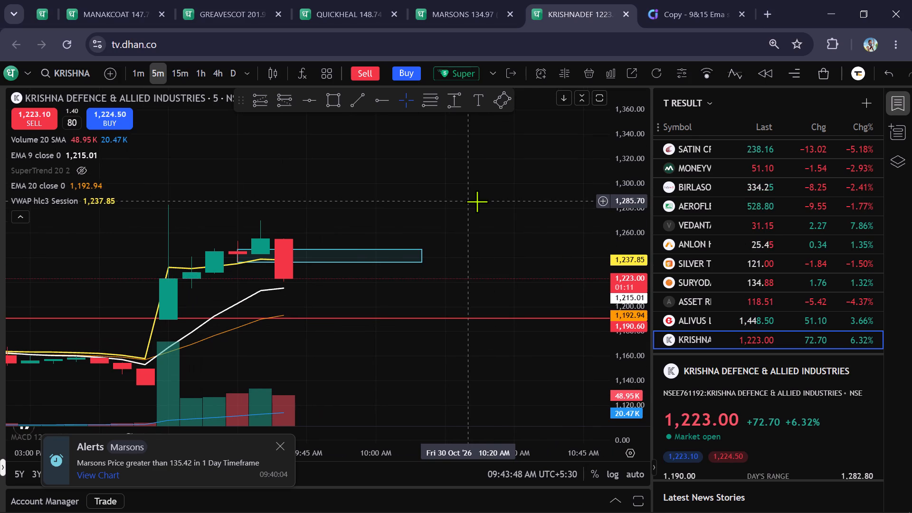
# Raise the target of the 650-share Marsons Super Order to 146.61 on the 5-minute chart.
pyautogui.click(465, 0)
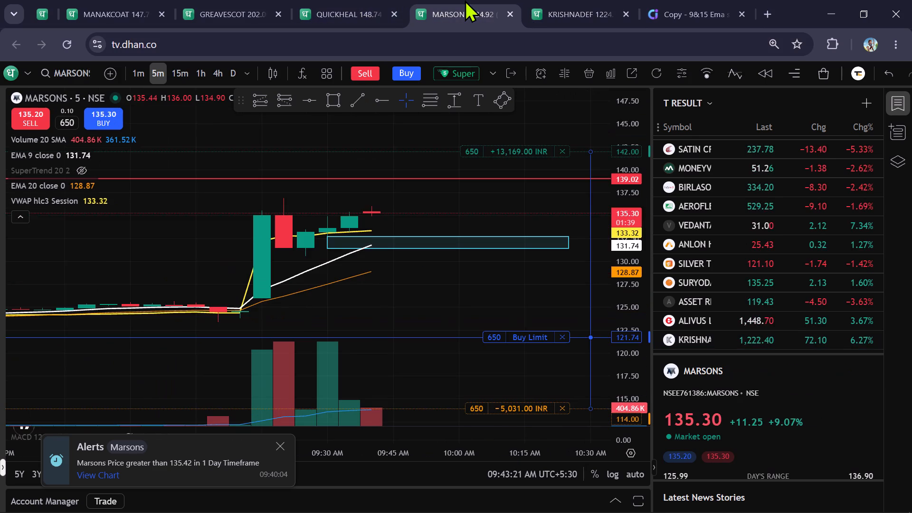
pyautogui.scroll(-1, 499, 209)
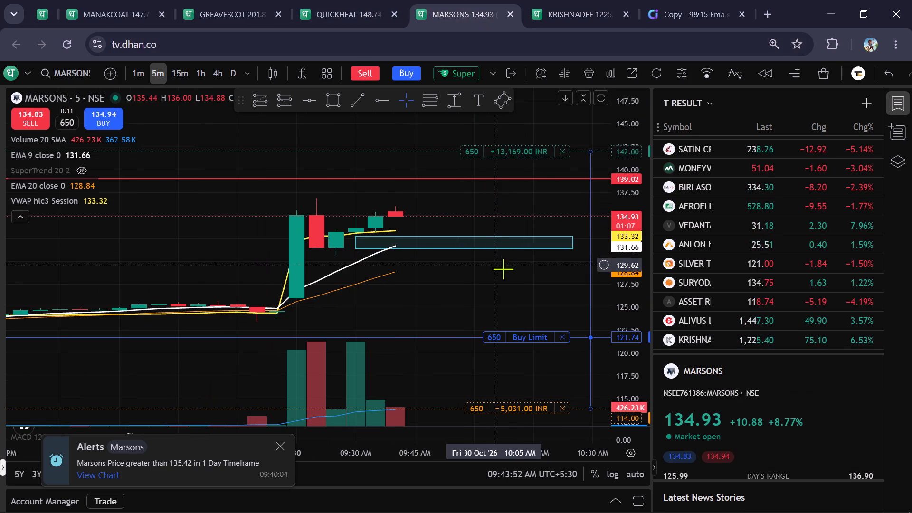
pyautogui.moveTo(496, 301); pyautogui.dragTo(484, 272)
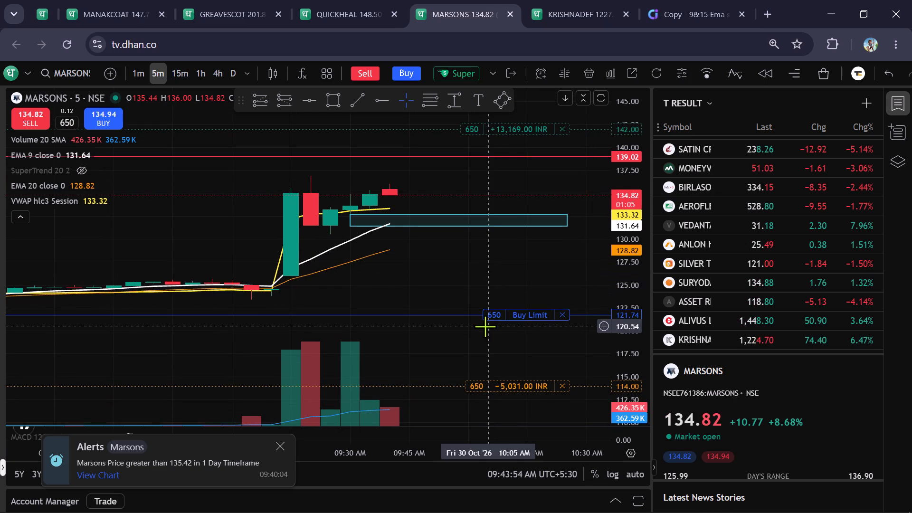
pyautogui.moveTo(505, 275); pyautogui.dragTo(508, 328)
pyautogui.moveTo(475, 164); pyautogui.dragTo(480, 144)
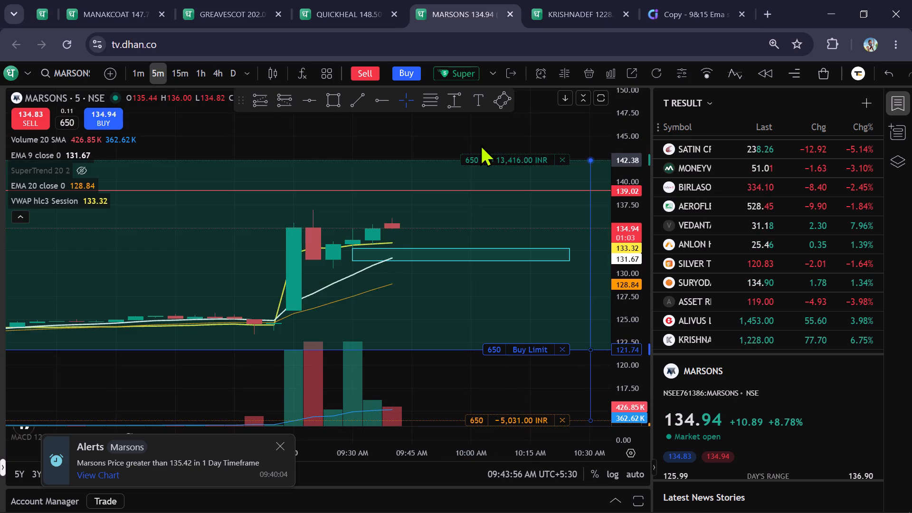
pyautogui.moveTo(480, 144); pyautogui.dragTo(491, 122)
pyautogui.scroll(-1, 748, 266)
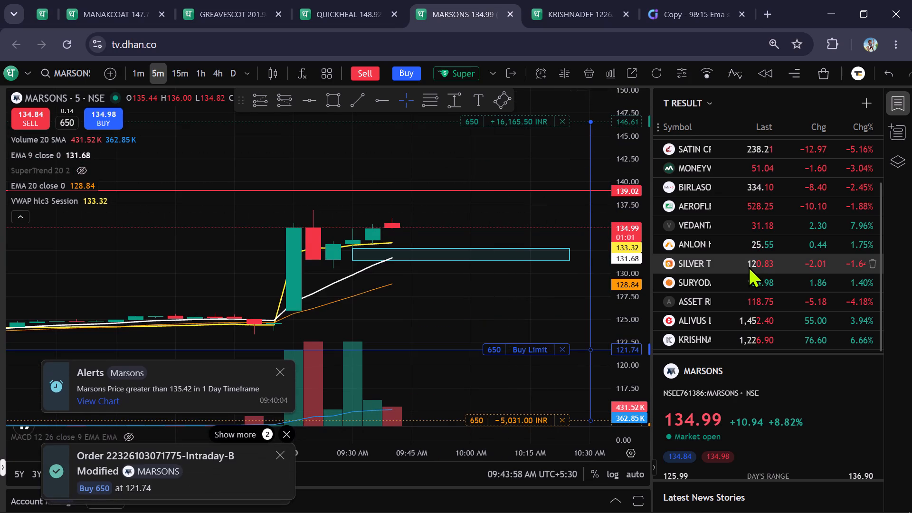
pyautogui.scroll(-4, 747, 266)
# Review the 5-minute charts of Krishna Defence, Greaves Cotton, Quick Heal and Marsons.
pyautogui.click(612, 0)
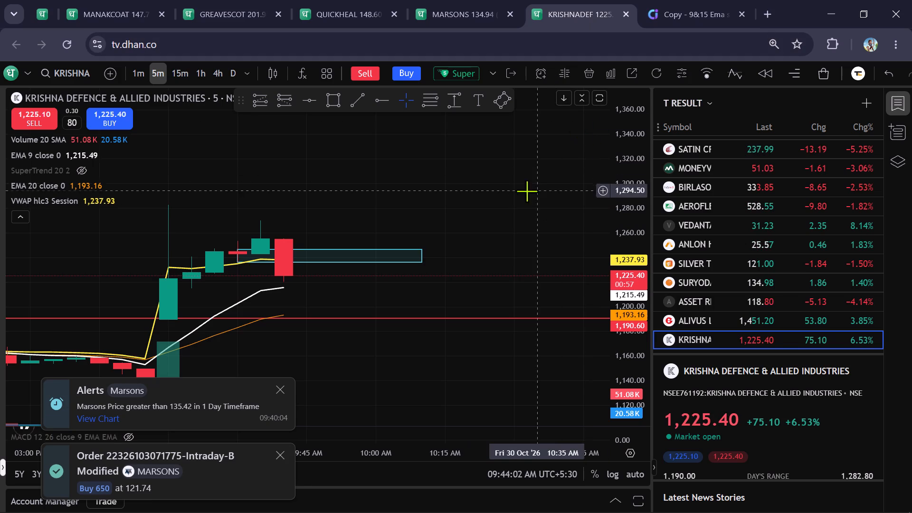
pyautogui.click(255, 1)
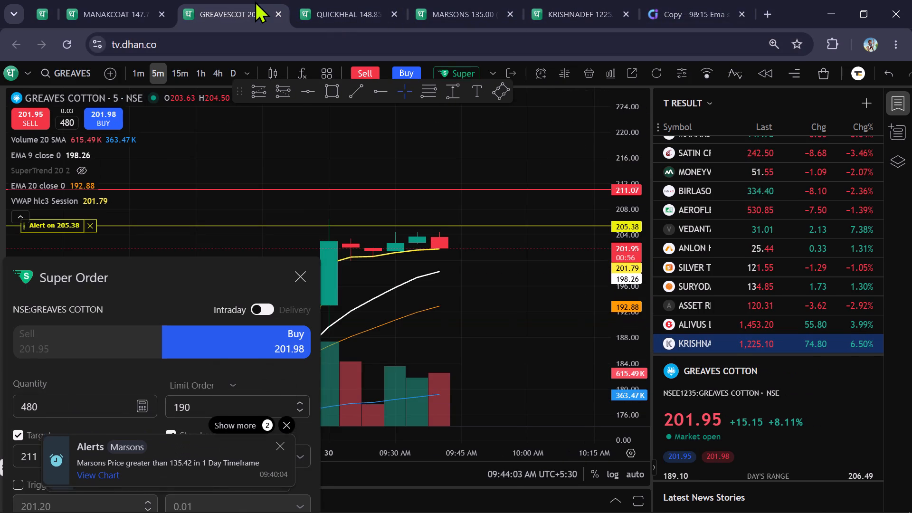
pyautogui.click(347, 8)
pyautogui.moveTo(498, 142); pyautogui.dragTo(519, 181)
pyautogui.moveTo(276, 98); pyautogui.dragTo(145, 187)
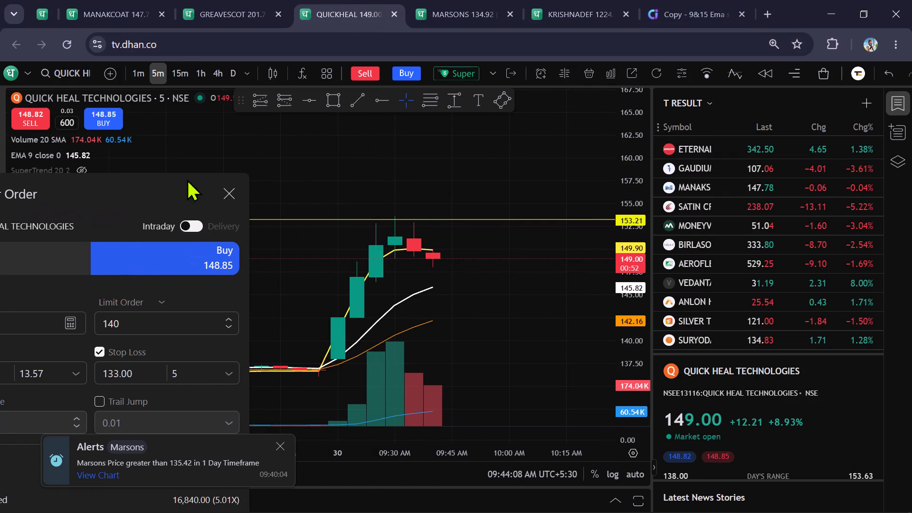
pyautogui.click(483, 8)
# Duplicate the browser tab holding the Krishna Defence chart.
pyautogui.click(590, 5)
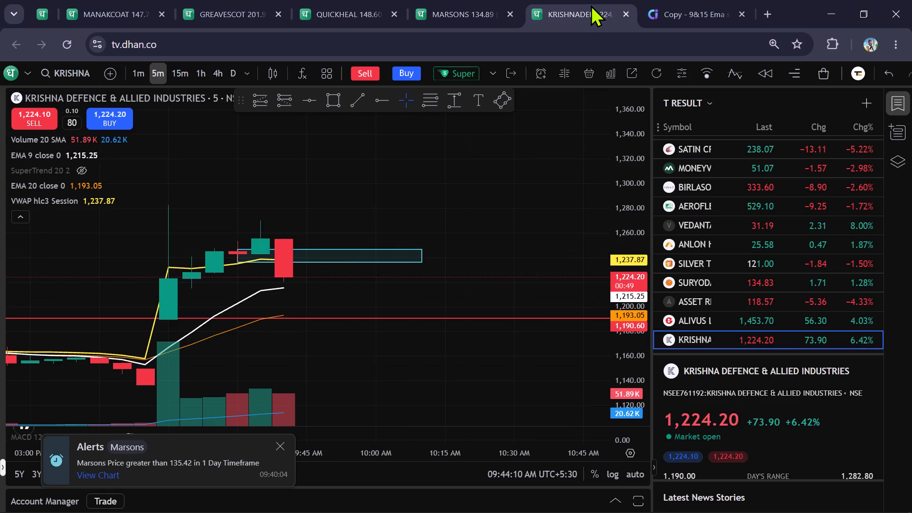
pyautogui.rightClick(590, 5)
pyautogui.click(608, 132)
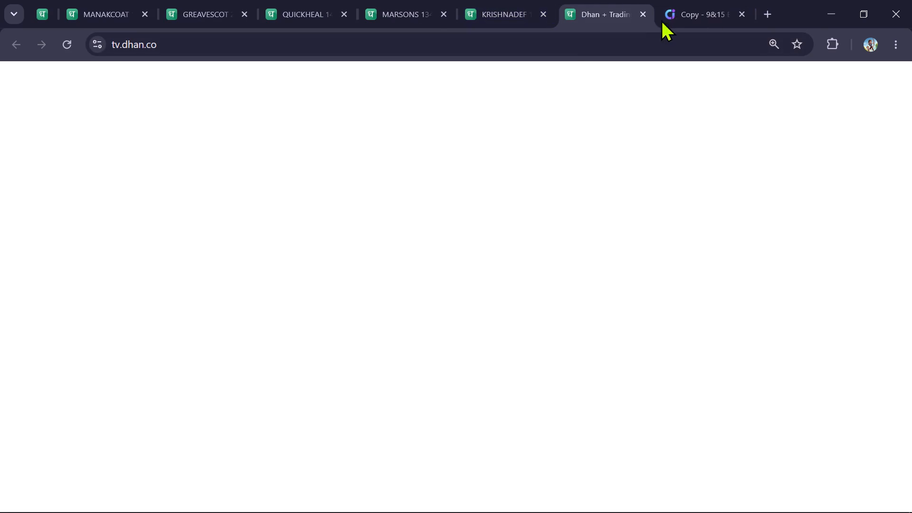
# Check the Chartink stock list for the next candidate and load the NSE chart of Borosil in the duplicated tab.
pyautogui.click(689, 9)
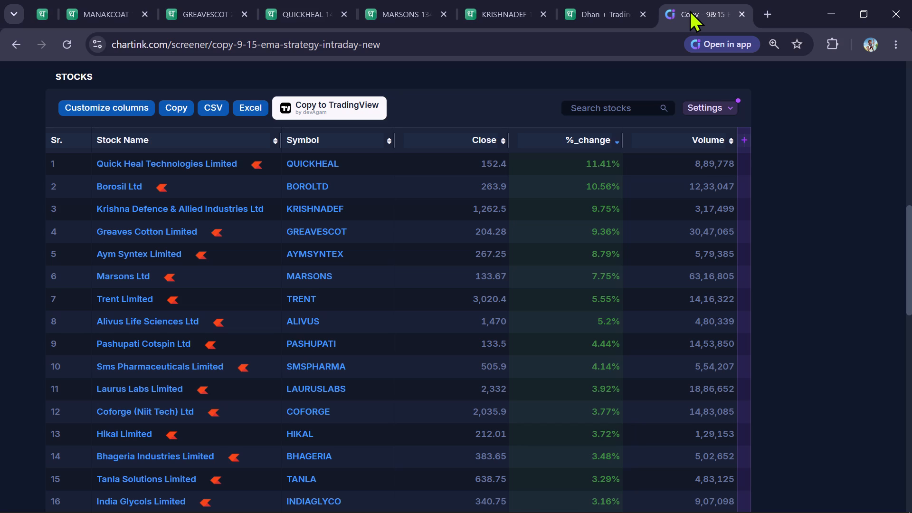
pyautogui.click(592, 17)
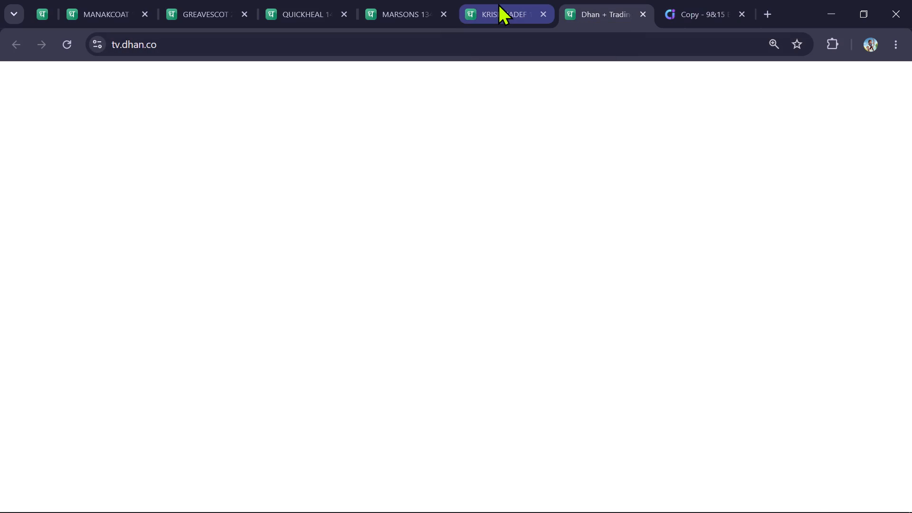
pyautogui.click(489, 5)
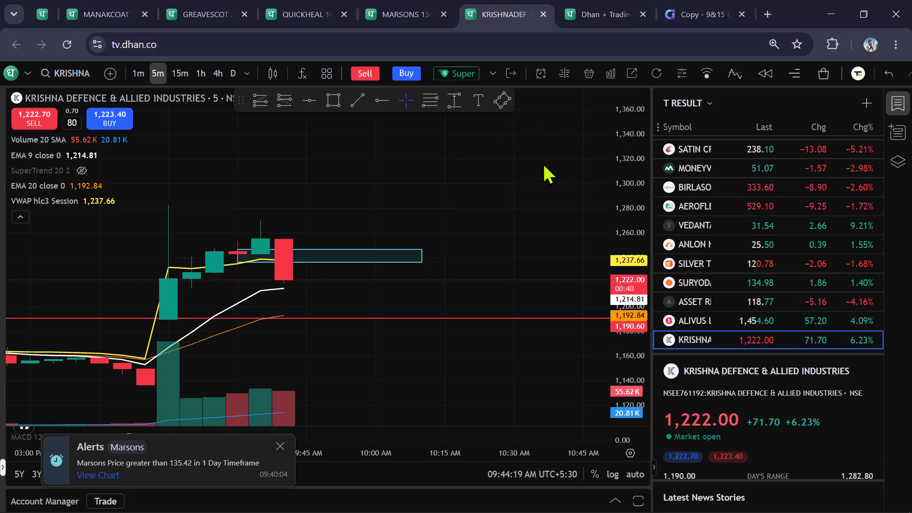
pyautogui.click(581, 1)
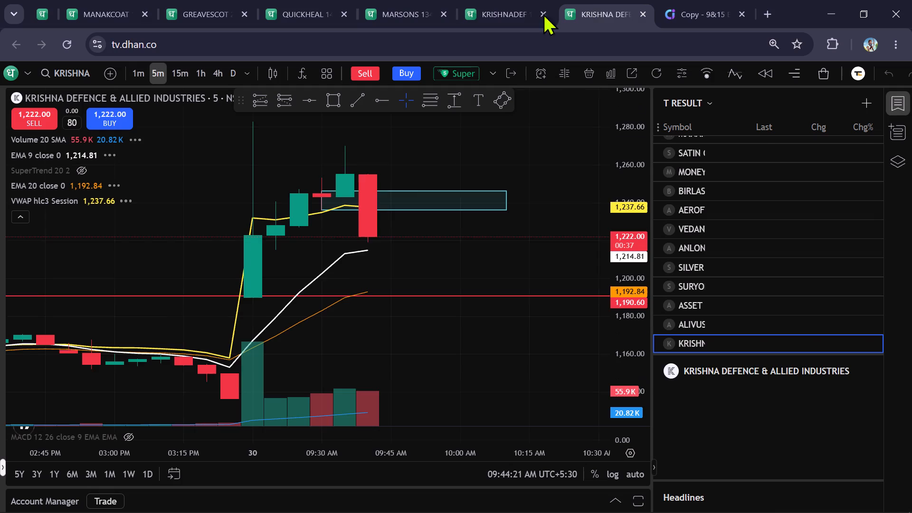
pyautogui.scroll(-7, 632, 201)
pyautogui.moveTo(535, 187); pyautogui.dragTo(524, 262)
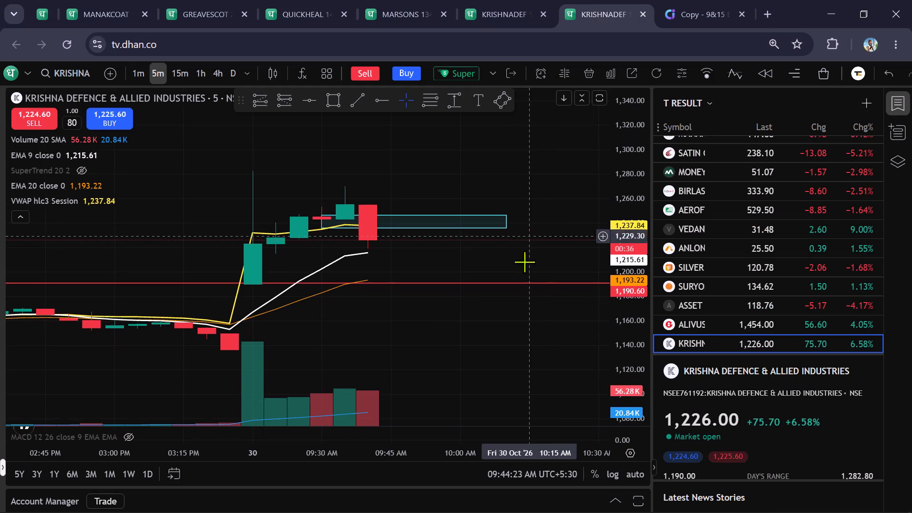
pyautogui.moveTo(524, 262); pyautogui.dragTo(524, 266)
pyautogui.press('b')
pyautogui.write('oro')
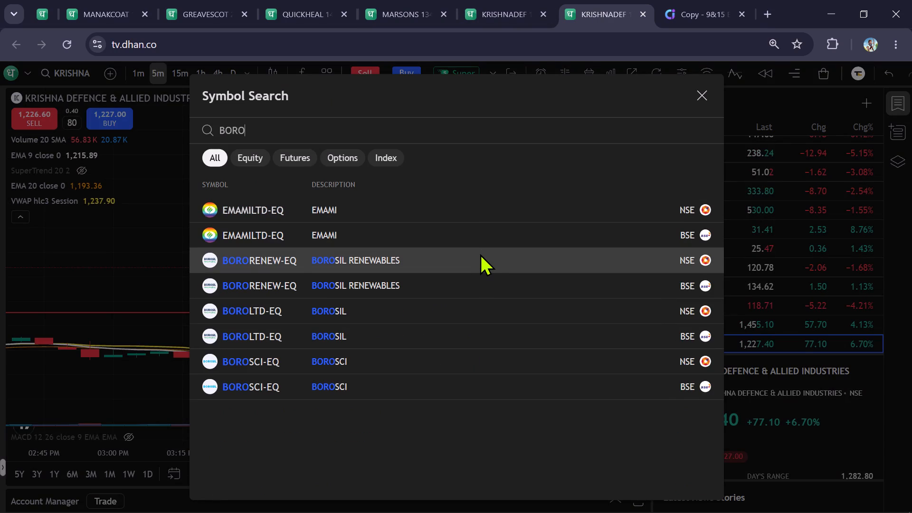
pyautogui.click(457, 307)
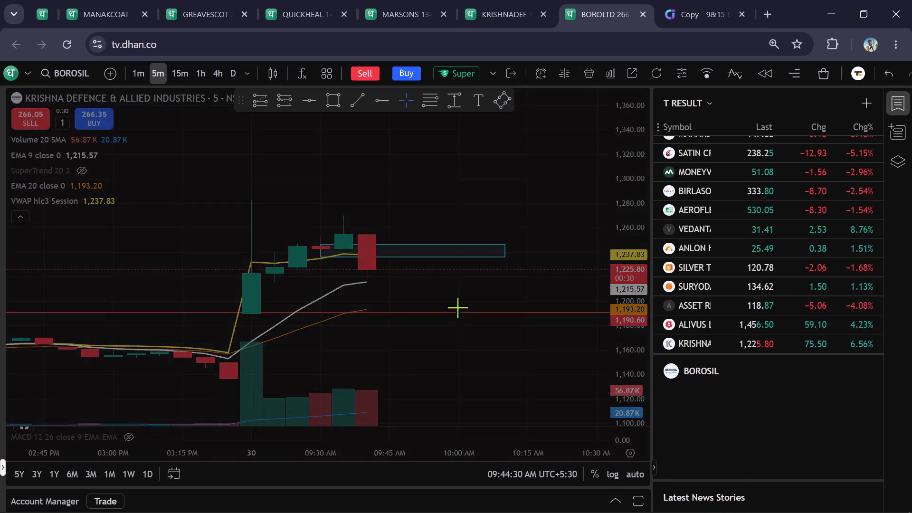
pyautogui.scroll(-6, 635, 265)
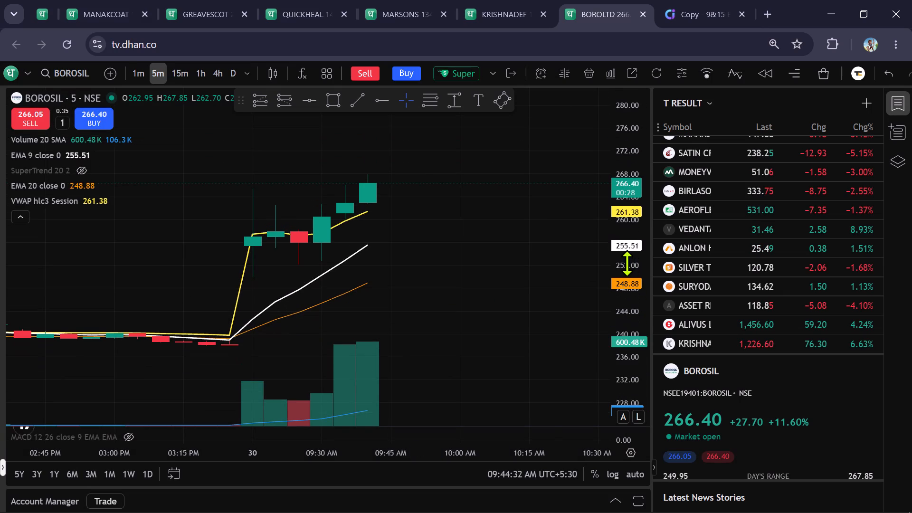
pyautogui.moveTo(510, 244); pyautogui.dragTo(519, 268)
# Start a Super Order to buy Borosil with a quantity of 600.
pyautogui.click(447, 76)
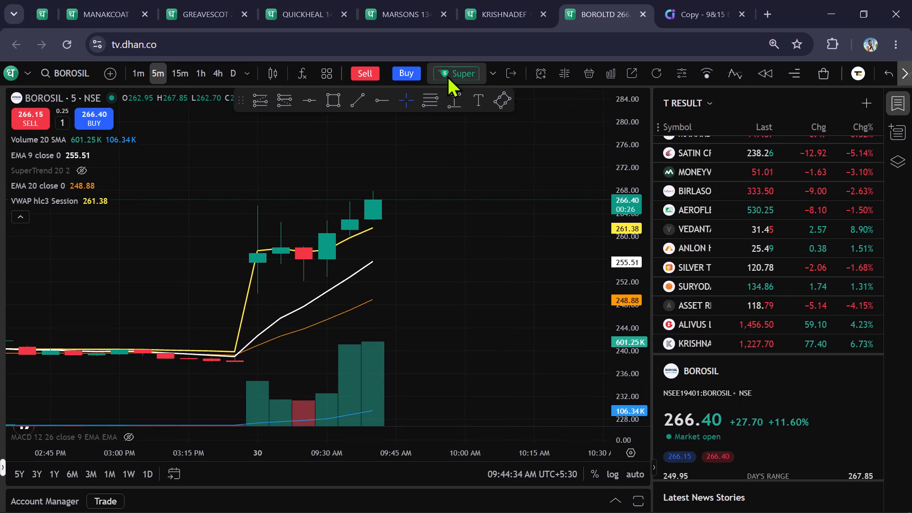
pyautogui.click(378, 231)
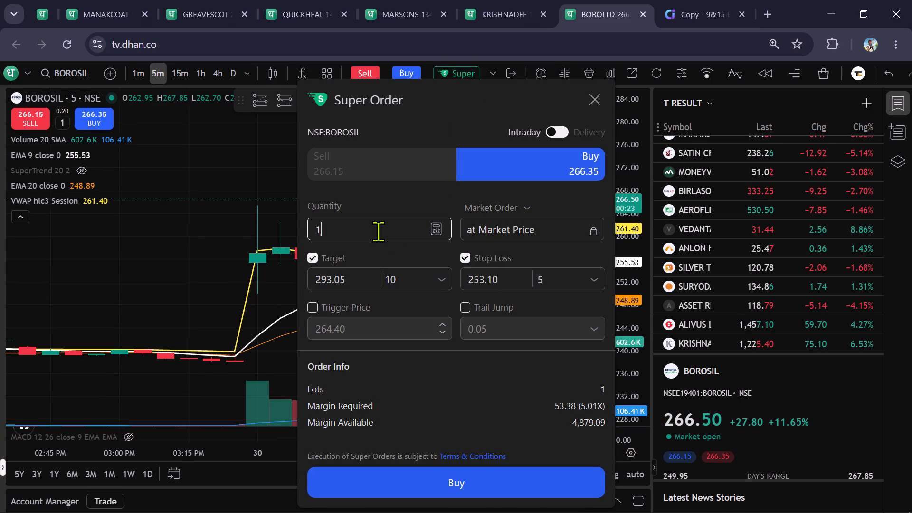
pyautogui.press('BackSpace')
pyautogui.write('600')
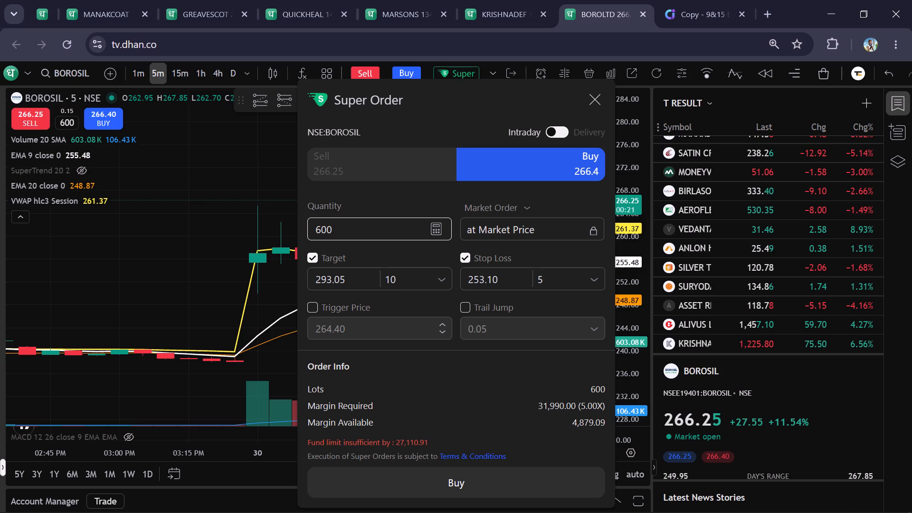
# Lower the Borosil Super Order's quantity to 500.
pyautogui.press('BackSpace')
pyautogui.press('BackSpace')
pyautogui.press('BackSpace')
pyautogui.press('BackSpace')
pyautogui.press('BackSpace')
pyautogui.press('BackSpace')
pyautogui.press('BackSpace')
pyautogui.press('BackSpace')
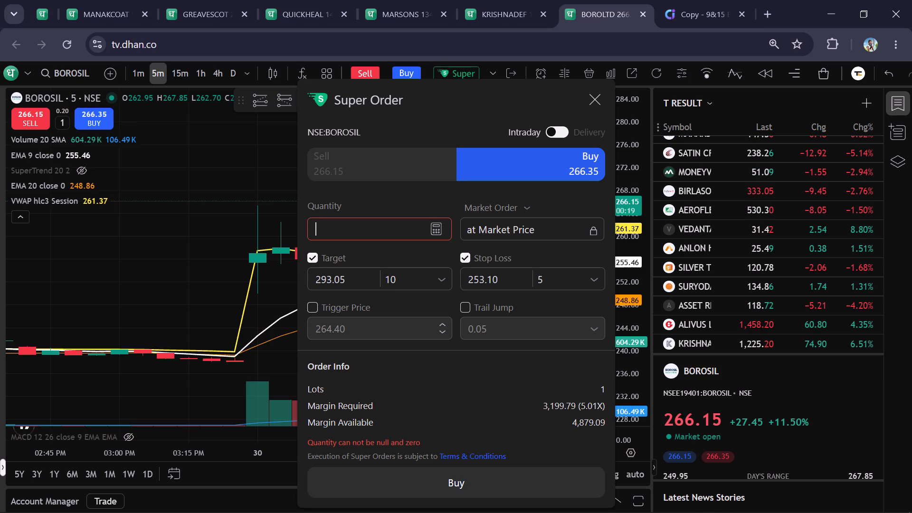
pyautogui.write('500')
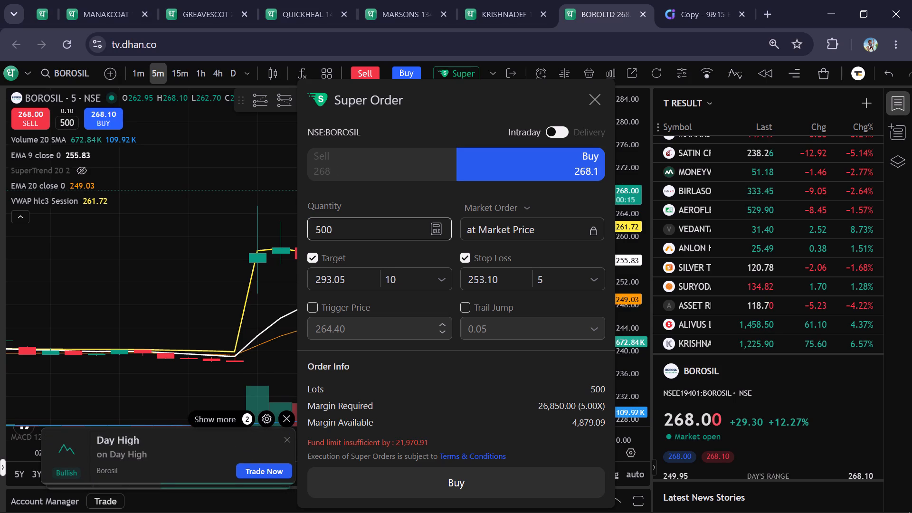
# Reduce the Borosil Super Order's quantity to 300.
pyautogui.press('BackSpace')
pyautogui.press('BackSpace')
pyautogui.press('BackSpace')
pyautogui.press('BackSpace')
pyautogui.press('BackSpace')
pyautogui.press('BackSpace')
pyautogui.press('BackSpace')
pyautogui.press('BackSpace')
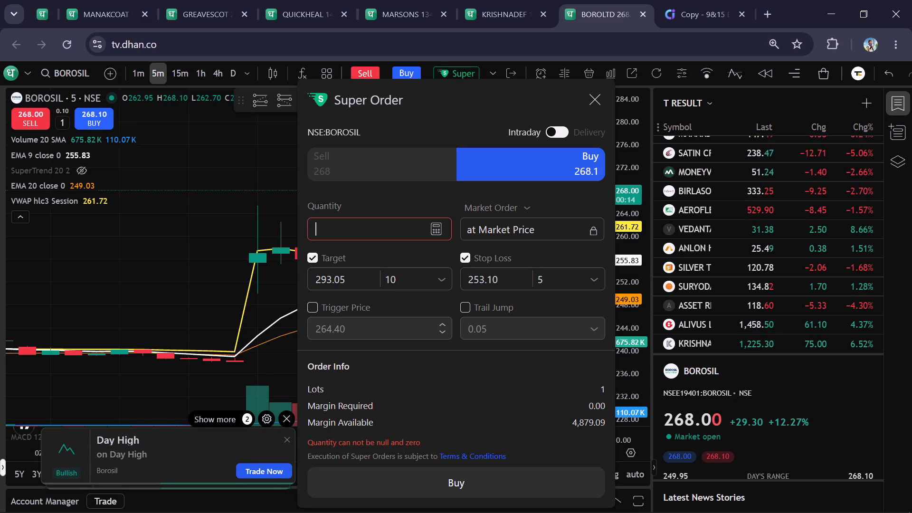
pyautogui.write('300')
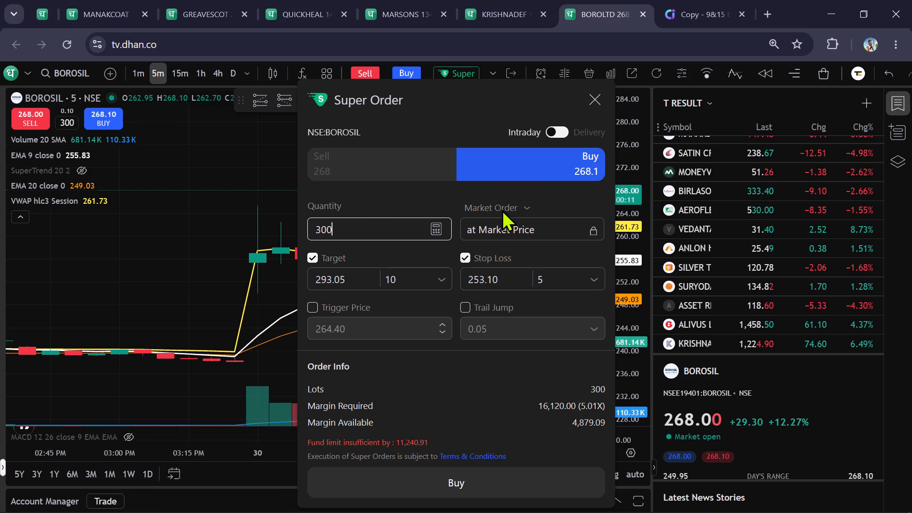
# Change the Borosil Super Order from market to limit with an entry price of 232.
pyautogui.click(502, 209)
pyautogui.click(489, 257)
pyautogui.click(512, 225)
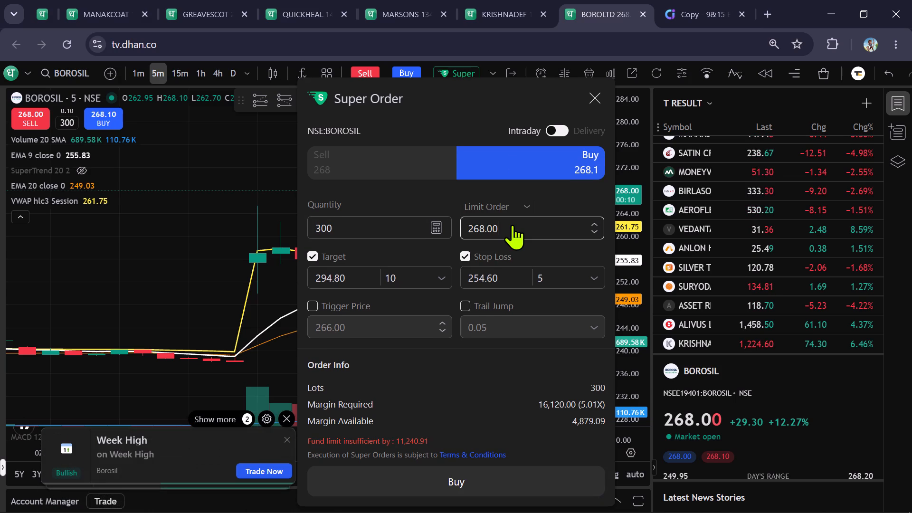
pyautogui.press('BackSpace')
pyautogui.press('BackSpace')
pyautogui.press('BackSpace')
pyautogui.press('BackSpace')
pyautogui.press('BackSpace')
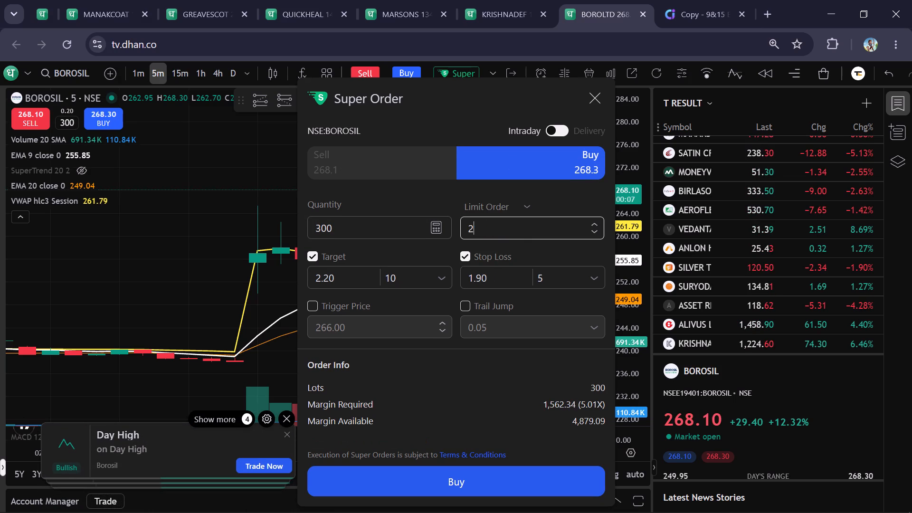
pyautogui.write('32')
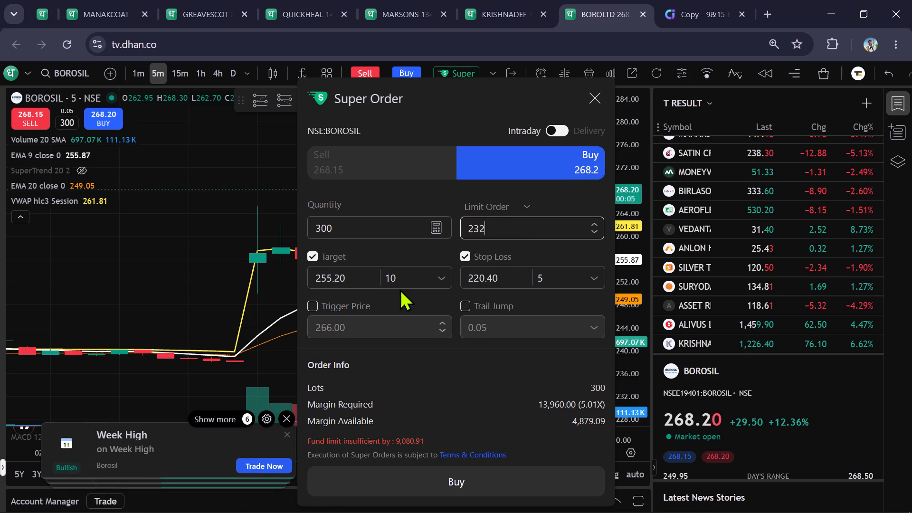
# Set the target price of the Borosil Super Order to 280.
pyautogui.click(370, 281)
pyautogui.press('BackSpace')
pyautogui.press('BackSpace')
pyautogui.press('BackSpace')
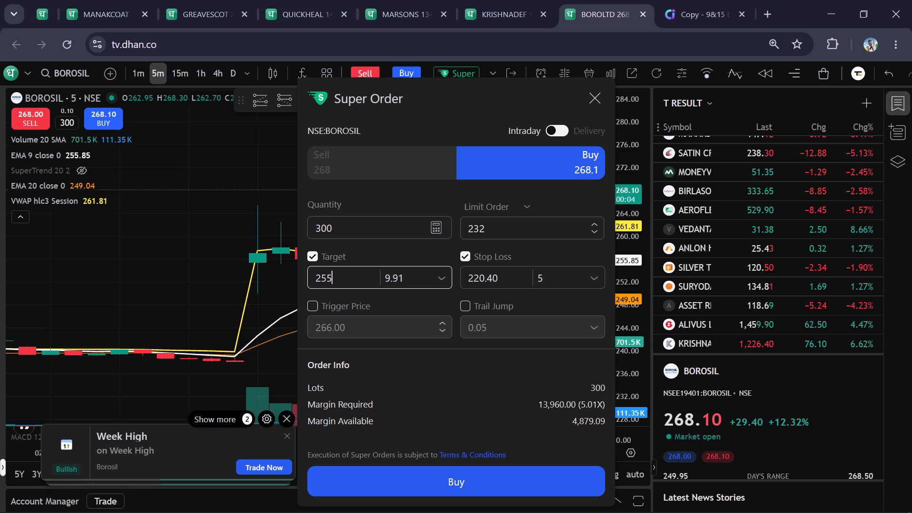
pyautogui.press('BackSpace')
pyautogui.press('BackSpace')
pyautogui.write('80')
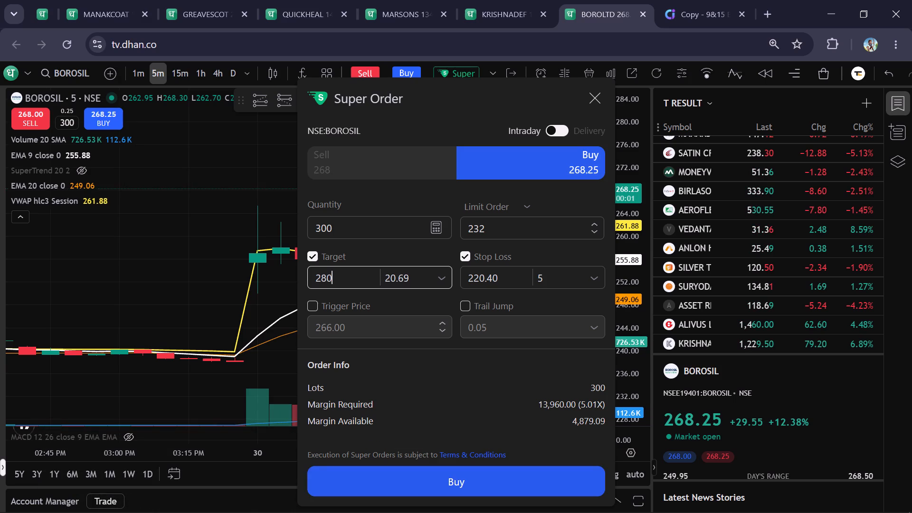
# Check the Borosil order's margin details and cancel the pending 650-share Marsons buy limit order.
pyautogui.moveTo(416, 107); pyautogui.dragTo(117, 263)
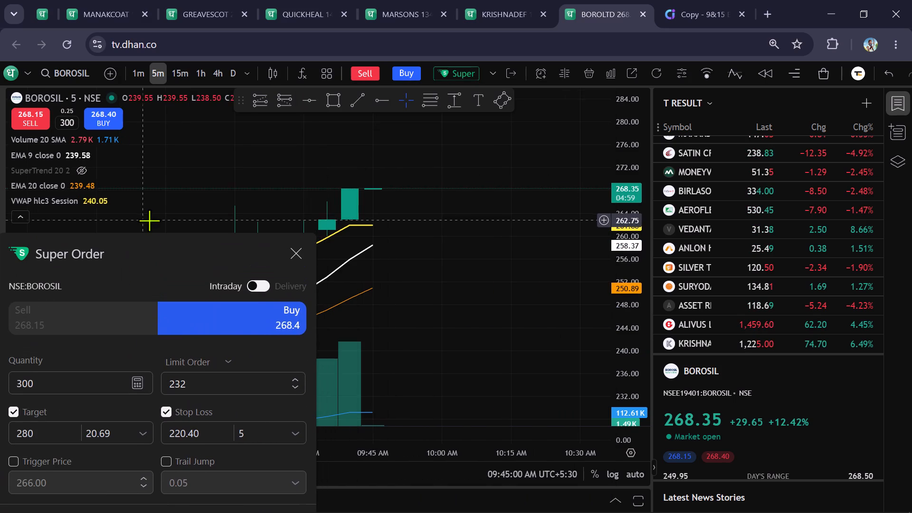
pyautogui.moveTo(190, 271); pyautogui.dragTo(245, 133)
pyautogui.moveTo(214, 450); pyautogui.dragTo(245, 365)
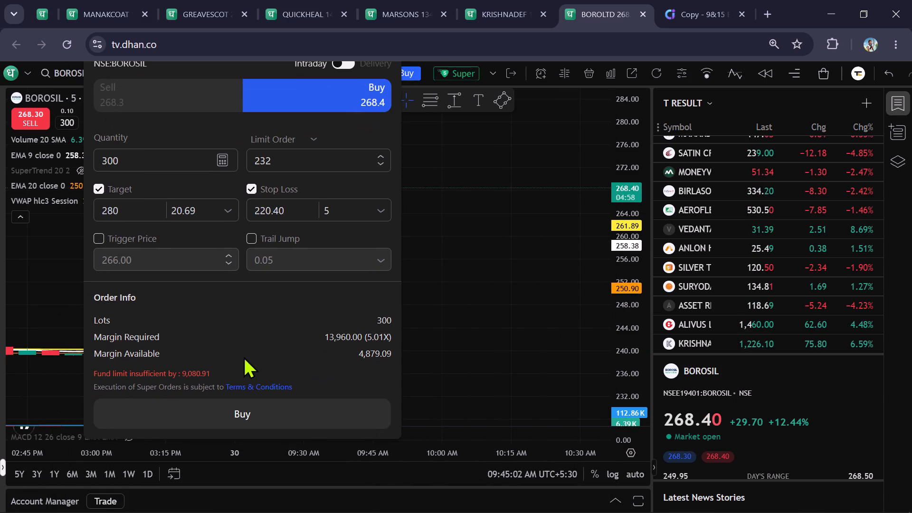
pyautogui.click(515, 19)
pyautogui.click(397, 10)
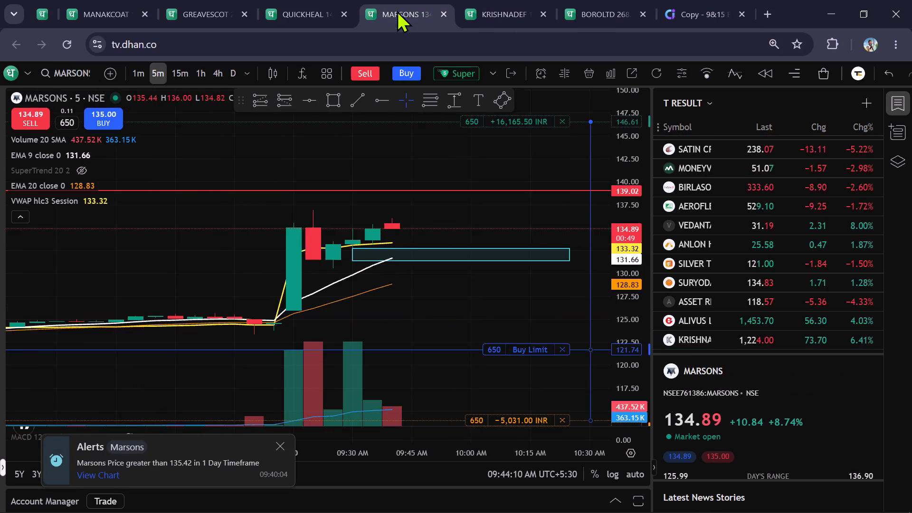
pyautogui.click(560, 351)
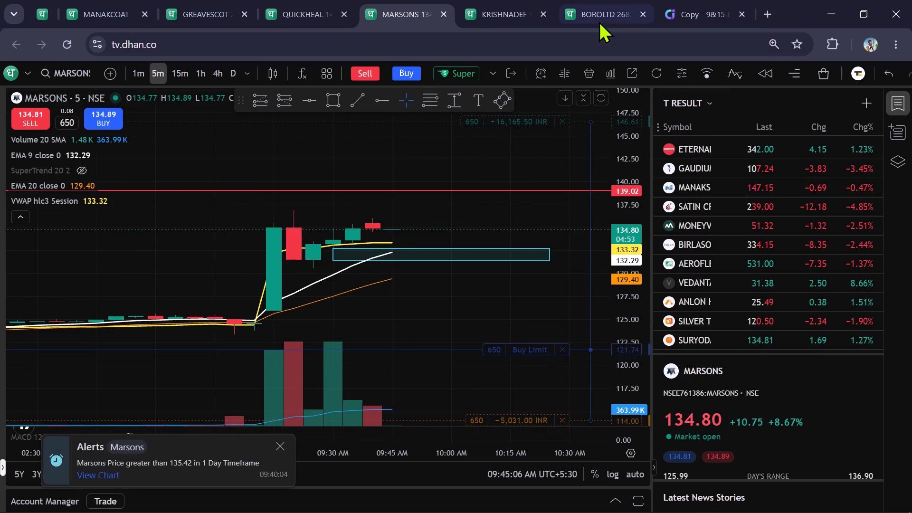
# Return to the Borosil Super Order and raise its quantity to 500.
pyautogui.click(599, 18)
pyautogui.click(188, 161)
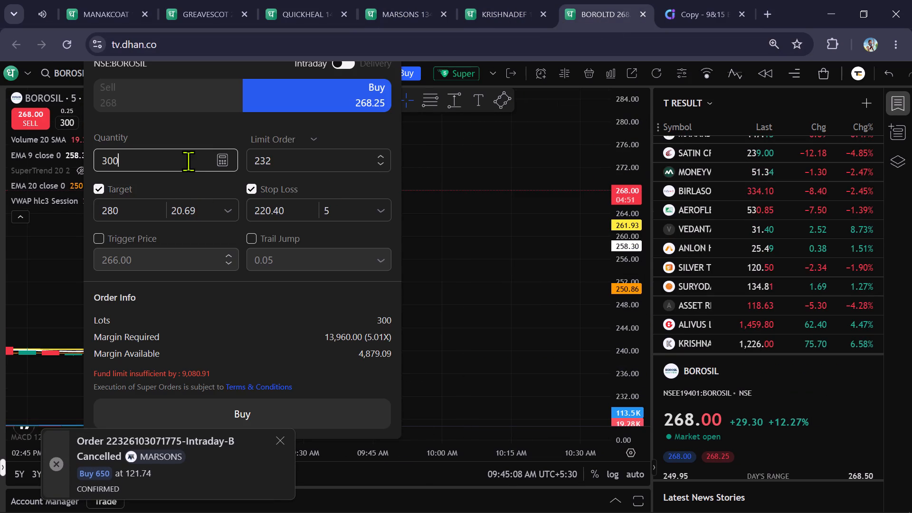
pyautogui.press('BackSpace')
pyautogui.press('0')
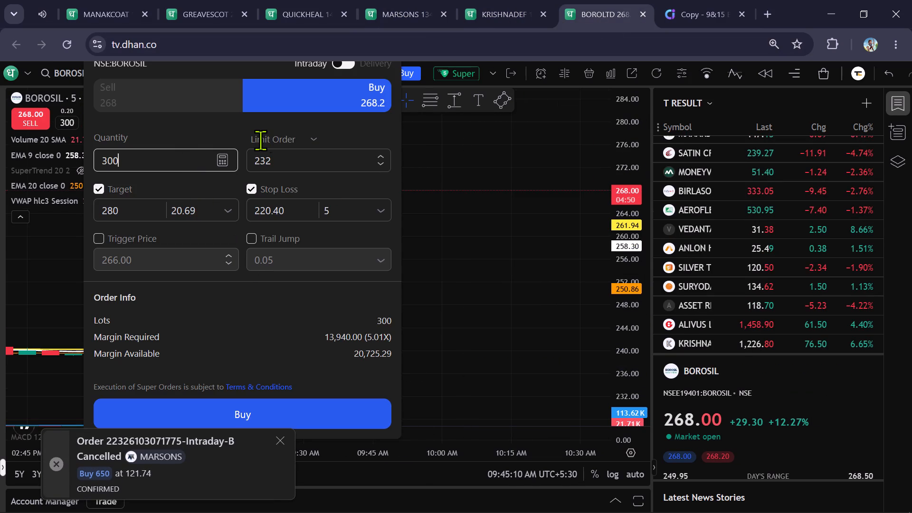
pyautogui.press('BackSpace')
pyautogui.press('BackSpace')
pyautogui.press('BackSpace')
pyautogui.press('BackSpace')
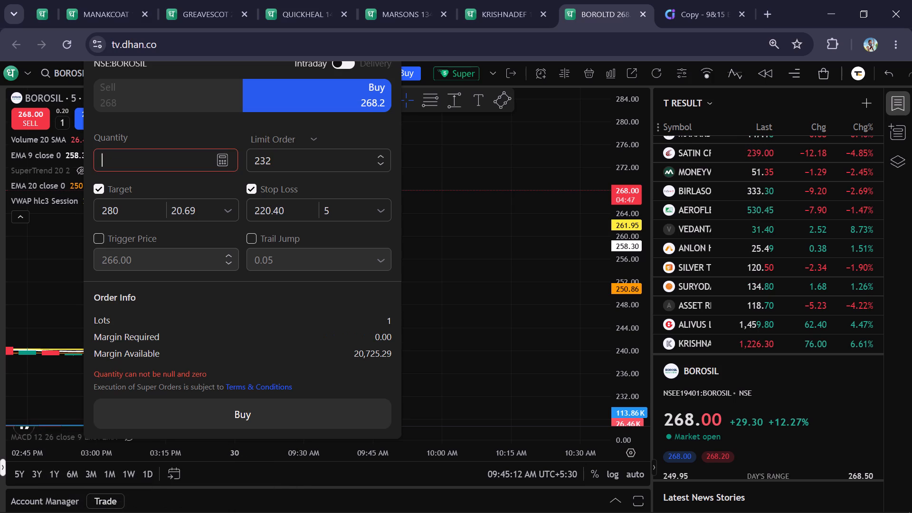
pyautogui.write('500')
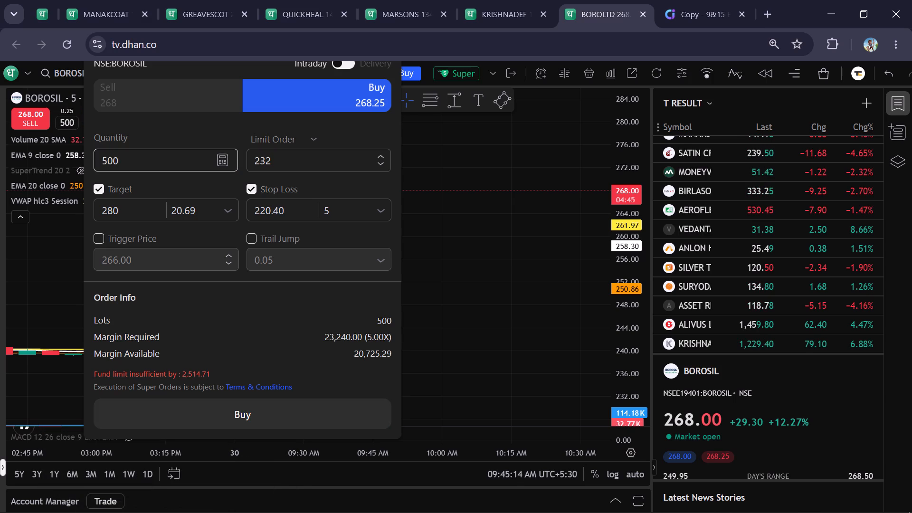
# Set the Borosil Super Order's quantity to 400 and move the order window off the recent candles.
pyautogui.press('BackSpace')
pyautogui.press('BackSpace')
pyautogui.press('BackSpace')
pyautogui.press('BackSpace')
pyautogui.press('BackSpace')
pyautogui.press('BackSpace')
pyautogui.press('BackSpace')
pyautogui.press('BackSpace')
pyautogui.press('BackSpace')
pyautogui.write('400')
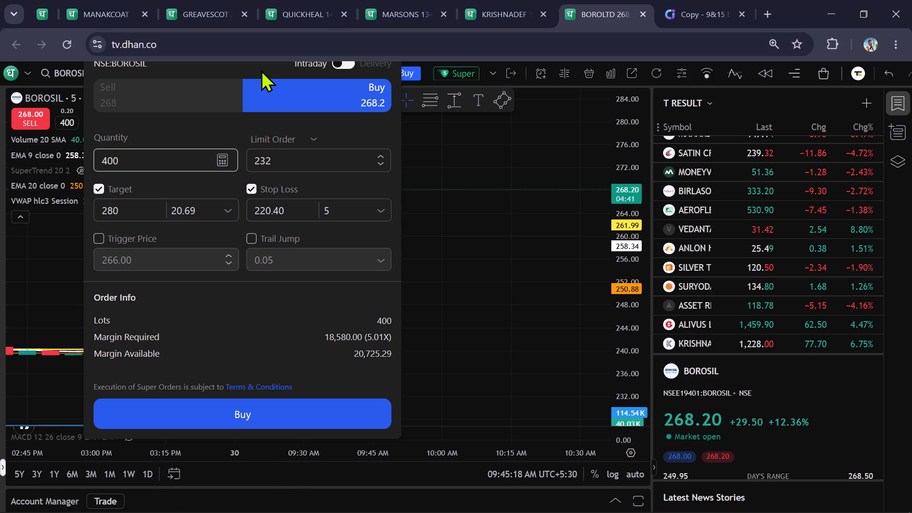
pyautogui.moveTo(261, 70); pyautogui.dragTo(224, 315)
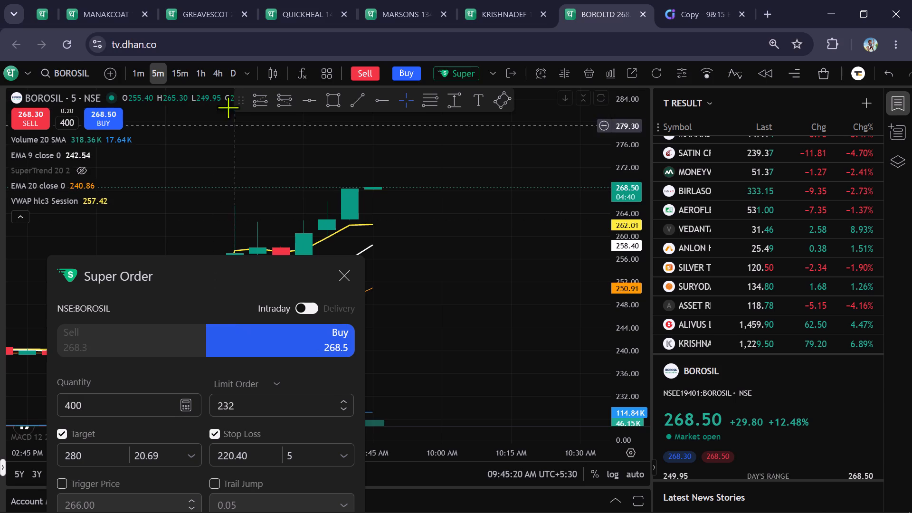
# Display the Borosil daily chart and draw a horizontal line at about 277.50, near the earlier candle highs.
pyautogui.click(234, 74)
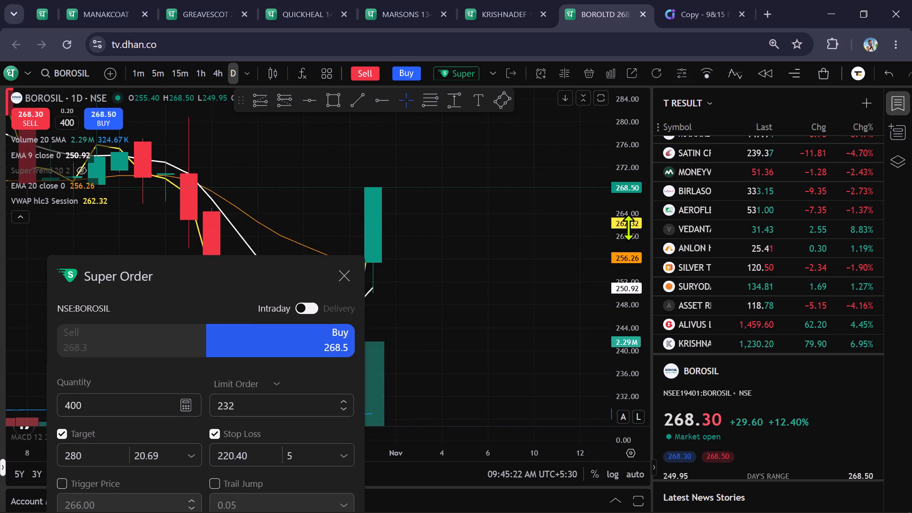
pyautogui.scroll(-5, 631, 228)
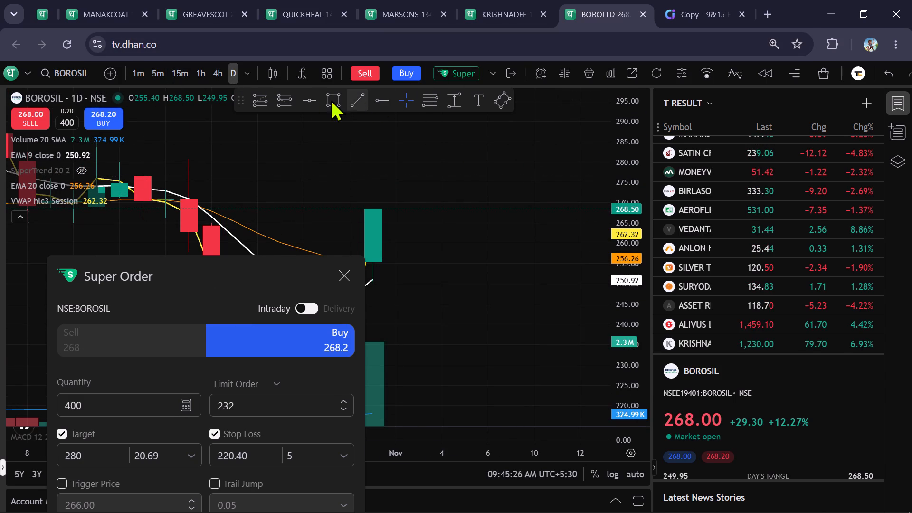
pyautogui.click(317, 99)
pyautogui.click(336, 172)
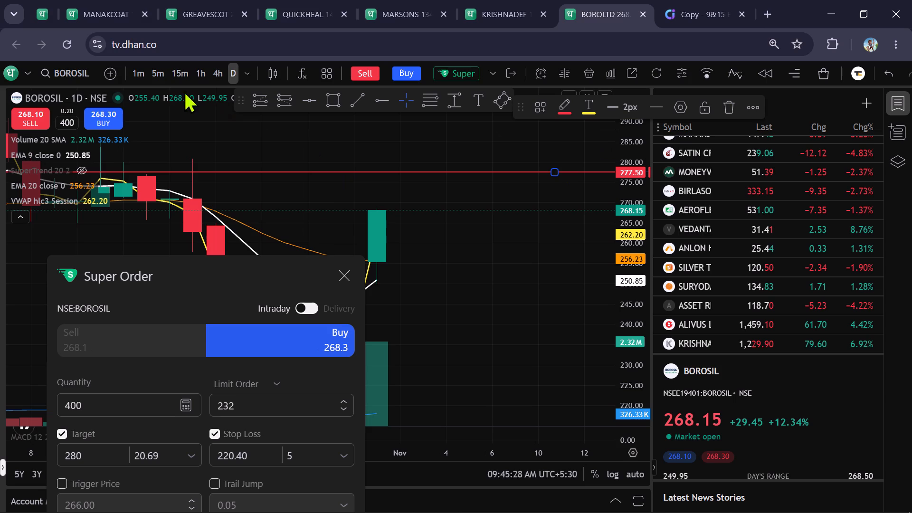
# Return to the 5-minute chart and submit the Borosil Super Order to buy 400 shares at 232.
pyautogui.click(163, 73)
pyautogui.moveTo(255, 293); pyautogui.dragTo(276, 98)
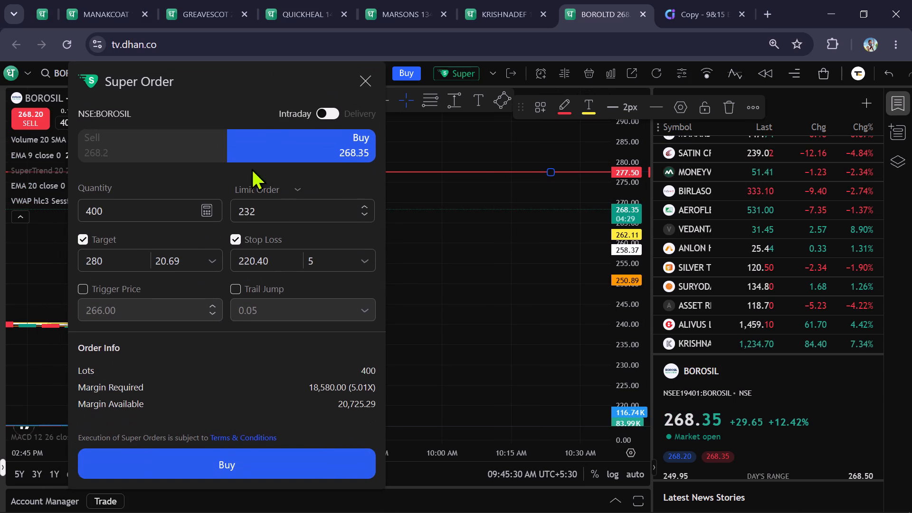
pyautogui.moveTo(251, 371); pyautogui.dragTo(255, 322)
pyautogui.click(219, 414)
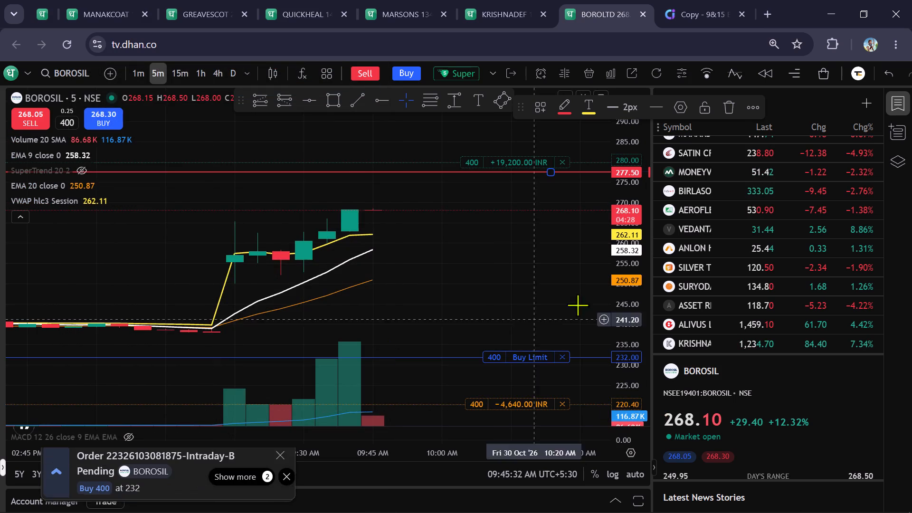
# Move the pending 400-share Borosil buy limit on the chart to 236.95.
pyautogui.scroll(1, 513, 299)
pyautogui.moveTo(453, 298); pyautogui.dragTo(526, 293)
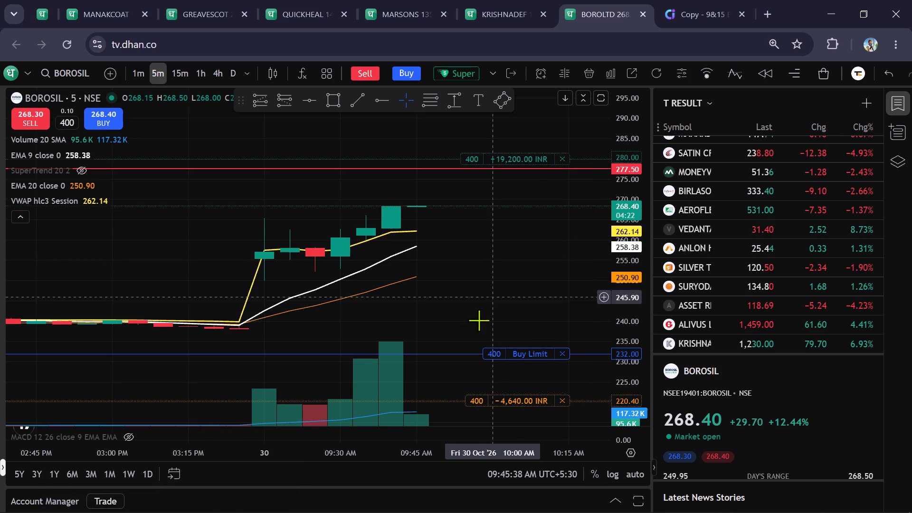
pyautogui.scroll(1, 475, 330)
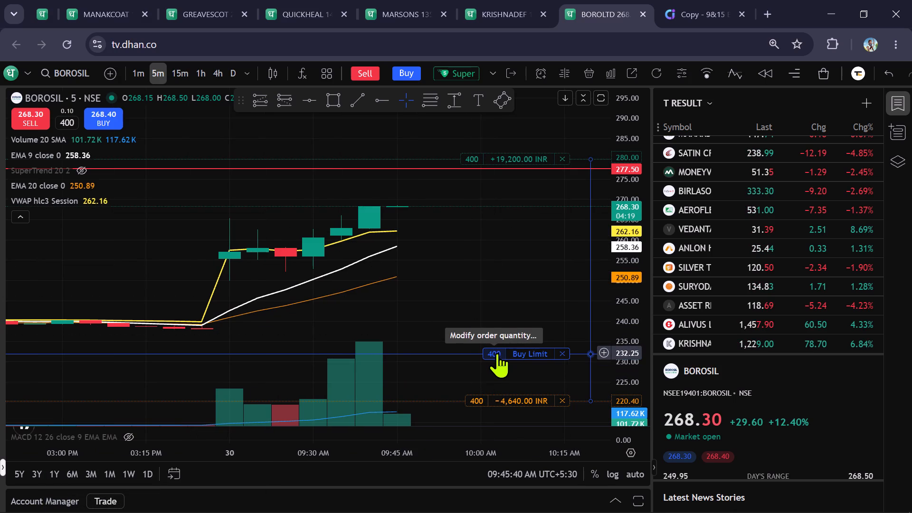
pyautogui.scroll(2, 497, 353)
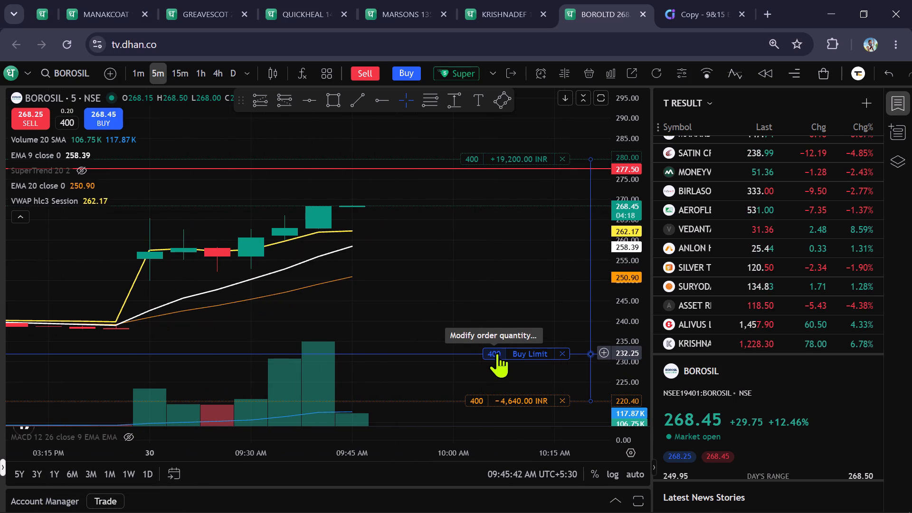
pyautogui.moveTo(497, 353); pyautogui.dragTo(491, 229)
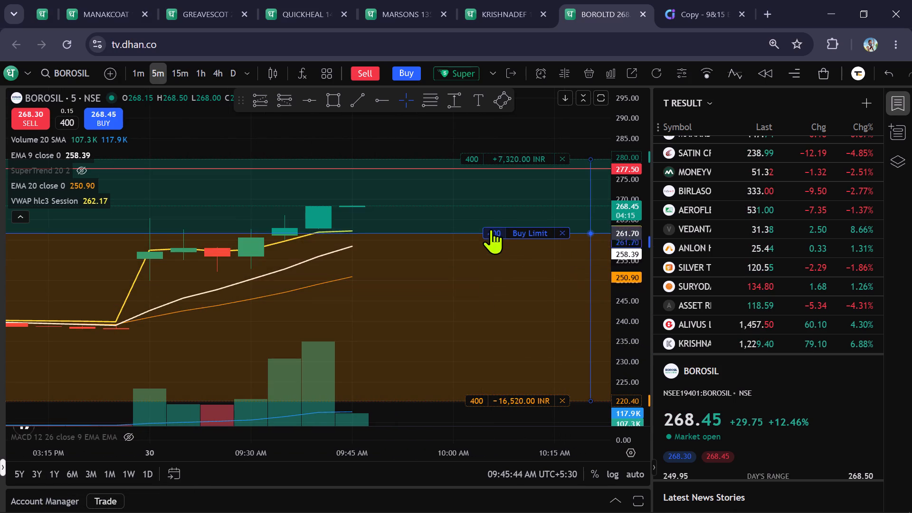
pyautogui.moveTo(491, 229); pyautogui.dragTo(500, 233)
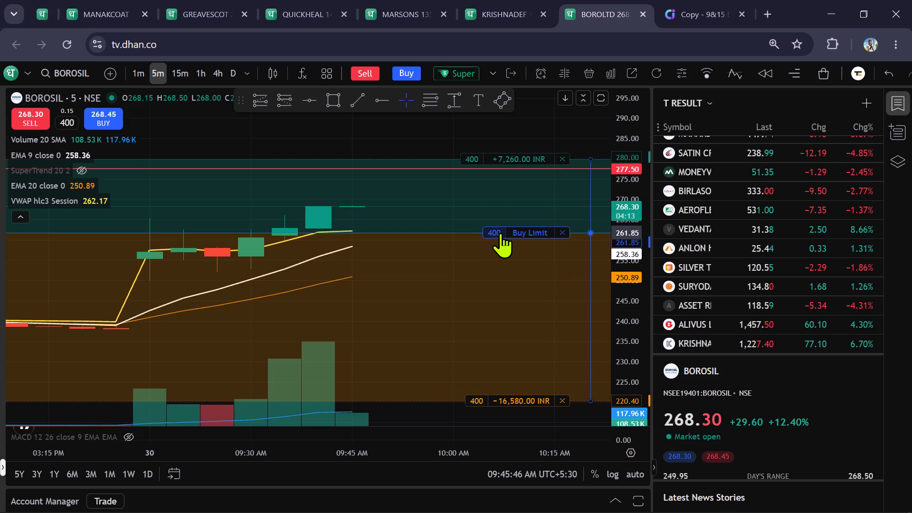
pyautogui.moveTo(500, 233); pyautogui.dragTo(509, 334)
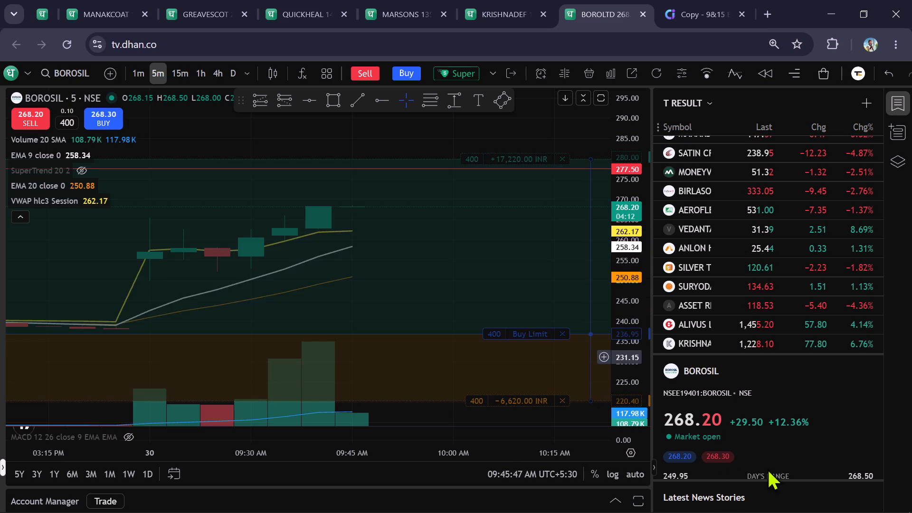
# Enlarge the Latest News Stories section beneath the Borosil details to show the Q2FY27 results story.
pyautogui.click(772, 479)
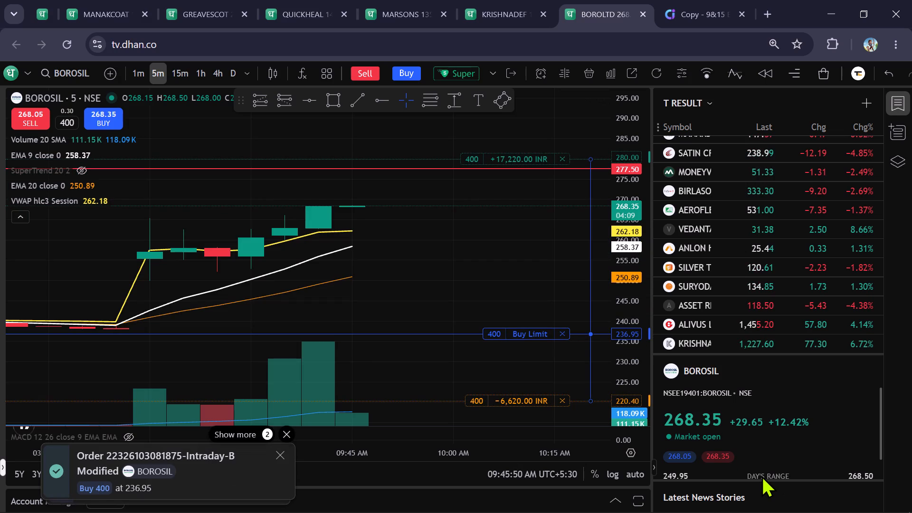
pyautogui.moveTo(760, 479); pyautogui.dragTo(762, 407)
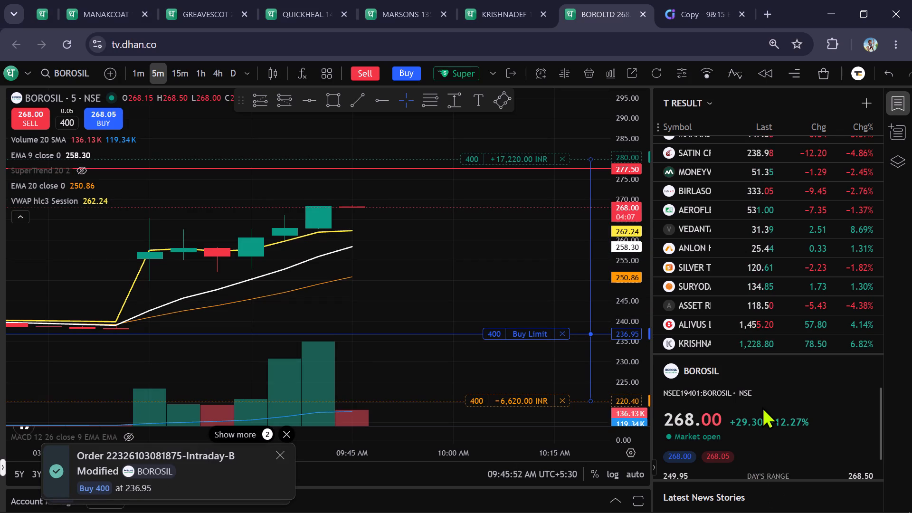
pyautogui.moveTo(762, 407); pyautogui.dragTo(764, 411)
pyautogui.moveTo(760, 480); pyautogui.dragTo(764, 403)
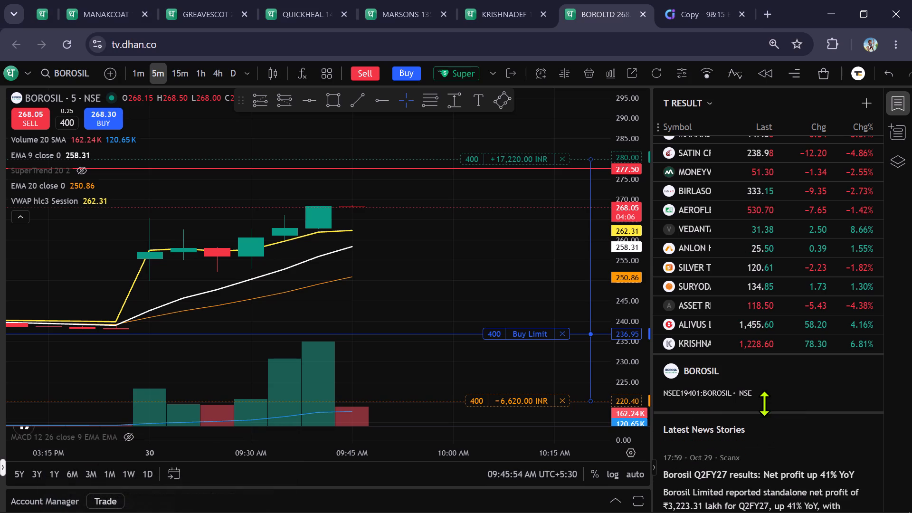
pyautogui.moveTo(764, 403); pyautogui.dragTo(766, 368)
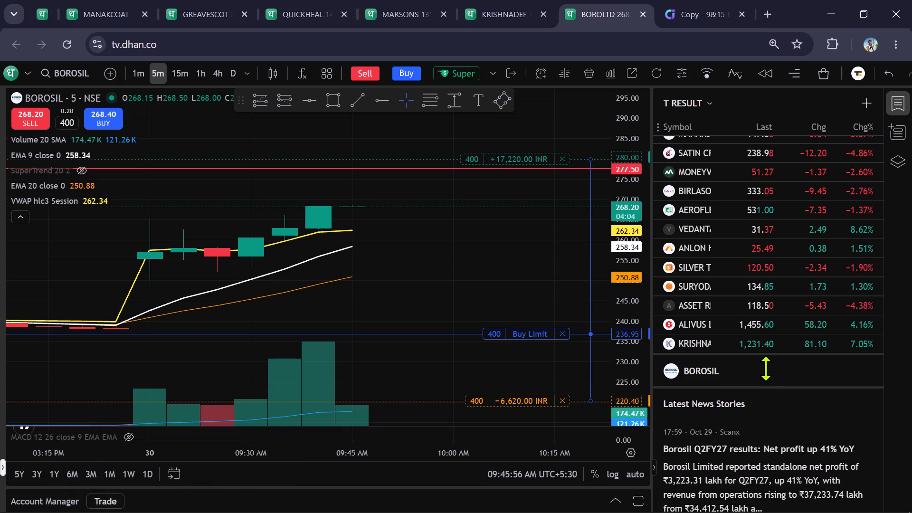
pyautogui.moveTo(766, 368); pyautogui.dragTo(767, 369)
# Examine Borosil's daily candles against the order levels, then return to the 5-minute chart.
pyautogui.scroll(-2, 452, 288)
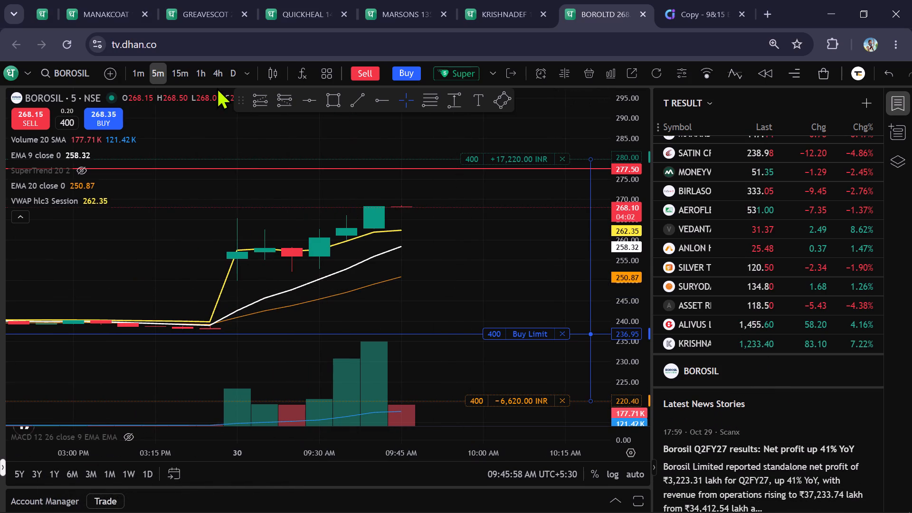
pyautogui.click(233, 76)
pyautogui.scroll(-4, 489, 258)
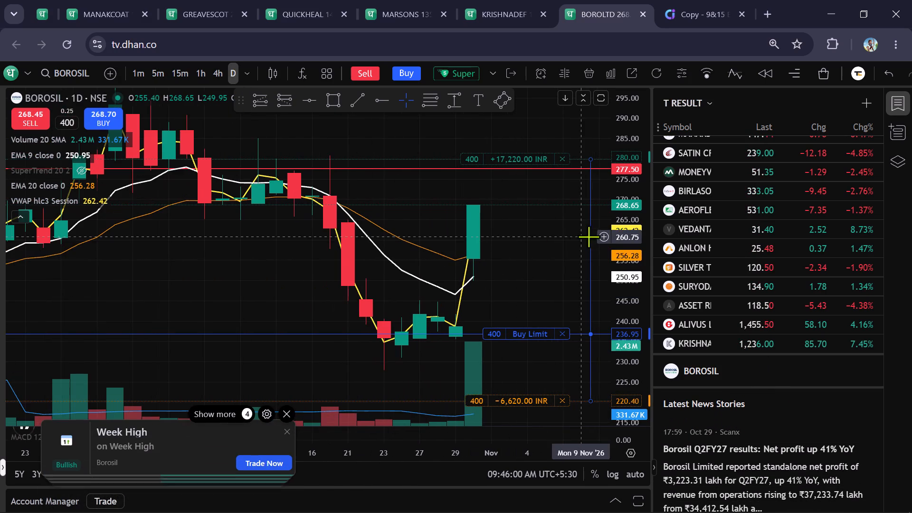
pyautogui.scroll(-7, 630, 234)
pyautogui.scroll(-3, 496, 262)
pyautogui.scroll(4, 445, 258)
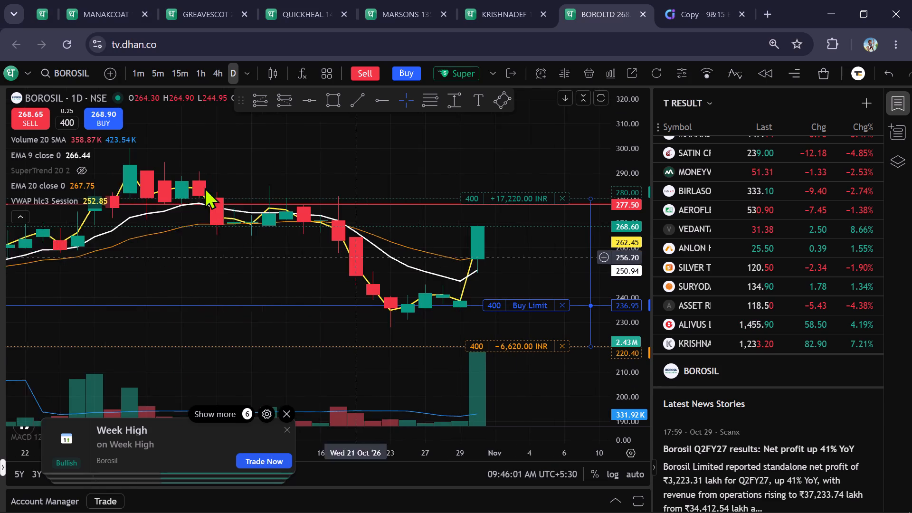
pyautogui.click(166, 72)
pyautogui.scroll(3, 240, 217)
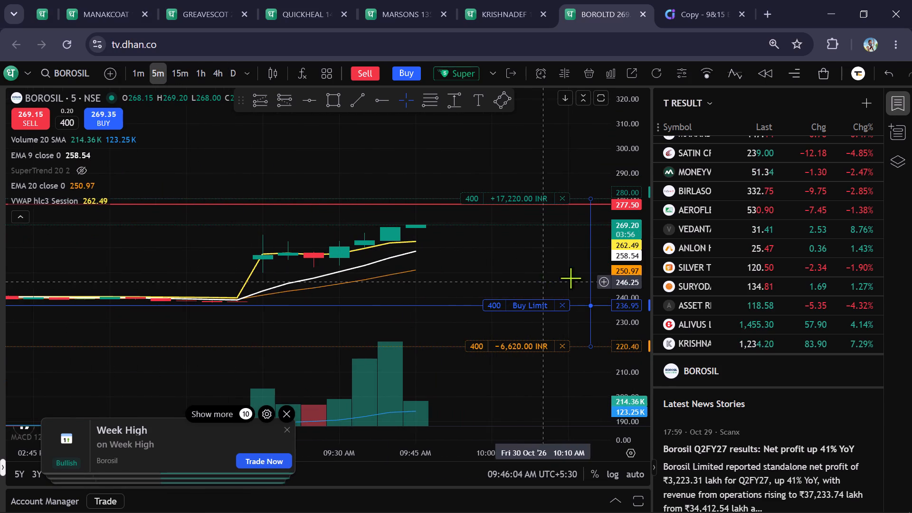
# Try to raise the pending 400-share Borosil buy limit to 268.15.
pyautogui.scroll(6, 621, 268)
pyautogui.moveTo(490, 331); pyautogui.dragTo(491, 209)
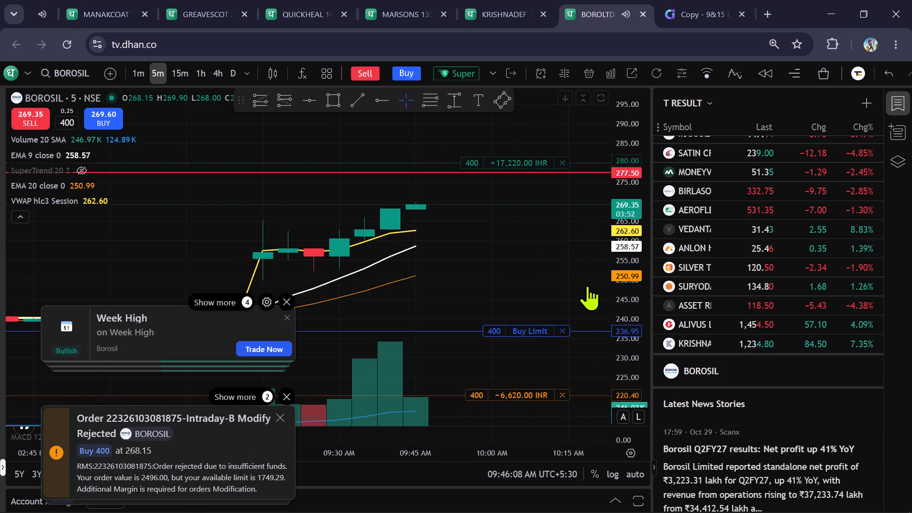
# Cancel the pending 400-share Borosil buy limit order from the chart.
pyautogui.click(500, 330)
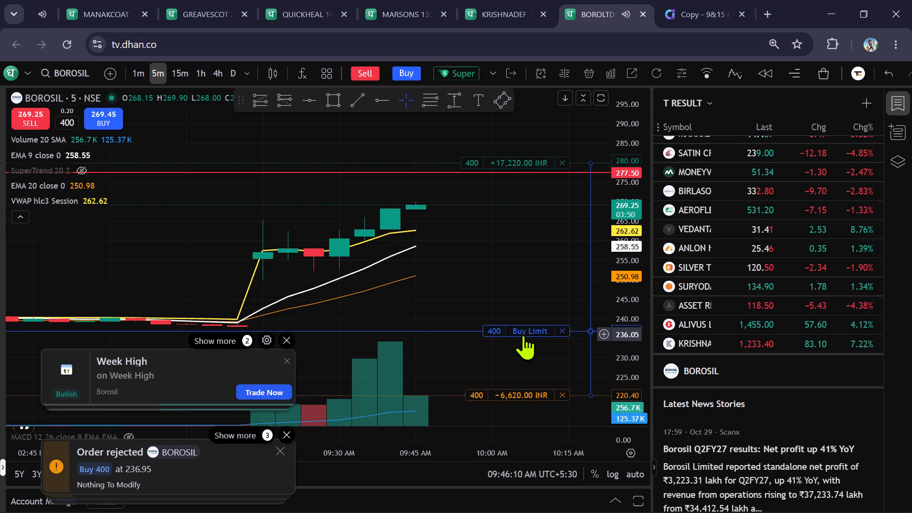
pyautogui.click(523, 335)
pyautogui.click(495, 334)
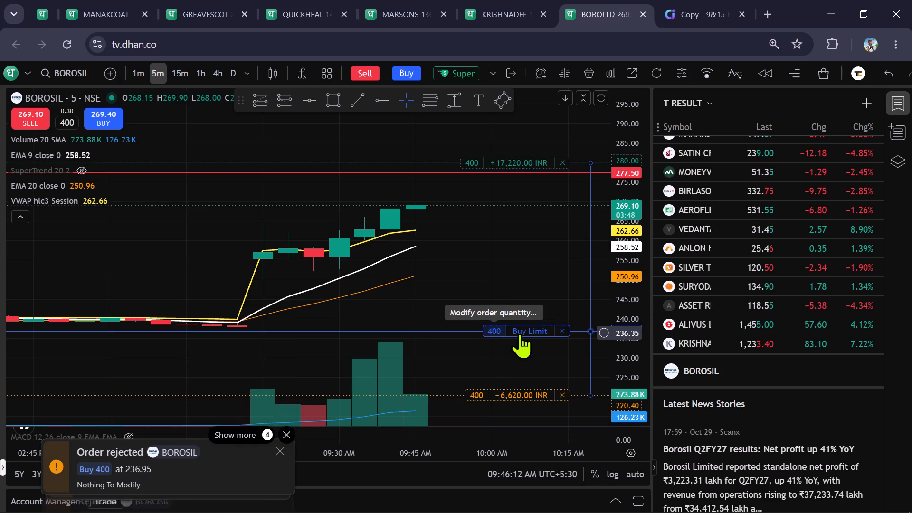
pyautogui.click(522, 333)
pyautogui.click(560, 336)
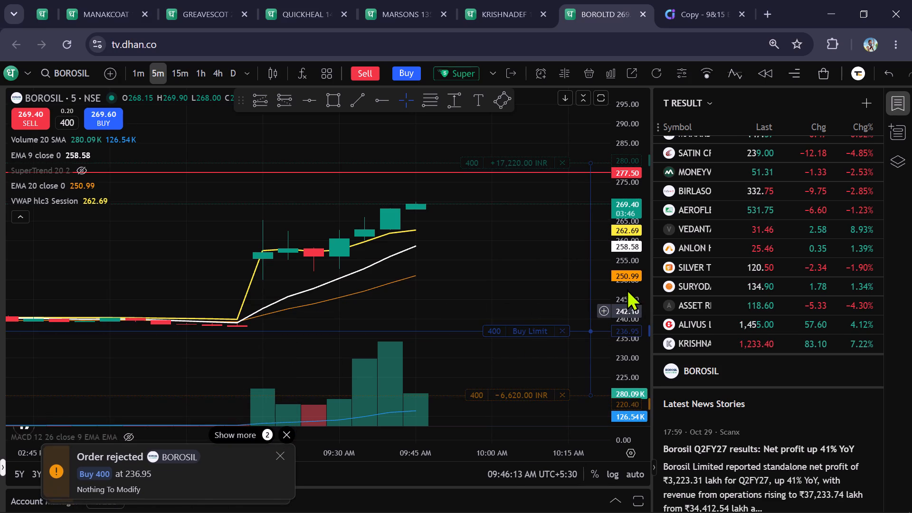
# Start a new Borosil Super Order and set its quantity to 350.
pyautogui.scroll(-3, 627, 289)
pyautogui.moveTo(761, 386); pyautogui.dragTo(764, 399)
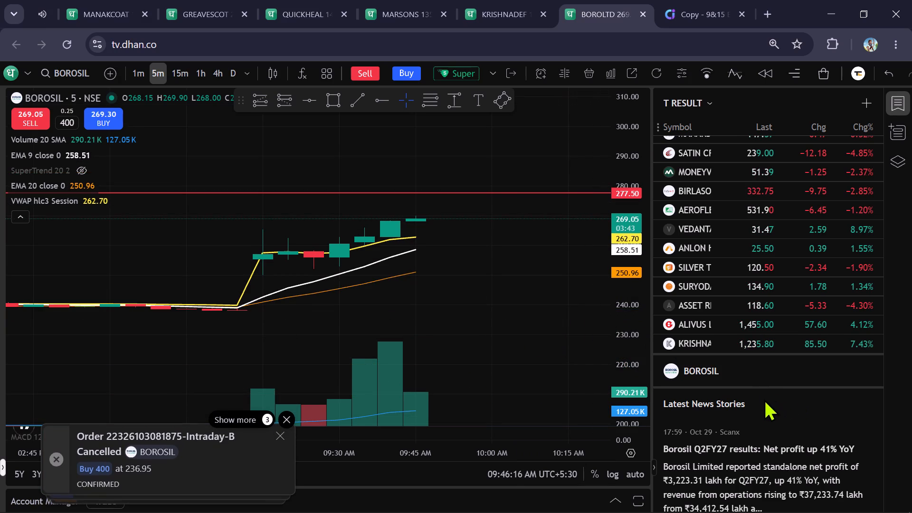
pyautogui.moveTo(764, 399); pyautogui.dragTo(766, 405)
pyautogui.click(451, 75)
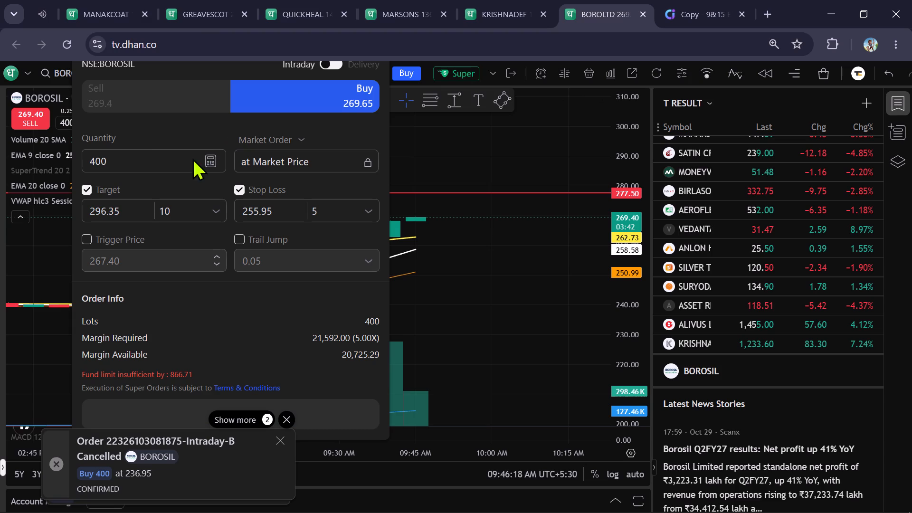
pyautogui.click(158, 163)
pyautogui.press('BackSpace')
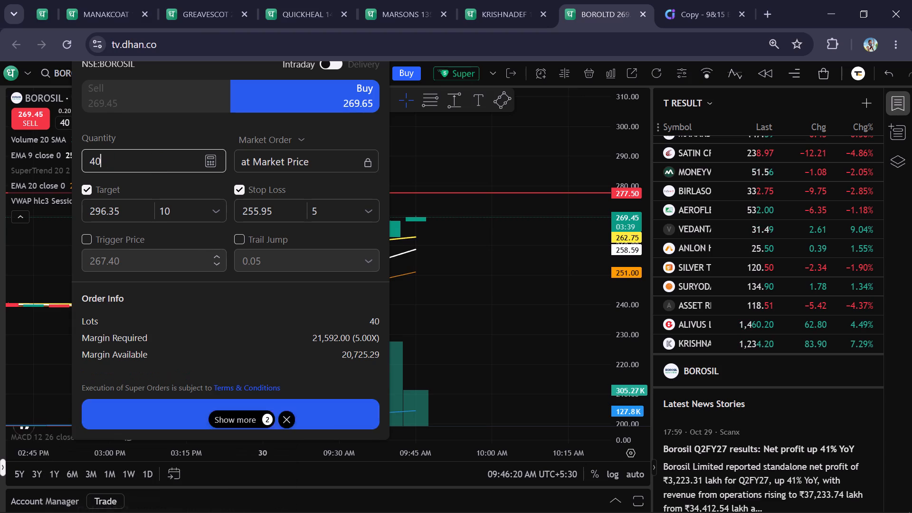
pyautogui.press('BackSpace')
pyautogui.press('BackSpace')
pyautogui.write('300')
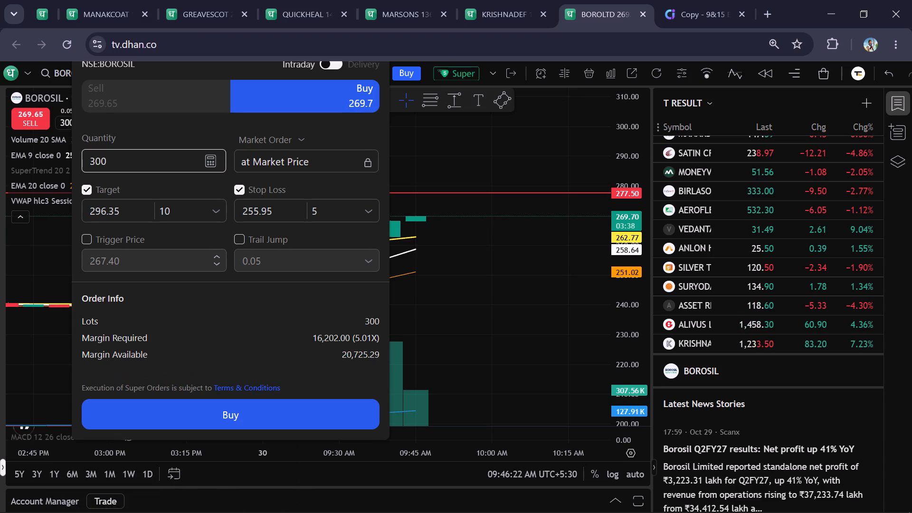
pyautogui.press('BackSpace')
pyautogui.press('BackSpace')
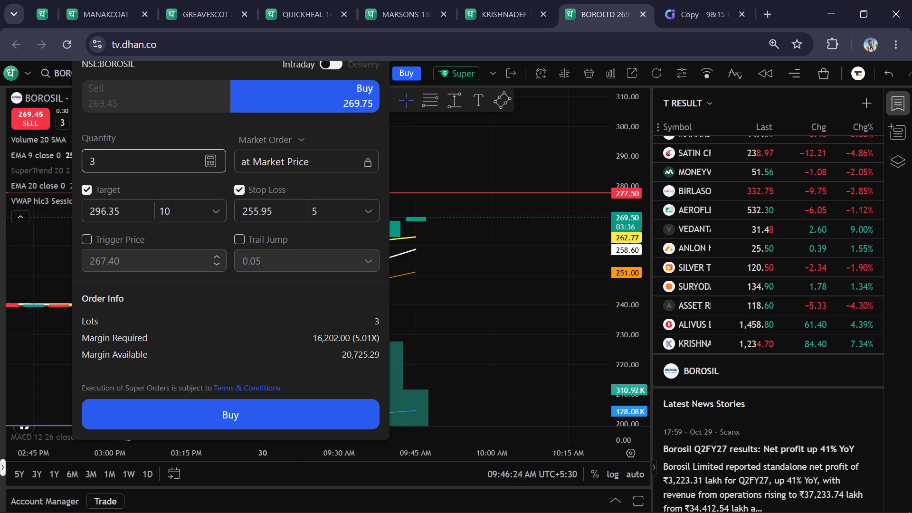
pyautogui.write('50')
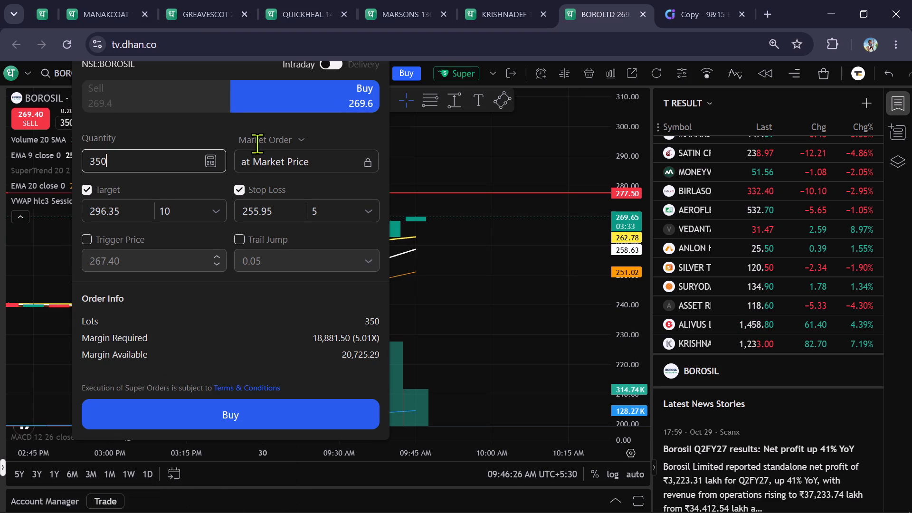
# Switch the Borosil Super Order to a limit order at 250 and submit the buy.
pyautogui.click(259, 142)
pyautogui.click(258, 184)
pyautogui.click(296, 160)
pyautogui.press('BackSpace')
pyautogui.press('BackSpace')
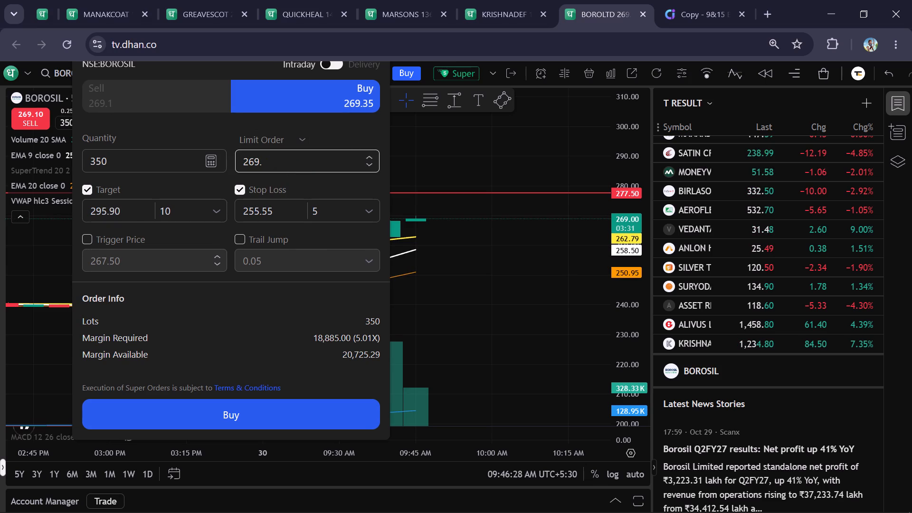
pyautogui.press('BackSpace')
pyautogui.press('BackSpace')
pyautogui.press('BackSpace')
pyautogui.write('50')
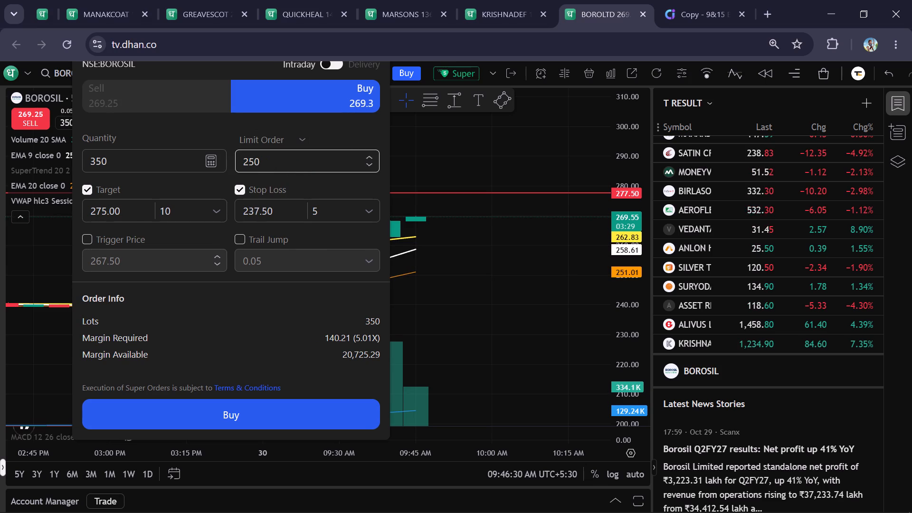
pyautogui.click(228, 414)
# Raise the target of the 350-share Borosil order to 287.45 on the chart.
pyautogui.moveTo(475, 200); pyautogui.dragTo(470, 164)
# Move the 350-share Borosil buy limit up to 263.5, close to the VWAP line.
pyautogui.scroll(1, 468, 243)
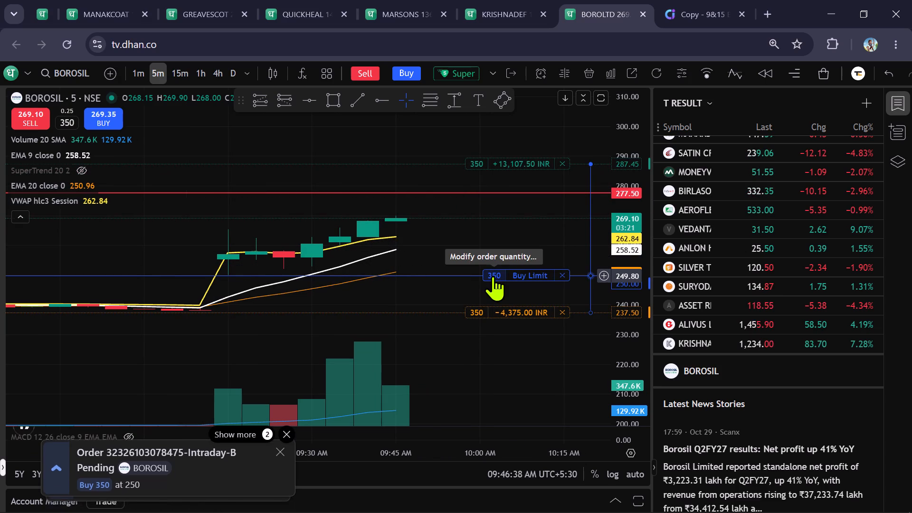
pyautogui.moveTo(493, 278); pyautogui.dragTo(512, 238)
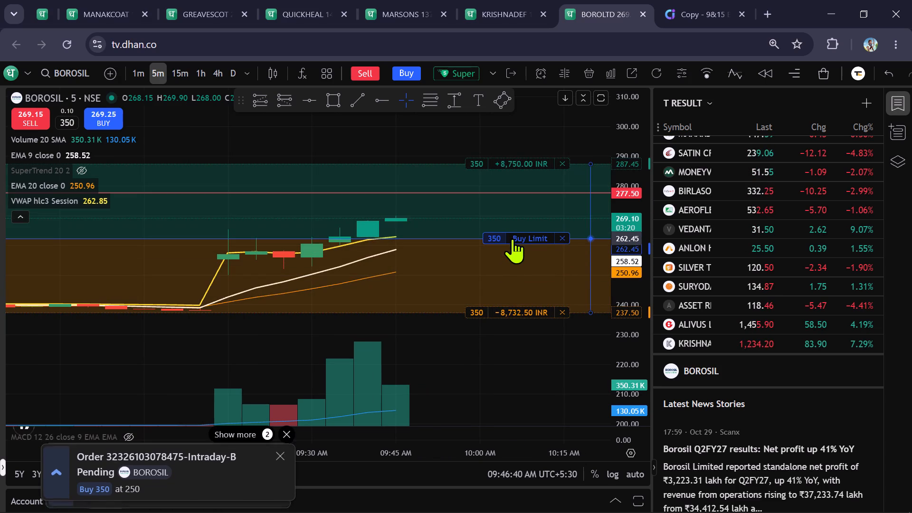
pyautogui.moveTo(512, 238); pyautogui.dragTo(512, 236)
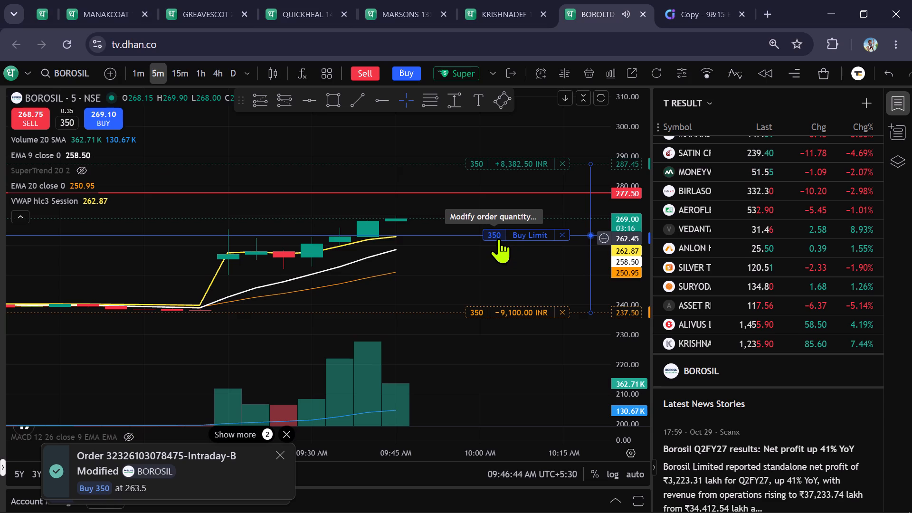
# Lower the 350-share Borosil buy limit to 247.05 on the chart.
pyautogui.moveTo(498, 238); pyautogui.dragTo(504, 284)
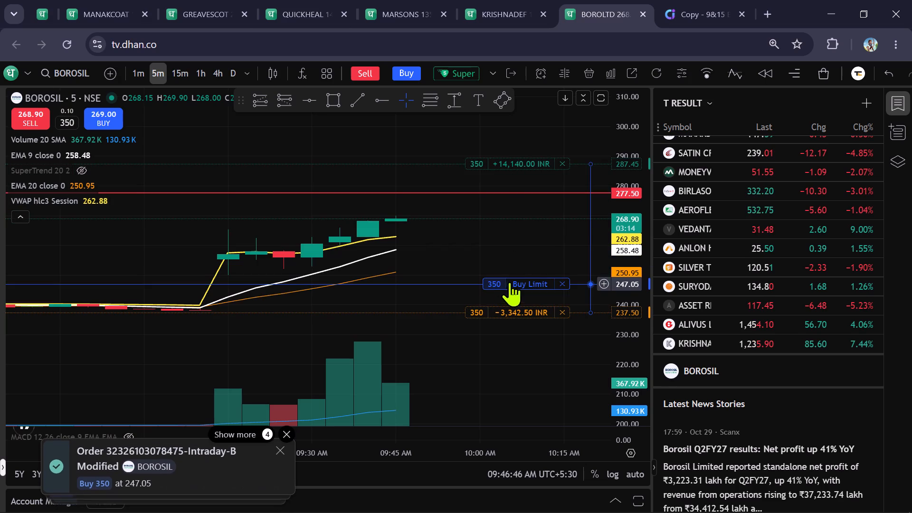
# Check the Marsons and Quick Heal 5-minute charts and return to the Borosil chart.
pyautogui.click(481, 0)
pyautogui.click(399, 7)
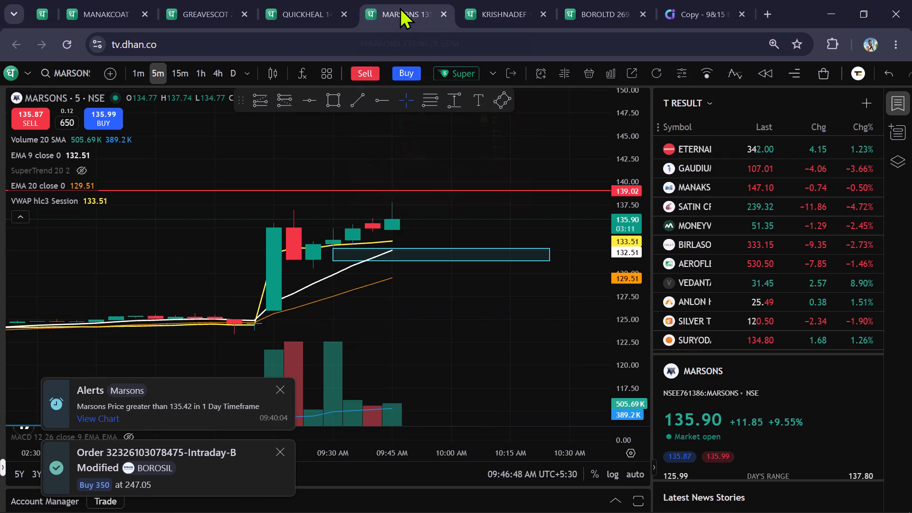
pyautogui.click(299, 9)
pyautogui.click(417, 12)
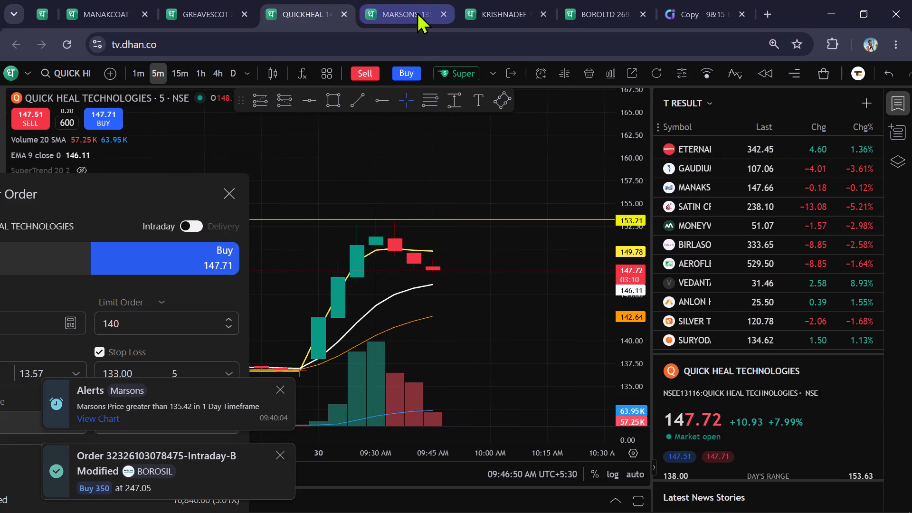
pyautogui.click(577, 6)
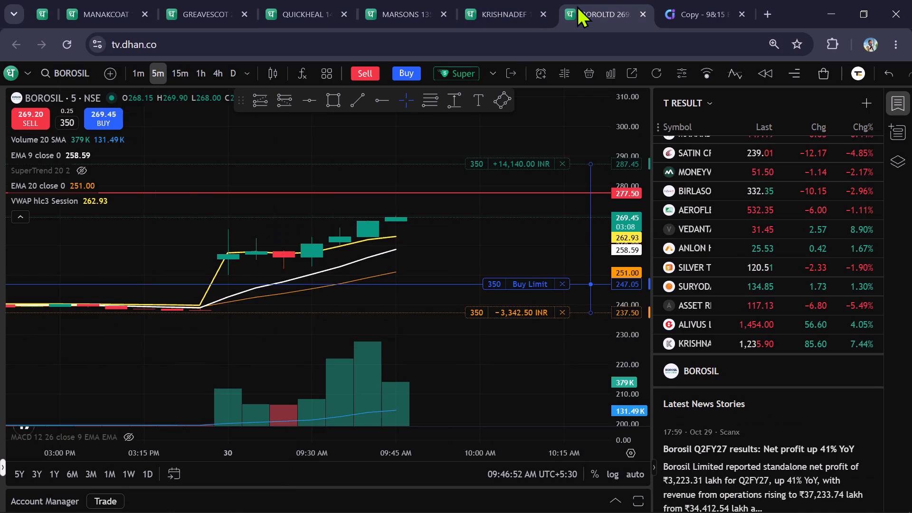
# Compare Borosil's price with its EMA and VWAP lines on the 1-minute and 5-minute charts.
pyautogui.scroll(2, 489, 246)
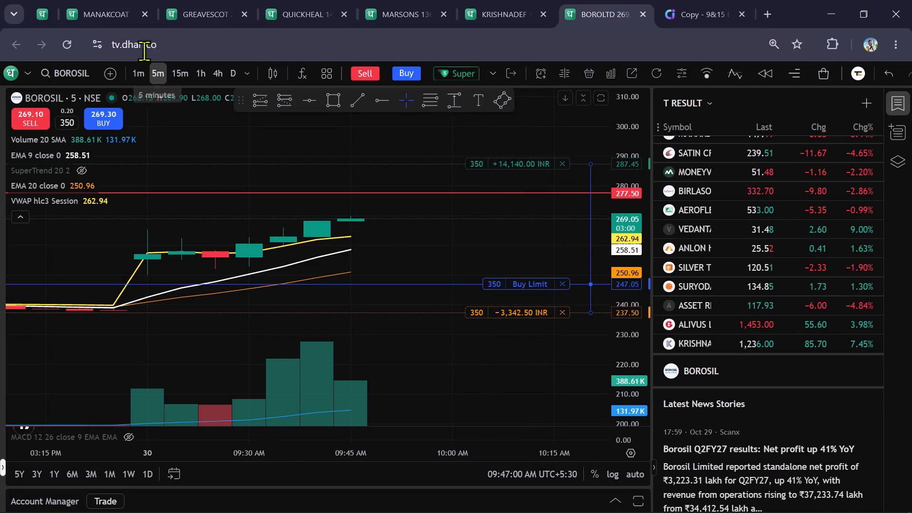
pyautogui.click(140, 68)
pyautogui.scroll(-2, 371, 237)
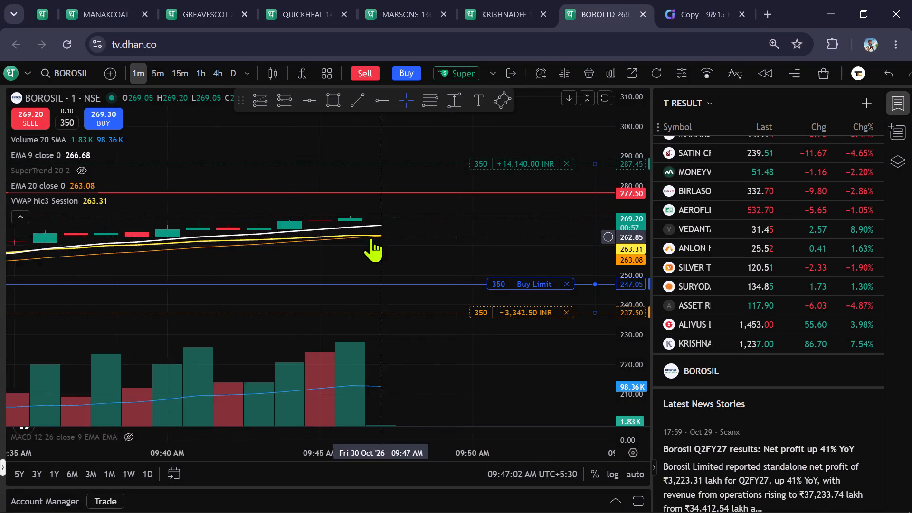
pyautogui.scroll(-2, 371, 237)
pyautogui.scroll(8, 626, 235)
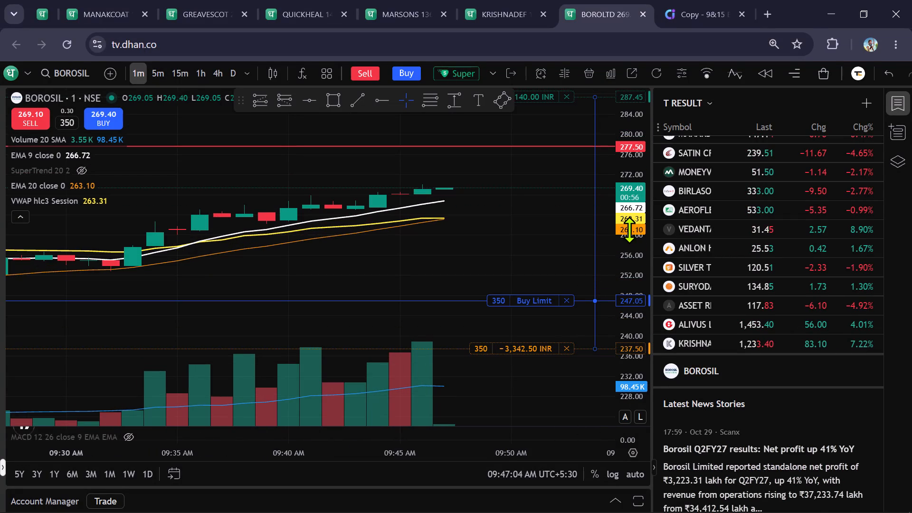
pyautogui.scroll(-2, 629, 230)
pyautogui.scroll(-3, 532, 247)
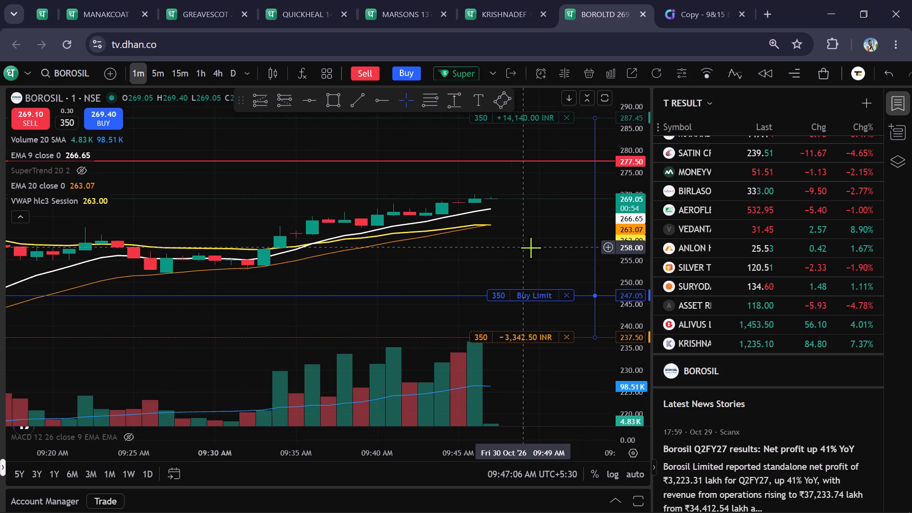
pyautogui.click(163, 76)
pyautogui.scroll(5, 290, 194)
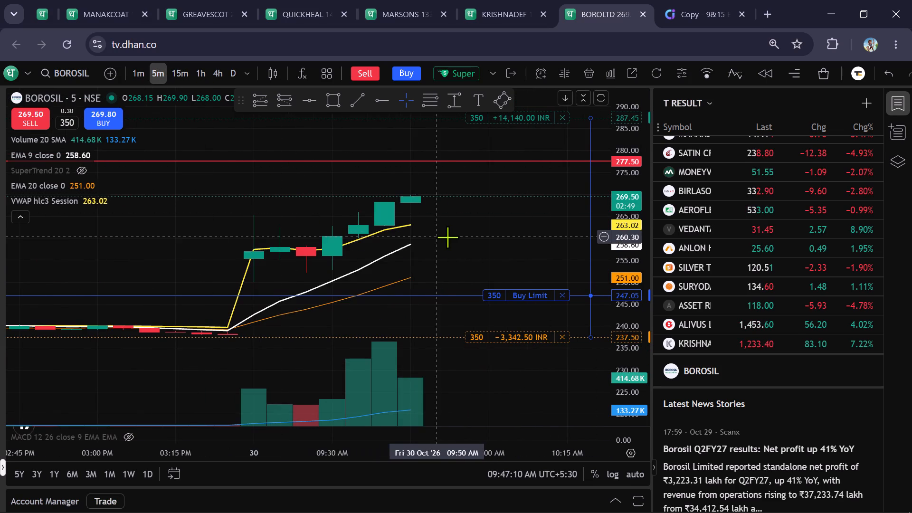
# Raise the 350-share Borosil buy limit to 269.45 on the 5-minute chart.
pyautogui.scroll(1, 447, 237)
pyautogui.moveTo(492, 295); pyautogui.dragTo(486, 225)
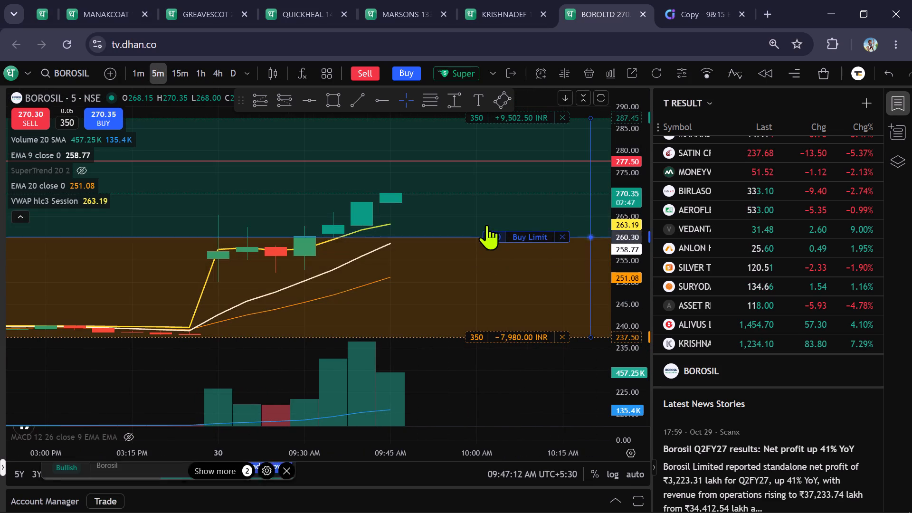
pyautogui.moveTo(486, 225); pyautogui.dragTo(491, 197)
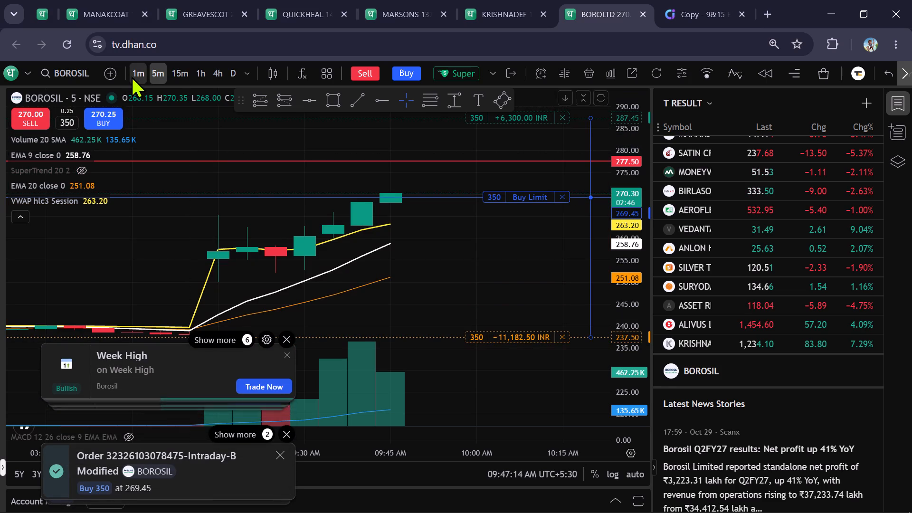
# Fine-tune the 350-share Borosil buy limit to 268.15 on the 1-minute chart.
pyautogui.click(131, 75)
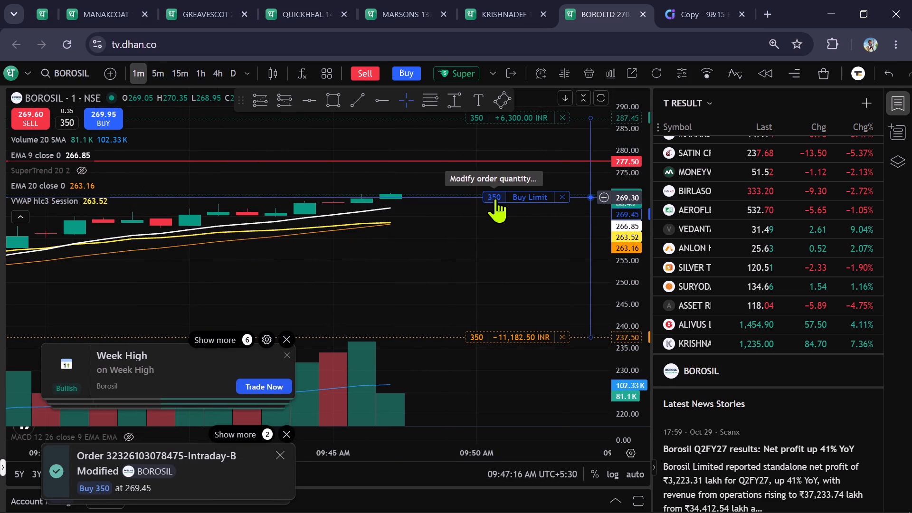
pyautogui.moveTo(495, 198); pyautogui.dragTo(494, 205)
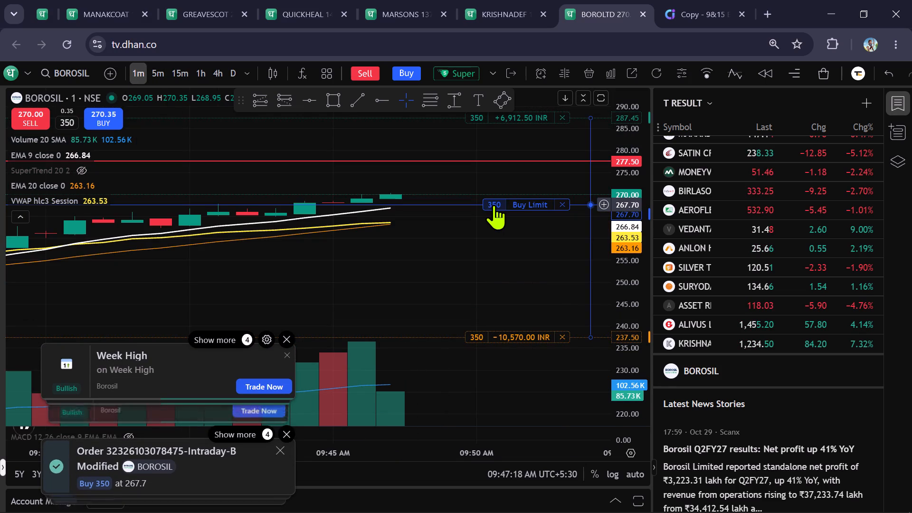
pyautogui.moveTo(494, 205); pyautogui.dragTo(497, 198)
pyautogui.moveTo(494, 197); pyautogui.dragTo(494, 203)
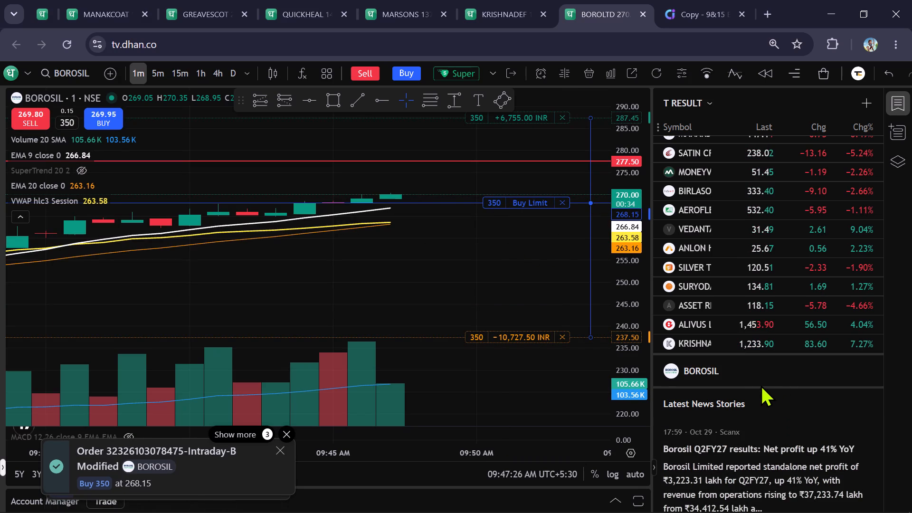
# Enlarge the Borosil details area below the watchlist so its live price shows above the news.
pyautogui.moveTo(760, 388); pyautogui.dragTo(770, 474)
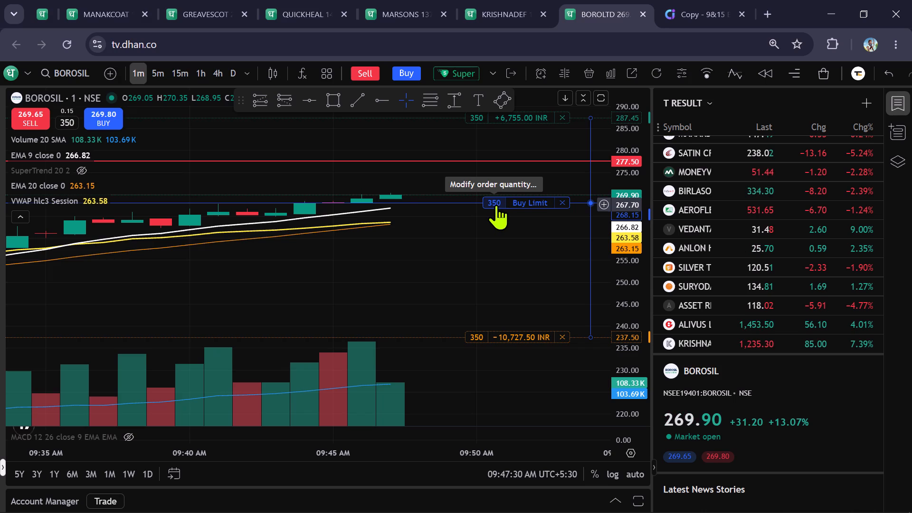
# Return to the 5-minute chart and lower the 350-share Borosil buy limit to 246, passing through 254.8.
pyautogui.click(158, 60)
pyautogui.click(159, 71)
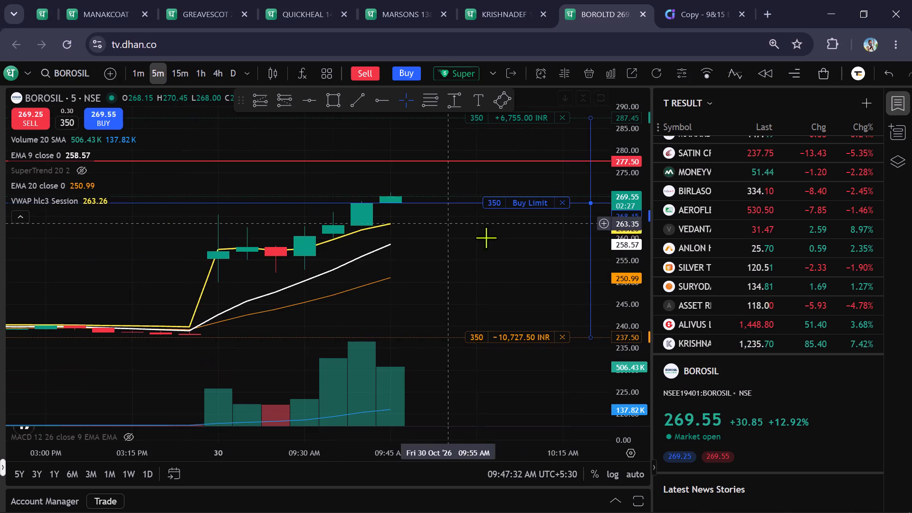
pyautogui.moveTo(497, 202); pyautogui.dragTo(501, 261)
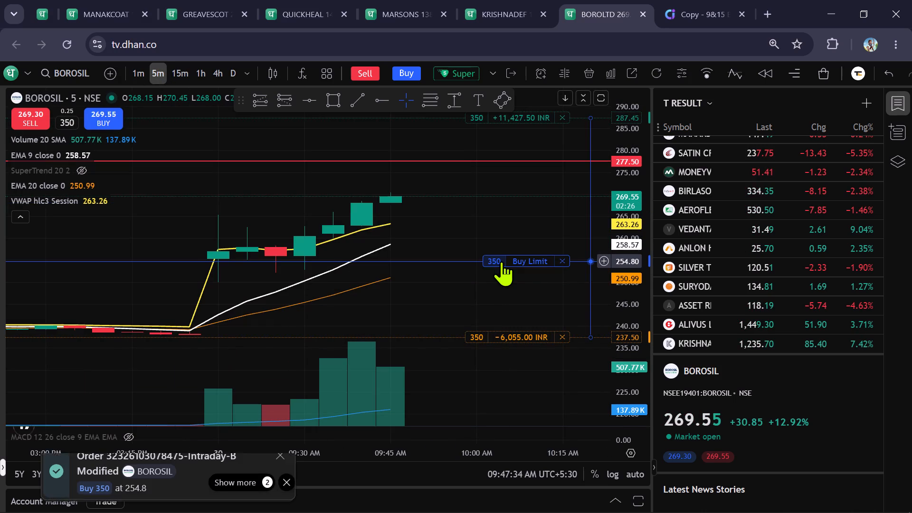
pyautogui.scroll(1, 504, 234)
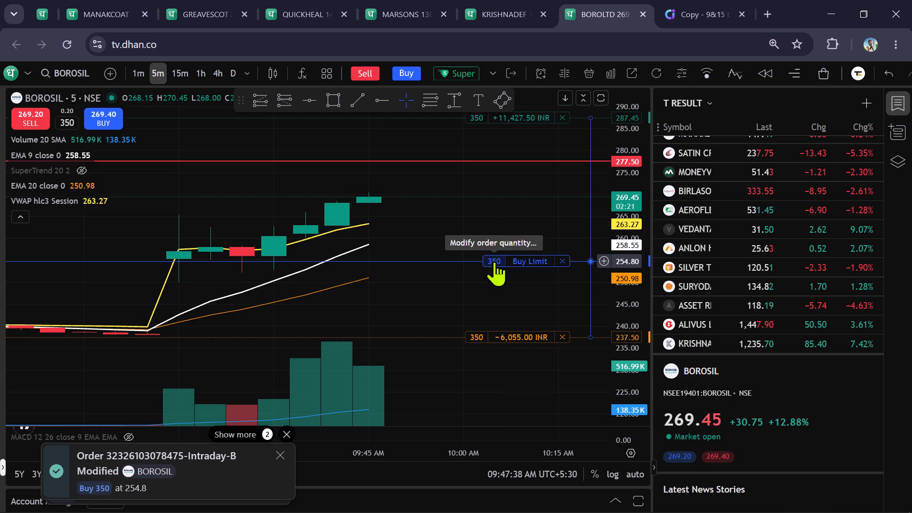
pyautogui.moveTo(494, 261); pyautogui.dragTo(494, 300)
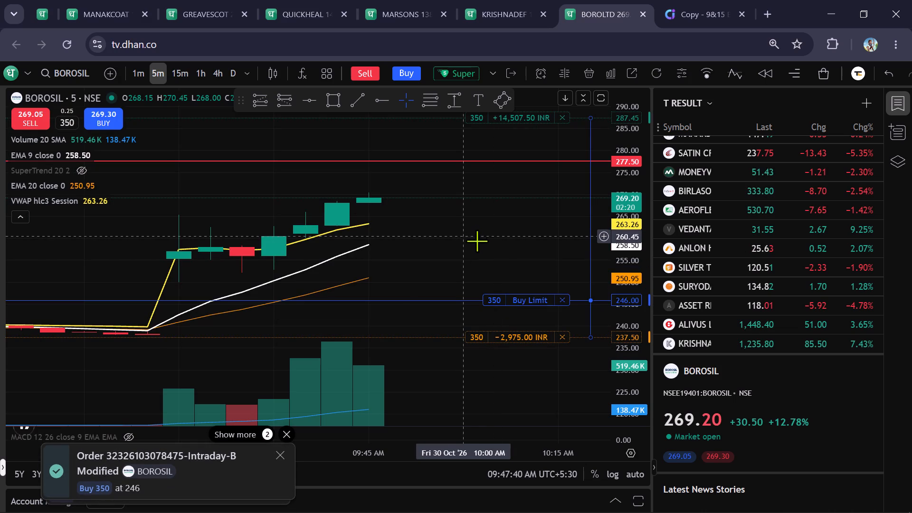
# Check the Krishna Defence 5-minute chart, and re-examine Borosil's price against its averages and pending order.
pyautogui.scroll(-2, 632, 213)
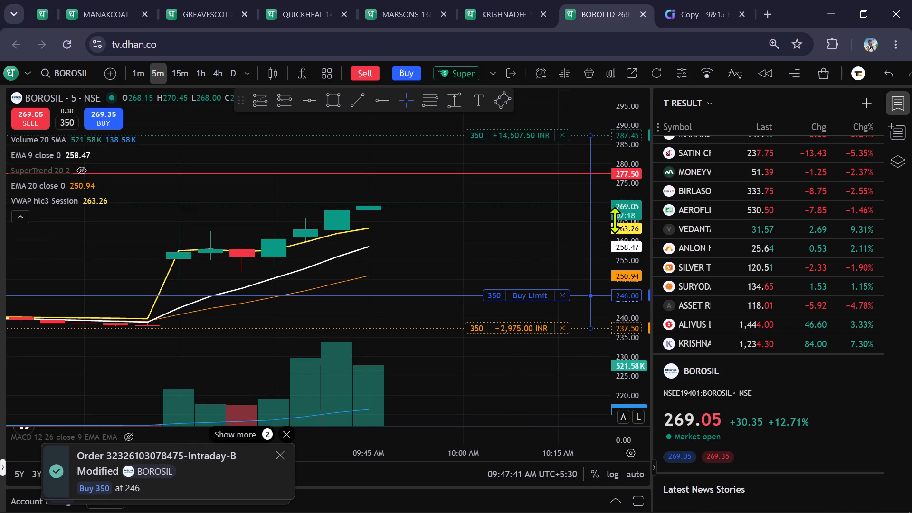
pyautogui.click(499, 6)
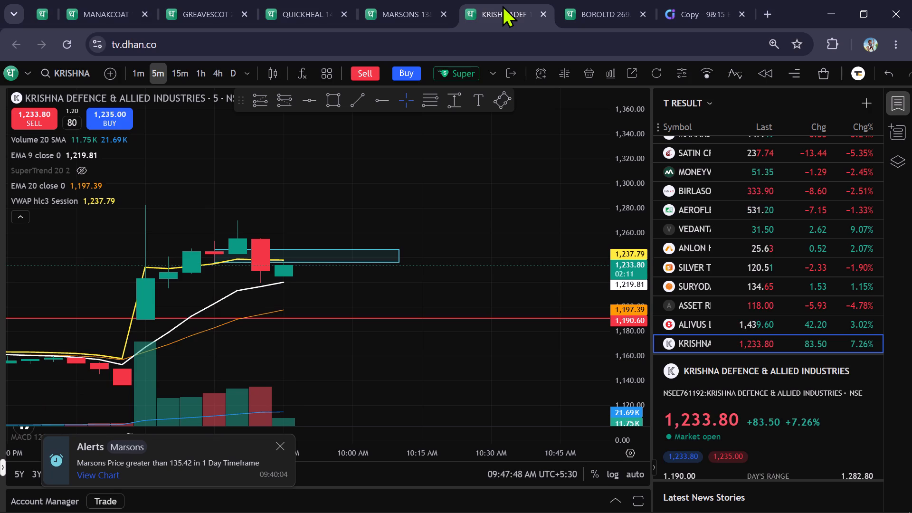
pyautogui.click(602, 0)
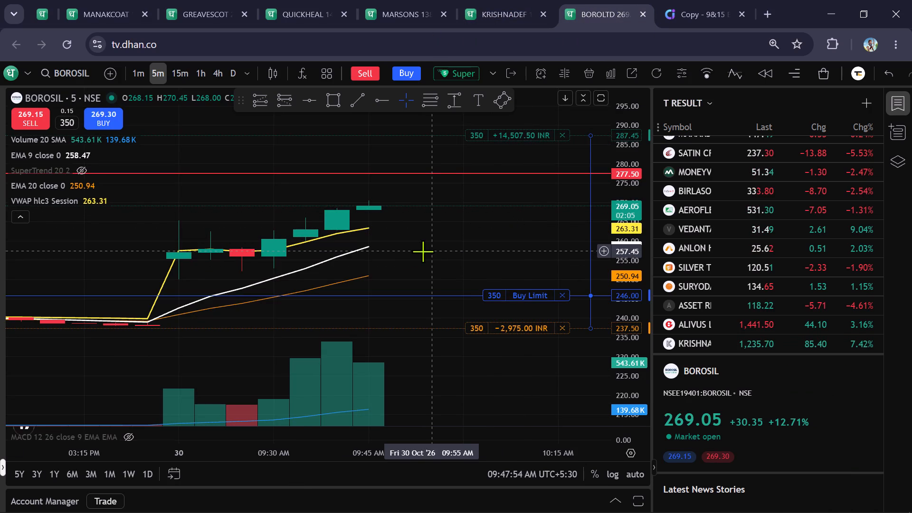
pyautogui.scroll(-7, 423, 251)
pyautogui.scroll(8, 422, 253)
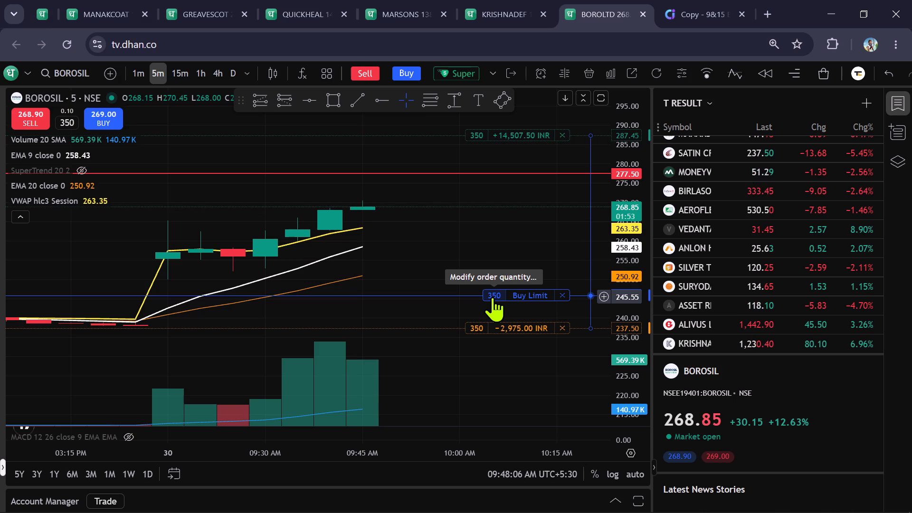
# Open a Super Order for 650 Marsons shares and switch it to a limit order at 130.
pyautogui.click(494, 0)
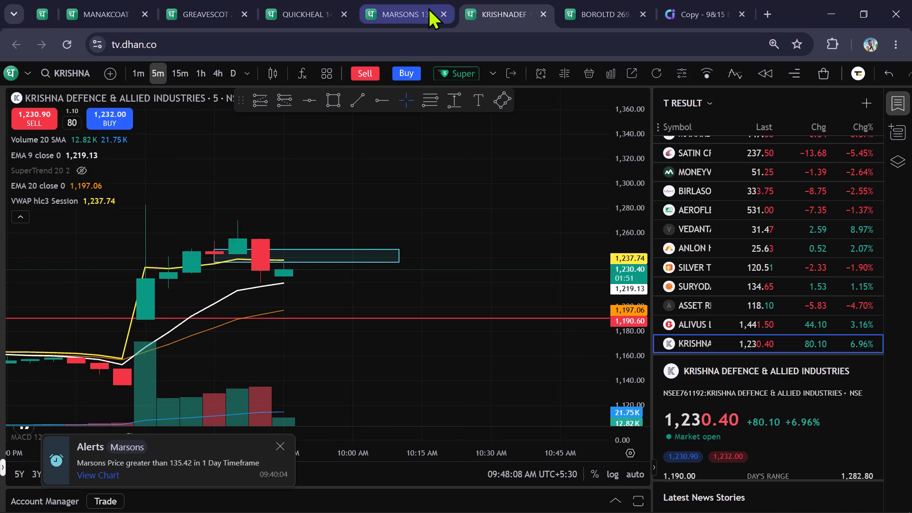
pyautogui.click(426, 8)
pyautogui.scroll(-3, 612, 179)
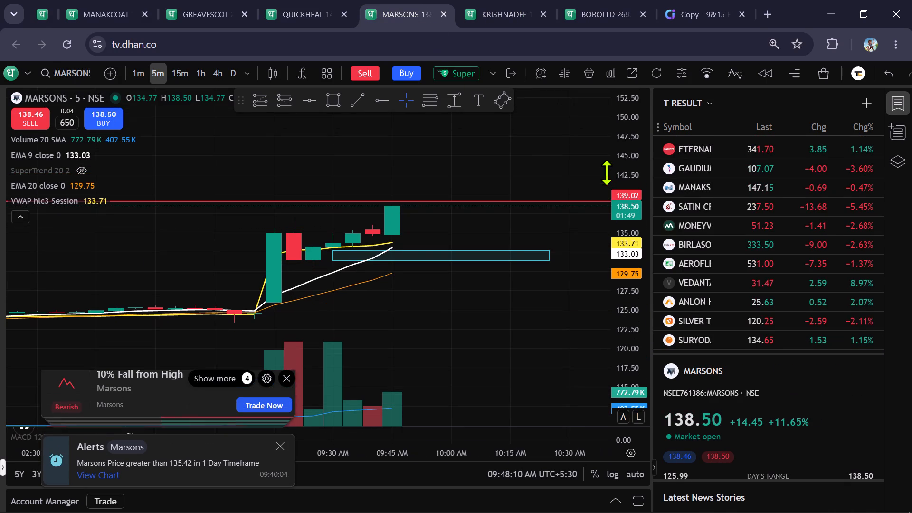
pyautogui.click(460, 72)
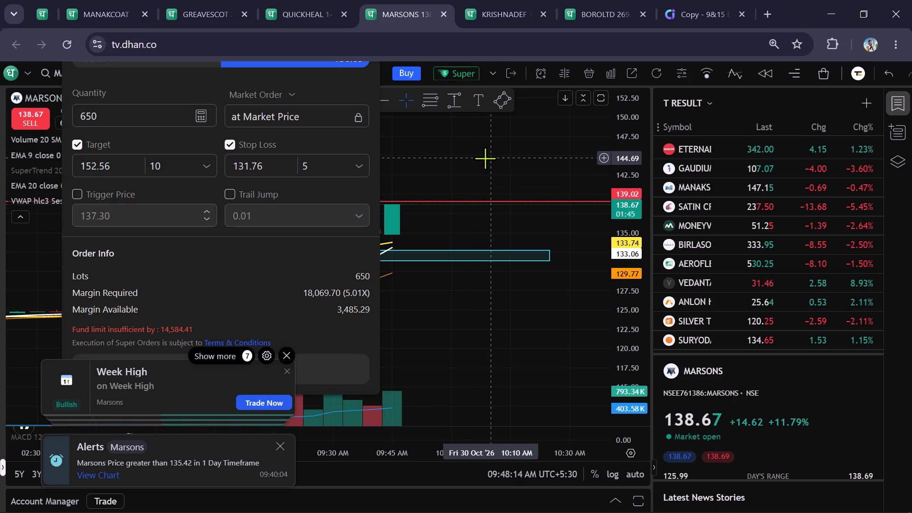
pyautogui.click(278, 92)
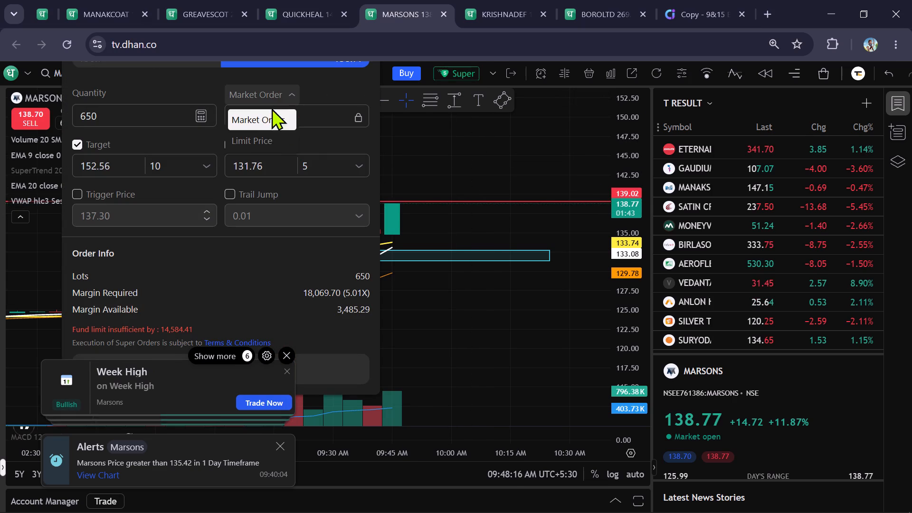
pyautogui.click(269, 141)
pyautogui.click(276, 111)
pyautogui.press('BackSpace')
pyautogui.press('BackSpace')
pyautogui.press('BackSpace')
pyautogui.press('BackSpace')
pyautogui.press('BackSpace')
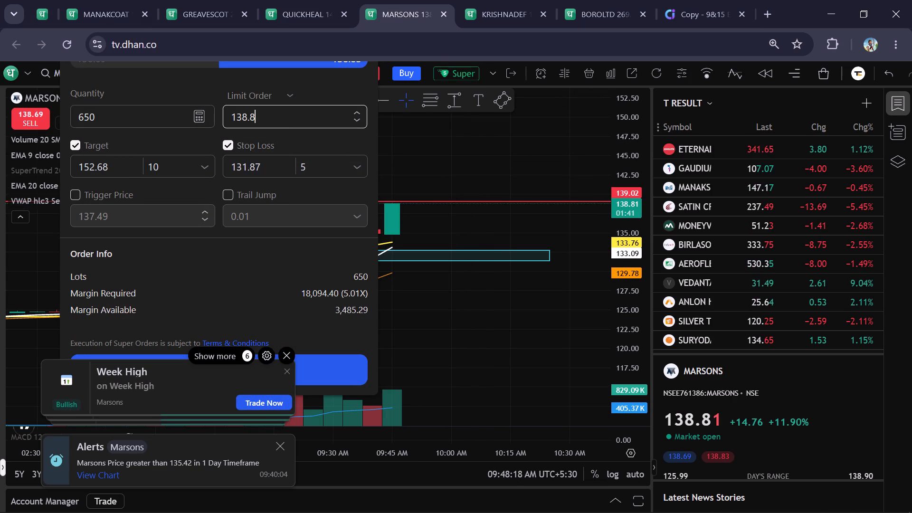
pyautogui.press('3')
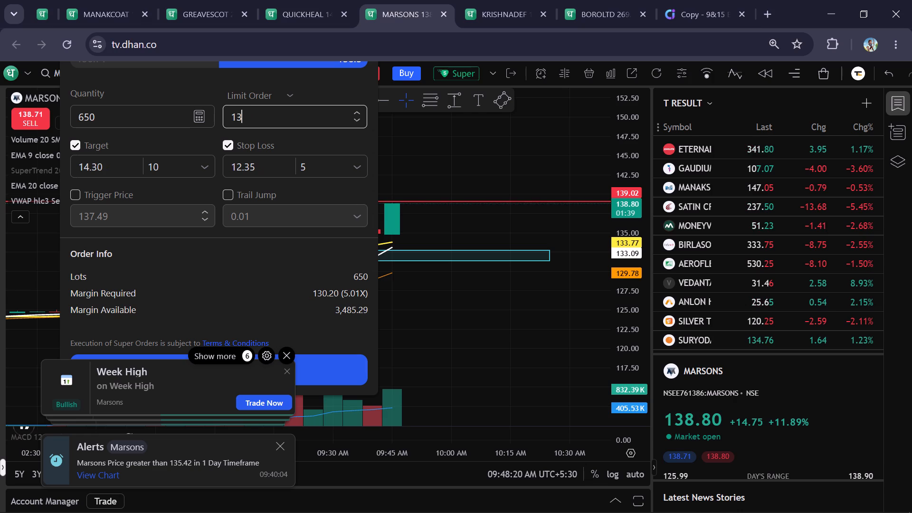
pyautogui.press('0')
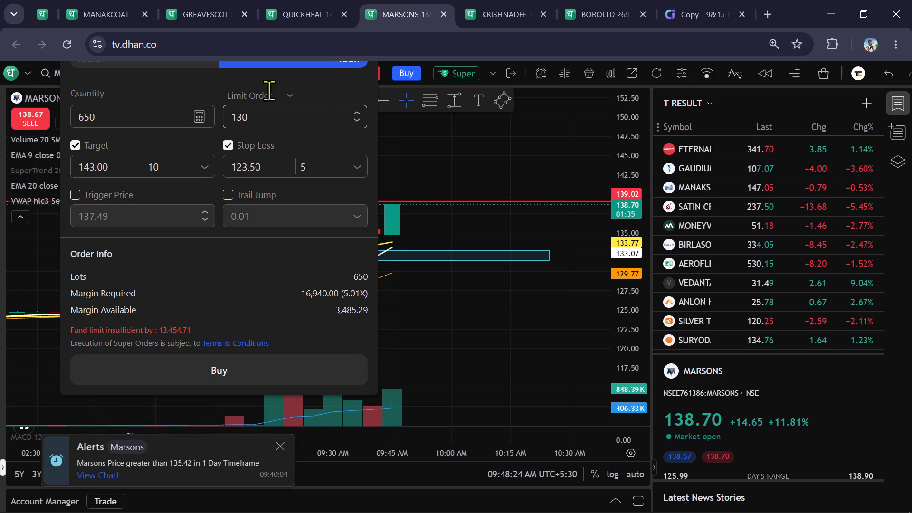
pyautogui.moveTo(270, 88); pyautogui.dragTo(196, 304)
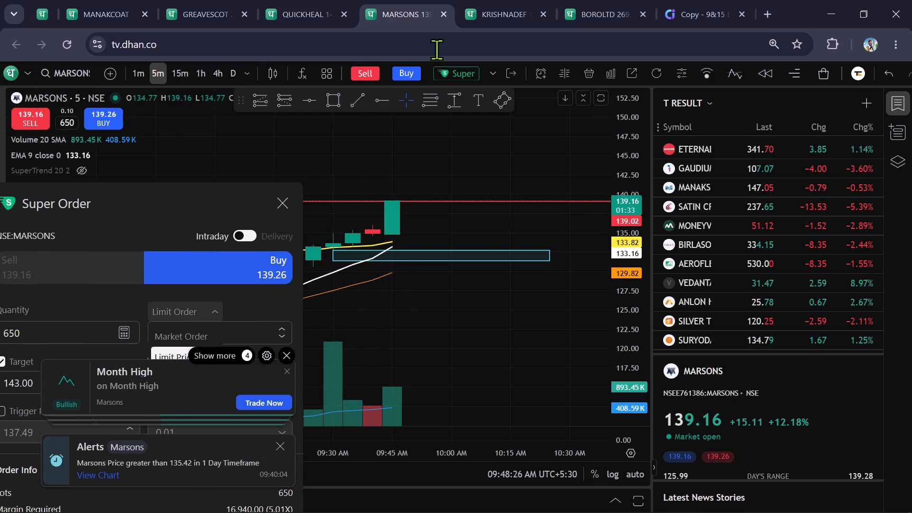
# Cancel the pending 350-share Borosil buy limit order from its chart.
pyautogui.click(537, 4)
pyautogui.click(574, 8)
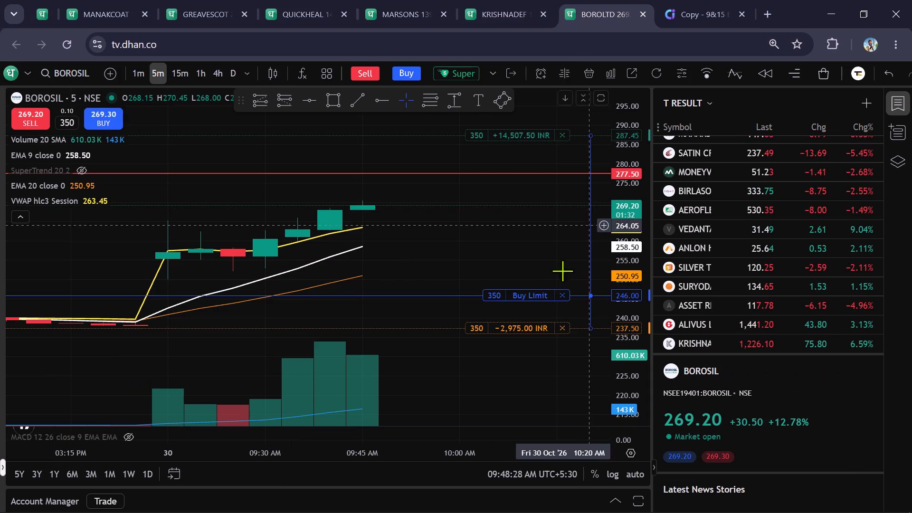
pyautogui.click(568, 296)
# Set the target of the 650-share Marsons Super Order to 148 and place the buy order.
pyautogui.click(392, 14)
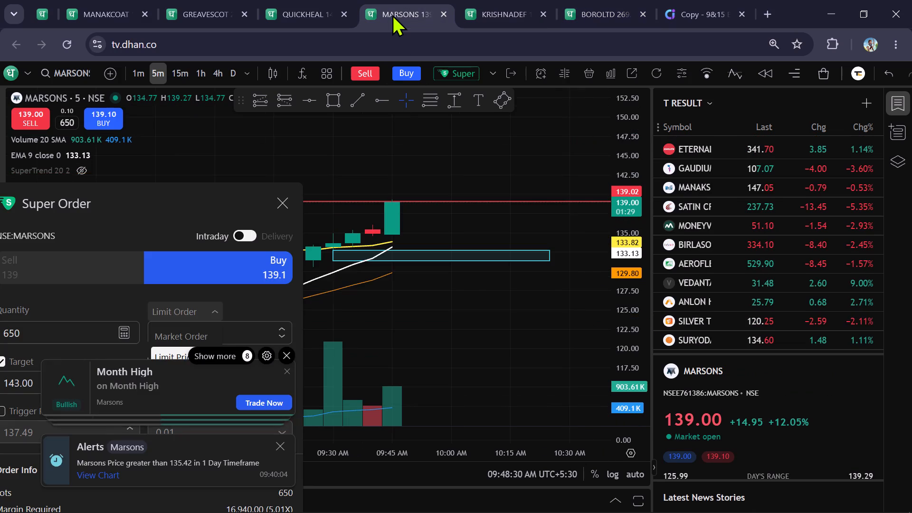
pyautogui.moveTo(163, 236); pyautogui.dragTo(240, 55)
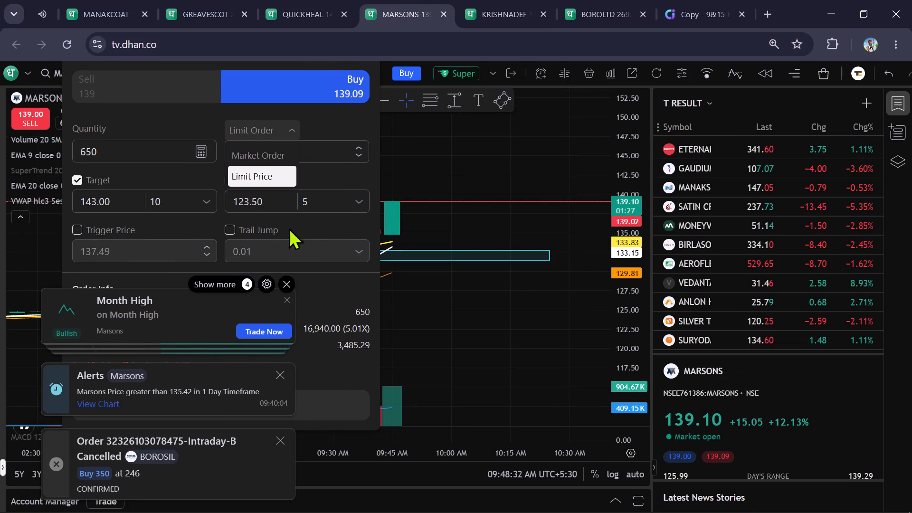
pyautogui.click(313, 329)
pyautogui.moveTo(306, 353); pyautogui.dragTo(318, 241)
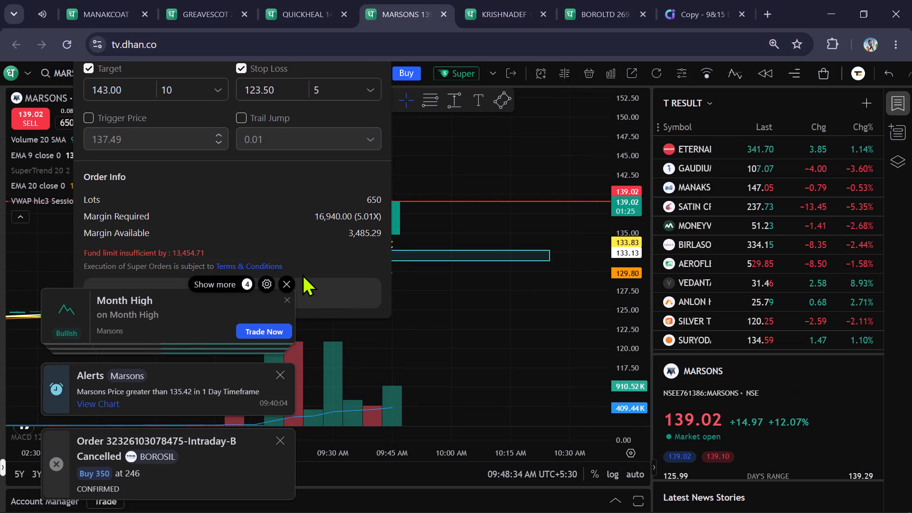
pyautogui.moveTo(277, 223); pyautogui.dragTo(289, 241)
pyautogui.click(149, 104)
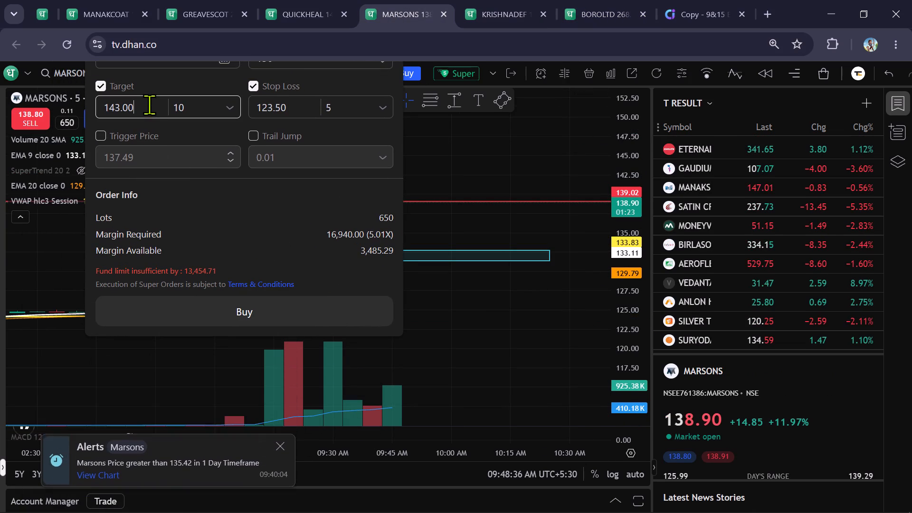
pyautogui.press('BackSpace')
pyautogui.press('BackSpace')
pyautogui.press('BackSpace')
pyautogui.press('BackSpace')
pyautogui.press('8')
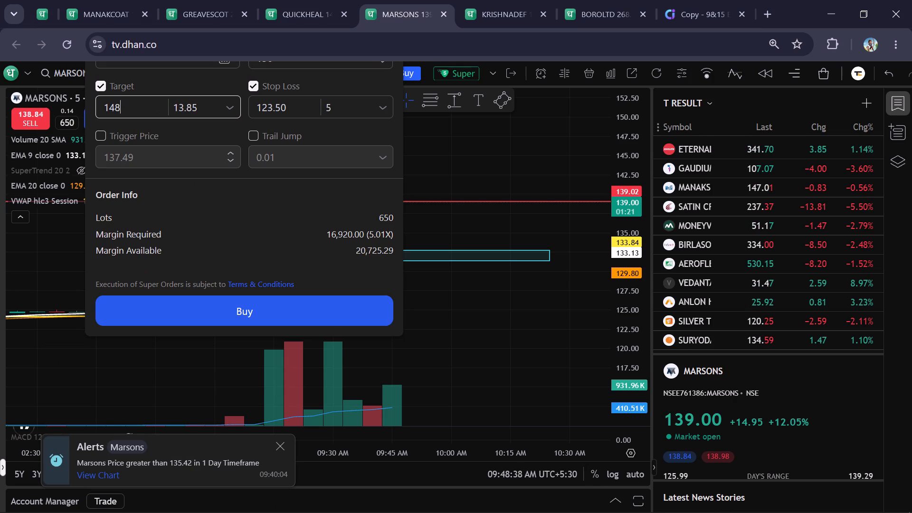
pyautogui.moveTo(199, 218); pyautogui.dragTo(124, 275)
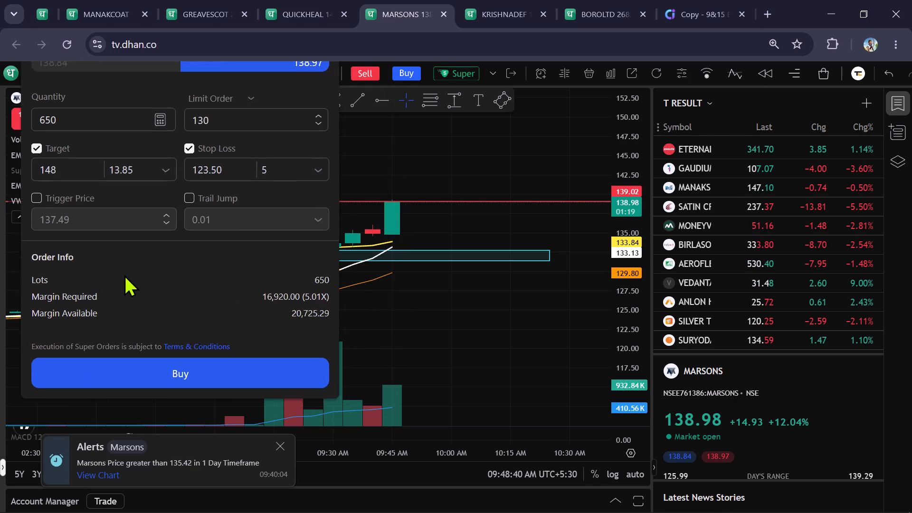
pyautogui.moveTo(124, 275); pyautogui.dragTo(116, 269)
pyautogui.click(161, 351)
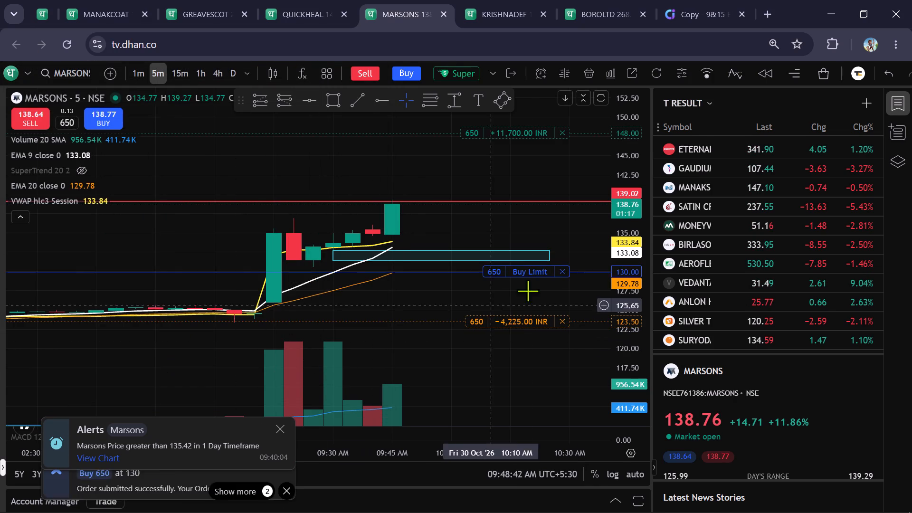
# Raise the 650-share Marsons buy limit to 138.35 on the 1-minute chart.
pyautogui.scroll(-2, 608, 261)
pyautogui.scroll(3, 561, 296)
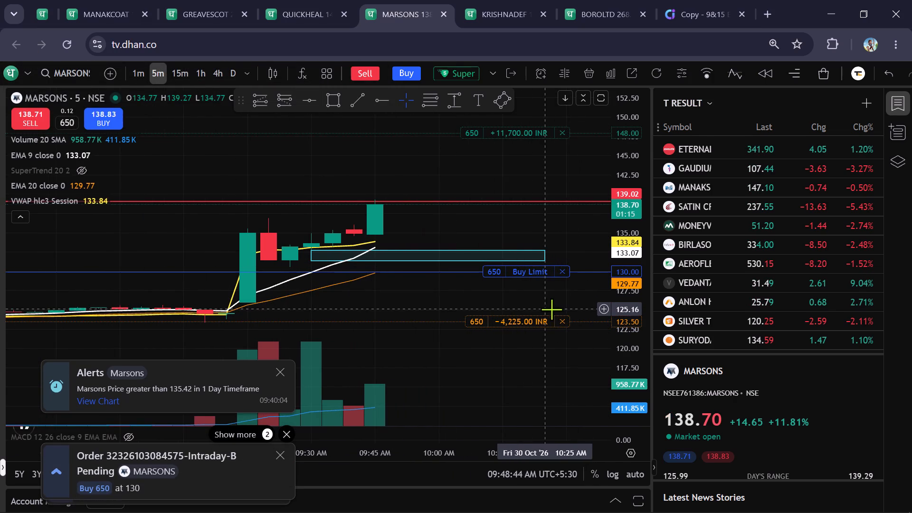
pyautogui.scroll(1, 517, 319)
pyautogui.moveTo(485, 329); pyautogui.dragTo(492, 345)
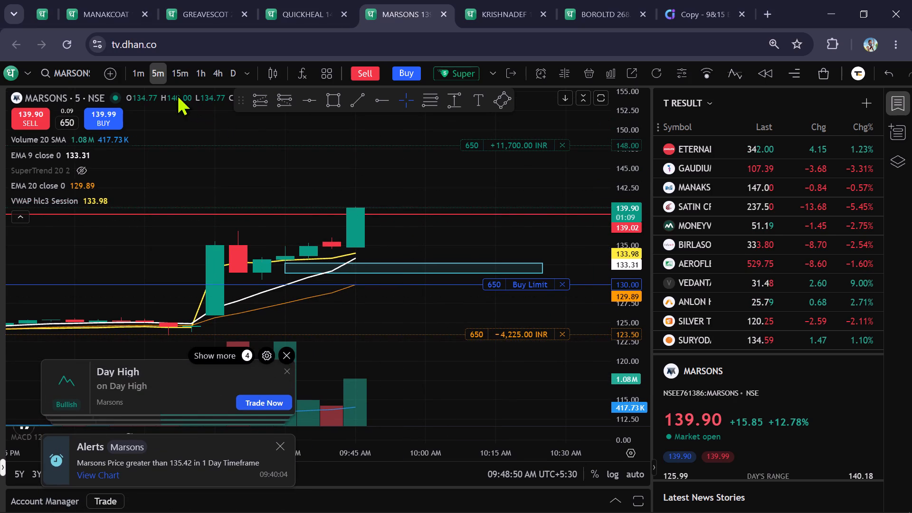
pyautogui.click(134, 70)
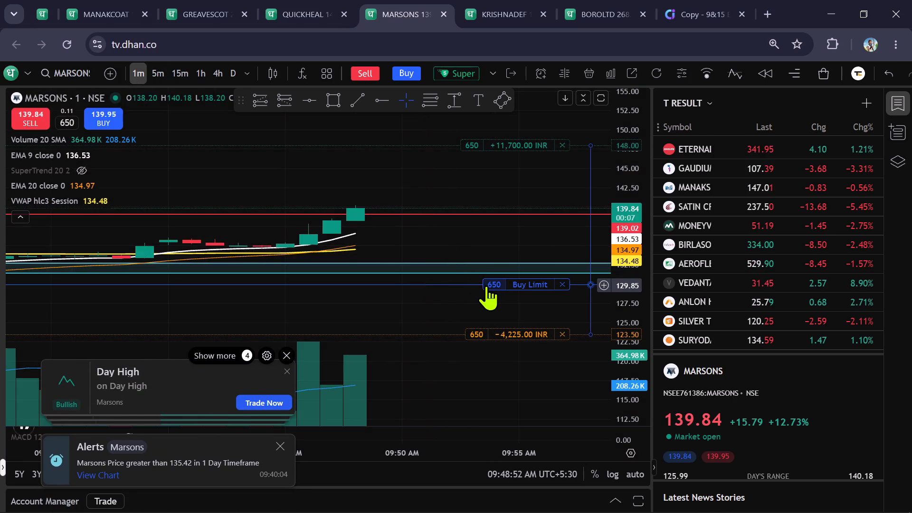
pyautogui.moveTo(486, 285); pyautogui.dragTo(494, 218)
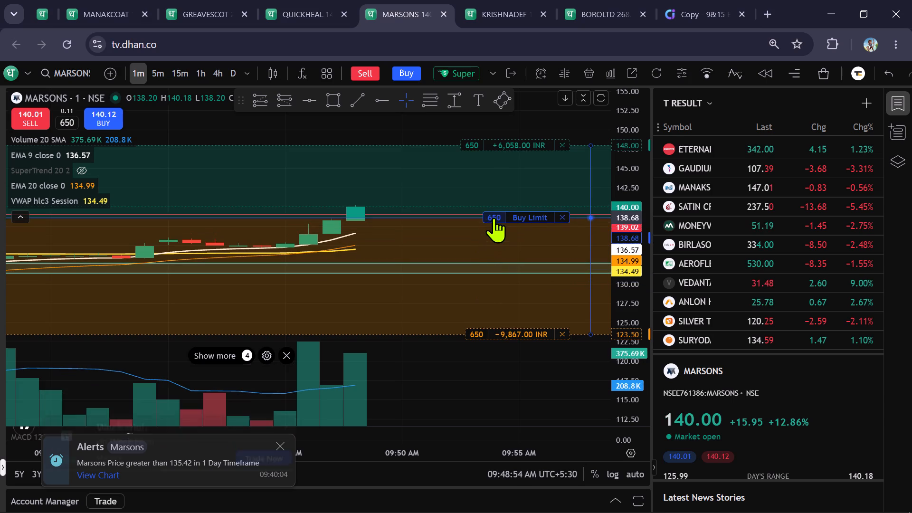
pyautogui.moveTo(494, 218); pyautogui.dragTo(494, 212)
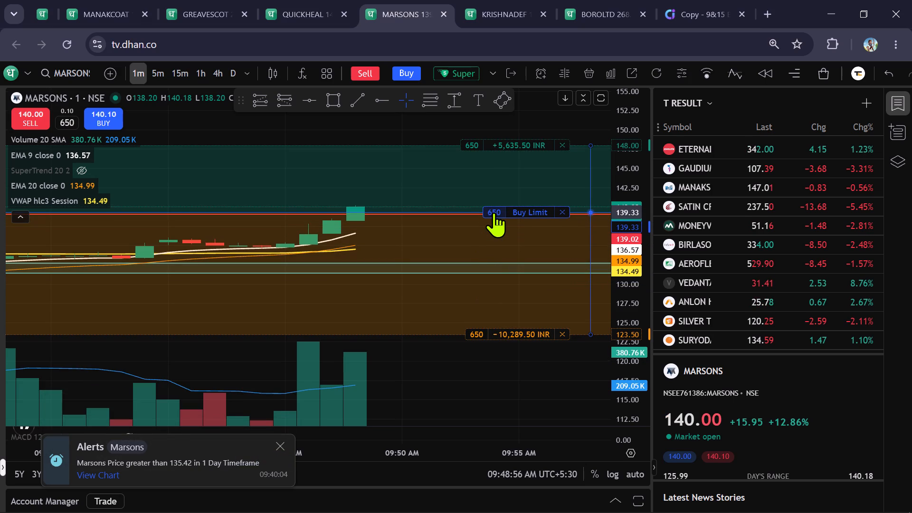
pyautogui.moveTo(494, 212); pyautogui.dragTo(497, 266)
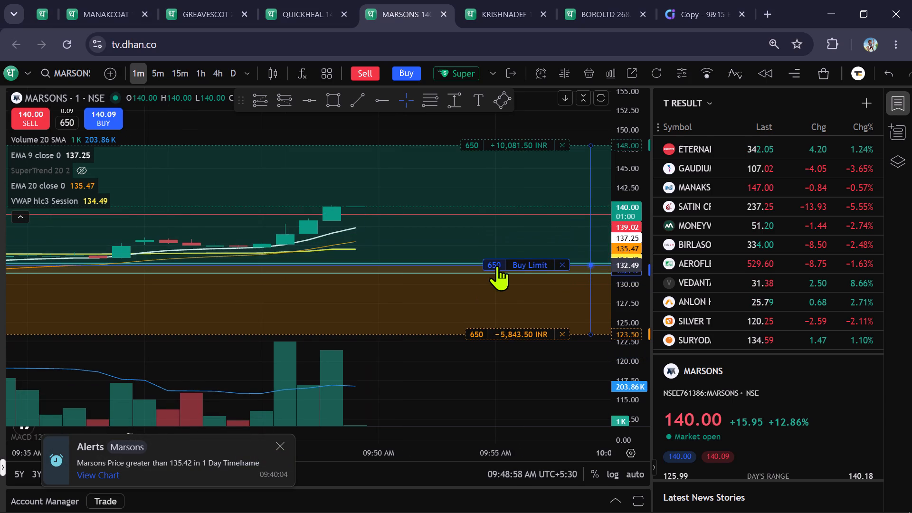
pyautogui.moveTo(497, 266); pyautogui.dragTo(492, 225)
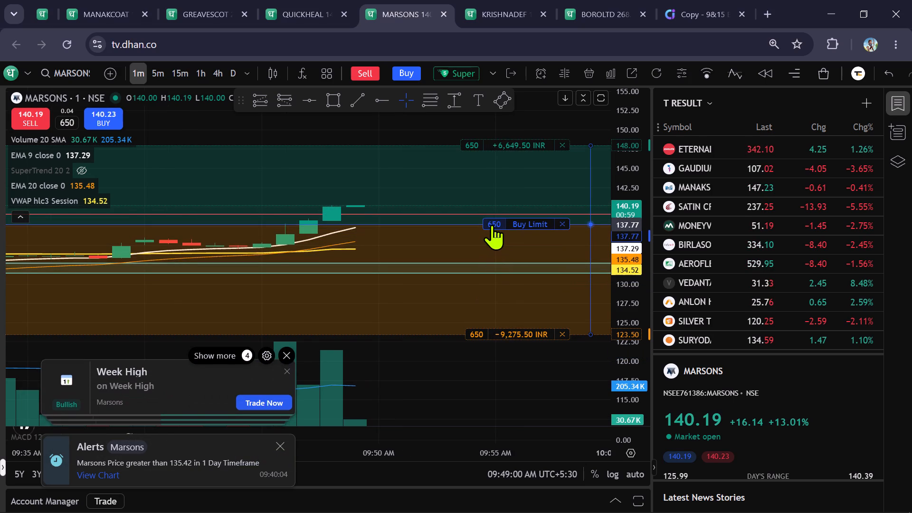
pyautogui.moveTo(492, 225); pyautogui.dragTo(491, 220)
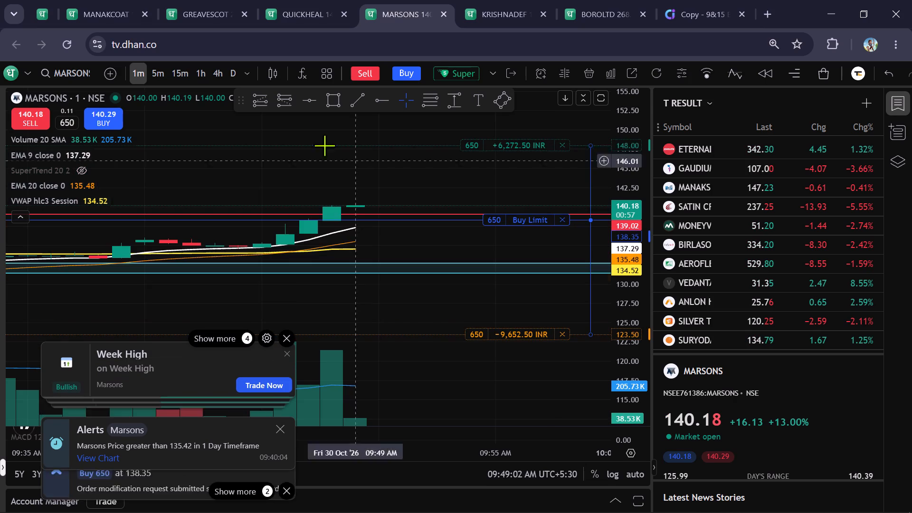
# Compare the Marsons 5-minute and 1-minute charts, and lower the 650-share buy limit to 128.21.
pyautogui.click(159, 78)
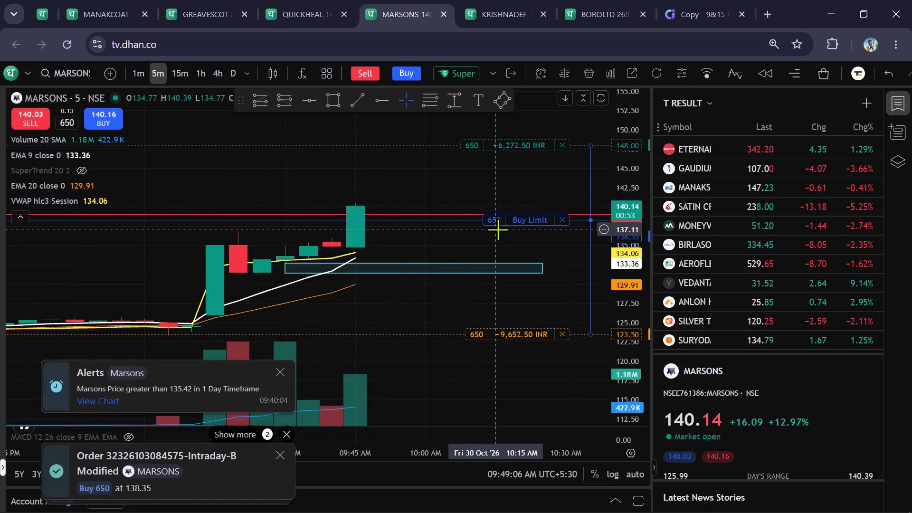
pyautogui.click(137, 75)
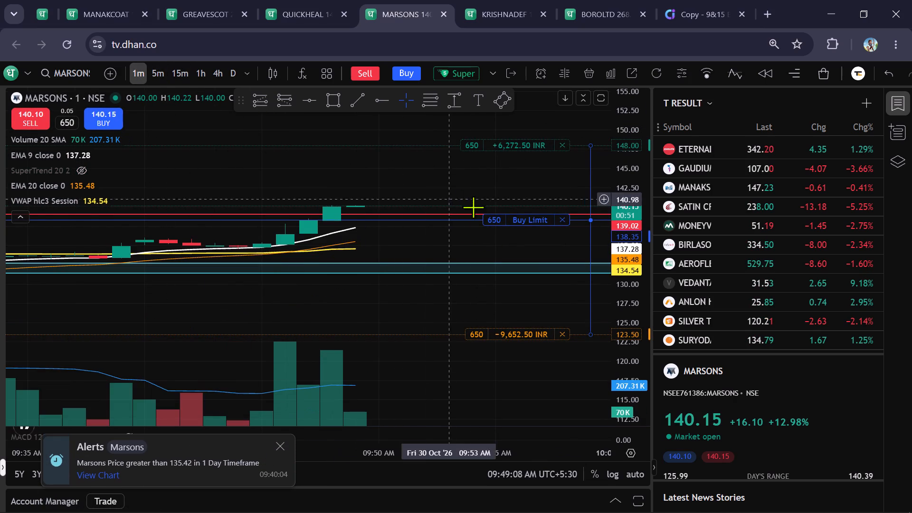
pyautogui.moveTo(499, 222); pyautogui.dragTo(499, 298)
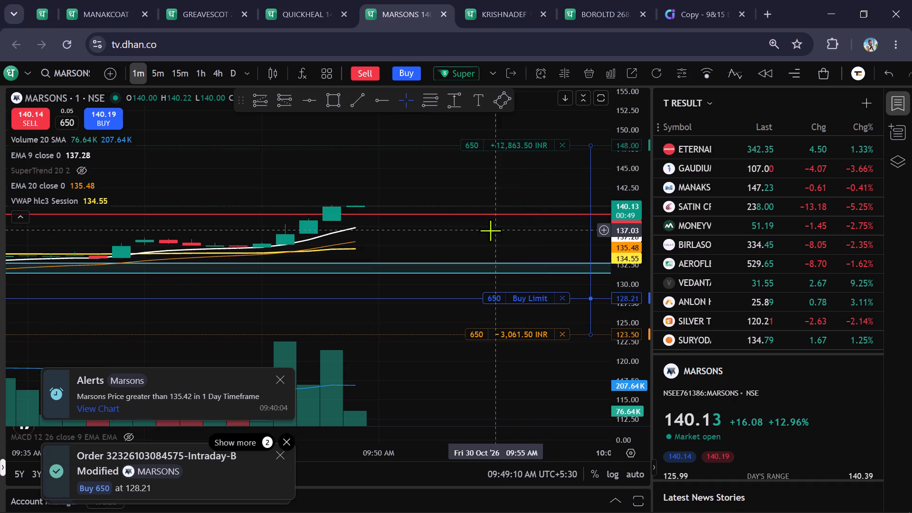
# On the Marsons daily chart, raise the red horizontal resistance line to about 142.88.
pyautogui.scroll(2, 490, 230)
pyautogui.moveTo(436, 237); pyautogui.dragTo(491, 247)
pyautogui.click(233, 70)
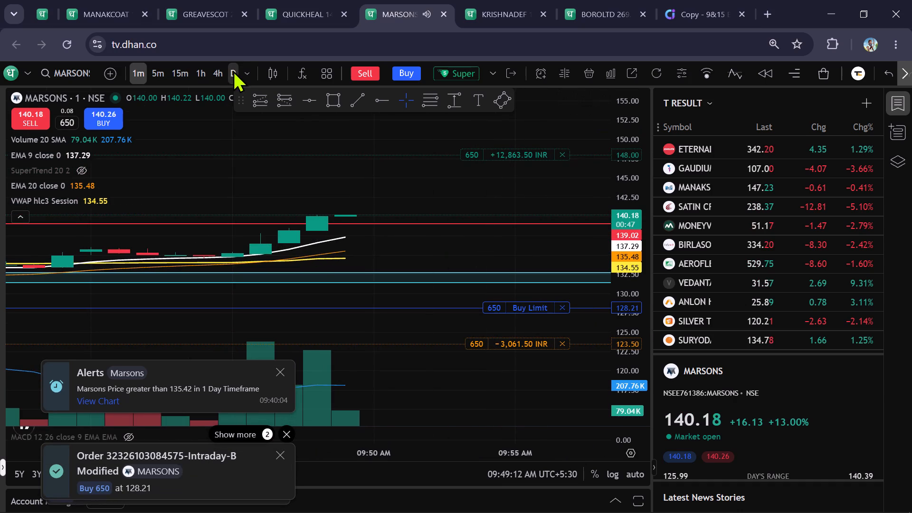
pyautogui.scroll(-8, 489, 214)
pyautogui.scroll(-2, 554, 205)
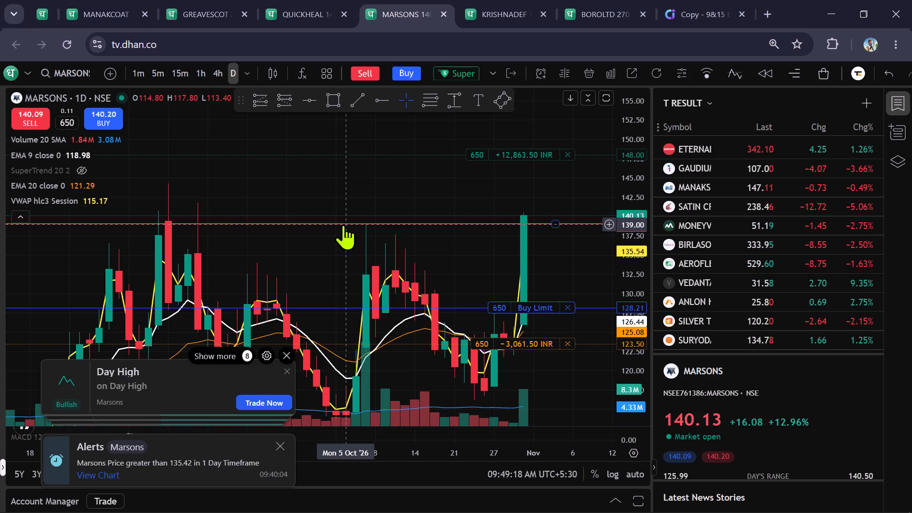
pyautogui.moveTo(343, 225); pyautogui.dragTo(344, 195)
# Examine Marsons on the 1-minute and 5-minute charts against its averages, resistance line and pending buy order.
pyautogui.click(157, 72)
pyautogui.click(139, 73)
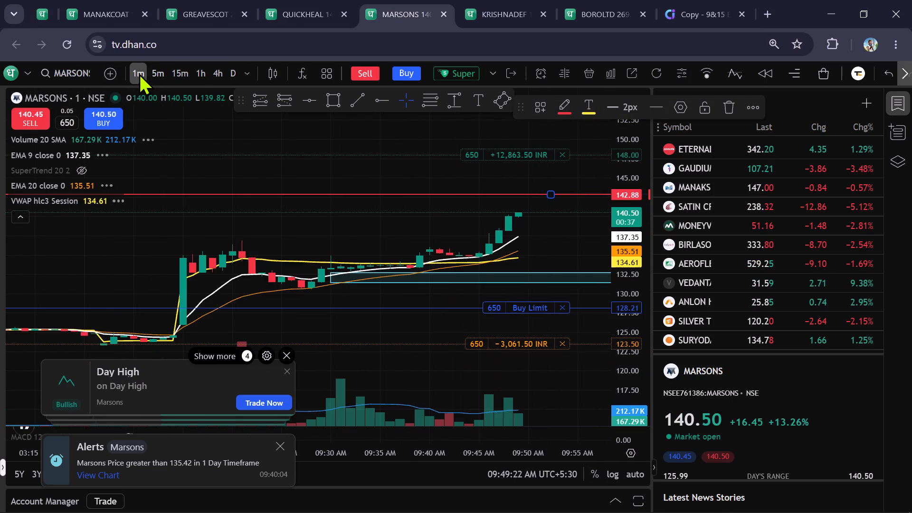
pyautogui.scroll(5, 244, 181)
pyautogui.click(156, 77)
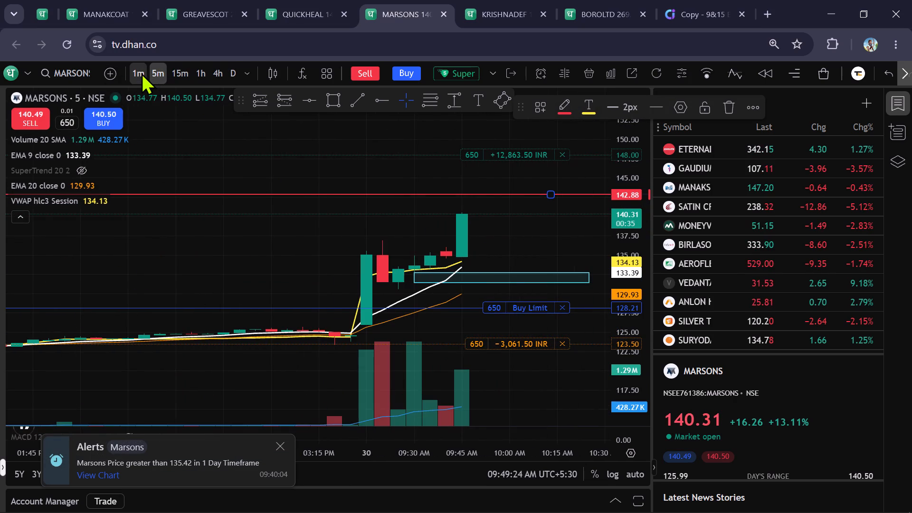
pyautogui.click(140, 73)
pyautogui.scroll(1, 481, 262)
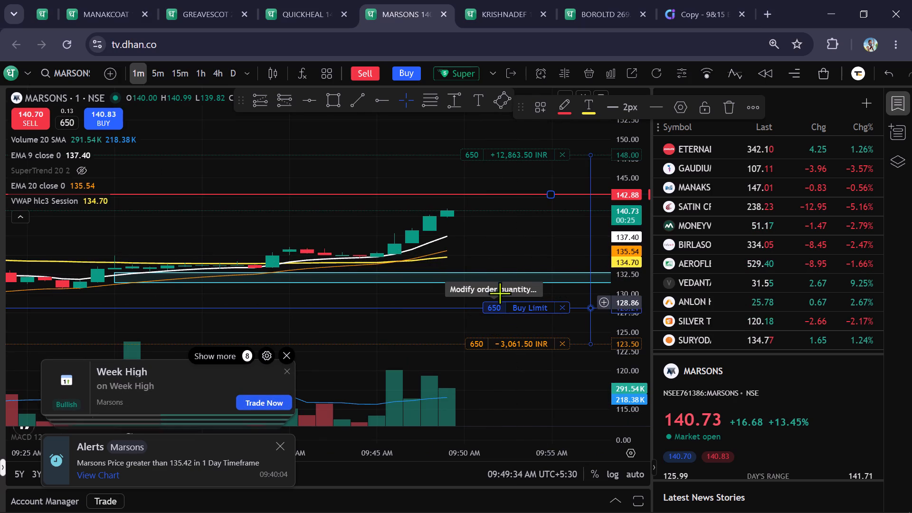
pyautogui.scroll(2, 498, 288)
pyautogui.click(165, 74)
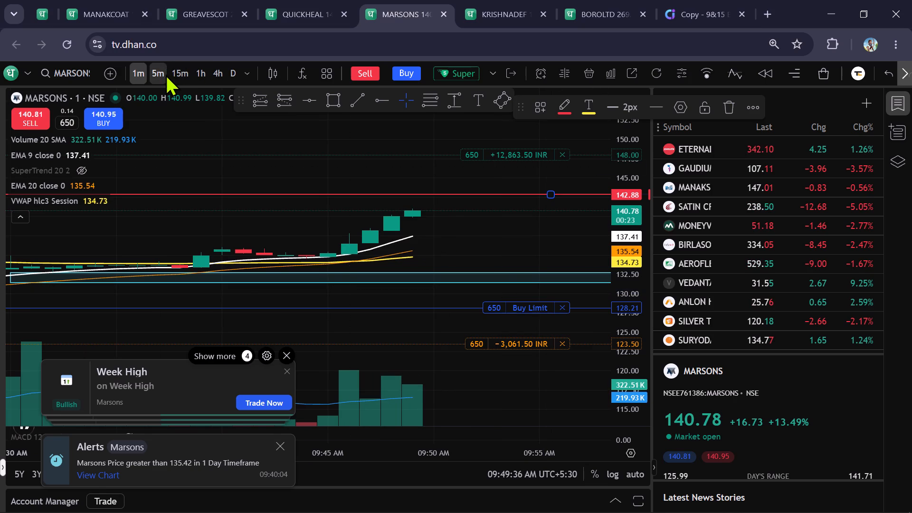
# Lower the pending Marsons order's stop loss to 120.57 and raise its target to 152.58.
pyautogui.scroll(2, 410, 202)
pyautogui.scroll(-2, 637, 231)
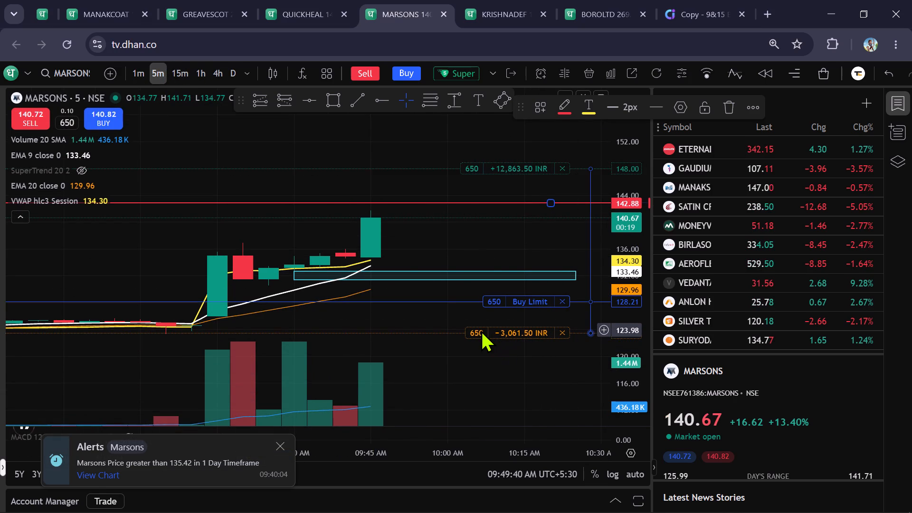
pyautogui.moveTo(481, 330); pyautogui.dragTo(485, 353)
pyautogui.moveTo(477, 167); pyautogui.dragTo(478, 155)
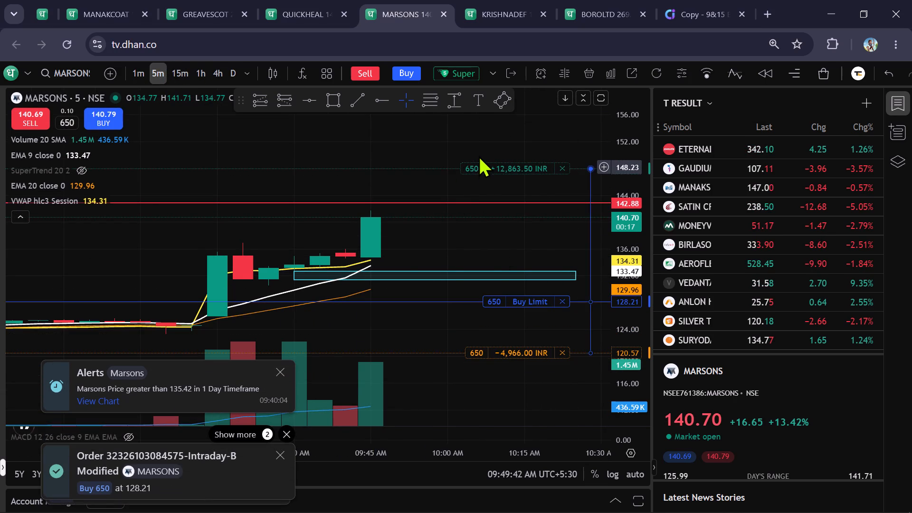
pyautogui.moveTo(478, 155); pyautogui.dragTo(481, 138)
# Check the Borosil and Krishna Defence 5-minute charts, and re-examine Marsons' price against its averages and pending order.
pyautogui.scroll(-3, 619, 212)
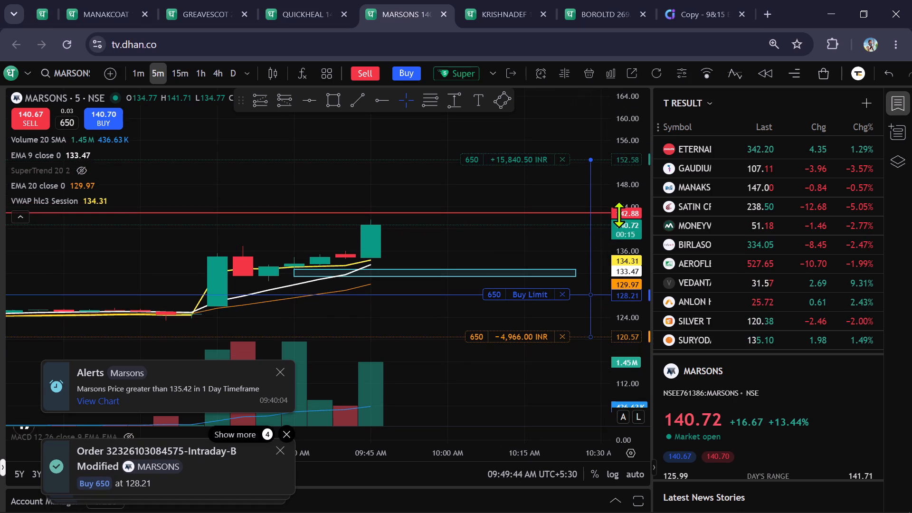
pyautogui.moveTo(540, 237); pyautogui.dragTo(535, 255)
pyautogui.click(588, 7)
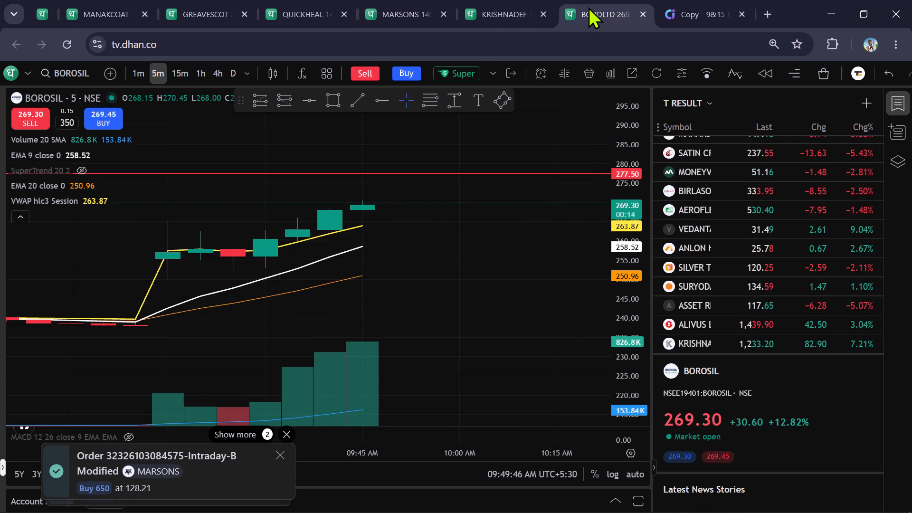
pyautogui.click(514, 12)
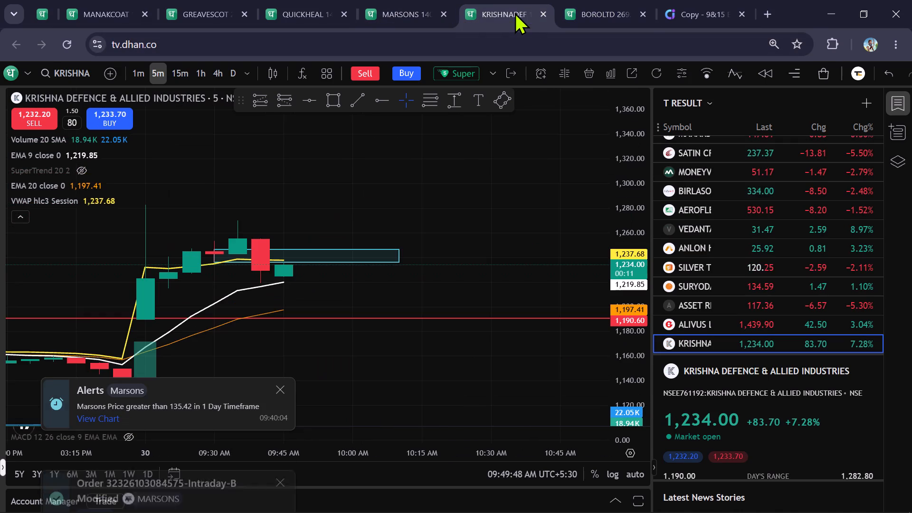
pyautogui.click(401, 4)
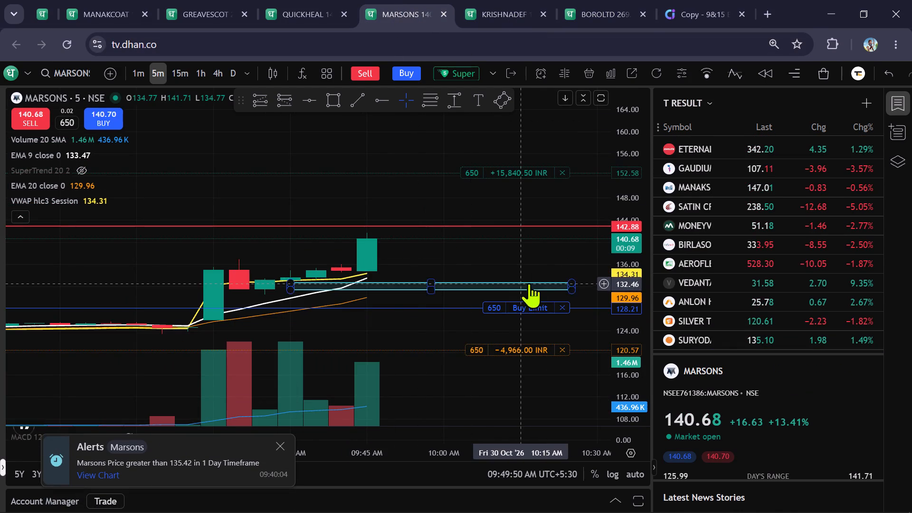
pyautogui.scroll(1, 493, 246)
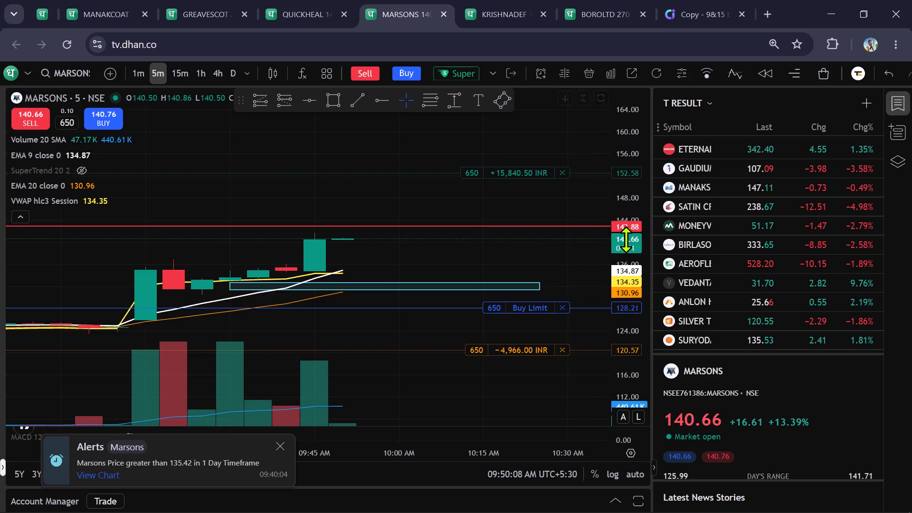
pyautogui.scroll(5, 626, 239)
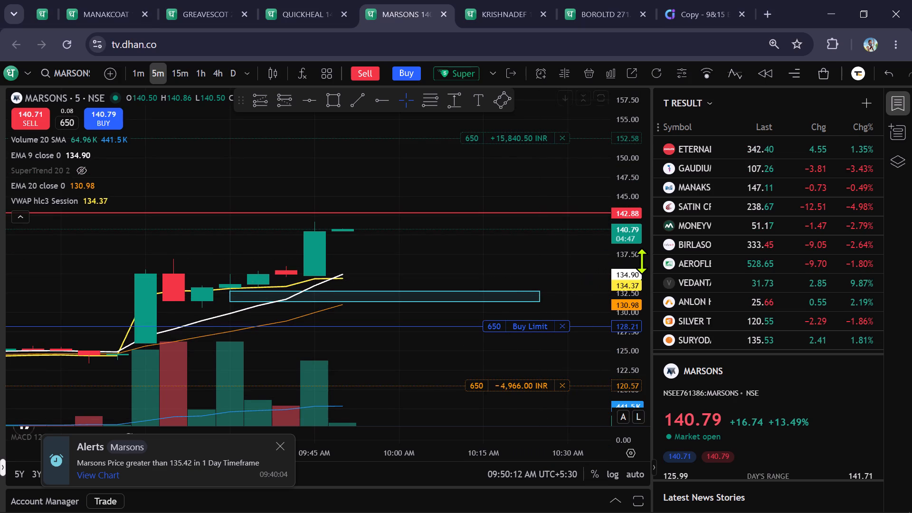
pyautogui.scroll(-2, 642, 261)
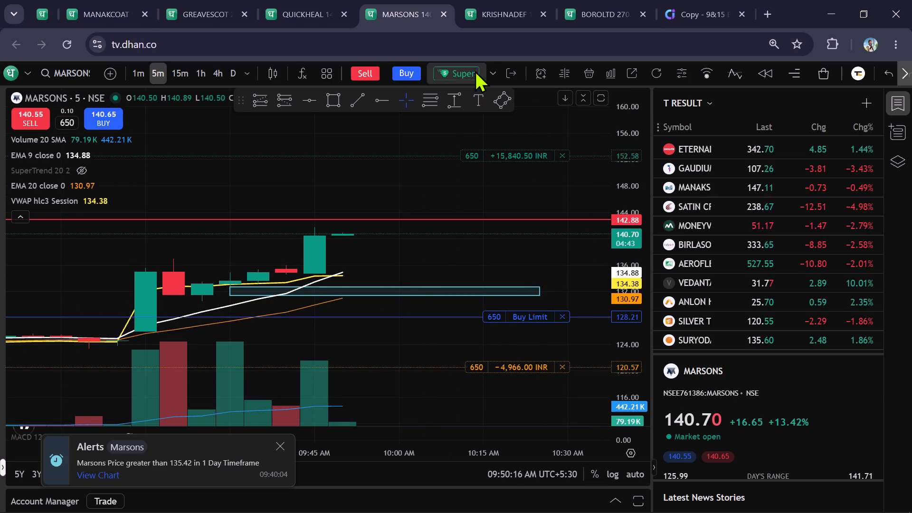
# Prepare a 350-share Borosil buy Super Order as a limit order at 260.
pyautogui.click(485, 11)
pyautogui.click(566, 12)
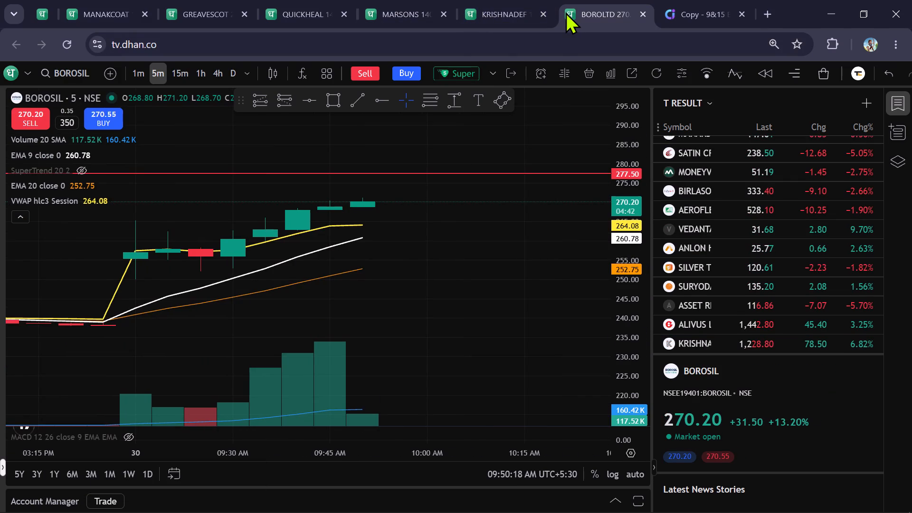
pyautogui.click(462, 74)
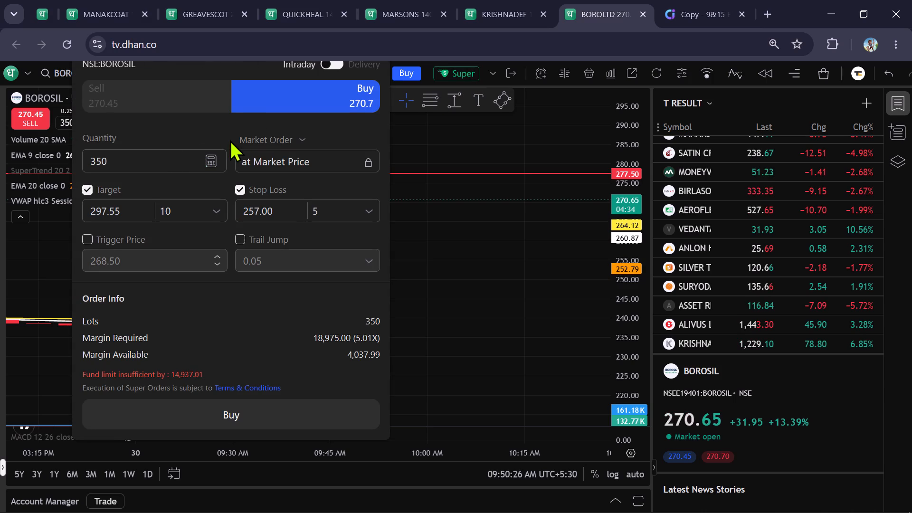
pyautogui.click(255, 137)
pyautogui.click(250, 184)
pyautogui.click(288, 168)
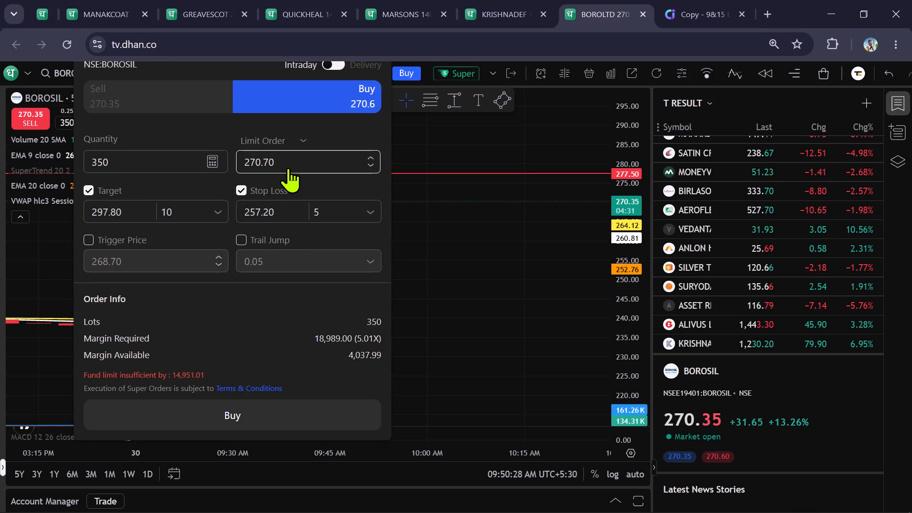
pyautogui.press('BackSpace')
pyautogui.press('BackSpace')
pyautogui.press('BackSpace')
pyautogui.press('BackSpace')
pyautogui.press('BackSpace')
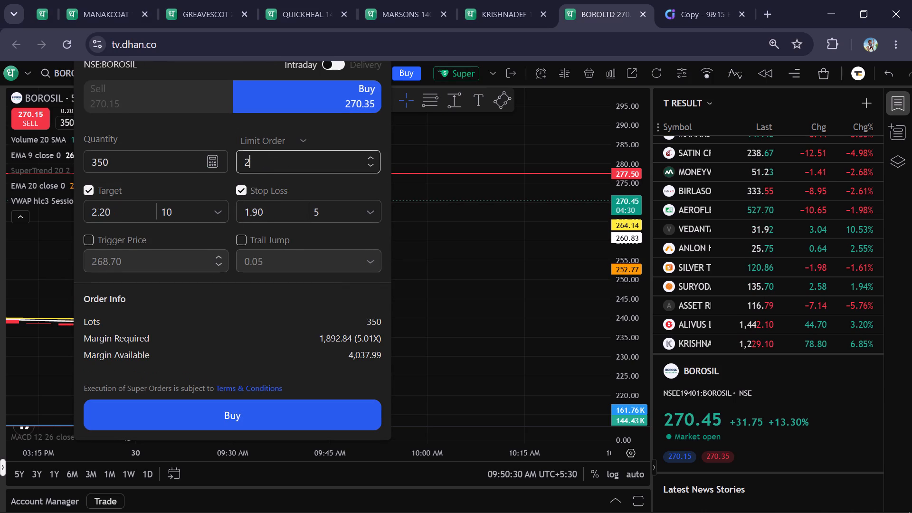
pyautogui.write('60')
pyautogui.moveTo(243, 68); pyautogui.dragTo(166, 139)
# Reorder the browser tabs so the Marsons chart sits beside the Borosil chart.
pyautogui.click(488, 8)
pyautogui.moveTo(401, 17); pyautogui.dragTo(445, 19)
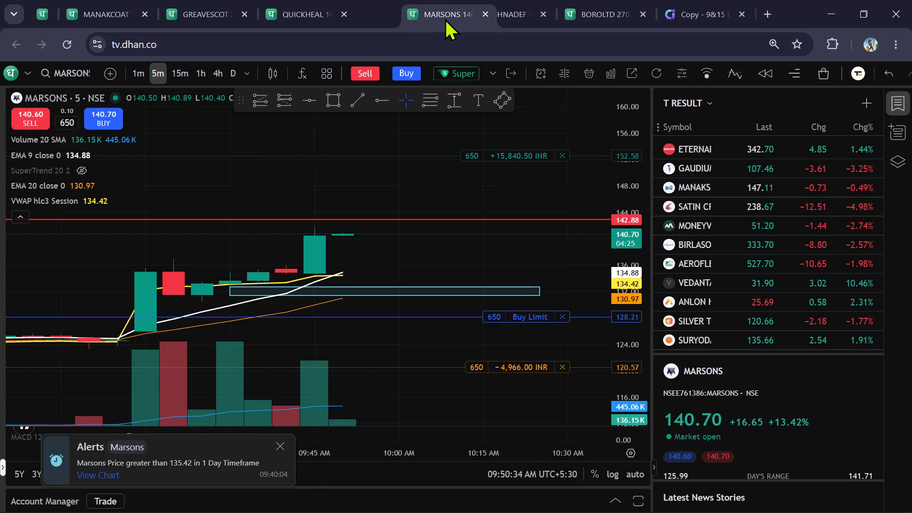
pyautogui.moveTo(445, 19); pyautogui.dragTo(493, 19)
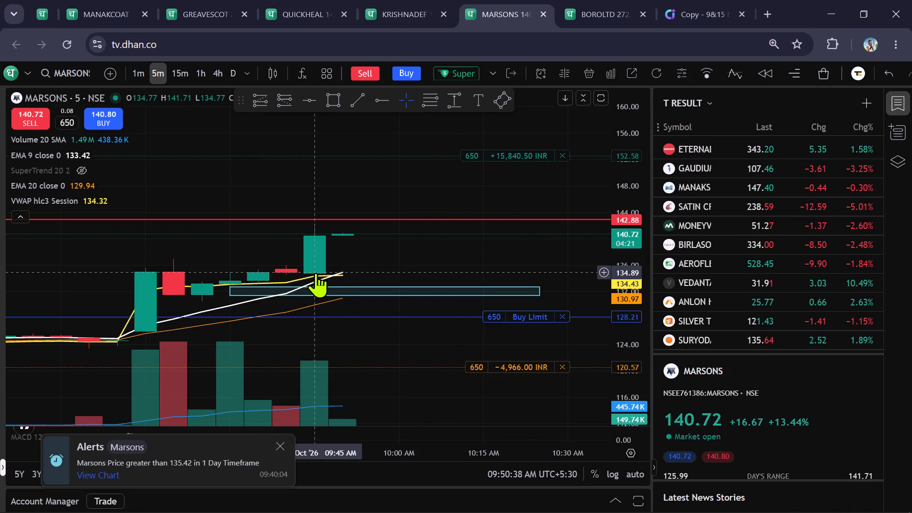
# Compare Marsons on the 1-minute and 5-minute charts and cancel its pending 650-share buy order at 128.21.
pyautogui.click(137, 81)
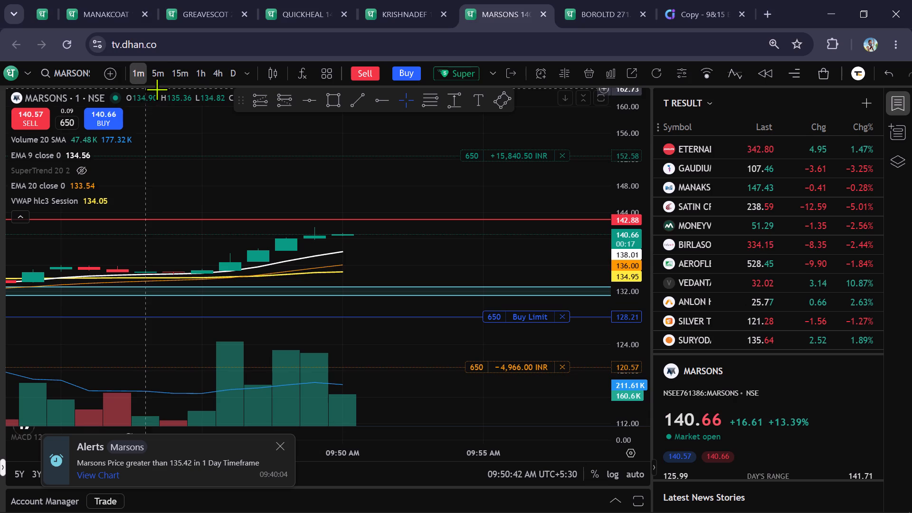
pyautogui.click(156, 75)
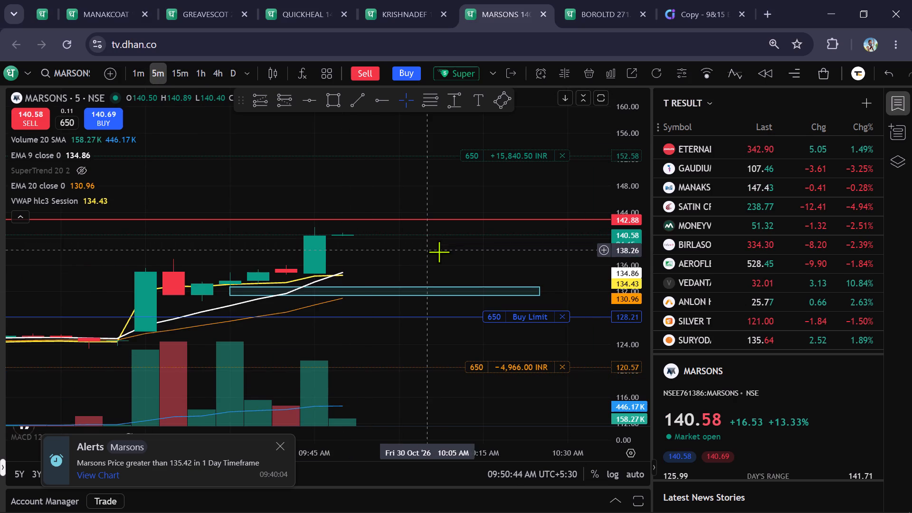
pyautogui.scroll(-1, 439, 252)
pyautogui.click(608, 9)
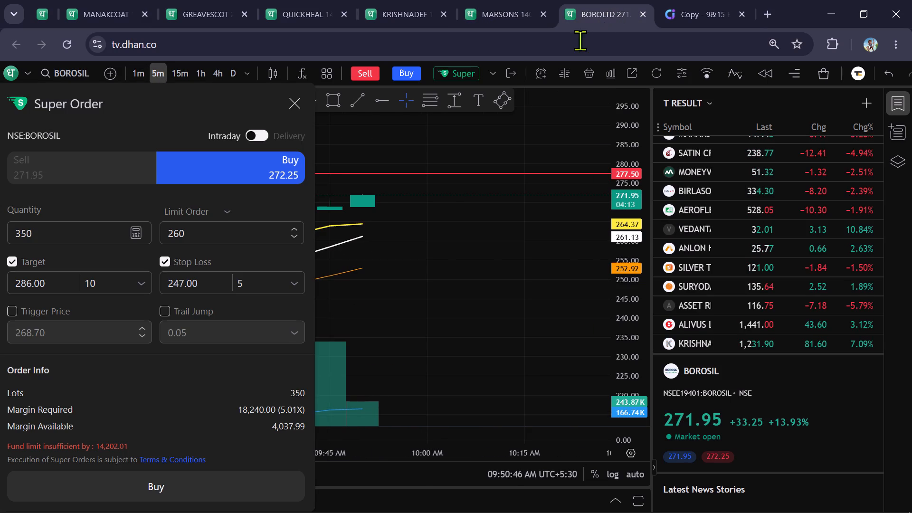
pyautogui.click(496, 0)
pyautogui.click(566, 313)
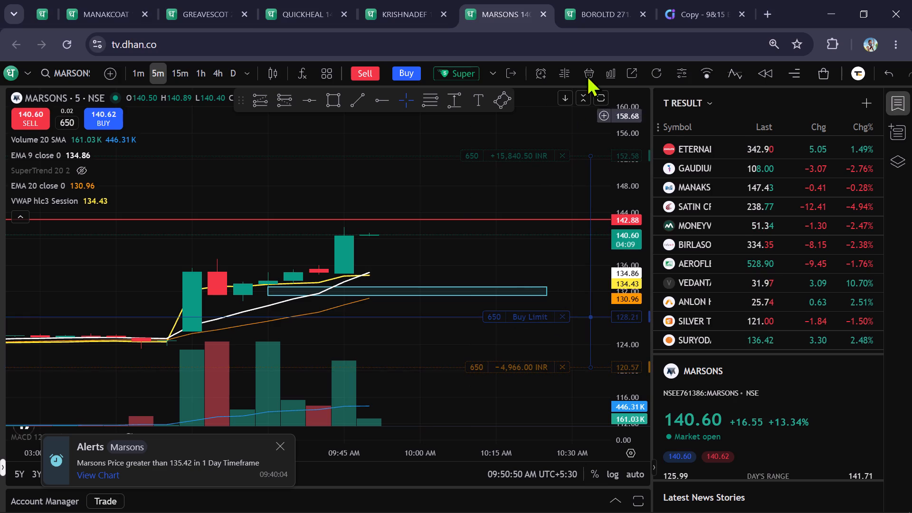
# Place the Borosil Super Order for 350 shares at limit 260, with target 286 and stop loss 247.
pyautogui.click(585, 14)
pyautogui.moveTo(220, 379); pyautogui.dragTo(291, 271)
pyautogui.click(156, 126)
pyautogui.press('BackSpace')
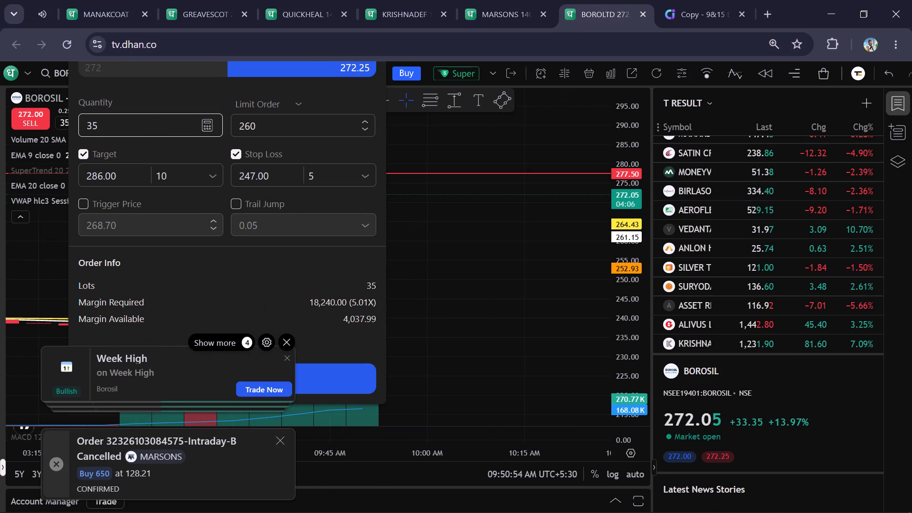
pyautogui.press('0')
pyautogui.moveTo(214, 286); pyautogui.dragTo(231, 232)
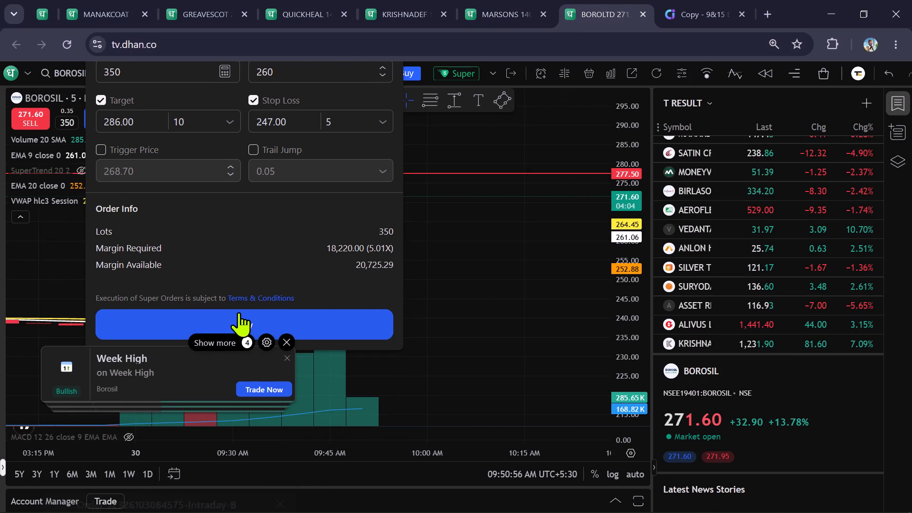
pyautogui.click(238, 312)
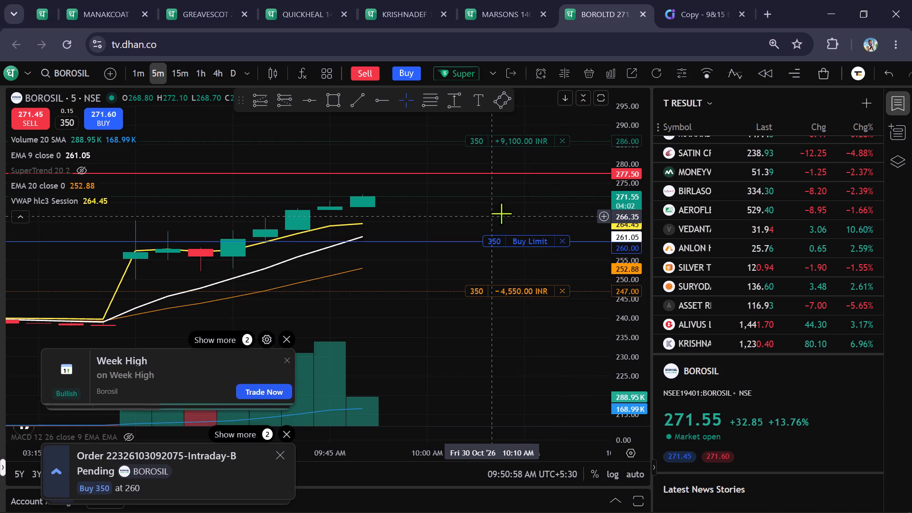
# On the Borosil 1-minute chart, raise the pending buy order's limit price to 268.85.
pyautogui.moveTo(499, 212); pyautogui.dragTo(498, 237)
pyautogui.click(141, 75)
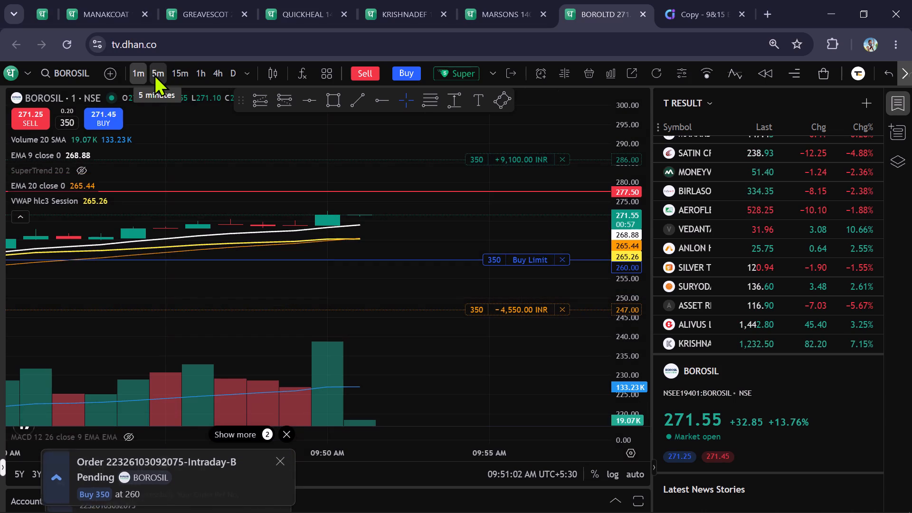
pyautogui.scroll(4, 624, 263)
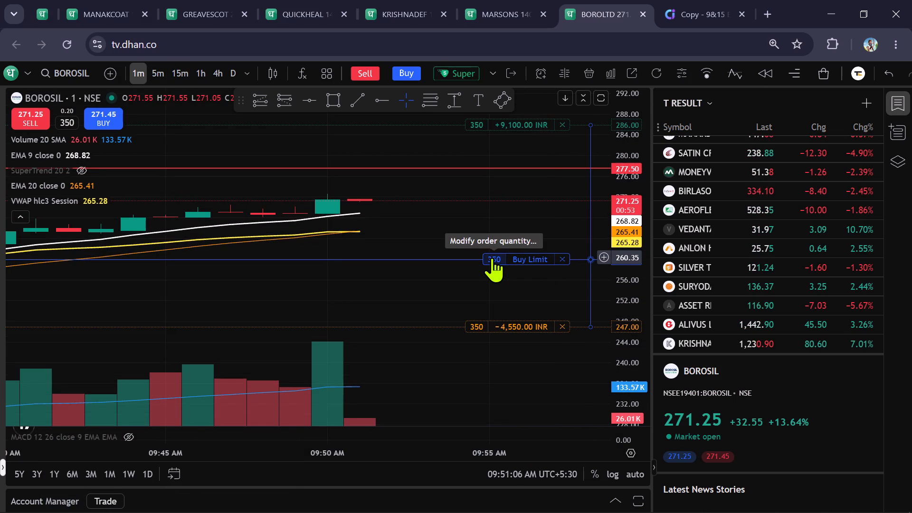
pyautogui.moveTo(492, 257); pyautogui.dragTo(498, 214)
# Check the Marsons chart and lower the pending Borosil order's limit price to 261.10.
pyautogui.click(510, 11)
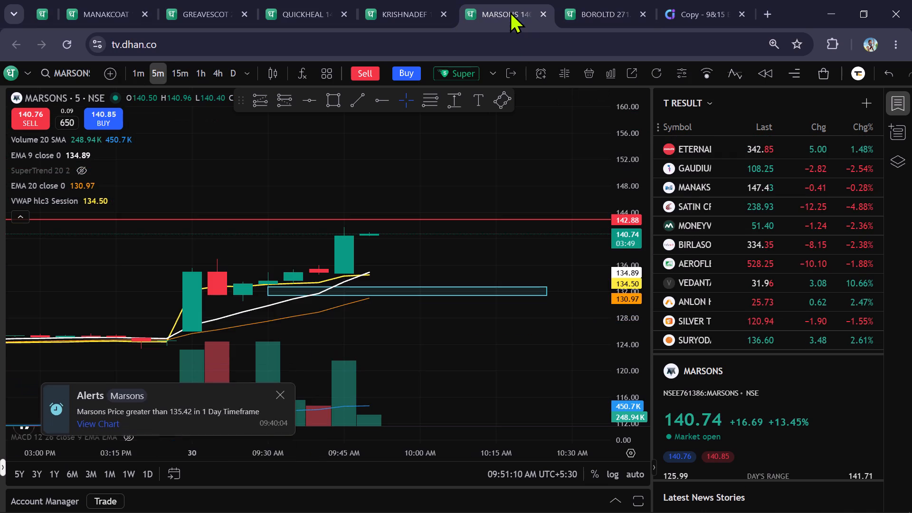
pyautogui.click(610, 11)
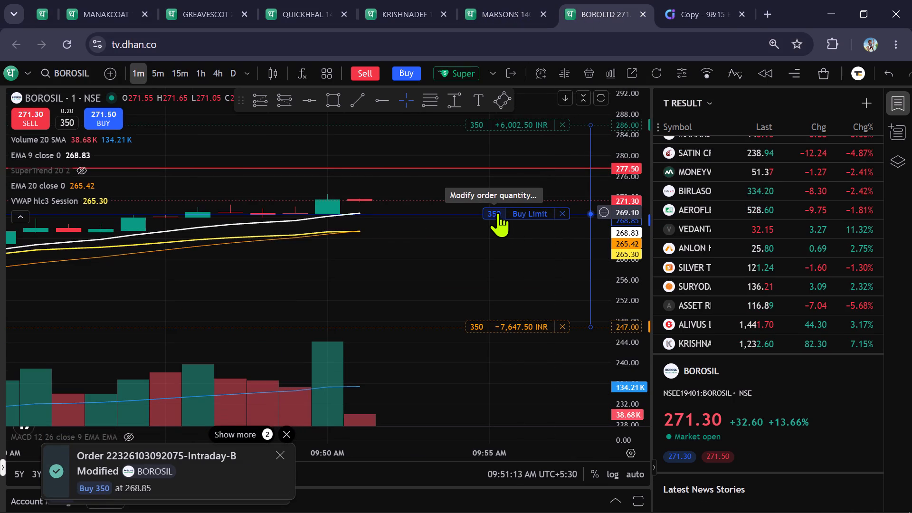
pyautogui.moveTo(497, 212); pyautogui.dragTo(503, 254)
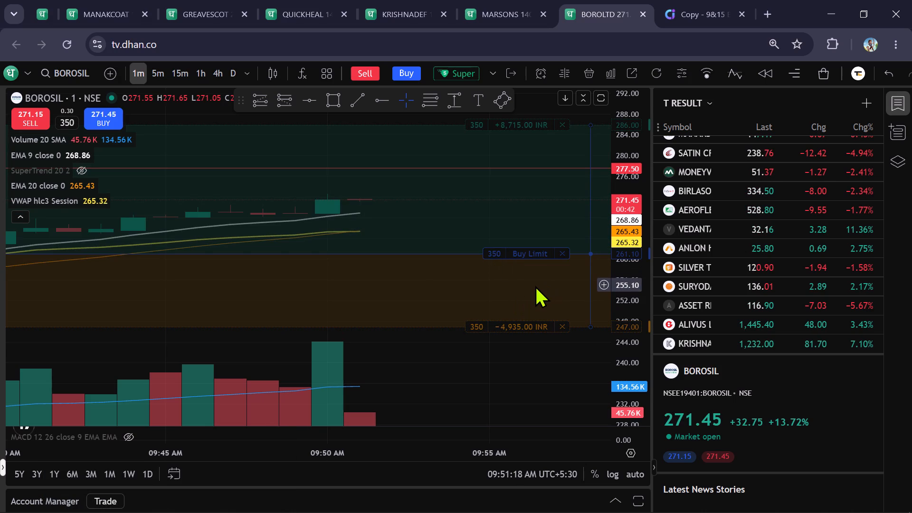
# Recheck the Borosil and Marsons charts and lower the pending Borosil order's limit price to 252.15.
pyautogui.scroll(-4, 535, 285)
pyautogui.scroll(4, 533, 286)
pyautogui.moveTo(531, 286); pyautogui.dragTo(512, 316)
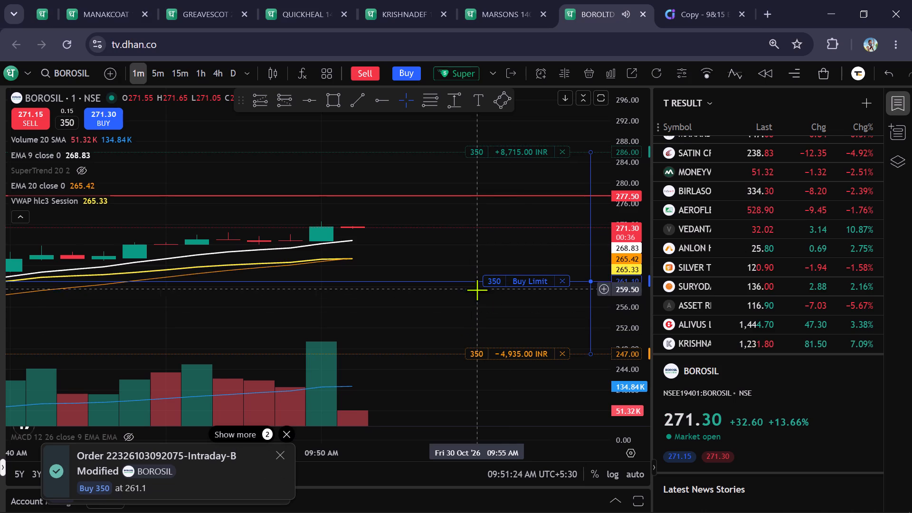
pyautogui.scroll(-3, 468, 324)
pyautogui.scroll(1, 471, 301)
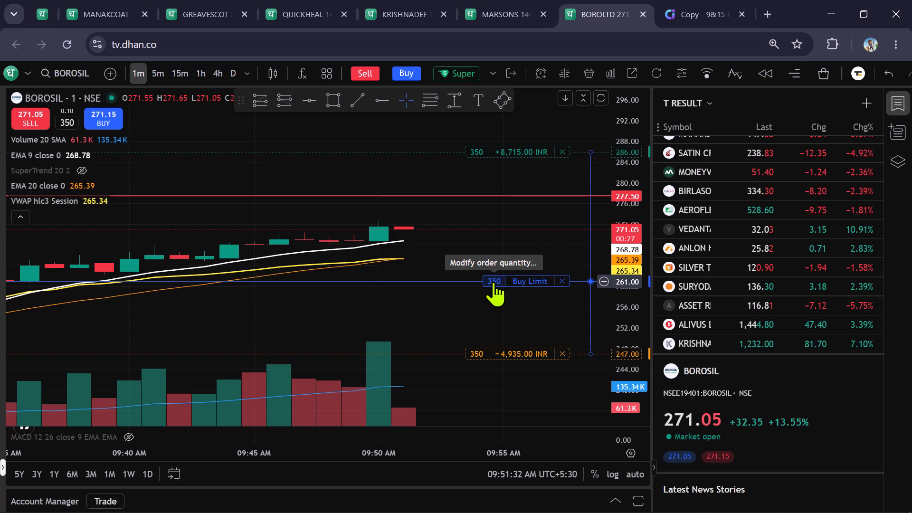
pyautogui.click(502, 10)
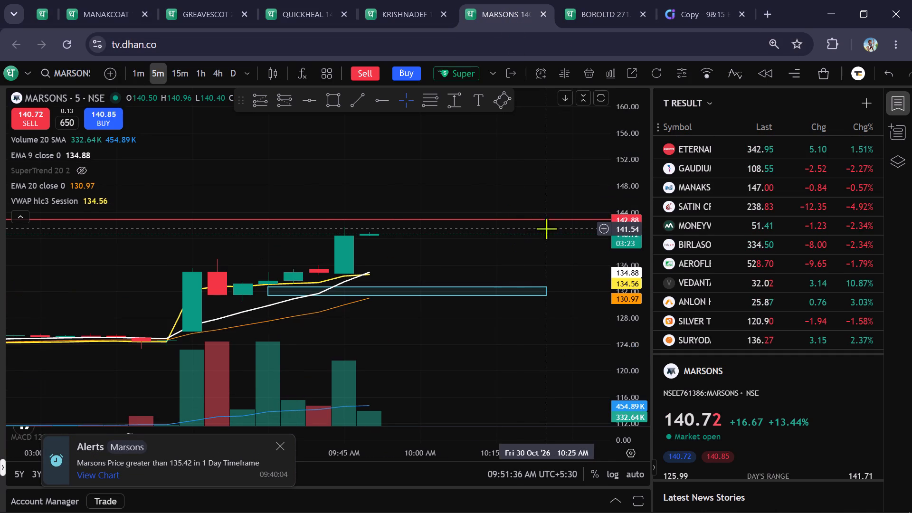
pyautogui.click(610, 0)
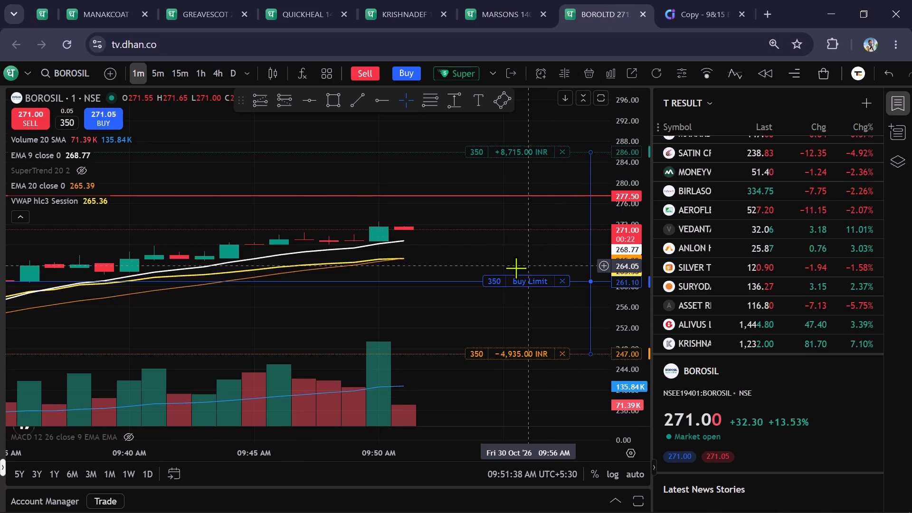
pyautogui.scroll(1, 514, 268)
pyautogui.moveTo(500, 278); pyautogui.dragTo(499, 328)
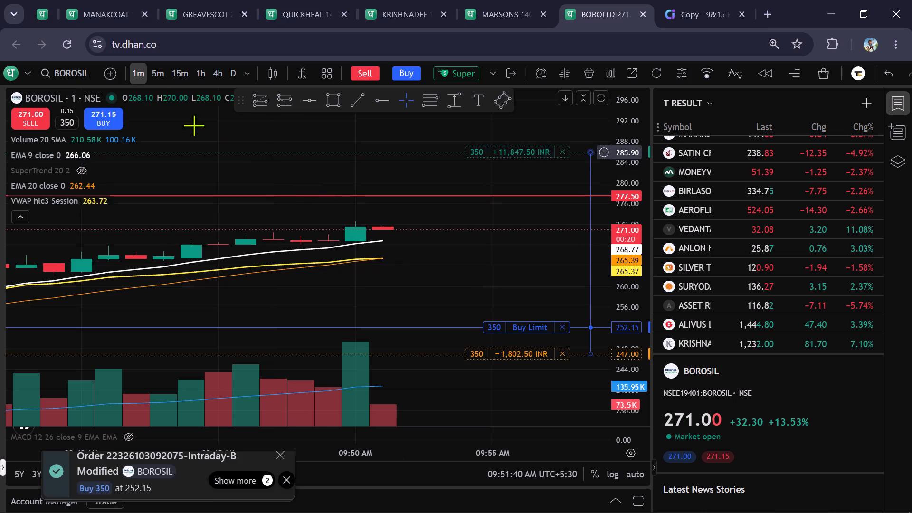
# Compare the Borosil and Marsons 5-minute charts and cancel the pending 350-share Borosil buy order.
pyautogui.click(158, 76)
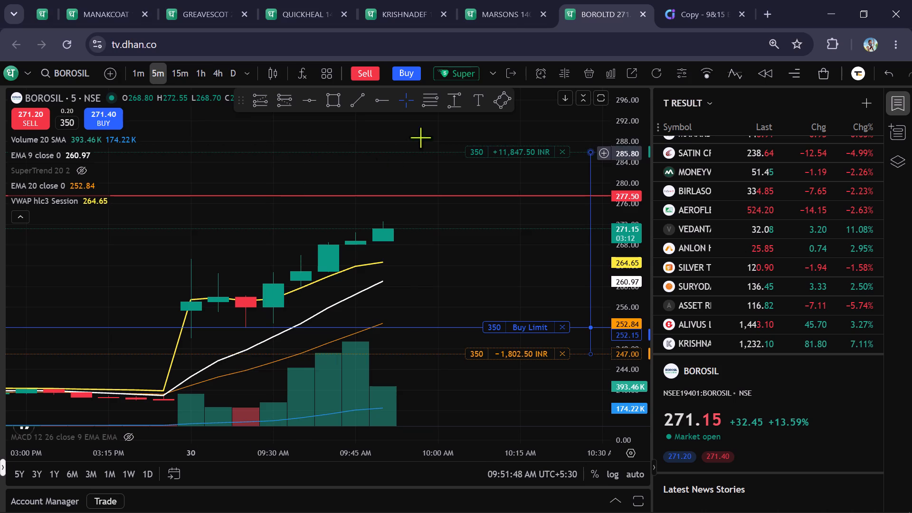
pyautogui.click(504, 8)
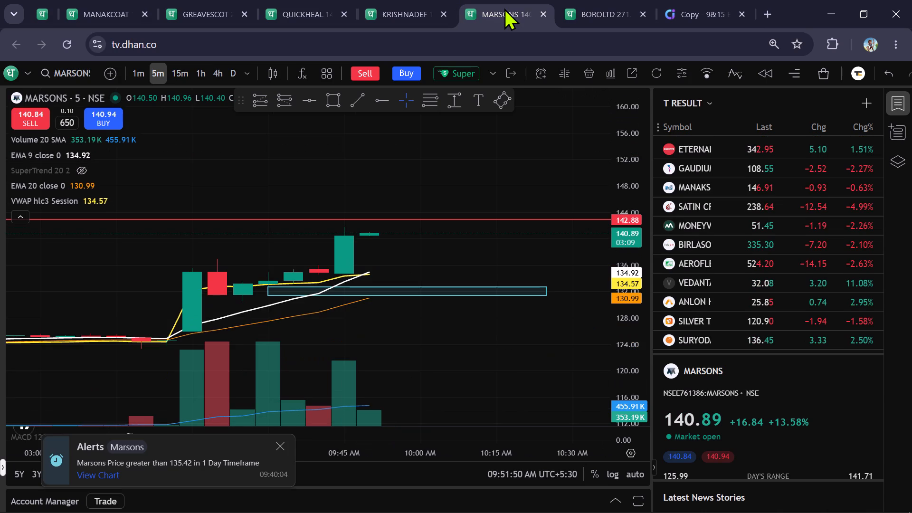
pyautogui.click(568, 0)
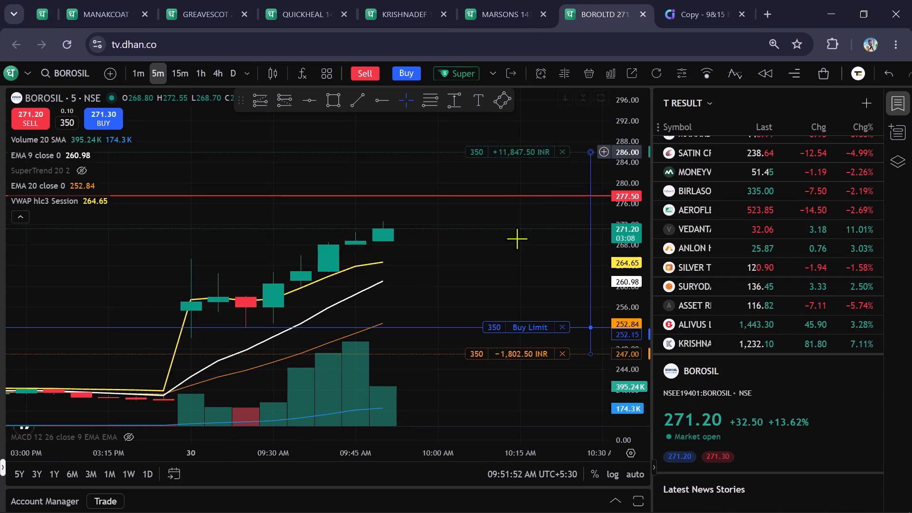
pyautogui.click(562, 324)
# Prepare a 650-share Marsons buy Super Order as a limit order at 130.
pyautogui.click(490, 17)
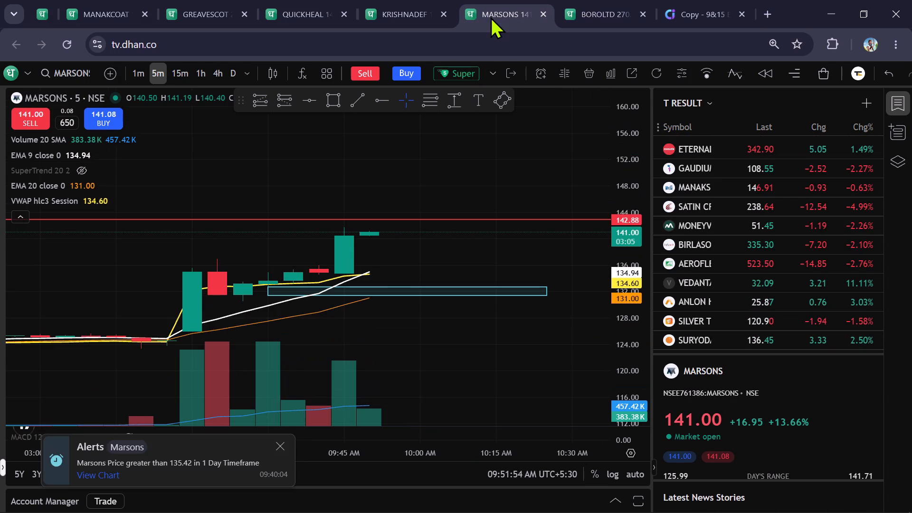
pyautogui.click(456, 77)
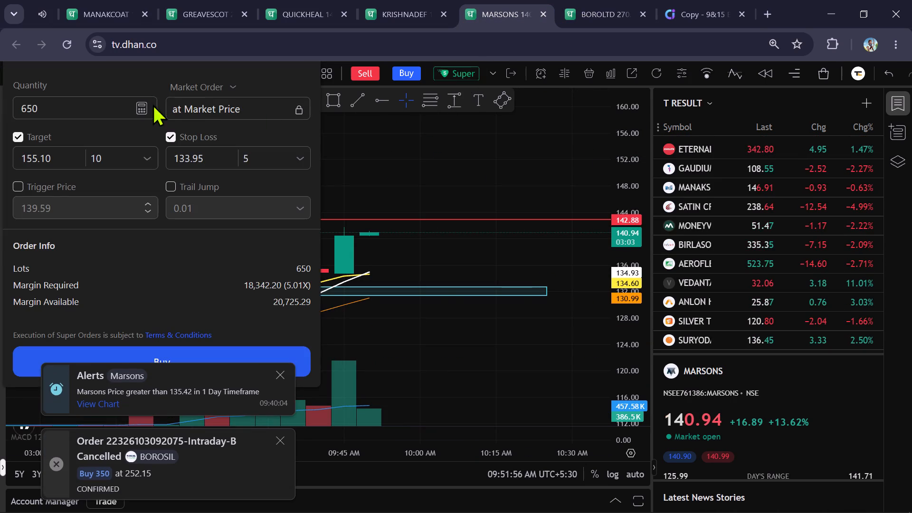
pyautogui.click(203, 86)
pyautogui.click(199, 127)
pyautogui.click(223, 114)
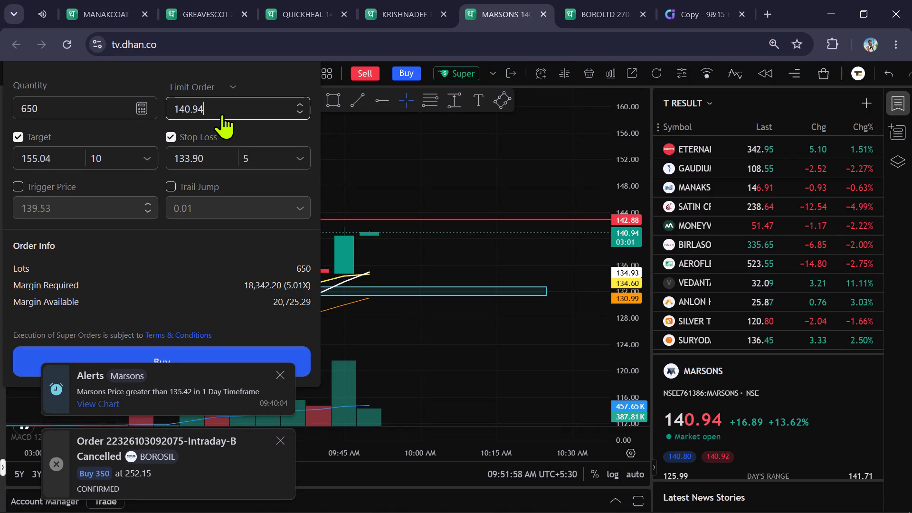
pyautogui.press('BackSpace')
pyautogui.press('BackSpace')
pyautogui.press('BackSpace')
pyautogui.press('BackSpace')
pyautogui.press('BackSpace')
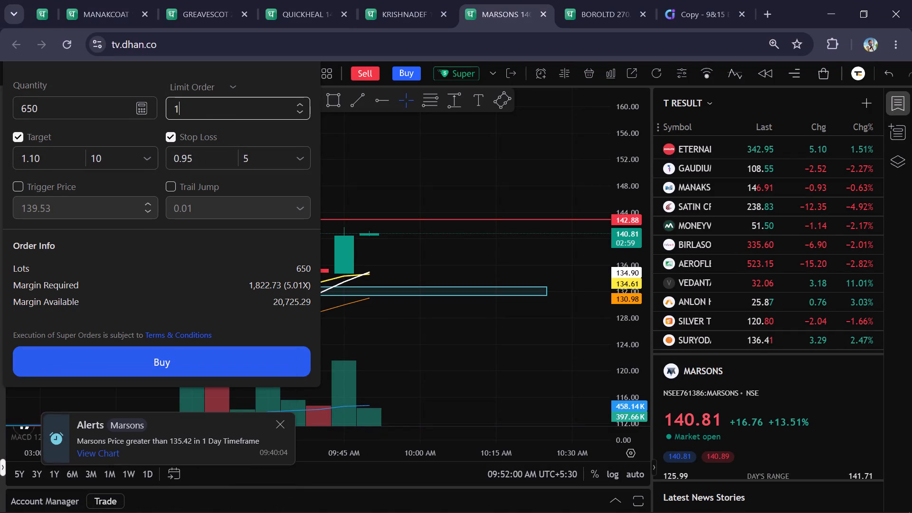
pyautogui.write('30')
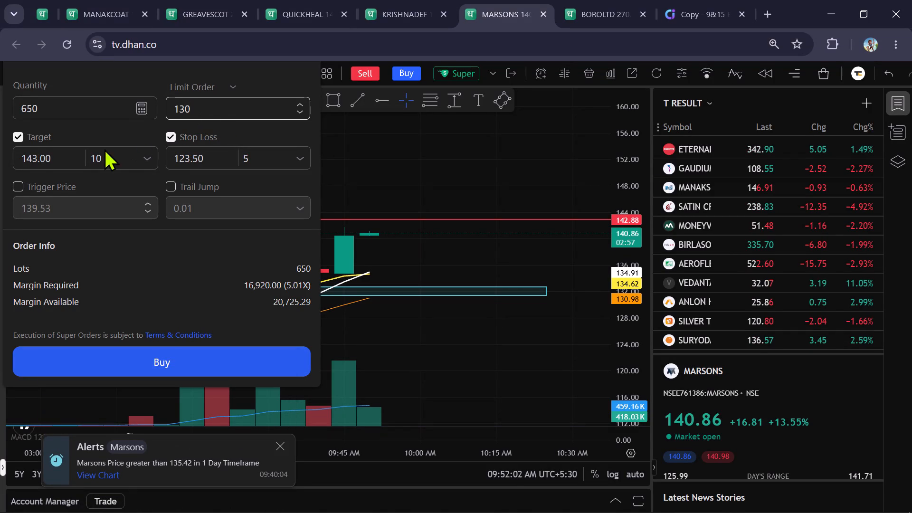
# Set the target price of the Marsons Super Order to 146.
pyautogui.click(57, 161)
pyautogui.press('BackSpace')
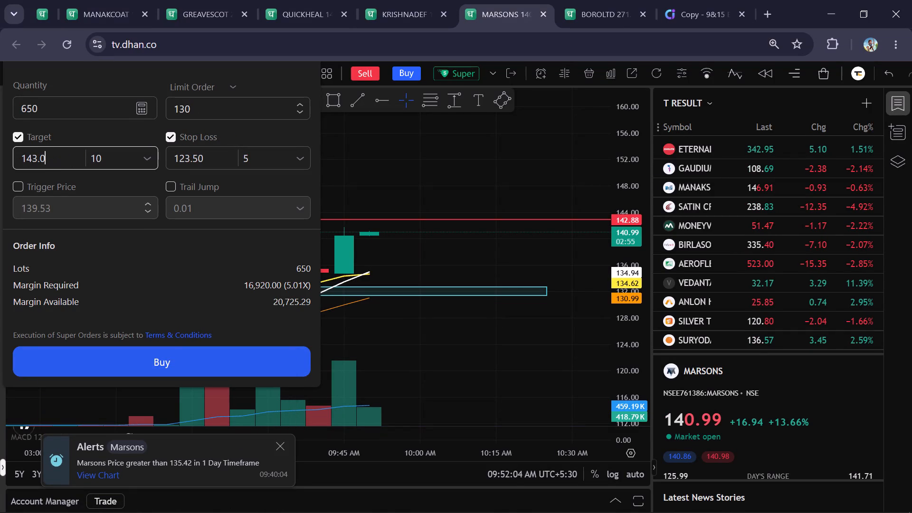
pyautogui.press('BackSpace')
pyautogui.press('BackSpace')
pyautogui.press('BackSpace')
pyautogui.press('6')
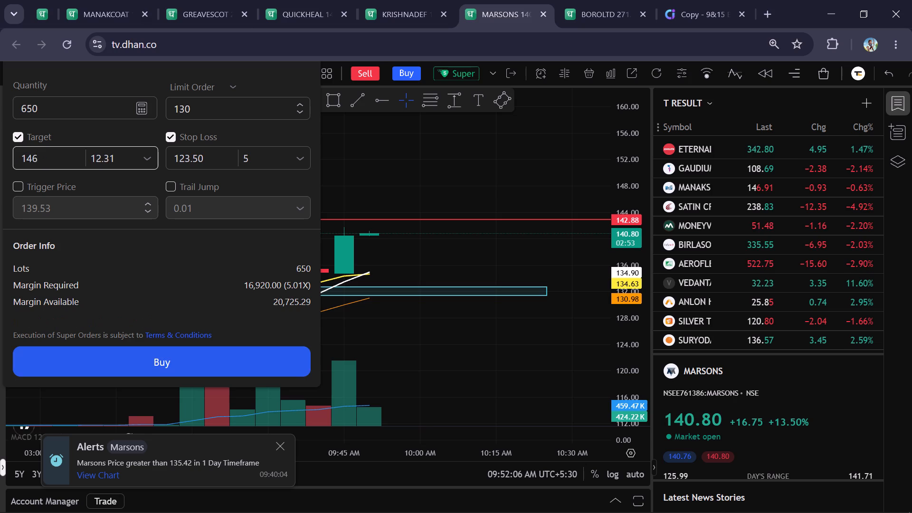
# Check the Borosil chart and rerun the 9-15 EMA intraday scan in Chartink.
pyautogui.click(611, 12)
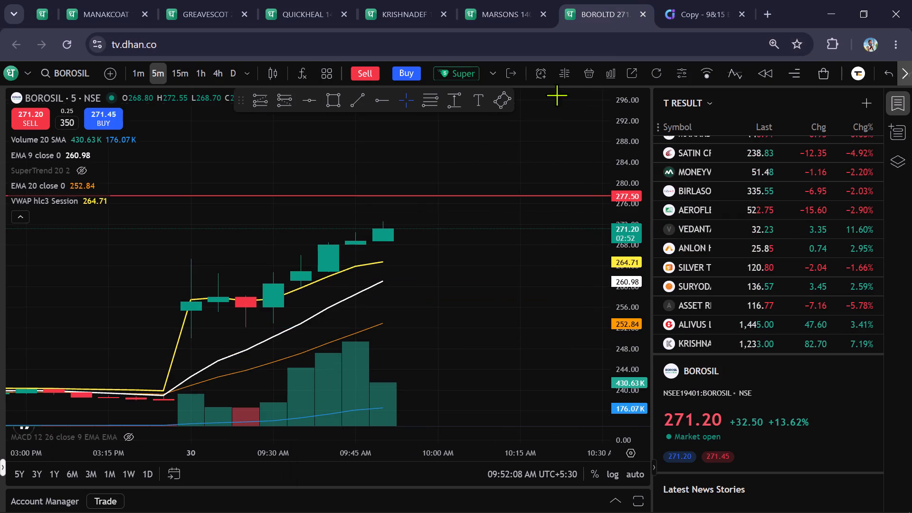
pyautogui.click(696, 0)
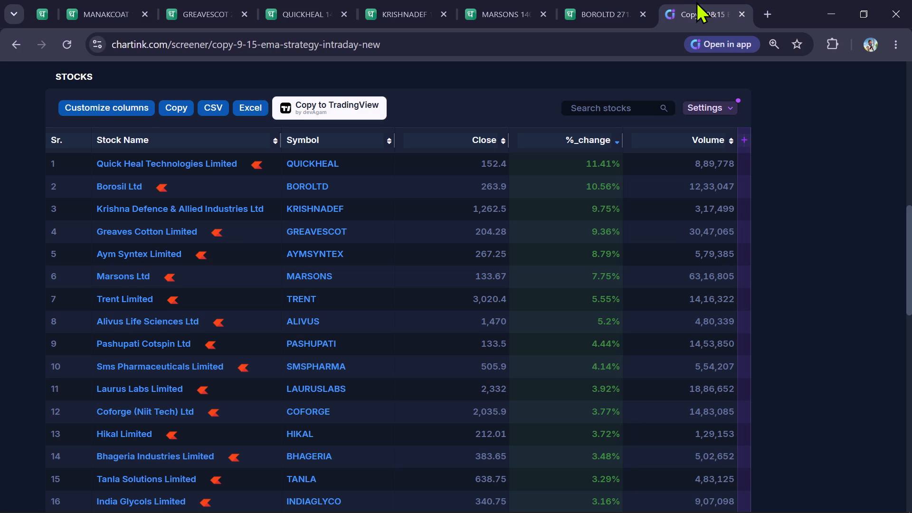
pyautogui.scroll(1, 0, 126)
pyautogui.scroll(1, 59, 115)
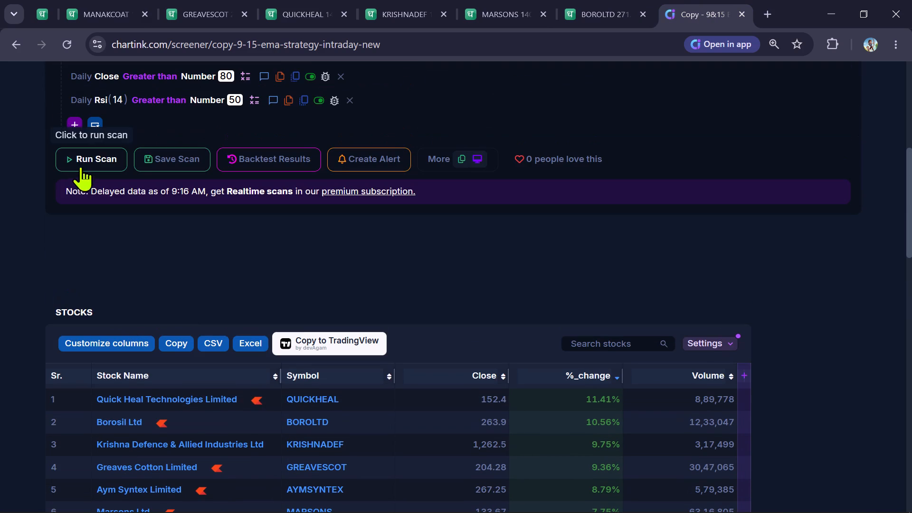
pyautogui.click(77, 161)
# Review the Greaves Cotton, Quick Heal, Krishna Defence and Marsons charts one after another.
pyautogui.click(196, 20)
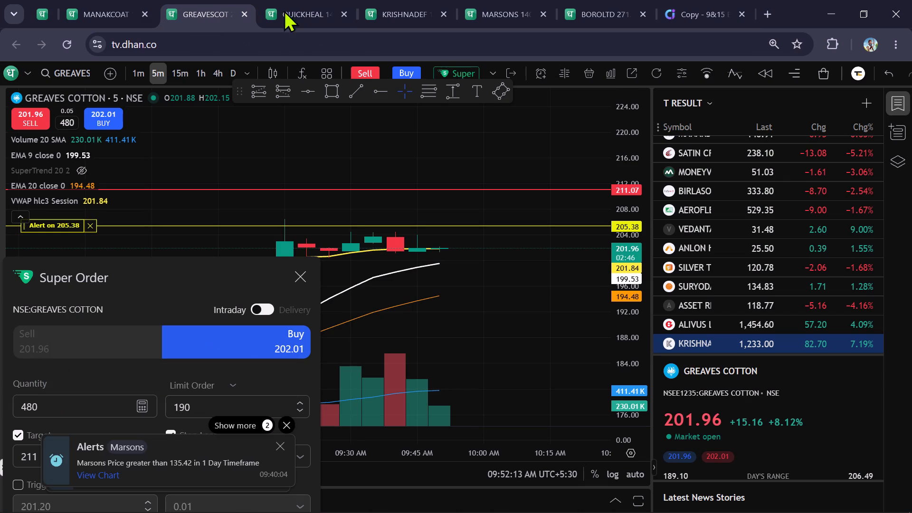
pyautogui.click(308, 4)
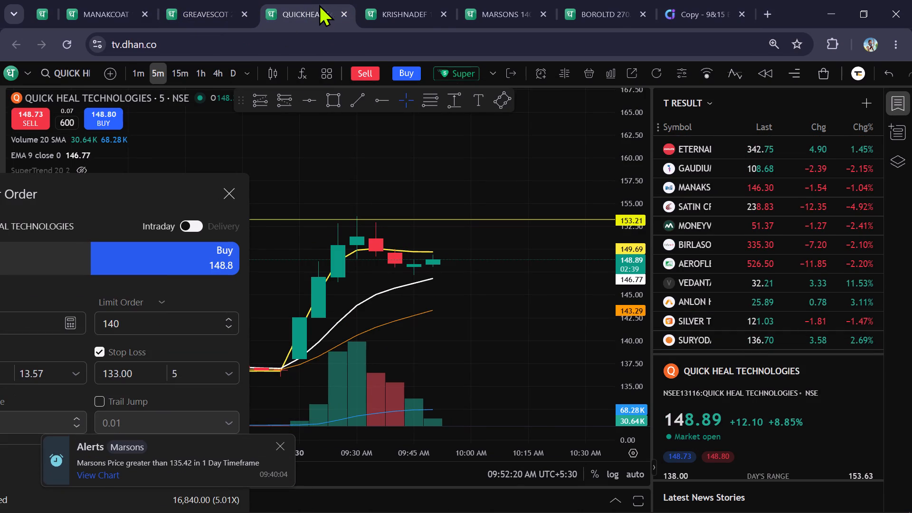
pyautogui.click(419, 19)
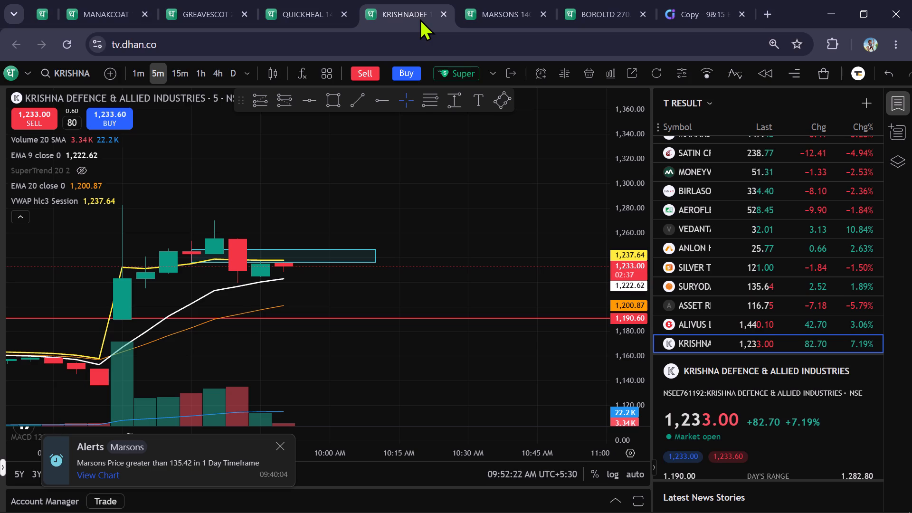
pyautogui.click(504, 16)
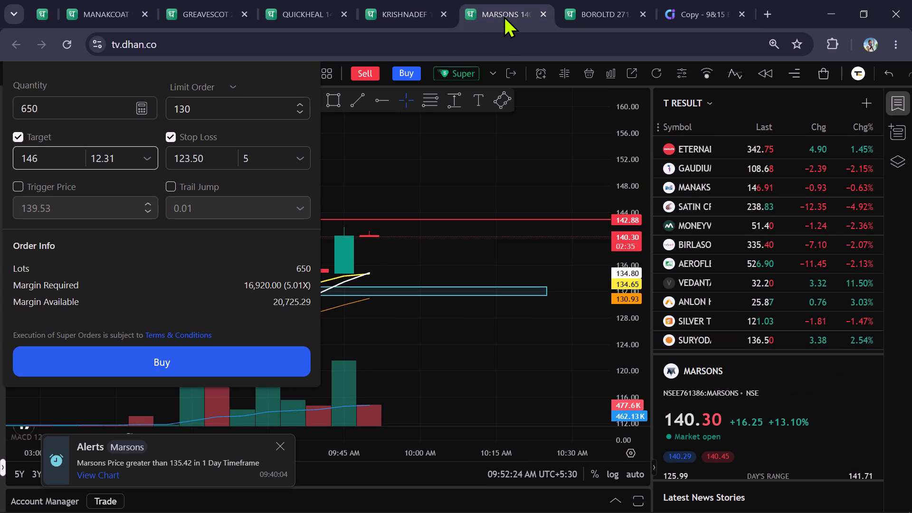
# Place an intraday buy Super Order for 350 Borosil shares as a limit order at 260.
pyautogui.click(581, 10)
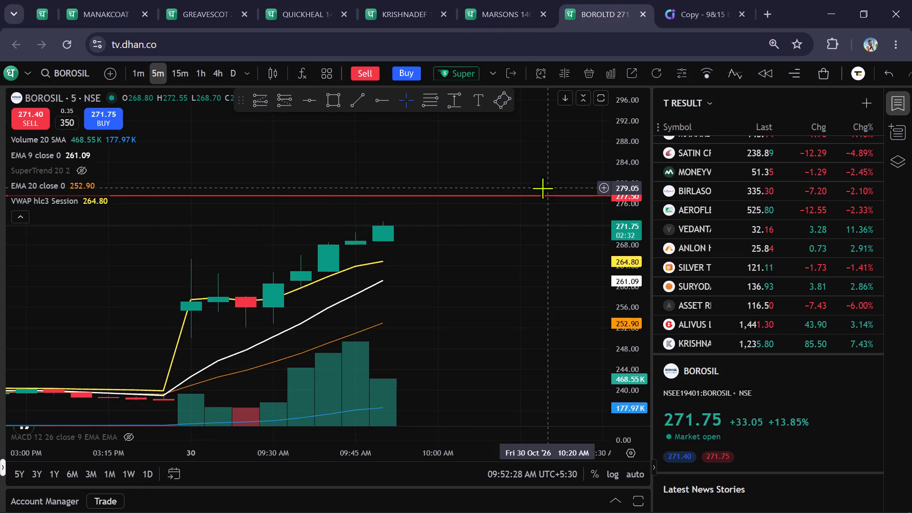
pyautogui.click(458, 71)
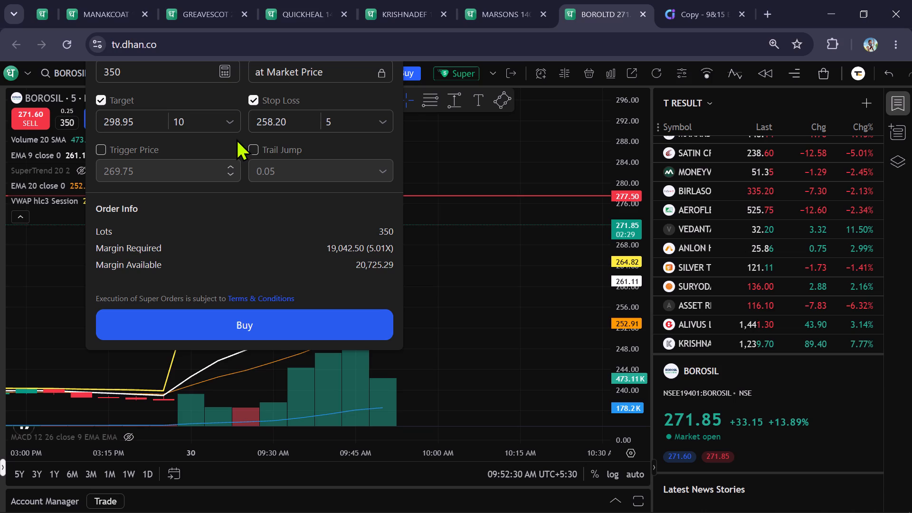
pyautogui.moveTo(217, 233); pyautogui.dragTo(214, 298)
pyautogui.click(300, 115)
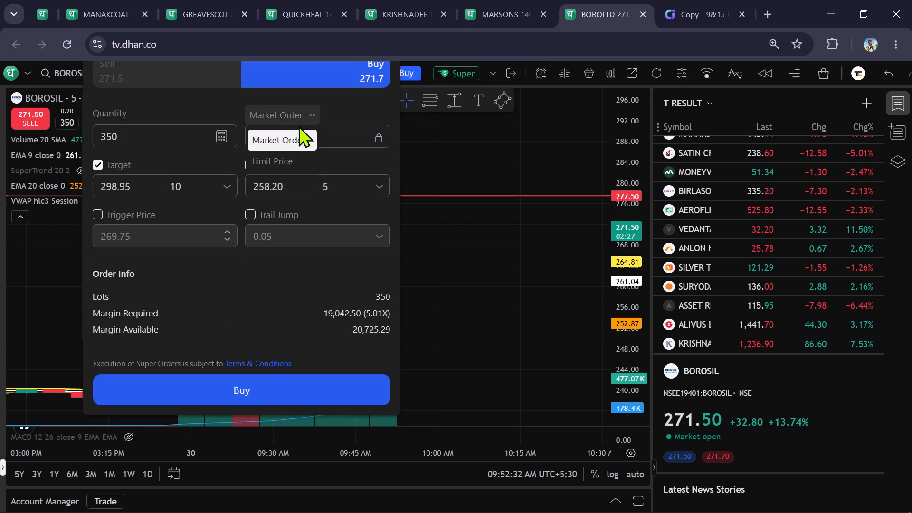
pyautogui.click(291, 161)
pyautogui.click(294, 139)
pyautogui.press('BackSpace')
pyautogui.press('BackSpace')
pyautogui.press('BackSpace')
pyautogui.press('BackSpace')
pyautogui.press('BackSpace')
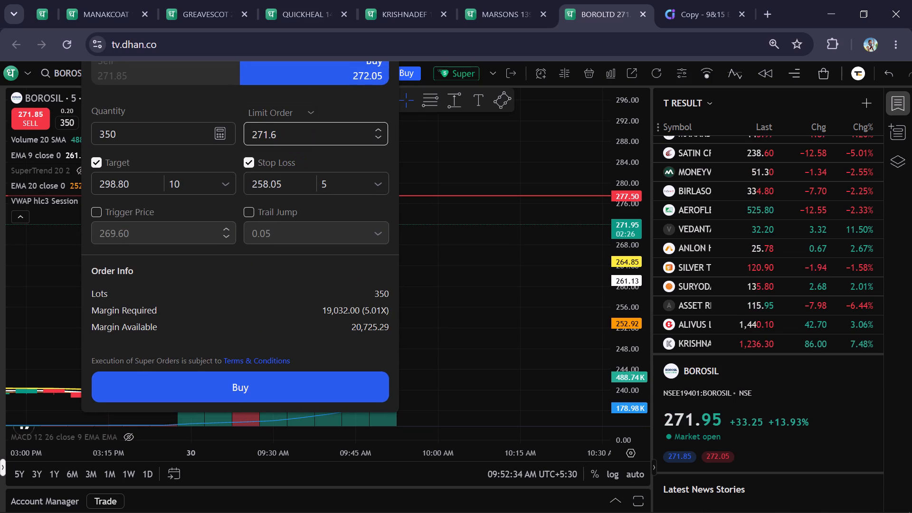
pyautogui.write('60')
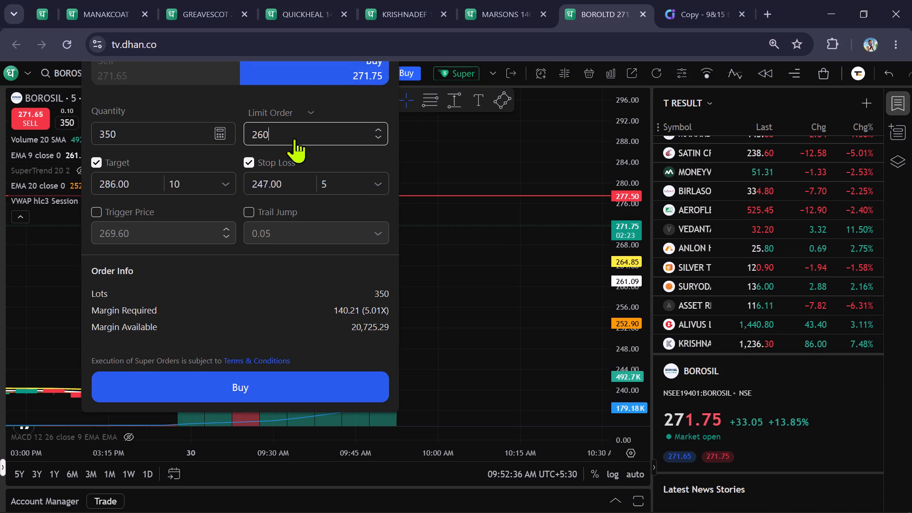
pyautogui.click(247, 391)
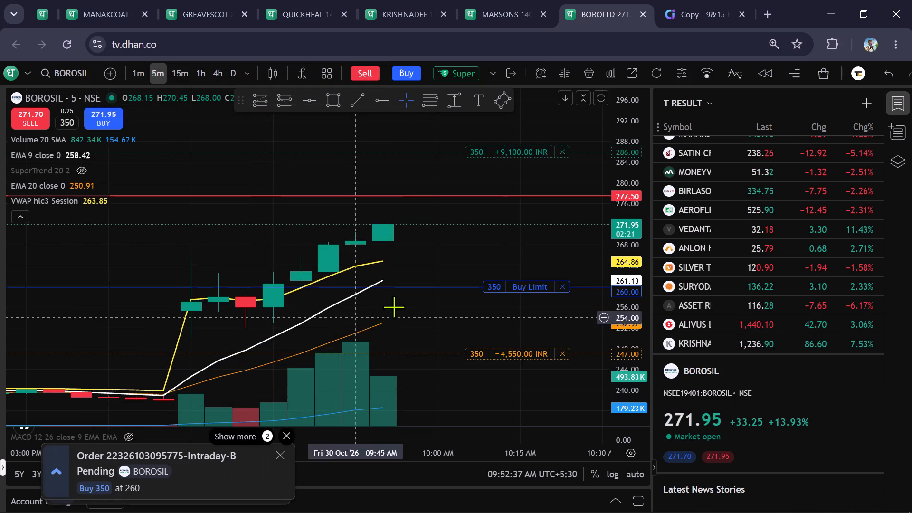
# Raise the pending Borosil buy order's limit price to about 271.8 on the 1-minute chart.
pyautogui.scroll(2, 394, 307)
pyautogui.click(141, 72)
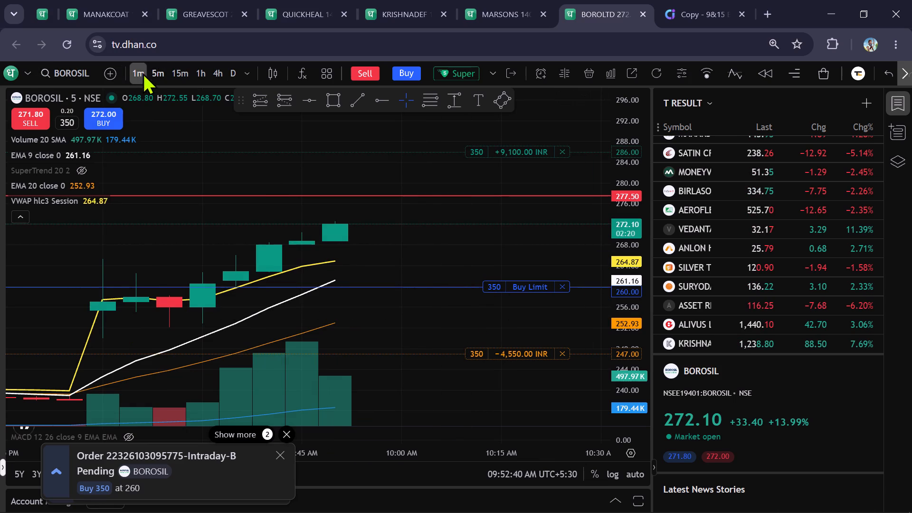
pyautogui.moveTo(489, 290); pyautogui.dragTo(487, 231)
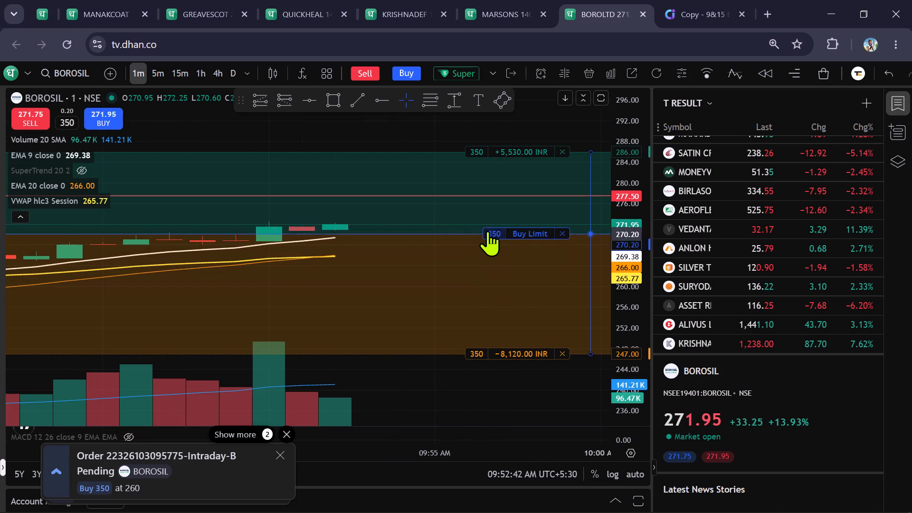
pyautogui.moveTo(487, 231); pyautogui.dragTo(487, 226)
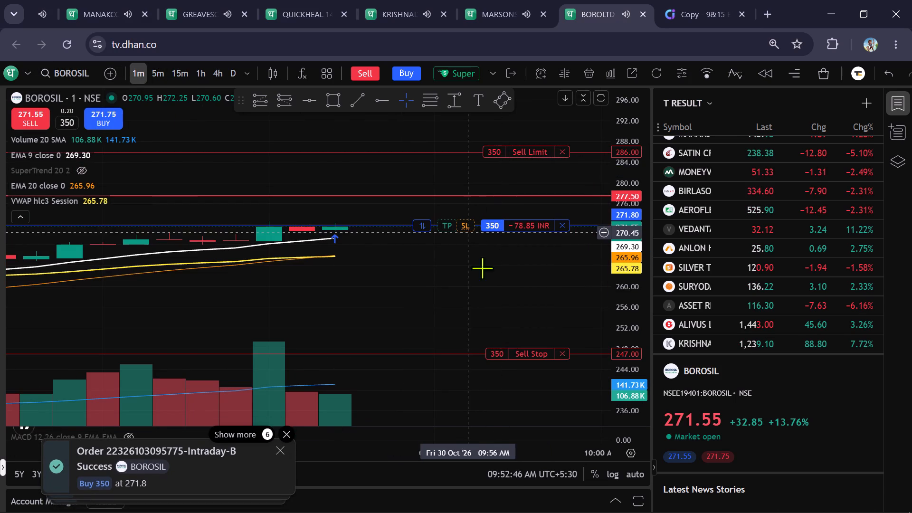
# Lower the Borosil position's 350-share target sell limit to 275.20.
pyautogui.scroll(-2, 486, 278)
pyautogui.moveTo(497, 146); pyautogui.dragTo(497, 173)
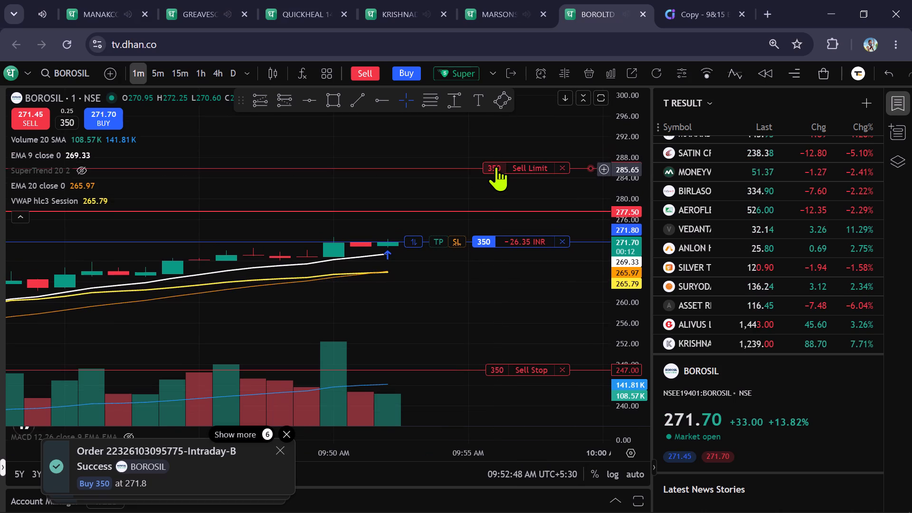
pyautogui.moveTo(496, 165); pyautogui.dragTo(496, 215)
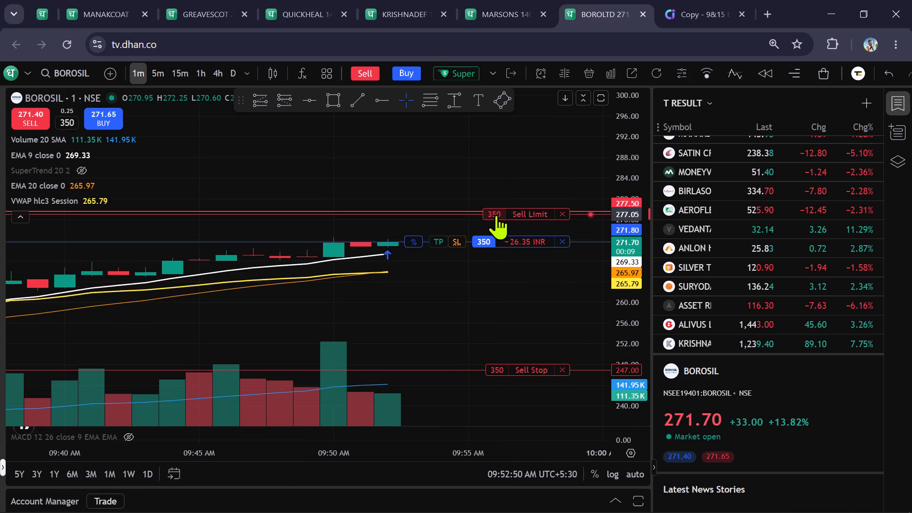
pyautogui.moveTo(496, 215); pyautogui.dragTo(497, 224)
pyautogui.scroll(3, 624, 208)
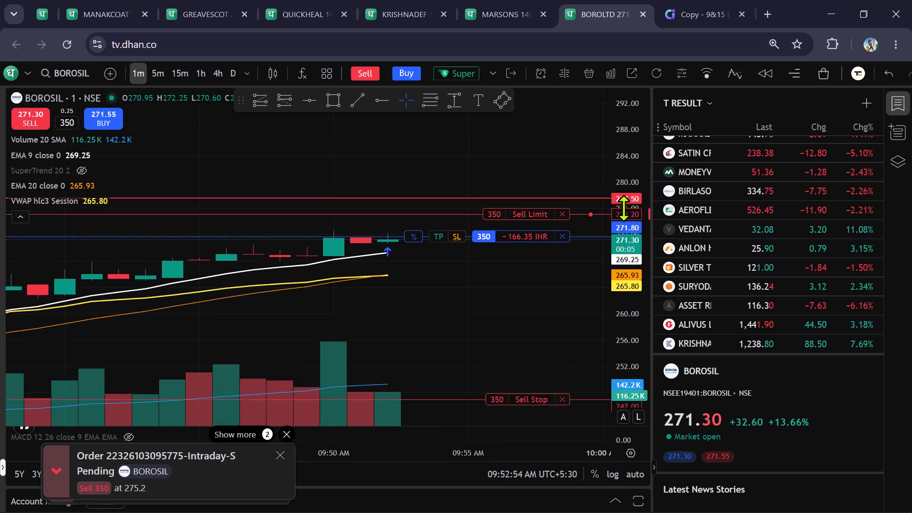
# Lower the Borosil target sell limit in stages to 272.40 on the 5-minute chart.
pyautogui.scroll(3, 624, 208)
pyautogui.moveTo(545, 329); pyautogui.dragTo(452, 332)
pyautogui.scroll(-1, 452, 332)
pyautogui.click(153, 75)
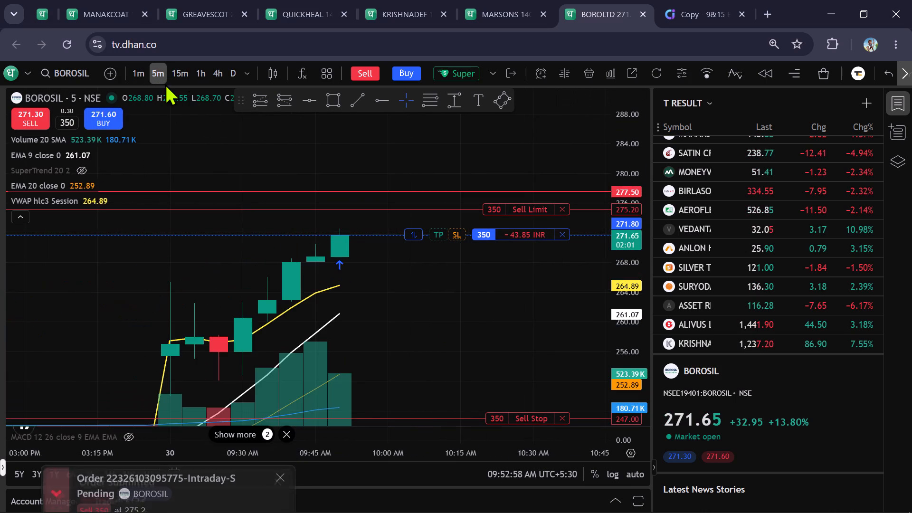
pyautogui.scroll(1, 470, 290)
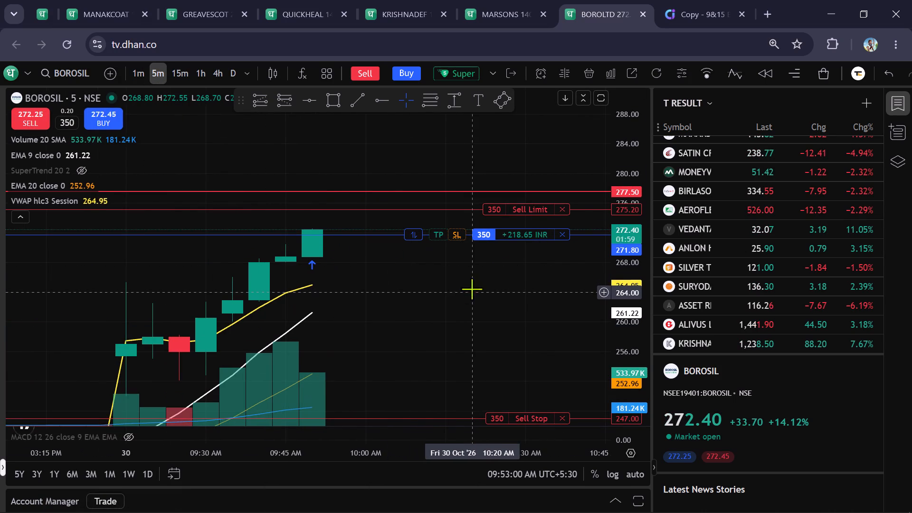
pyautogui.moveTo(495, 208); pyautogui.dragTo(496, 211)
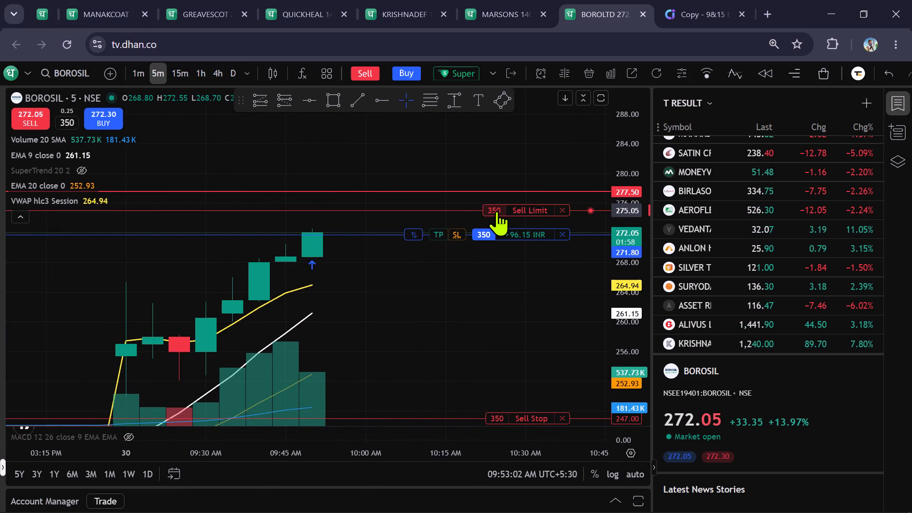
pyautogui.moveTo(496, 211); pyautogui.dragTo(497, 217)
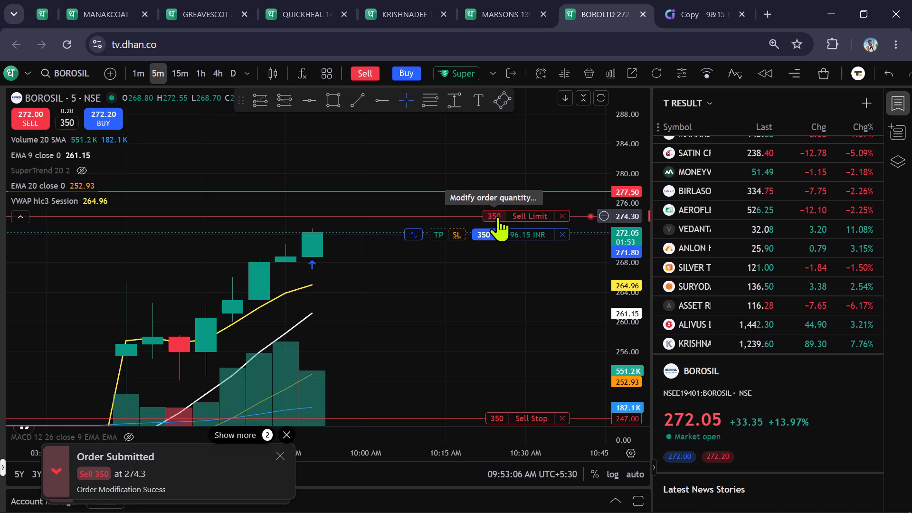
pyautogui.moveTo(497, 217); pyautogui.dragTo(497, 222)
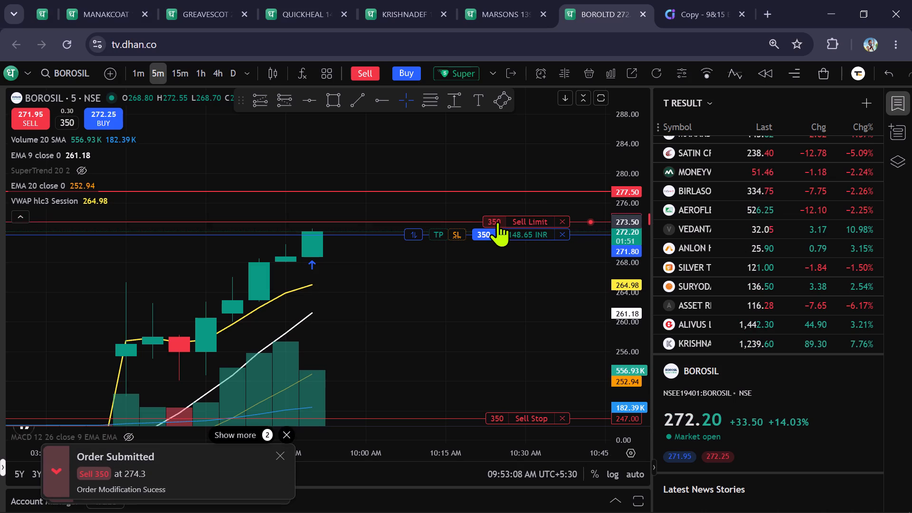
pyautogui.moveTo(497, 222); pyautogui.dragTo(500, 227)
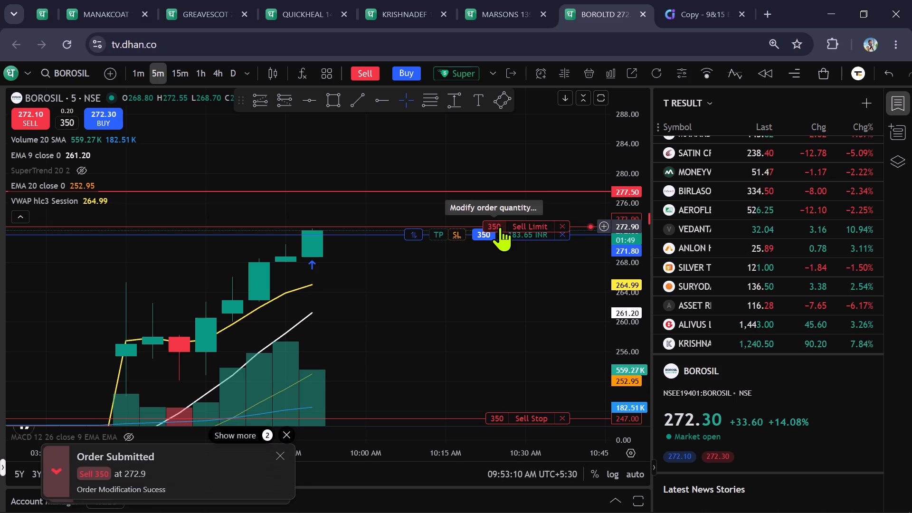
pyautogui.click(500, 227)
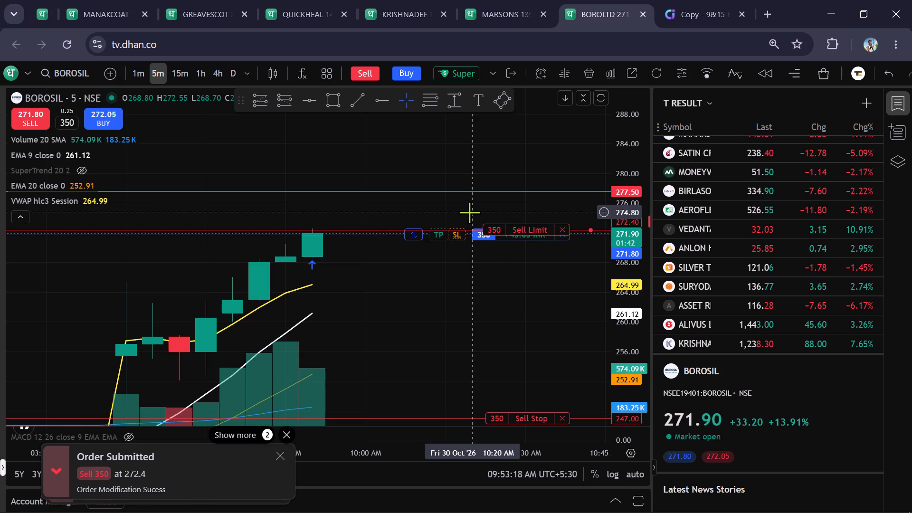
# Compare Borosil's 1-minute and 5-minute charts and raise the 350-share target sell limit to 273.30.
pyautogui.scroll(12, 643, 225)
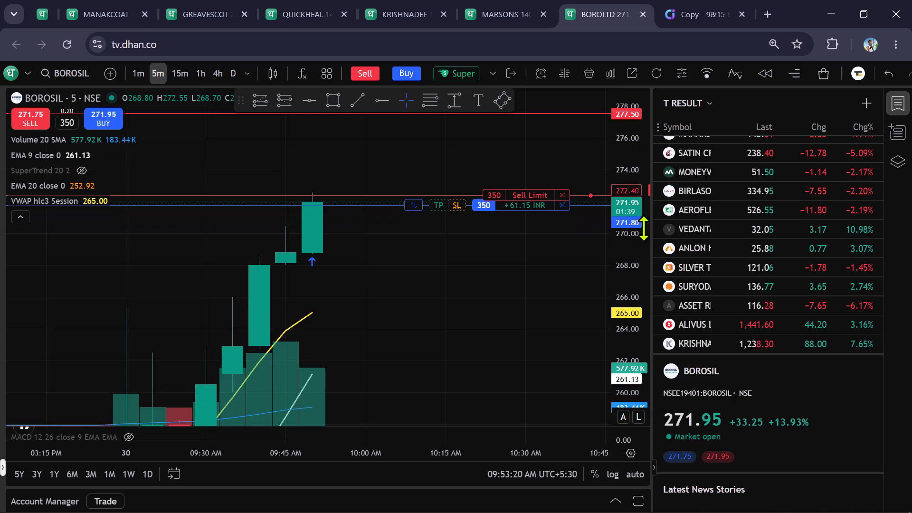
pyautogui.scroll(-6, 635, 233)
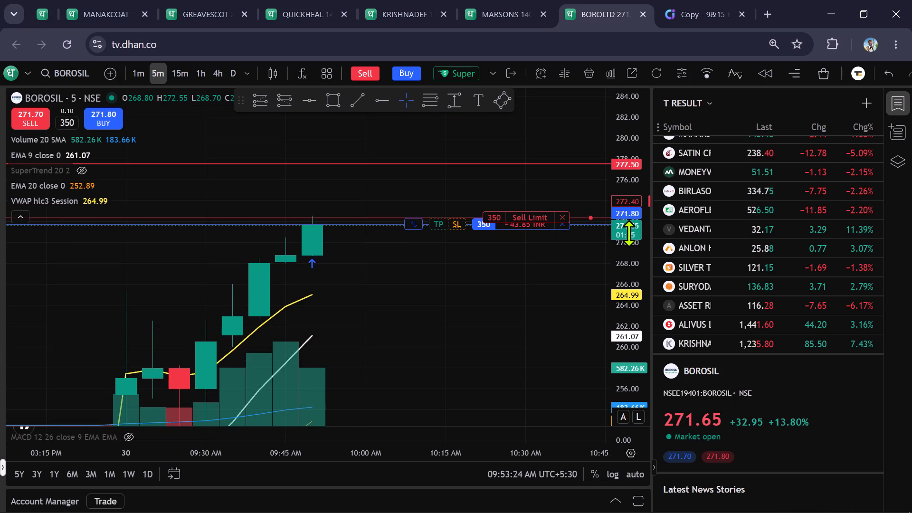
pyautogui.click(141, 80)
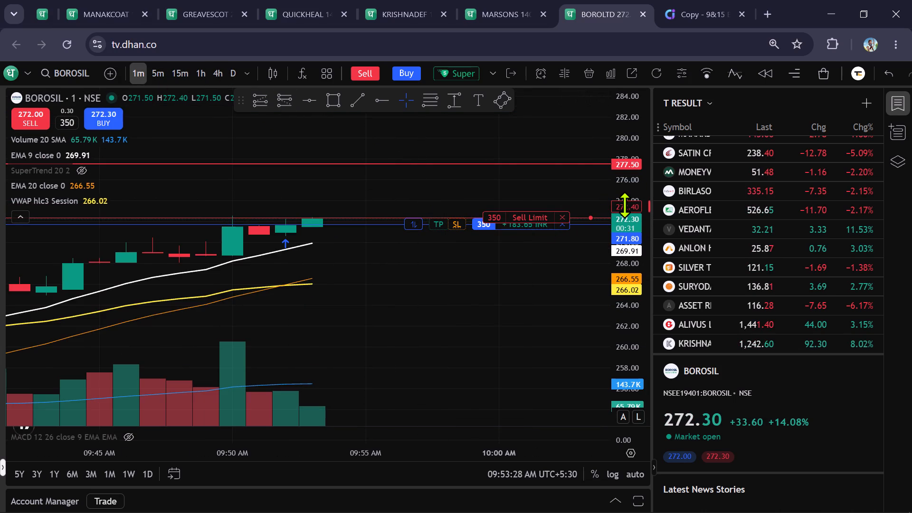
pyautogui.scroll(6, 625, 204)
pyautogui.moveTo(542, 275); pyautogui.dragTo(539, 350)
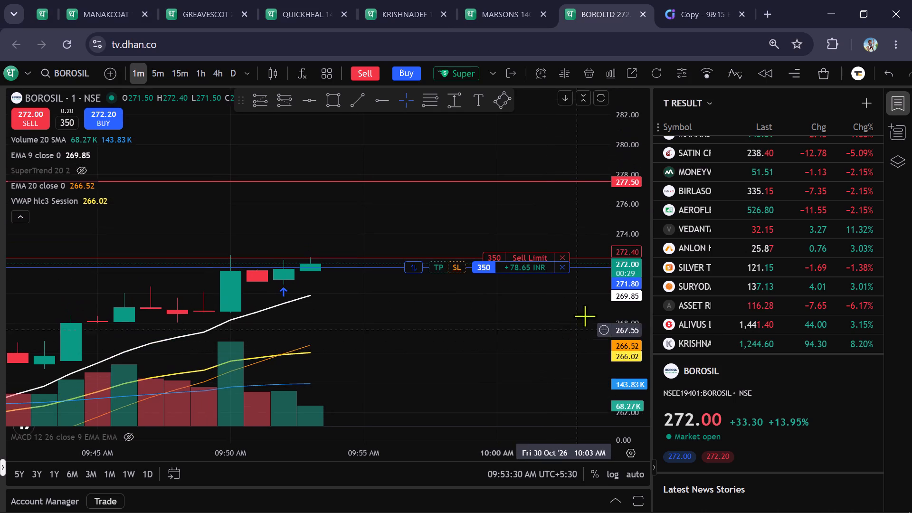
pyautogui.scroll(4, 627, 277)
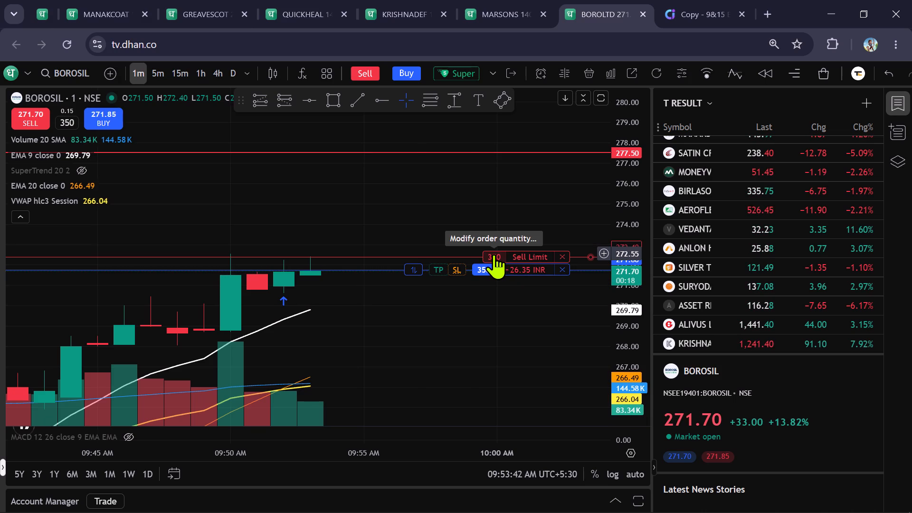
pyautogui.click(158, 71)
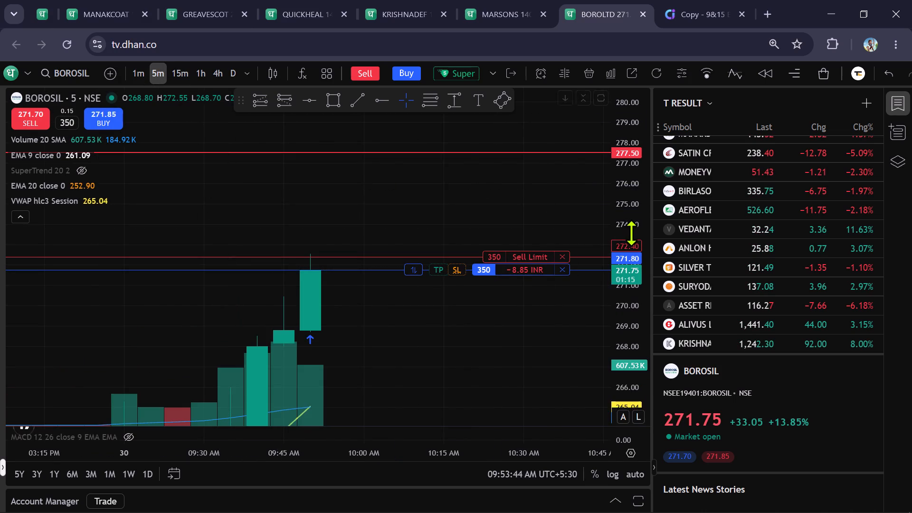
pyautogui.scroll(-14, 632, 234)
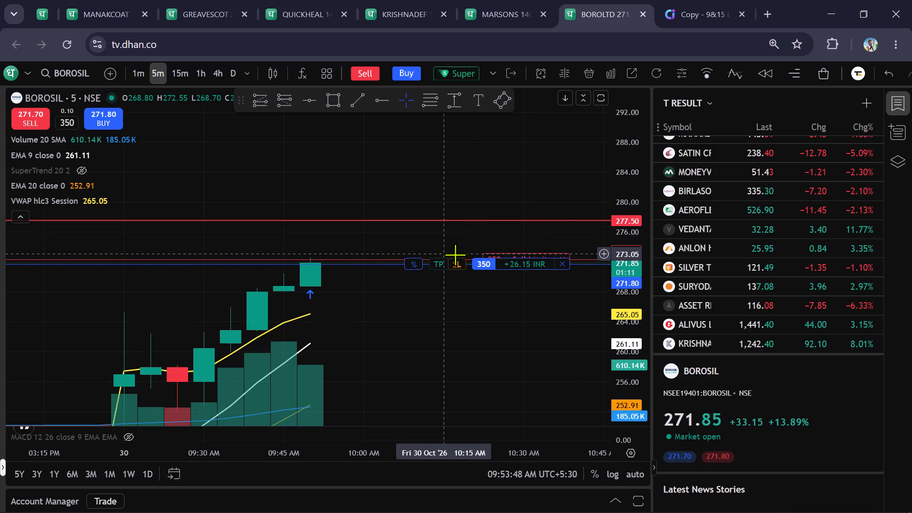
pyautogui.click(491, 256)
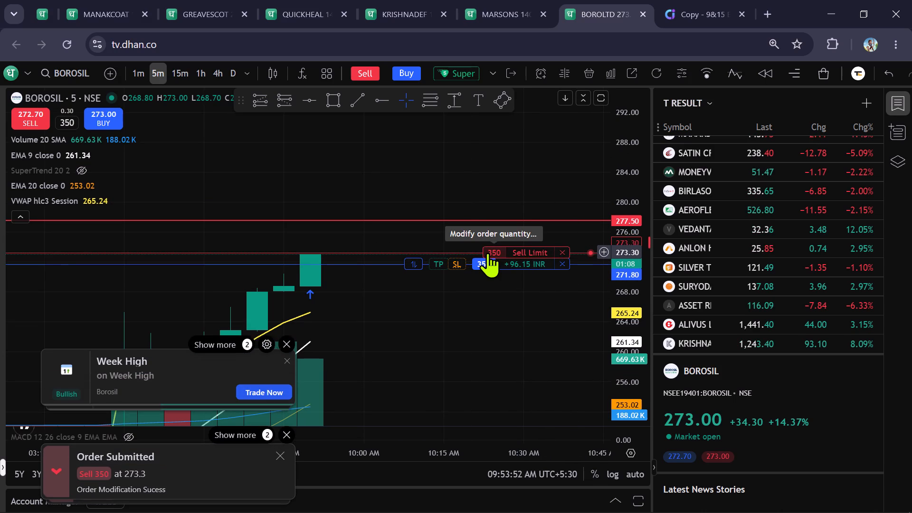
pyautogui.click(487, 253)
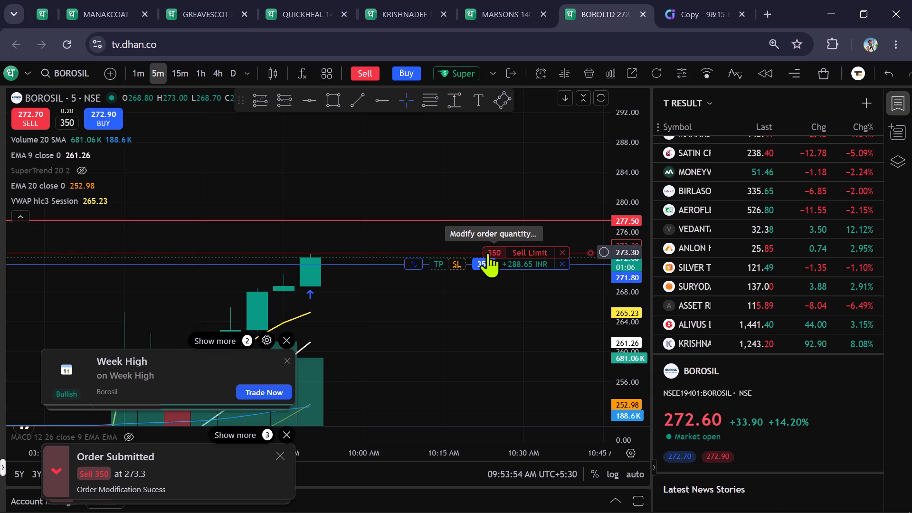
# Lower the Borosil position's 350-share target sell limit to 272.65 on the 5-minute chart.
pyautogui.click(487, 253)
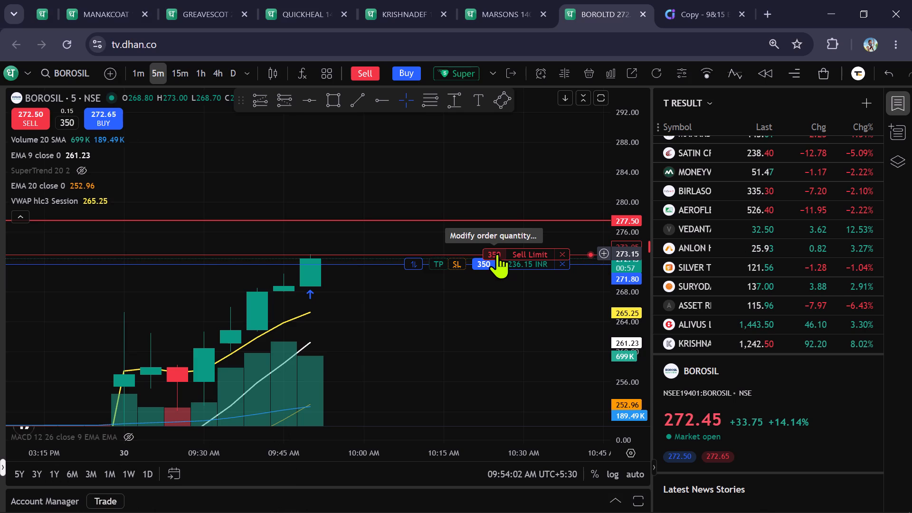
pyautogui.moveTo(497, 254); pyautogui.dragTo(503, 257)
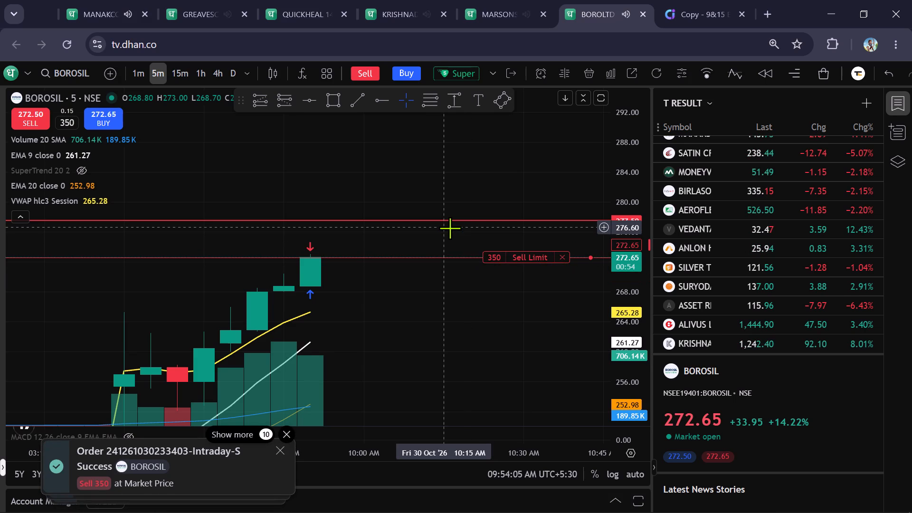
# Cancel the leftover 350-share Borosil sell limit order and reload its 5-minute chart, rescaling it to the recent candles.
pyautogui.click(567, 259)
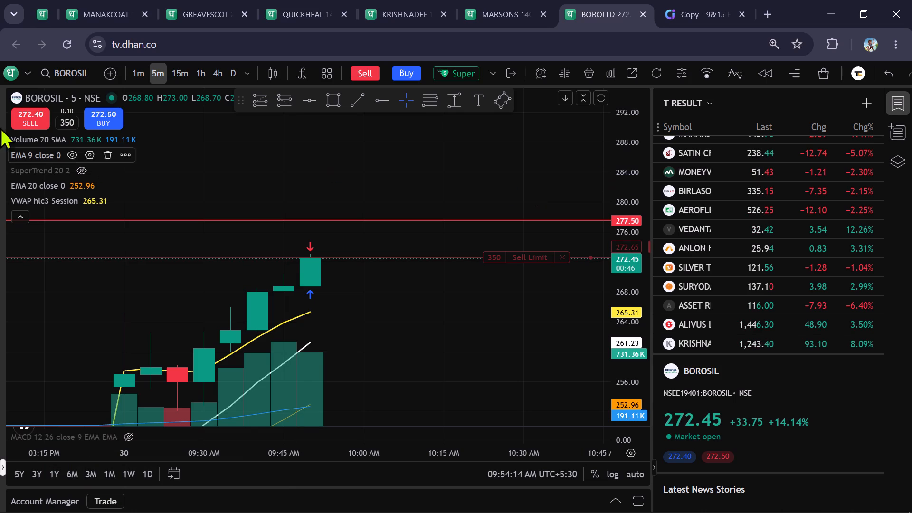
pyautogui.click(58, 43)
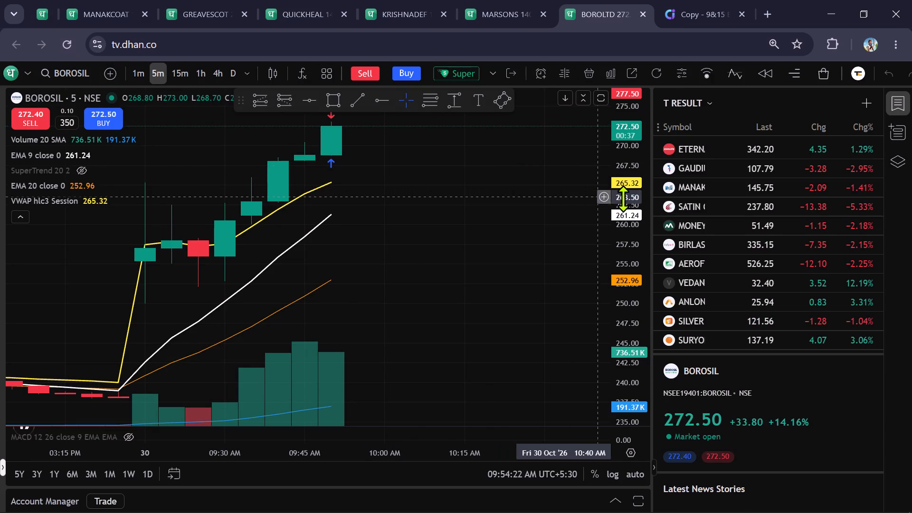
pyautogui.scroll(-5, 623, 199)
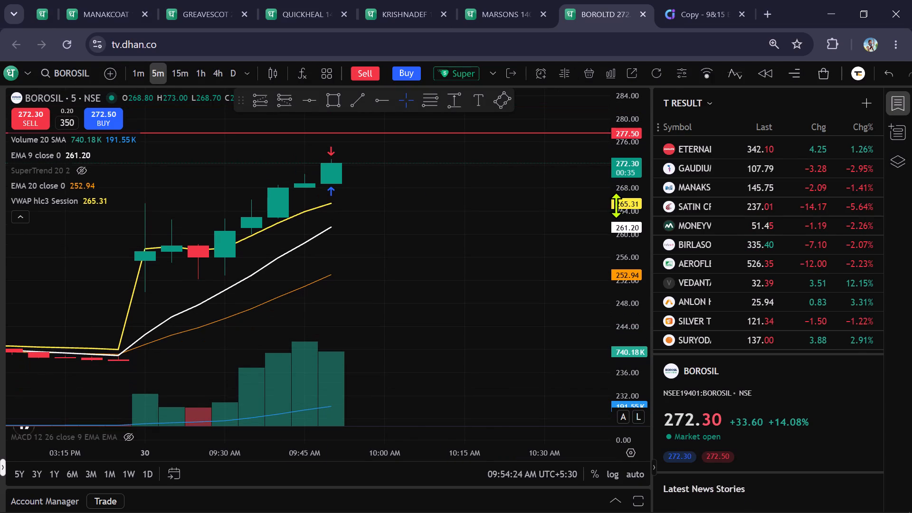
pyautogui.moveTo(494, 248); pyautogui.dragTo(501, 299)
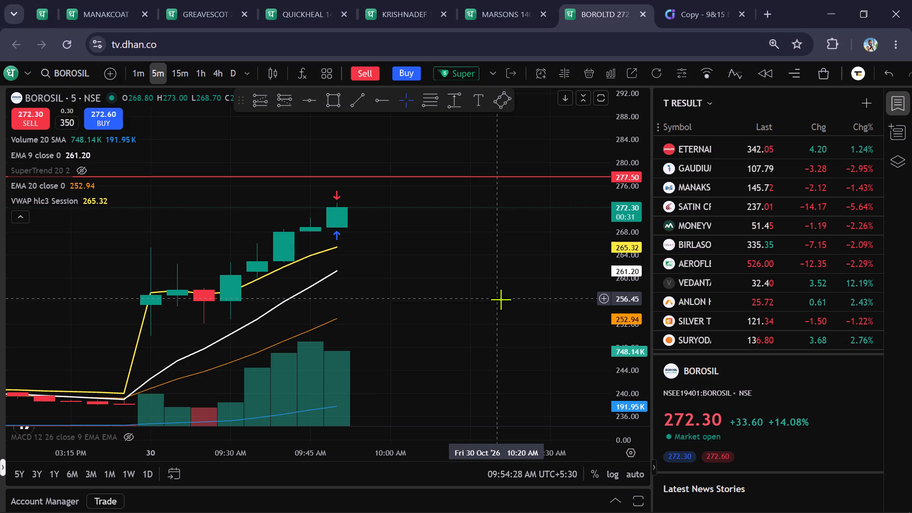
# Place the prepared Marsons Super Order to buy 650 shares at limit 130, with target 146 and stop loss 123.50.
pyautogui.click(406, 0)
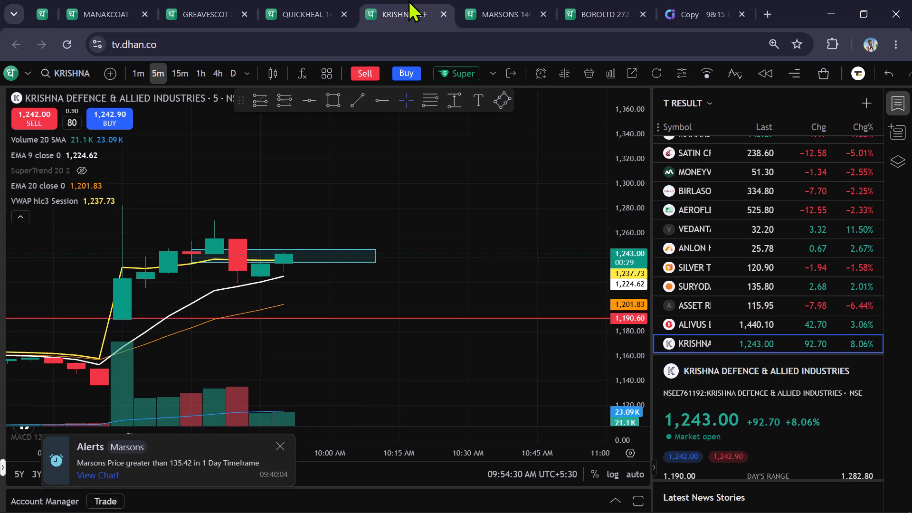
pyautogui.click(520, 19)
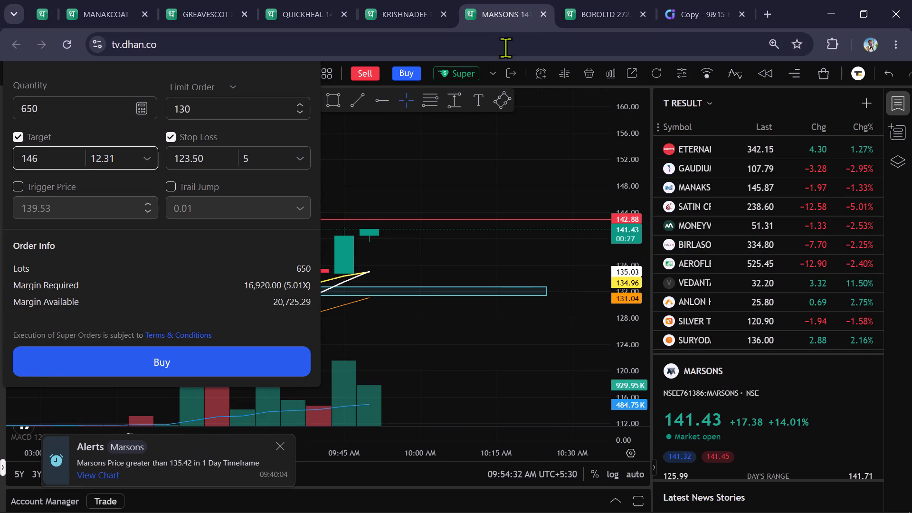
pyautogui.moveTo(157, 271); pyautogui.dragTo(160, 260)
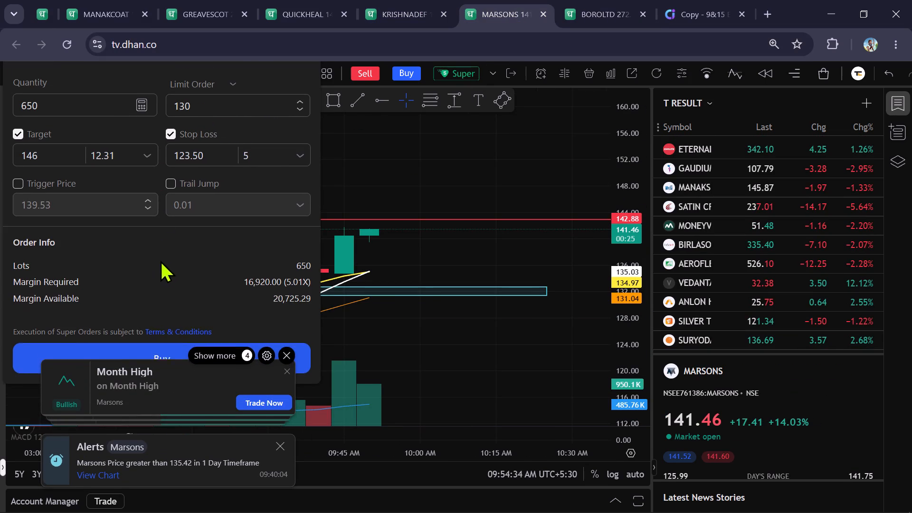
pyautogui.moveTo(160, 260); pyautogui.dragTo(168, 236)
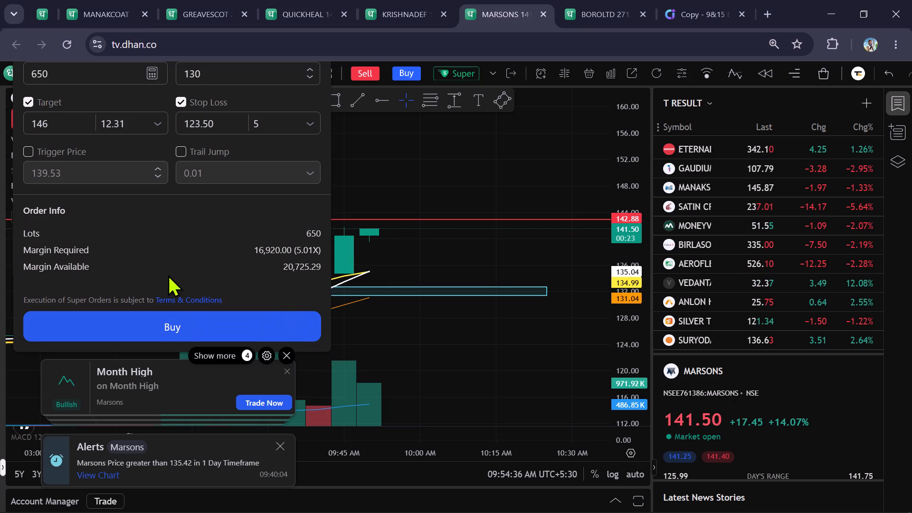
pyautogui.click(175, 323)
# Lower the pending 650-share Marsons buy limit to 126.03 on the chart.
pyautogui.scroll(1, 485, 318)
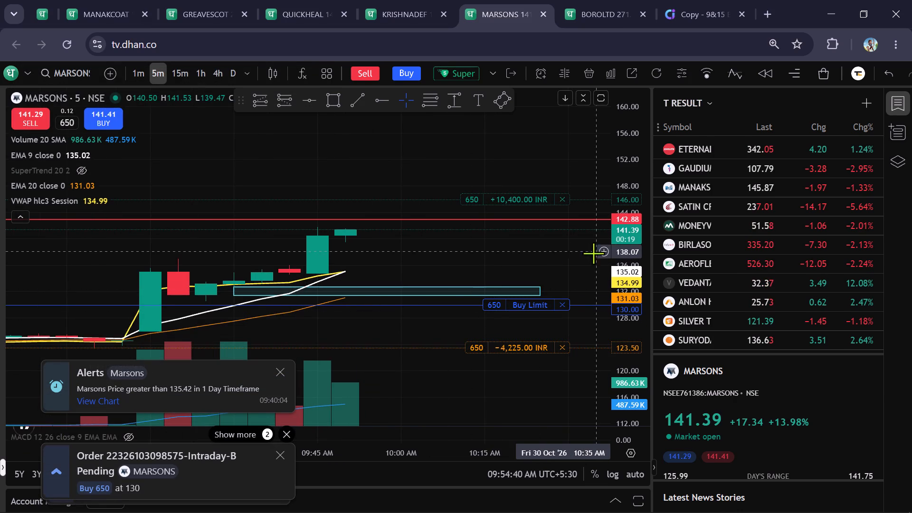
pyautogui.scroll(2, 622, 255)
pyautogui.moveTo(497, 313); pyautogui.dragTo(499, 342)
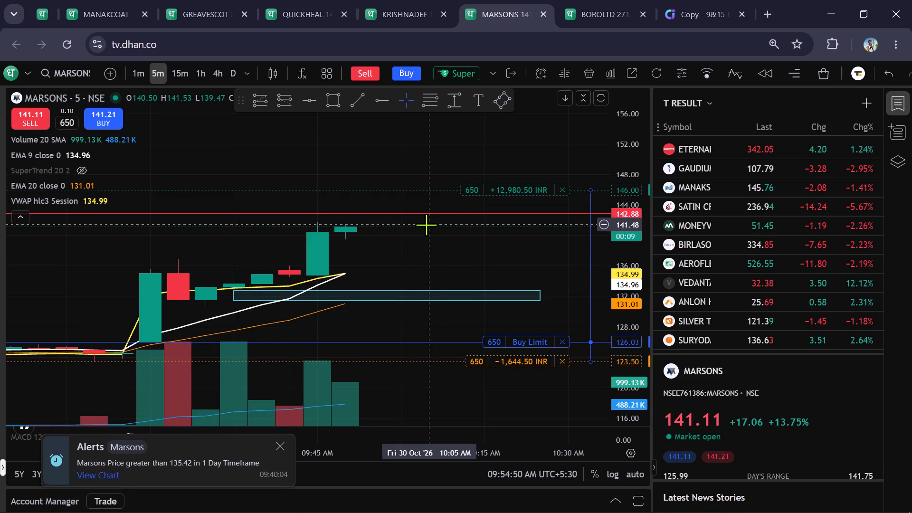
# After a look at the Borosil chart, raise the pending Marsons order's target to 151.09.
pyautogui.click(573, 2)
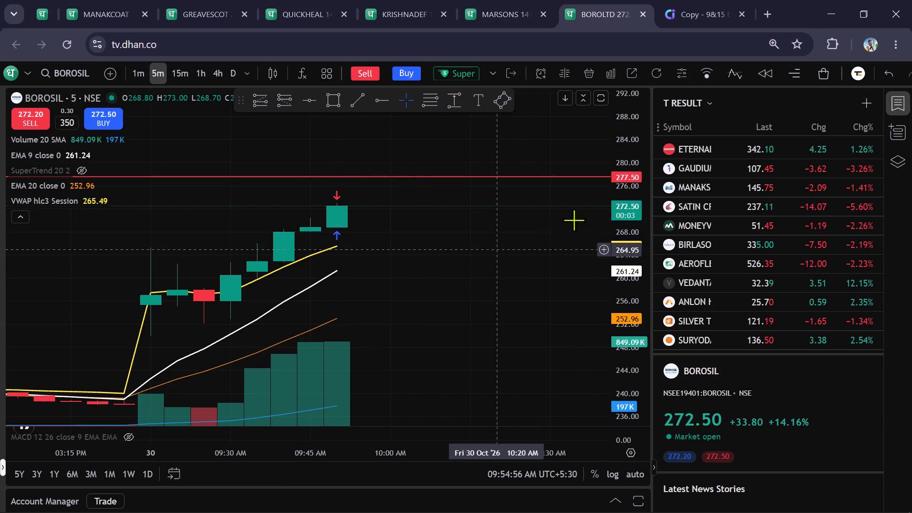
pyautogui.click(509, 0)
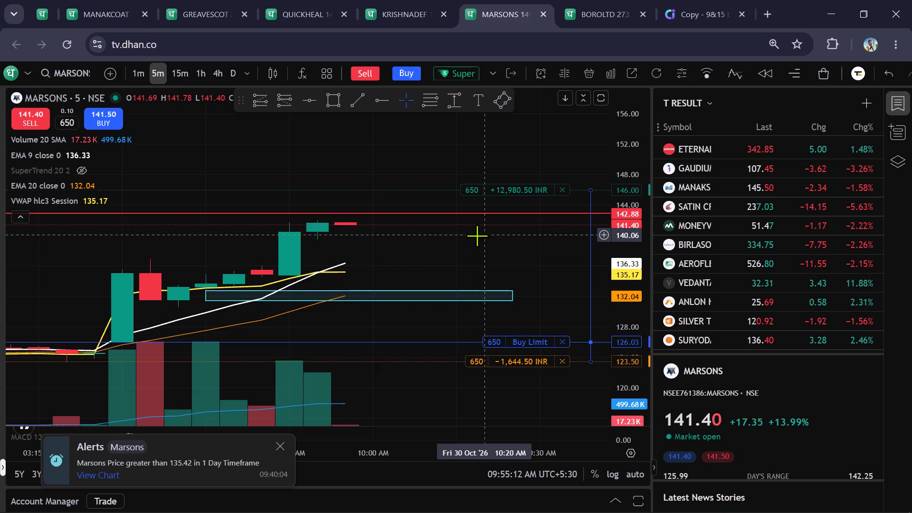
pyautogui.moveTo(474, 189); pyautogui.dragTo(475, 152)
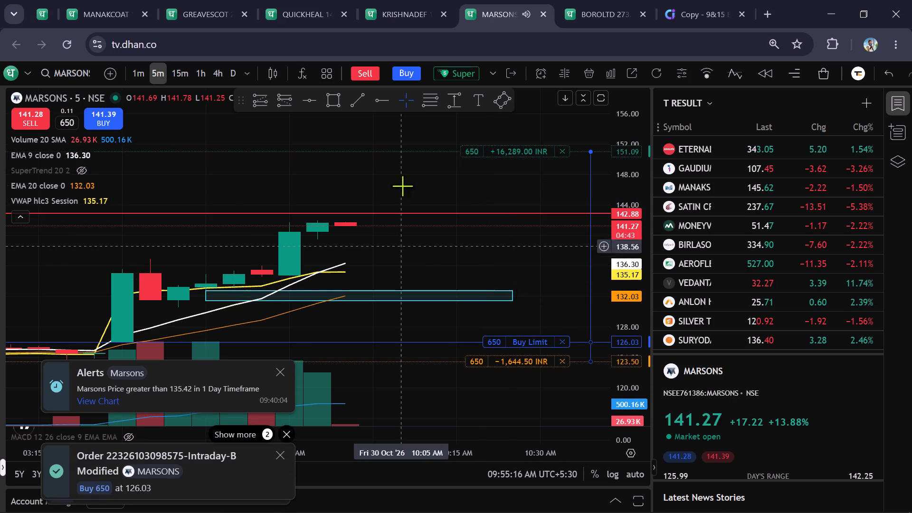
# Compare price action on the 5-minute charts of Borosil, Marsons and Krishna Defence.
pyautogui.click(612, 8)
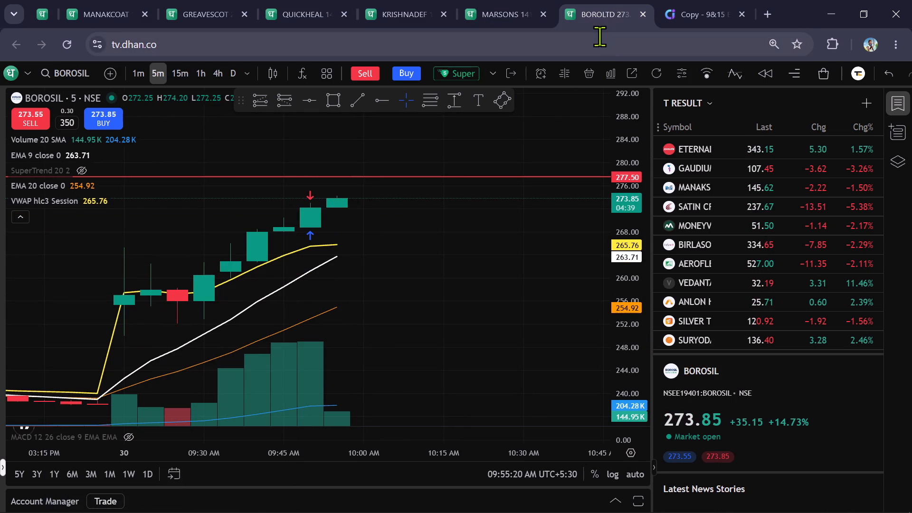
pyautogui.click(500, 7)
pyautogui.click(607, 5)
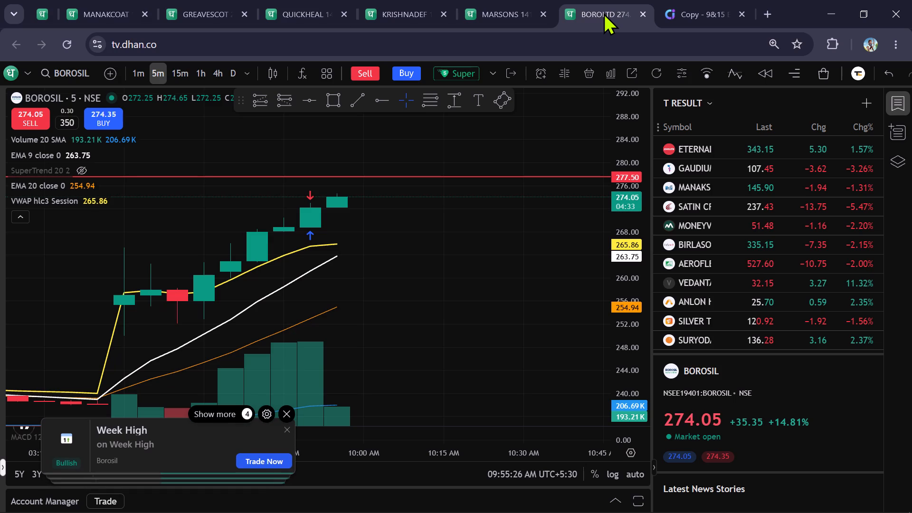
pyautogui.click(518, 7)
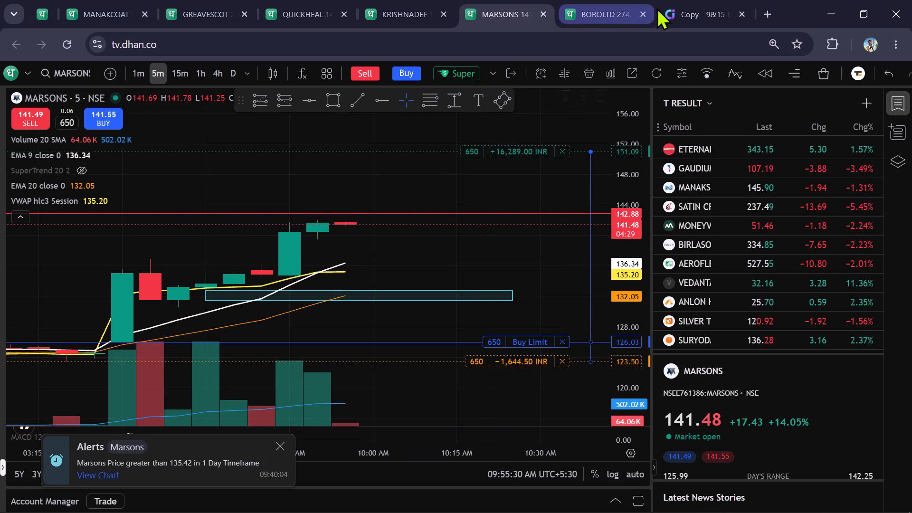
pyautogui.click(603, 9)
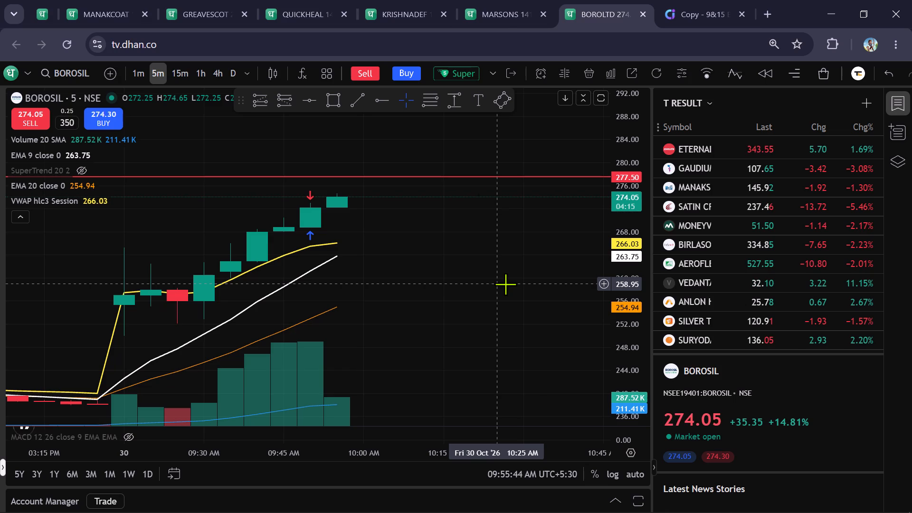
pyautogui.click(501, 0)
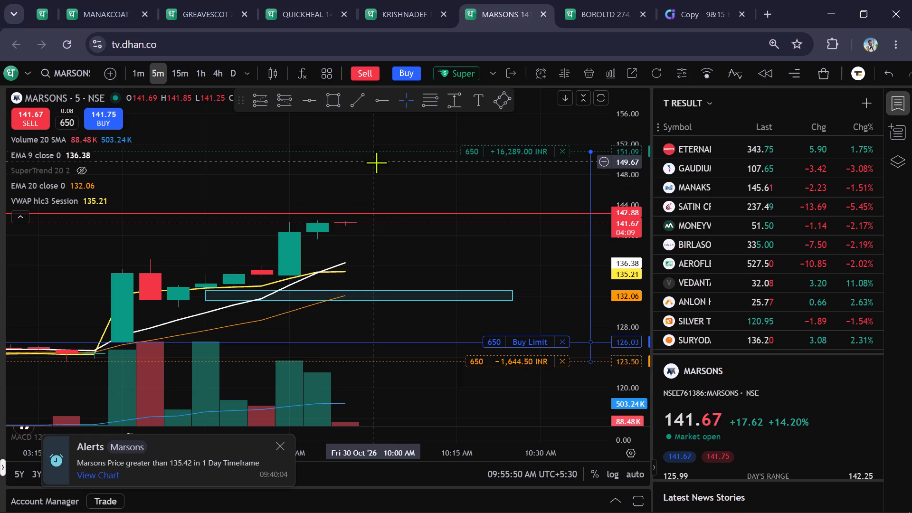
pyautogui.click(403, 0)
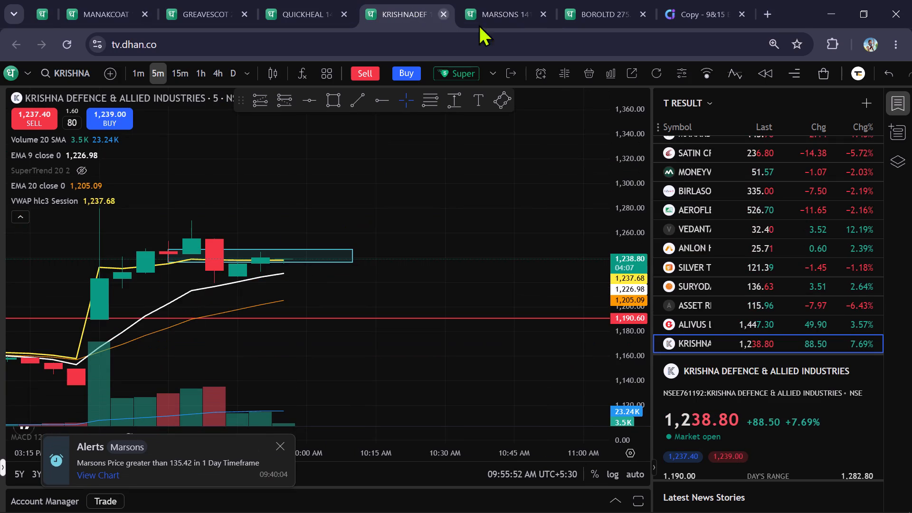
# Switch to Chartink, rerun the 9 & 15 EMA intraday scan and review the refreshed stock list.
pyautogui.click(702, 0)
pyautogui.scroll(-1, 744, 178)
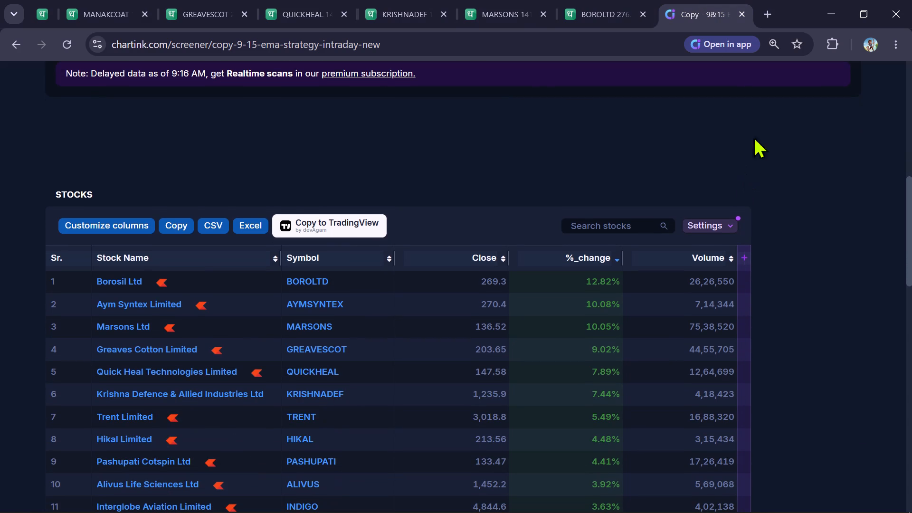
pyautogui.scroll(1, 717, 106)
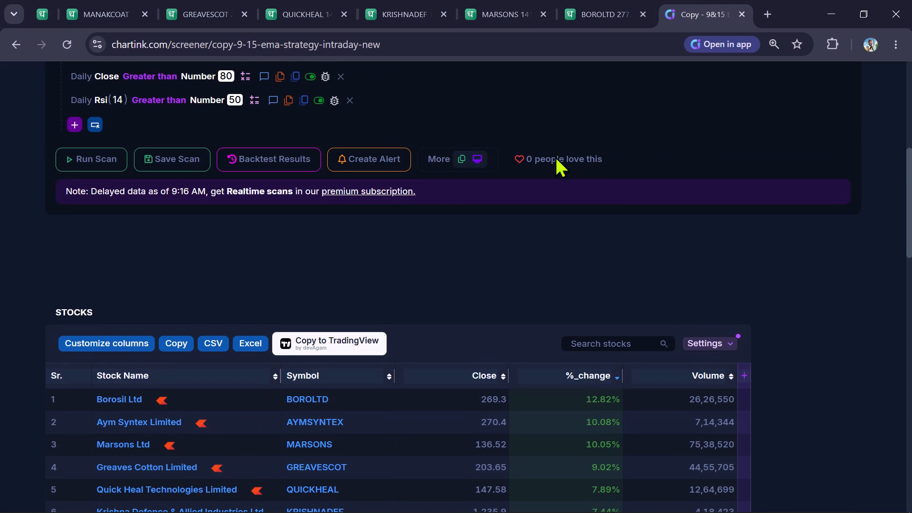
pyautogui.click(90, 156)
pyautogui.scroll(-1, 793, 240)
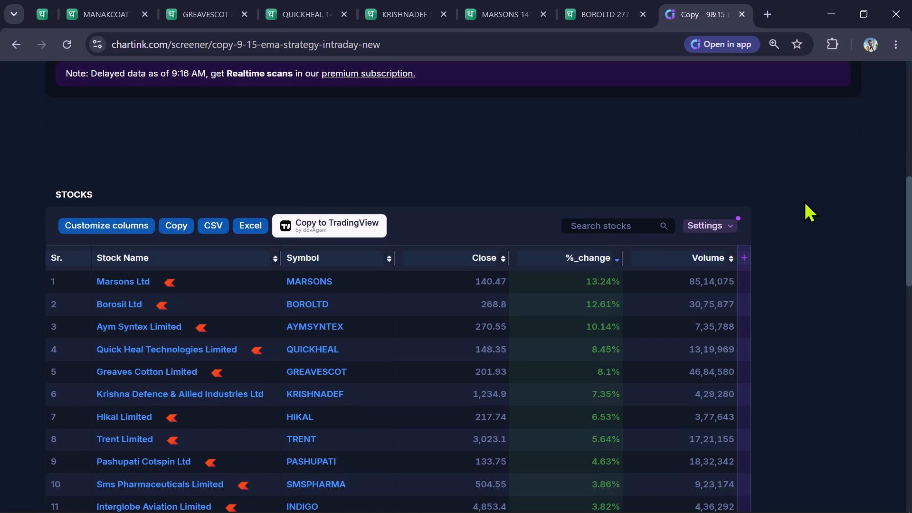
# Return to the Borosil chart on Dhan and open a Super Order for the stock.
pyautogui.click(597, 11)
pyautogui.scroll(-7, 635, 215)
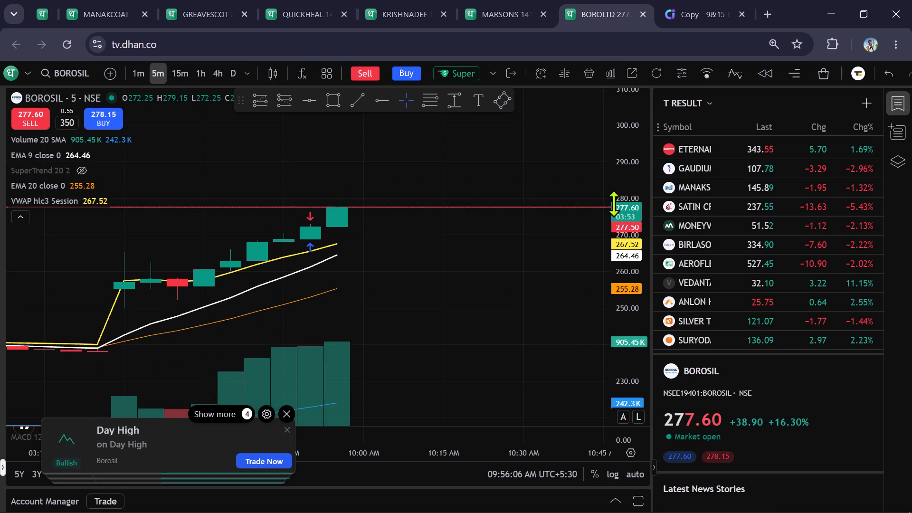
pyautogui.click(457, 75)
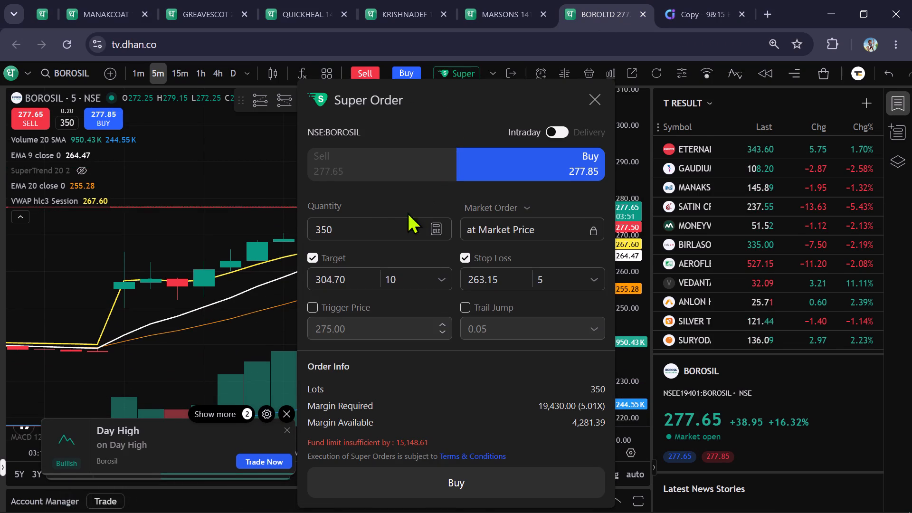
# Try the pending Marsons buy limit at 131.54, then settle its price at 126.53.
pyautogui.click(473, 1)
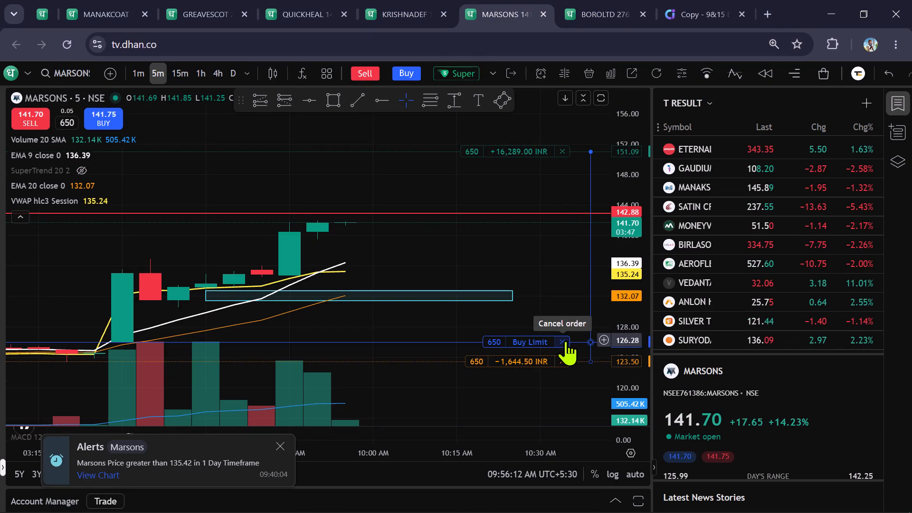
pyautogui.moveTo(565, 341); pyautogui.dragTo(586, 297)
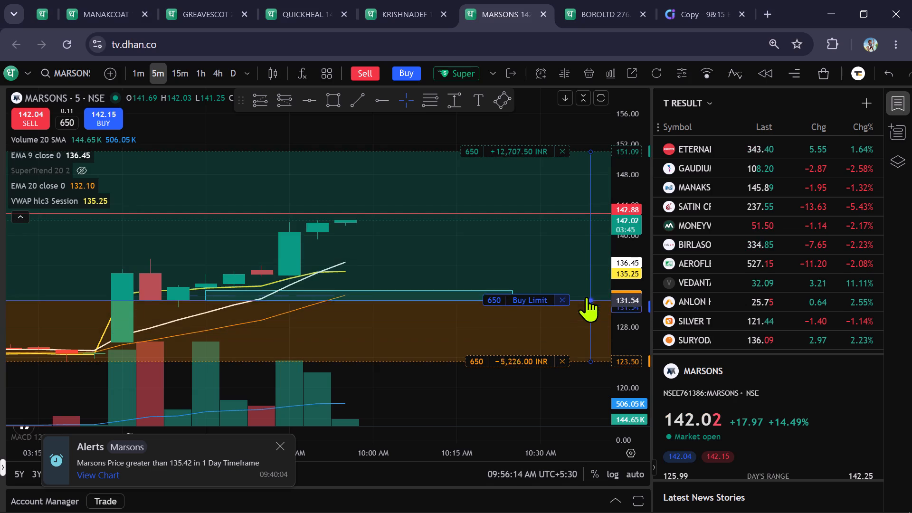
pyautogui.moveTo(586, 297); pyautogui.dragTo(579, 339)
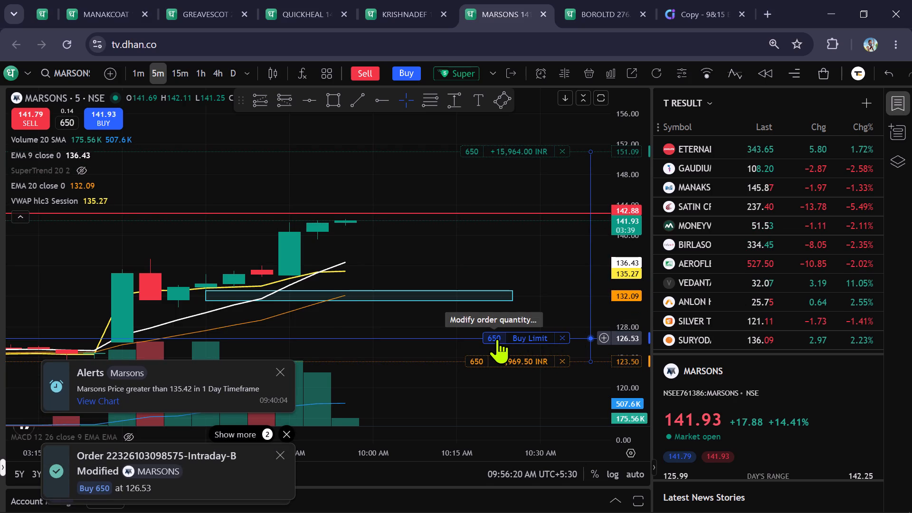
# Move the open Borosil Super Order form aside to uncover the latest candles on the chart.
pyautogui.click(612, 0)
pyautogui.moveTo(475, 124); pyautogui.dragTo(183, 136)
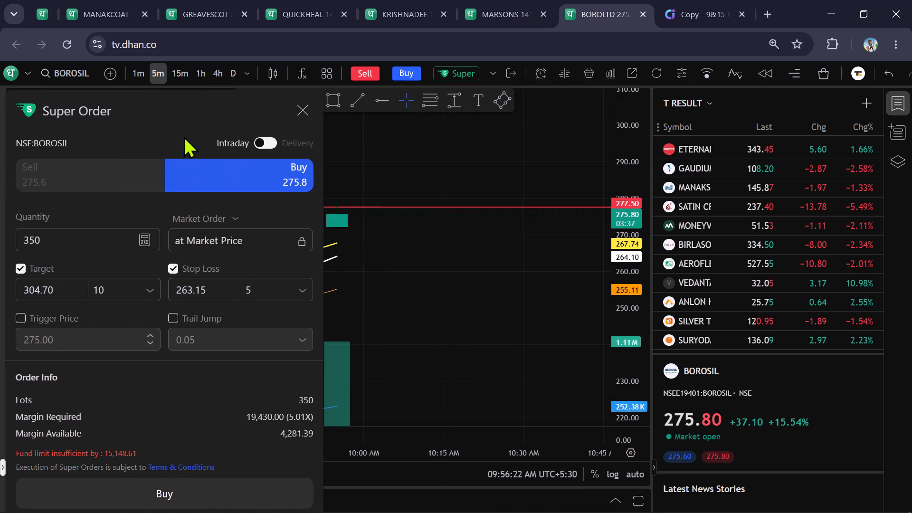
pyautogui.moveTo(183, 136); pyautogui.dragTo(127, 128)
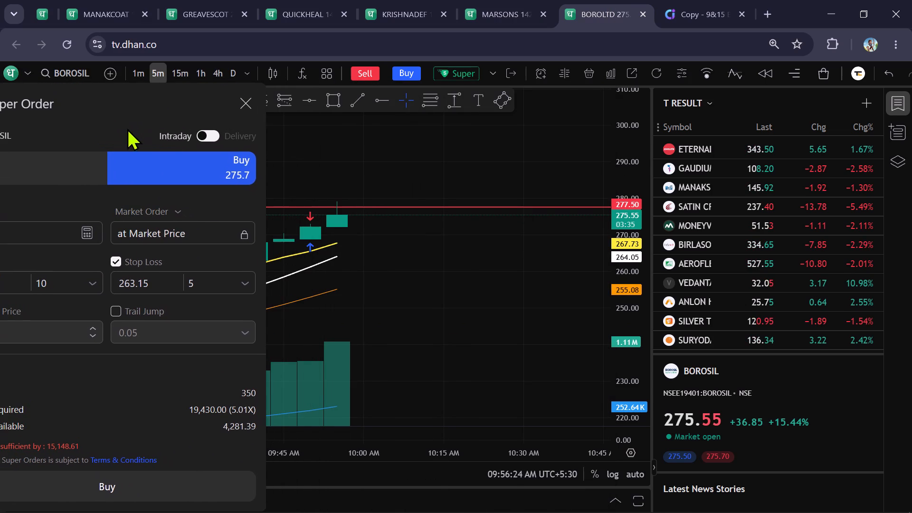
pyautogui.moveTo(127, 128); pyautogui.dragTo(126, 128)
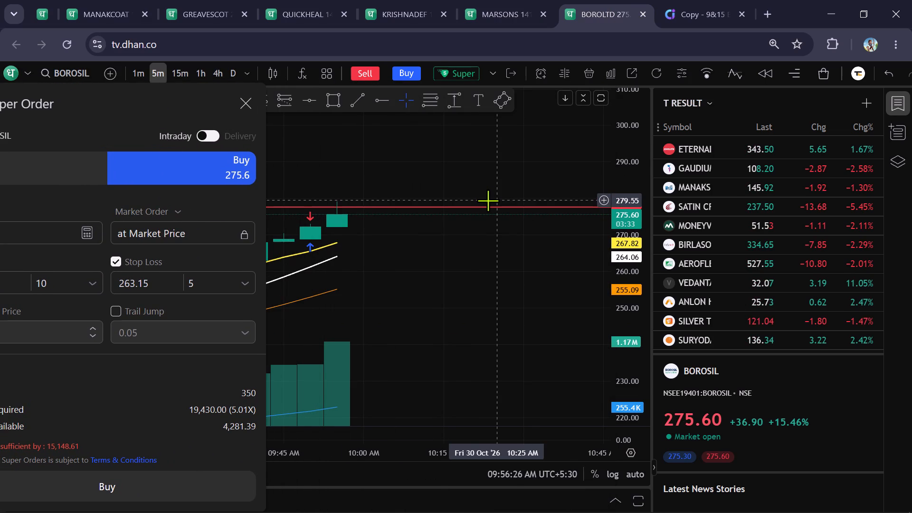
# Examine Marsons price action on the 1-minute and daily charts, and set the chart back to the 5-minute timeframe.
pyautogui.click(517, 16)
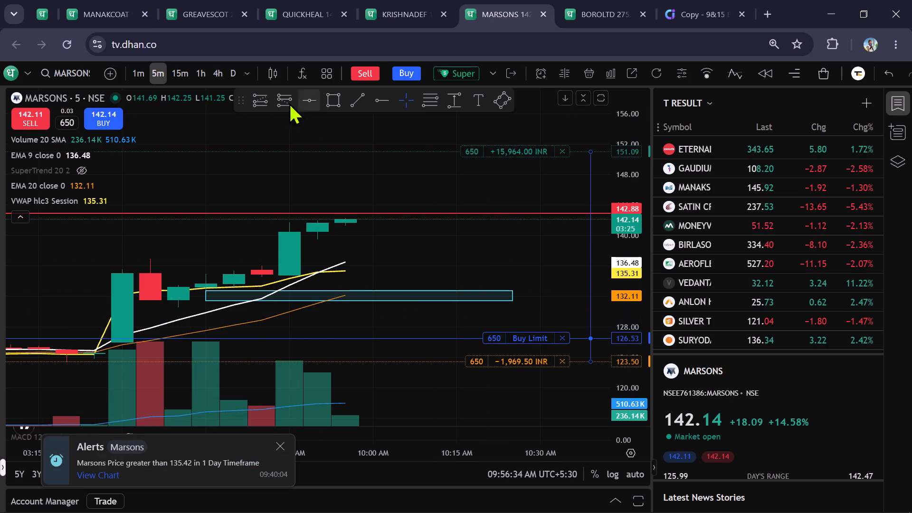
pyautogui.click(142, 78)
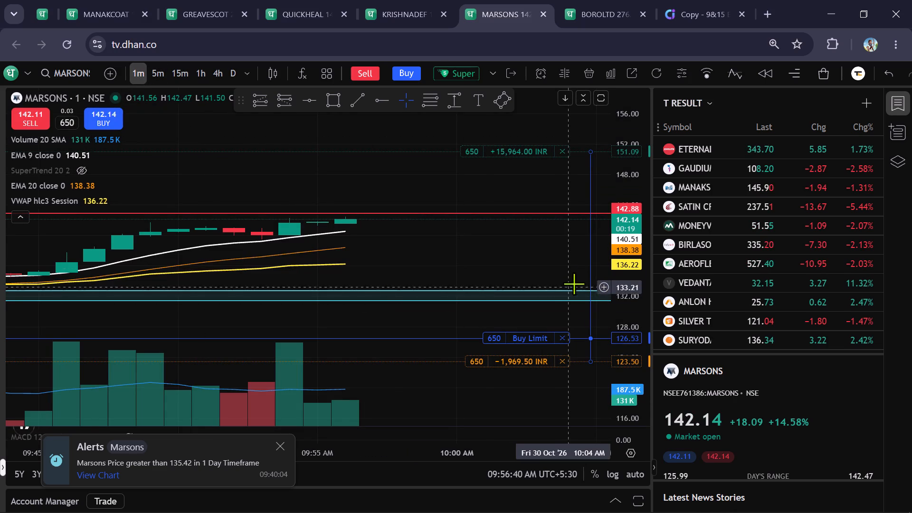
pyautogui.scroll(-2, 559, 273)
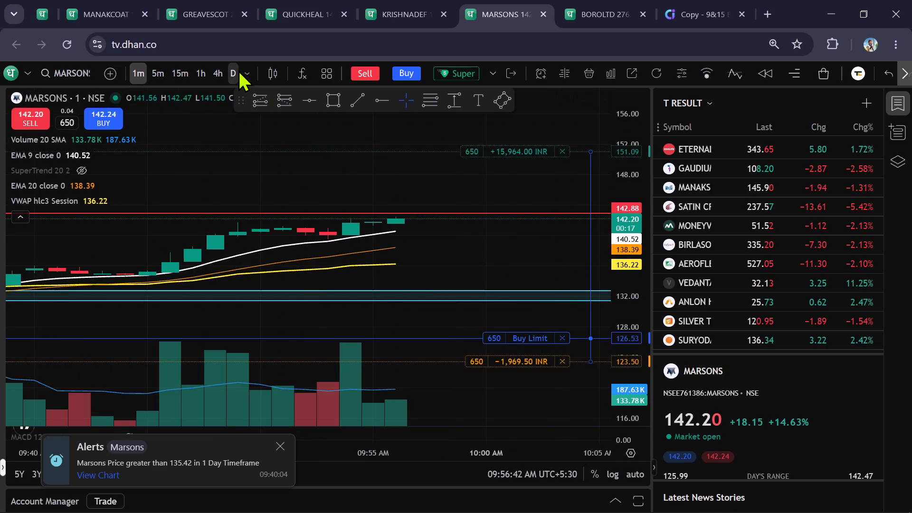
pyautogui.click(238, 70)
pyautogui.scroll(-14, 524, 248)
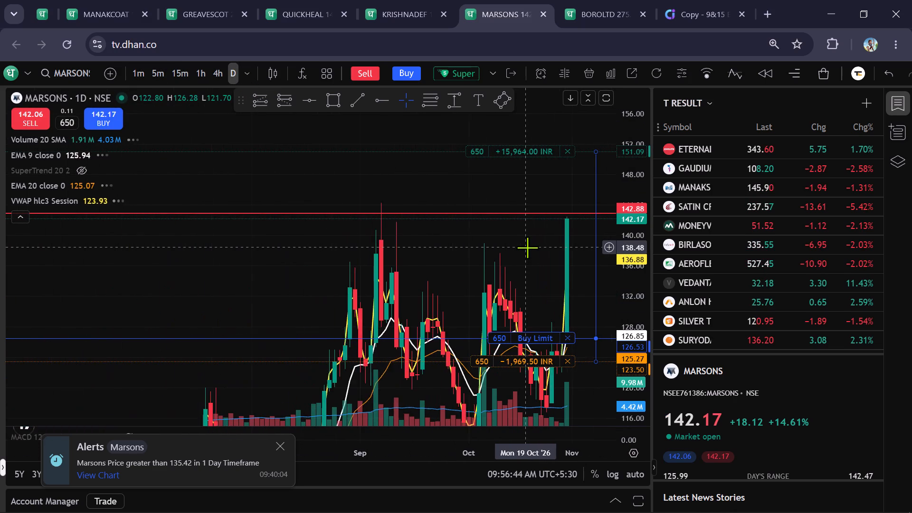
pyautogui.scroll(-4, 527, 247)
pyautogui.scroll(9, 527, 247)
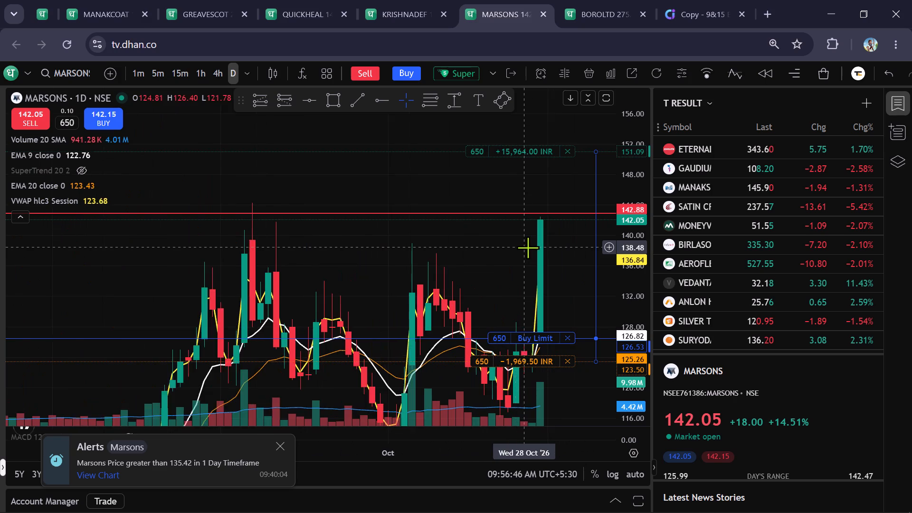
pyautogui.scroll(4, 528, 247)
pyautogui.scroll(-7, 624, 253)
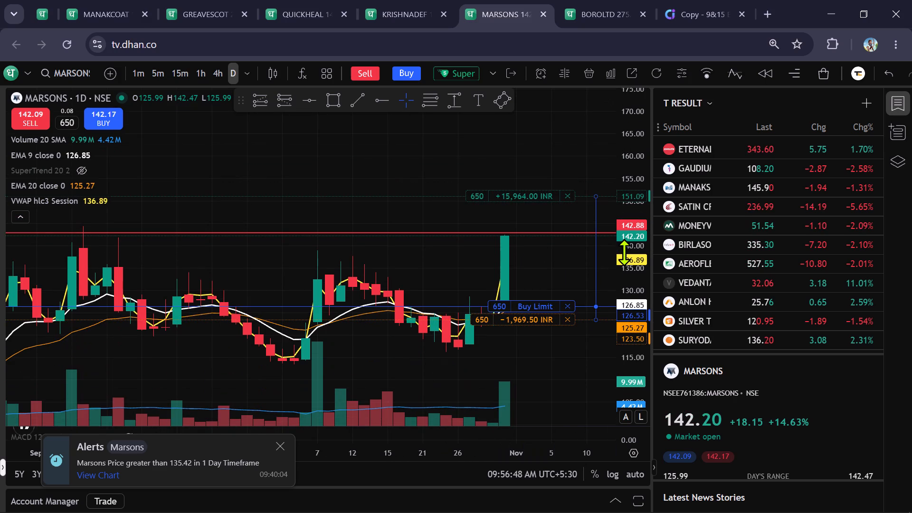
pyautogui.scroll(7, 531, 272)
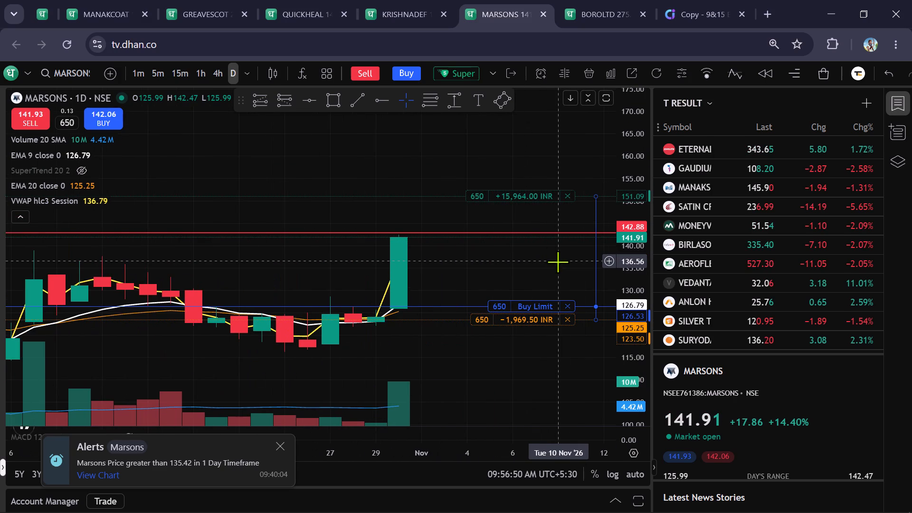
pyautogui.click(605, 15)
pyautogui.click(510, 15)
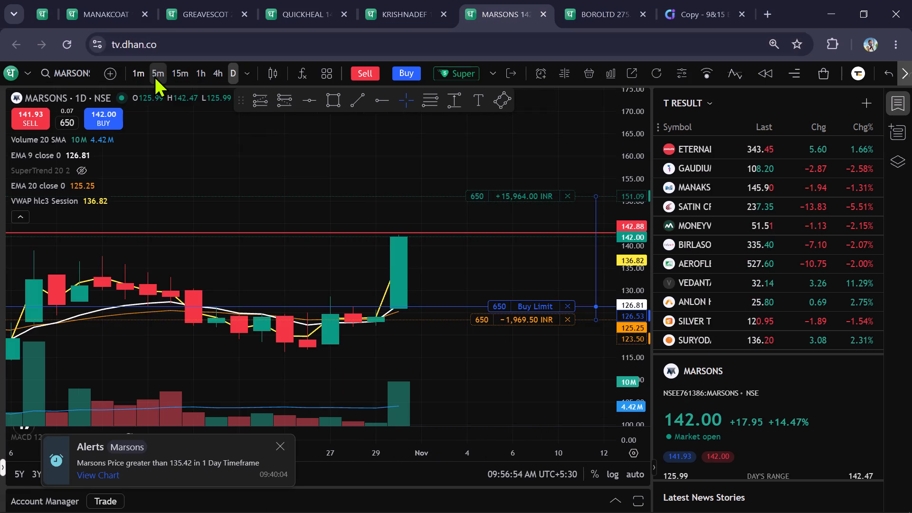
pyautogui.click(154, 76)
pyautogui.scroll(4, 627, 224)
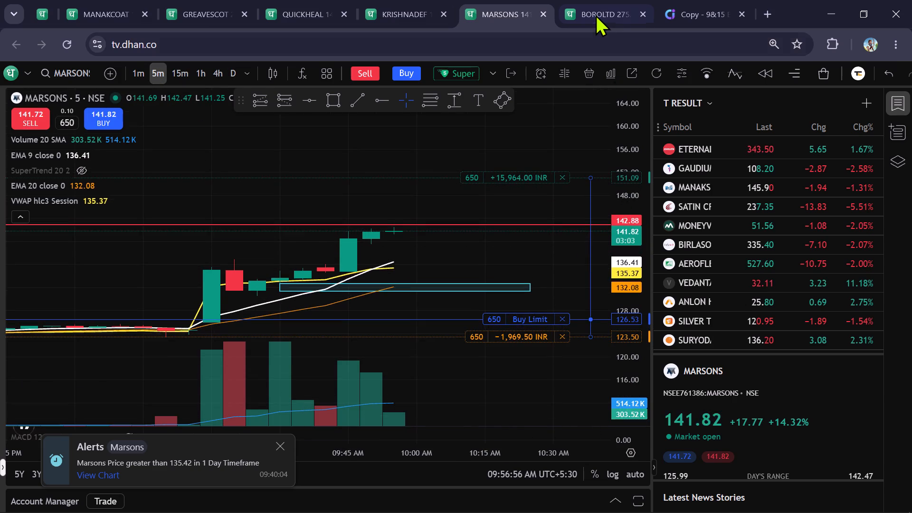
# Check the Borosil, Marsons and Krishna Defence charts, and reposition the open Super Order form on the Quick Heal chart.
pyautogui.click(595, 14)
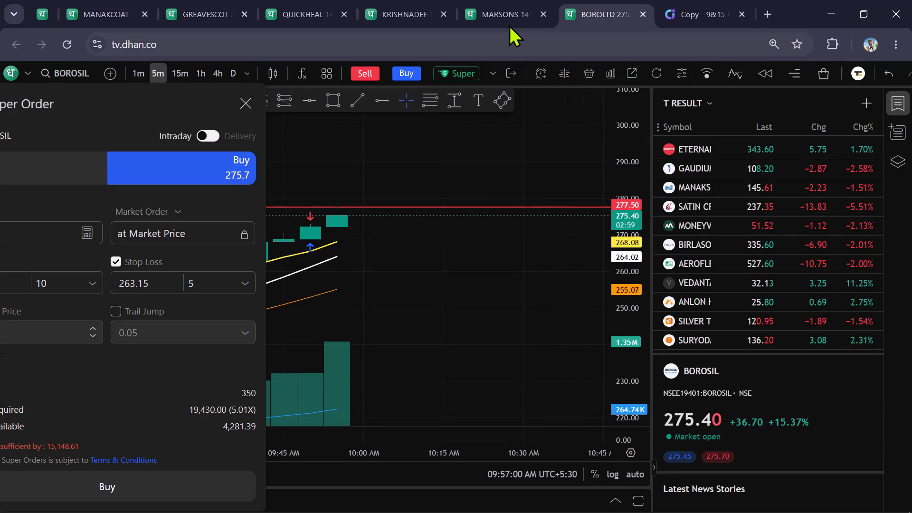
pyautogui.click(509, 9)
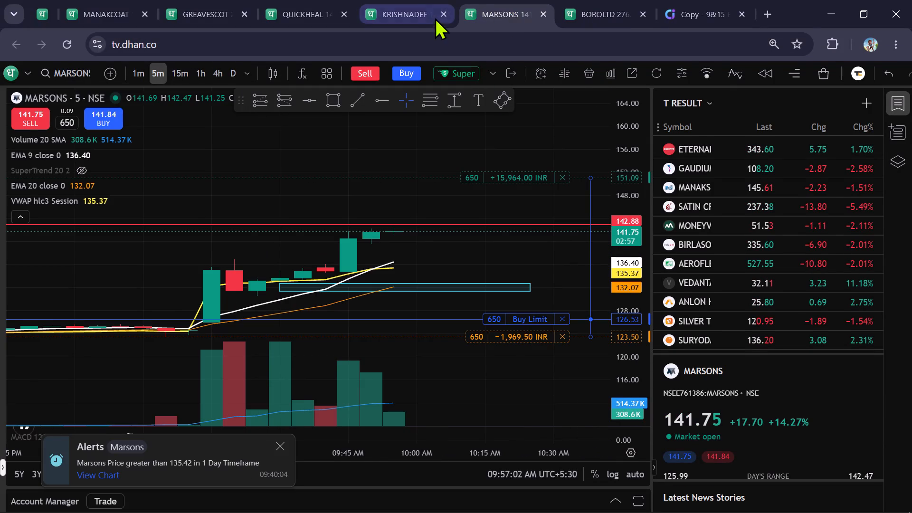
pyautogui.click(424, 6)
pyautogui.click(312, 14)
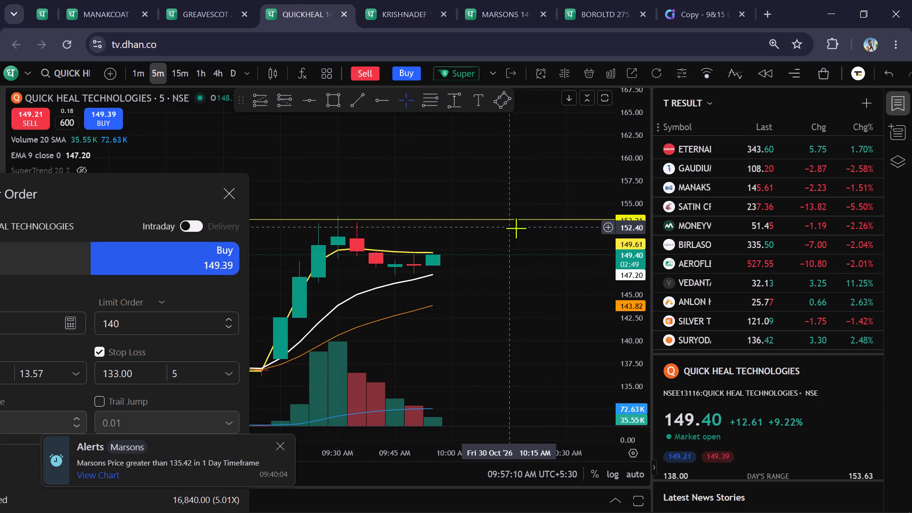
pyautogui.moveTo(173, 208); pyautogui.dragTo(256, 153)
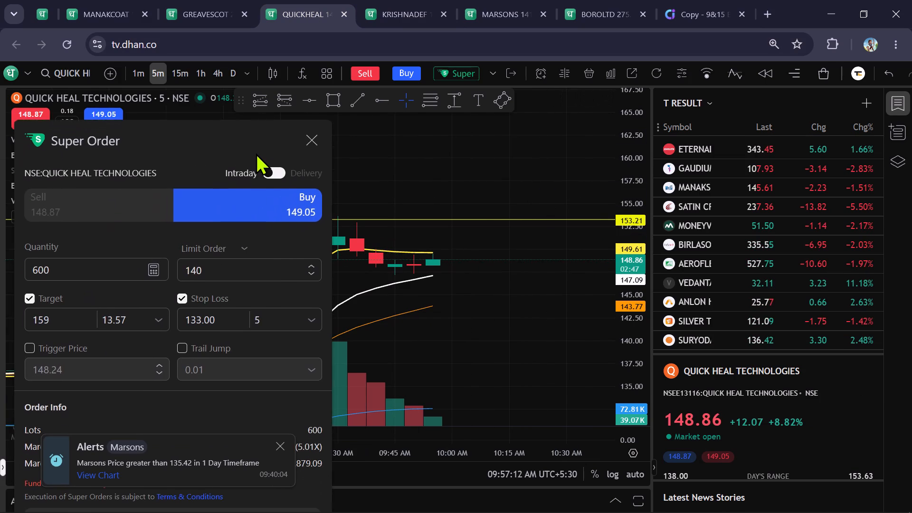
pyautogui.moveTo(256, 153); pyautogui.dragTo(210, 234)
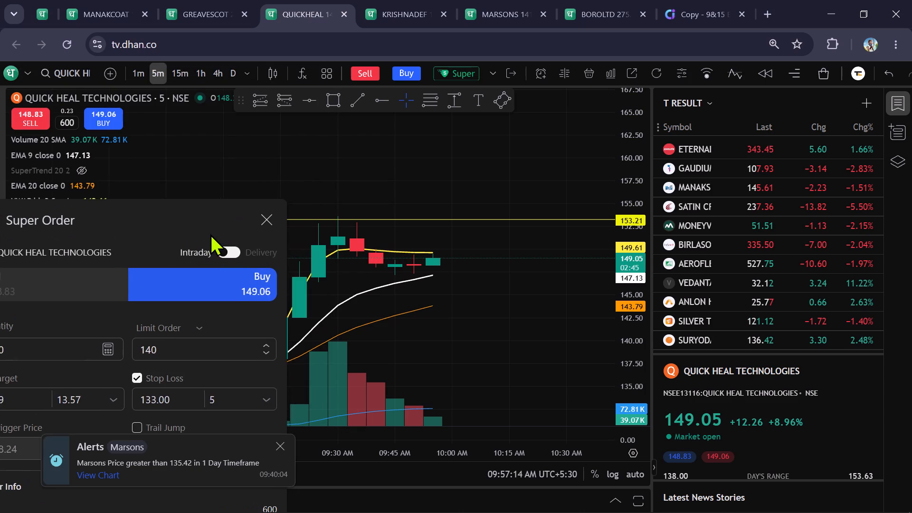
pyautogui.moveTo(210, 234); pyautogui.dragTo(222, 212)
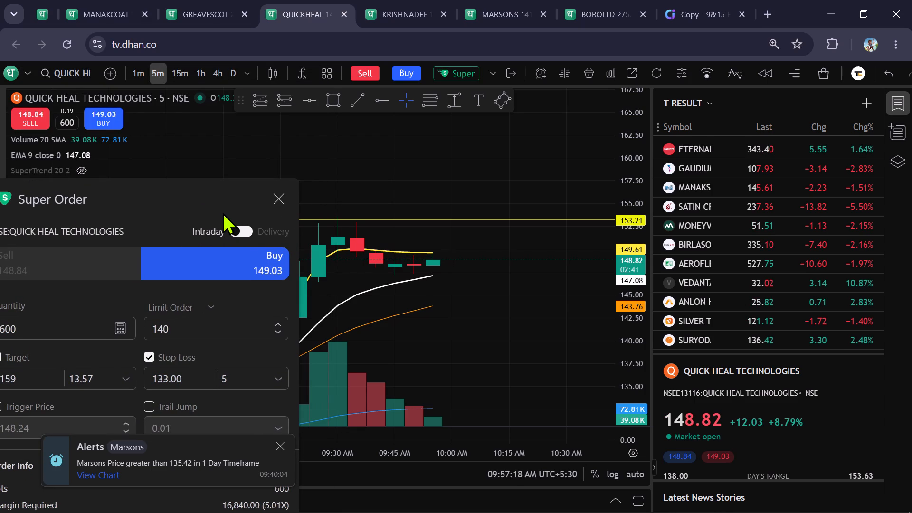
# Compare the Marsons and Borosil charts and look through the stocks in the T RESULT watchlist.
pyautogui.click(473, 0)
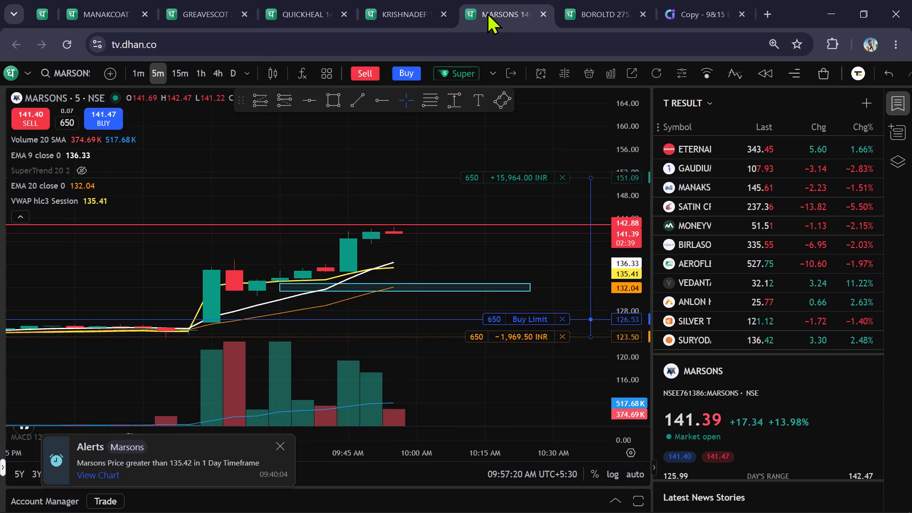
pyautogui.click(596, 9)
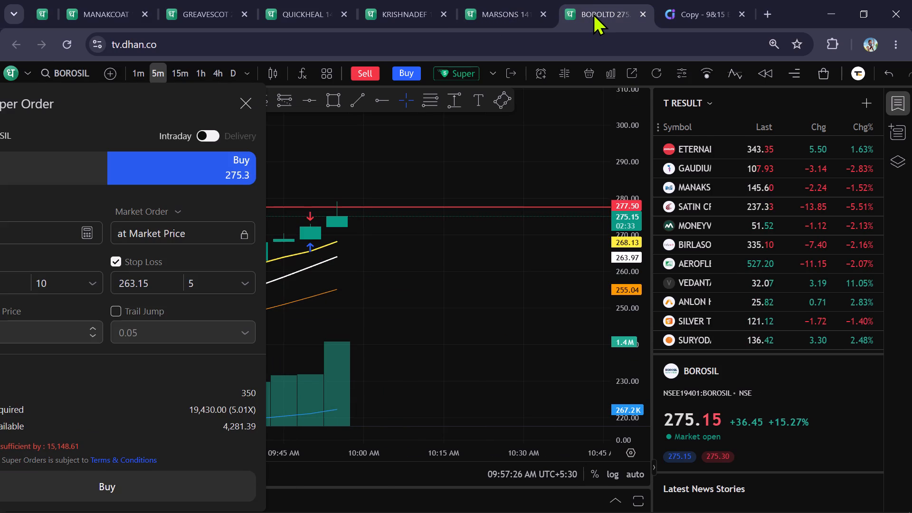
pyautogui.scroll(3, 770, 262)
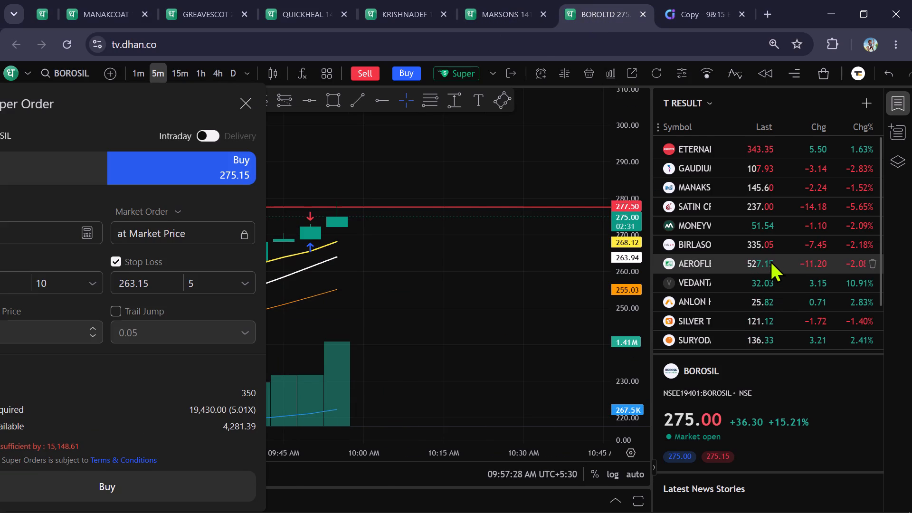
pyautogui.scroll(2, 770, 260)
pyautogui.scroll(-6, 766, 237)
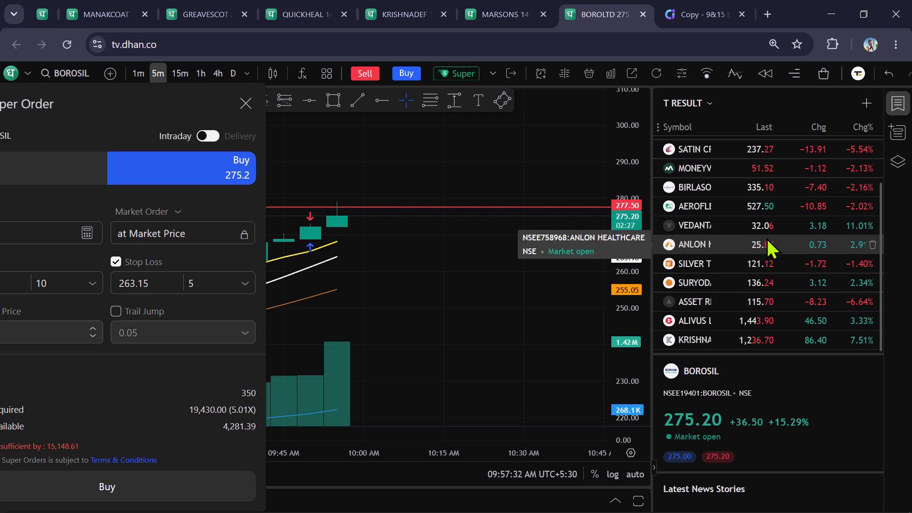
pyautogui.scroll(7, 766, 237)
# Examine Quick Heal on the daily and 5-minute charts, and move its Super Order form to show all order fields.
pyautogui.click(474, 0)
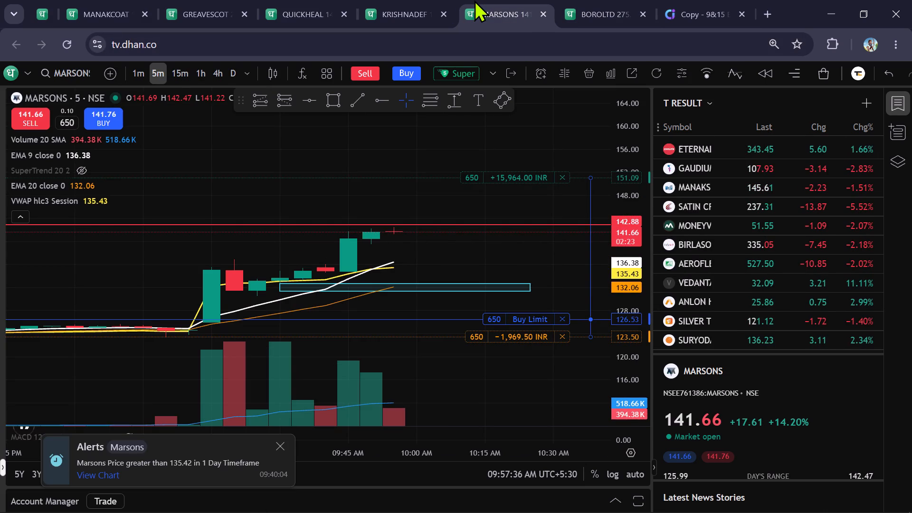
pyautogui.moveTo(402, 8); pyautogui.dragTo(397, 10)
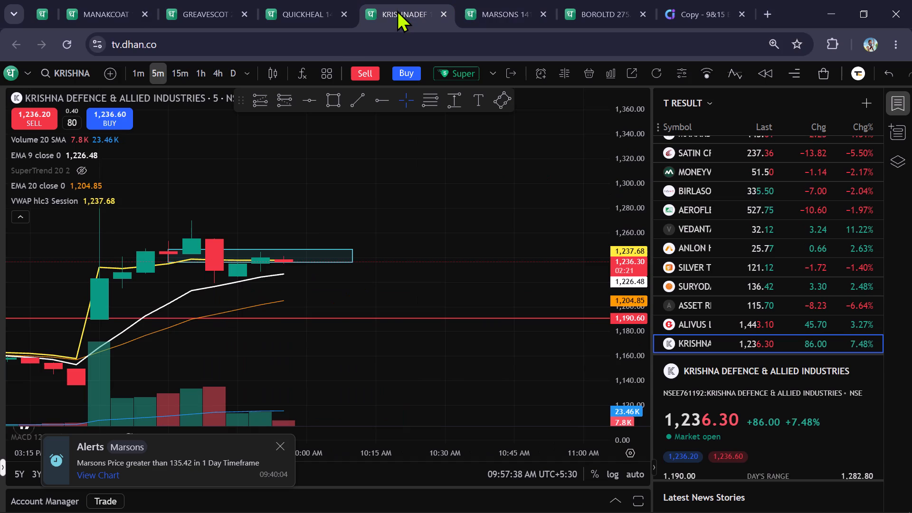
pyautogui.click(279, 16)
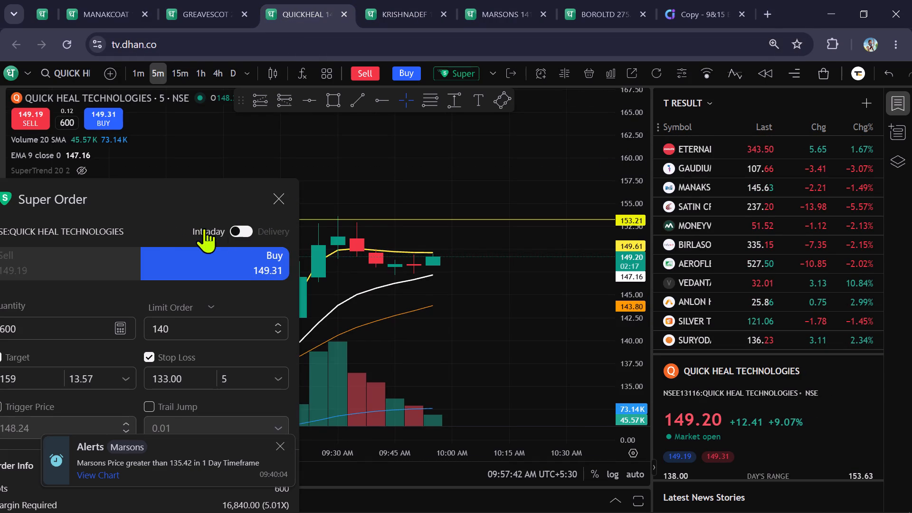
pyautogui.scroll(-7, 560, 307)
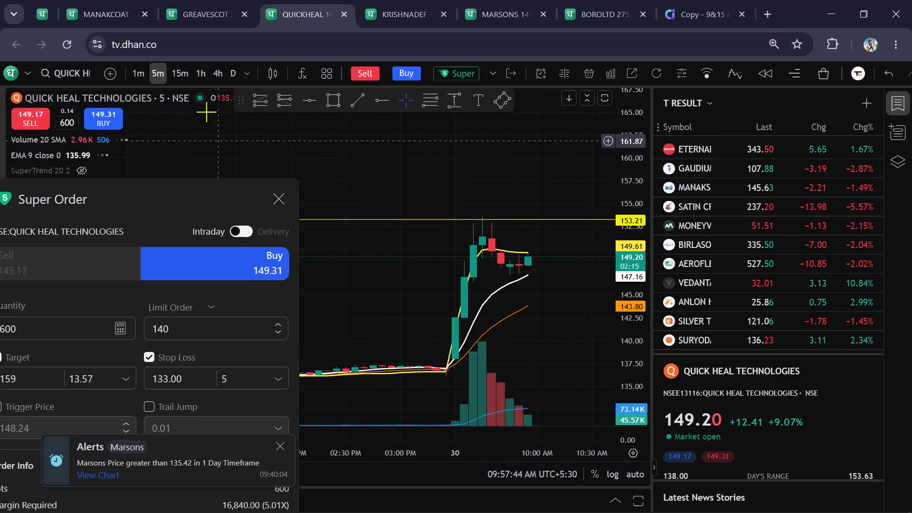
pyautogui.click(234, 77)
pyautogui.scroll(-7, 636, 262)
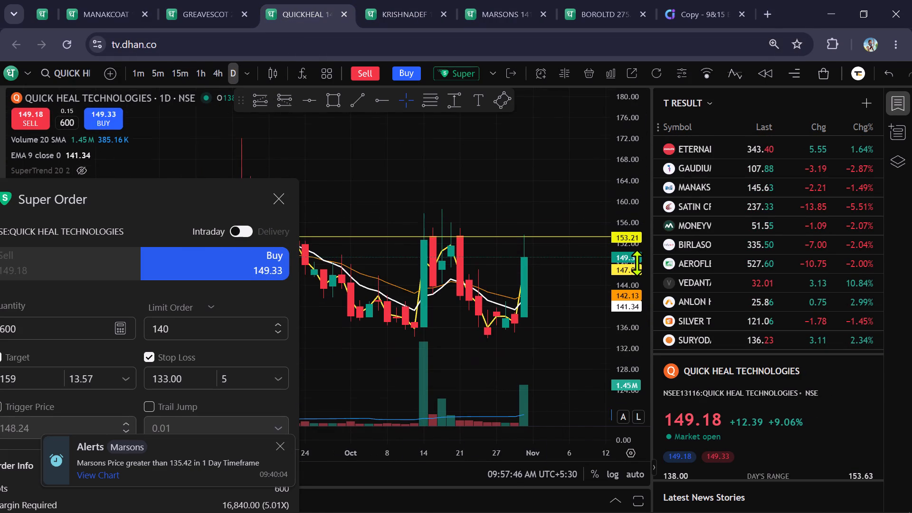
pyautogui.scroll(-2, 635, 264)
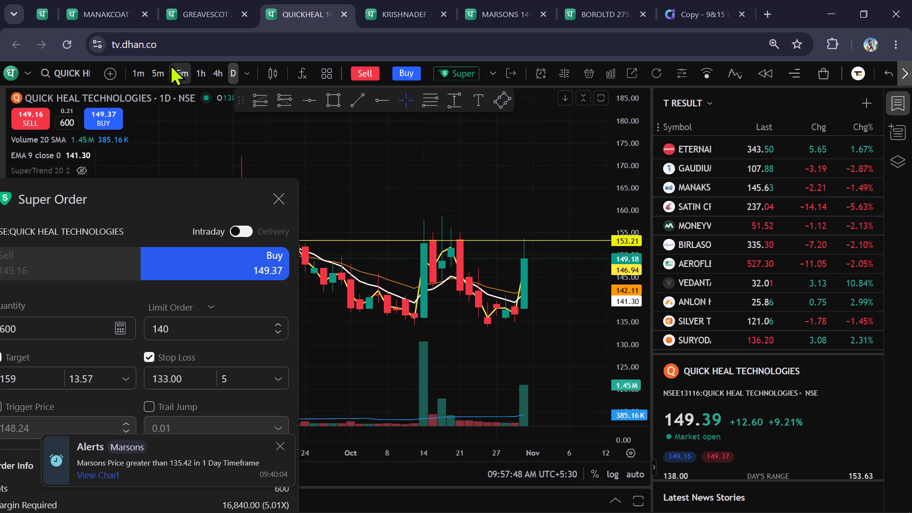
pyautogui.click(155, 62)
pyautogui.scroll(1, 566, 247)
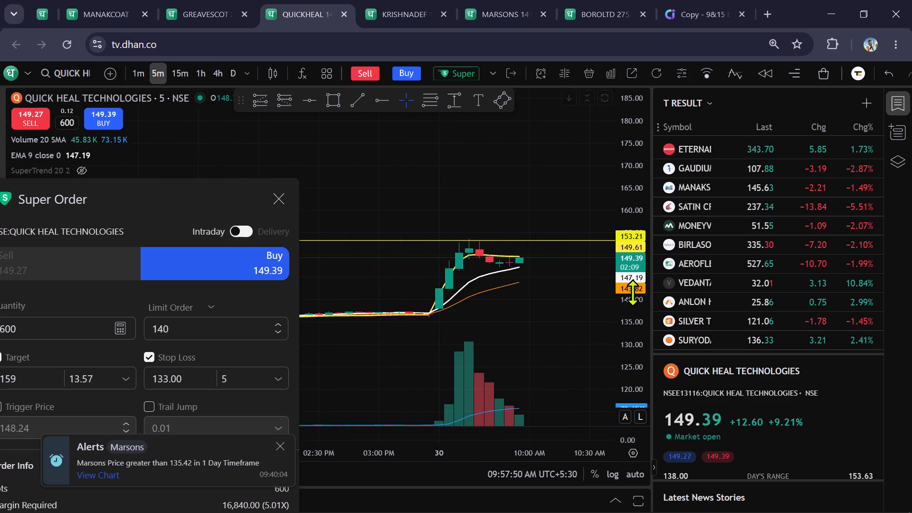
pyautogui.scroll(7, 633, 287)
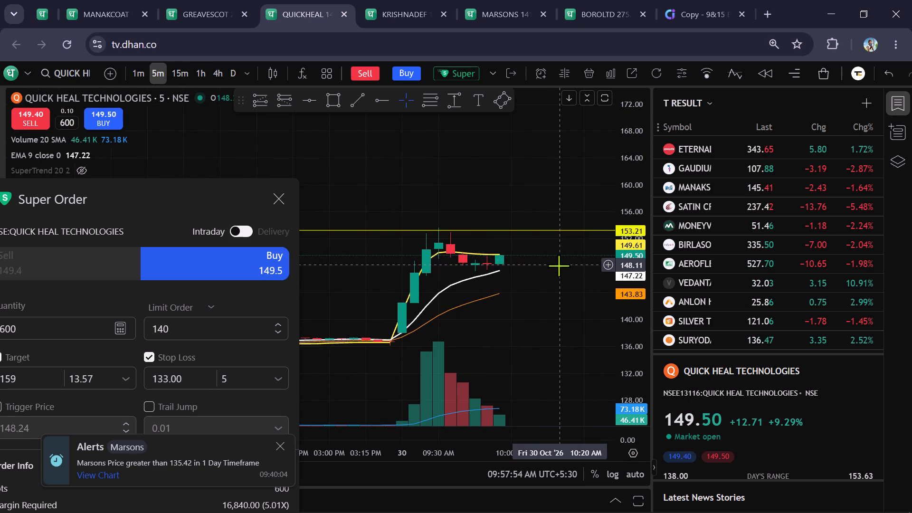
pyautogui.moveTo(171, 215); pyautogui.dragTo(211, 161)
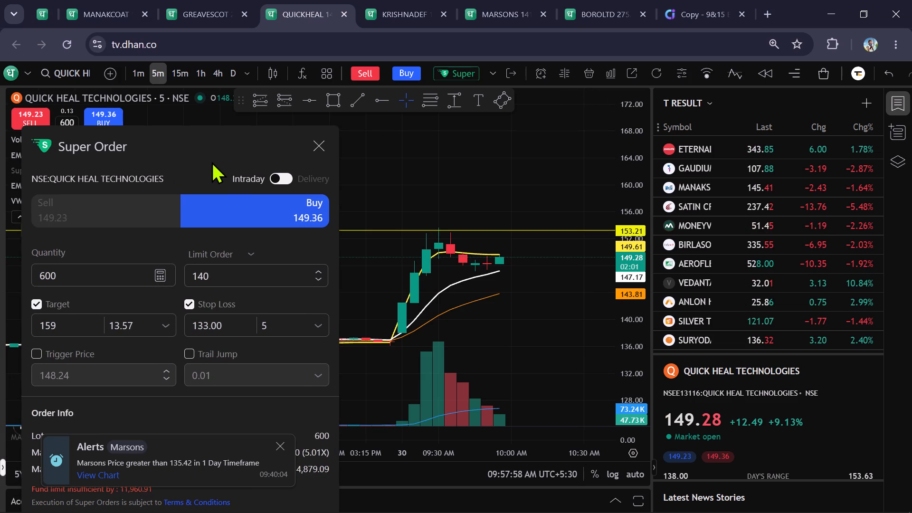
# Recheck the Krishna Defence, Marsons and Borosil charts, and review the 9 & 15 EMA scan's stock list on Chartink.
pyautogui.click(401, 4)
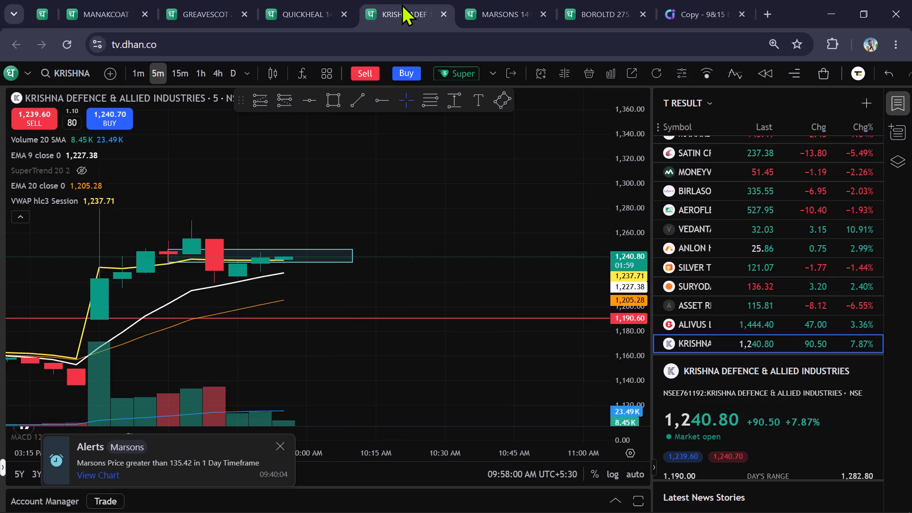
pyautogui.click(518, 14)
pyautogui.click(594, 9)
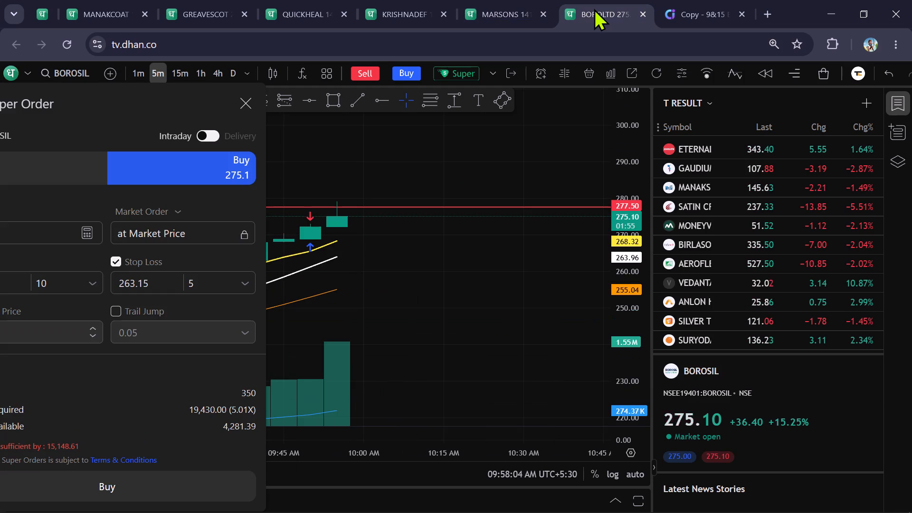
pyautogui.click(680, 14)
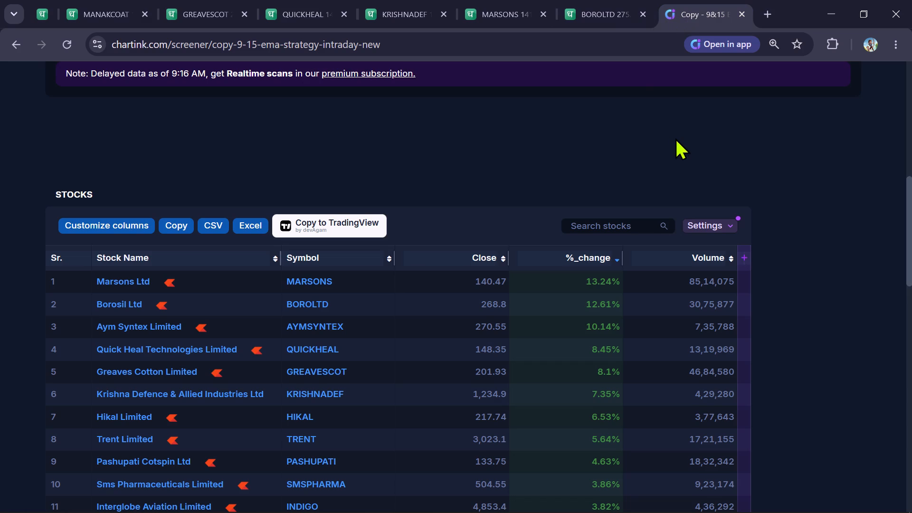
pyautogui.scroll(-2, 675, 138)
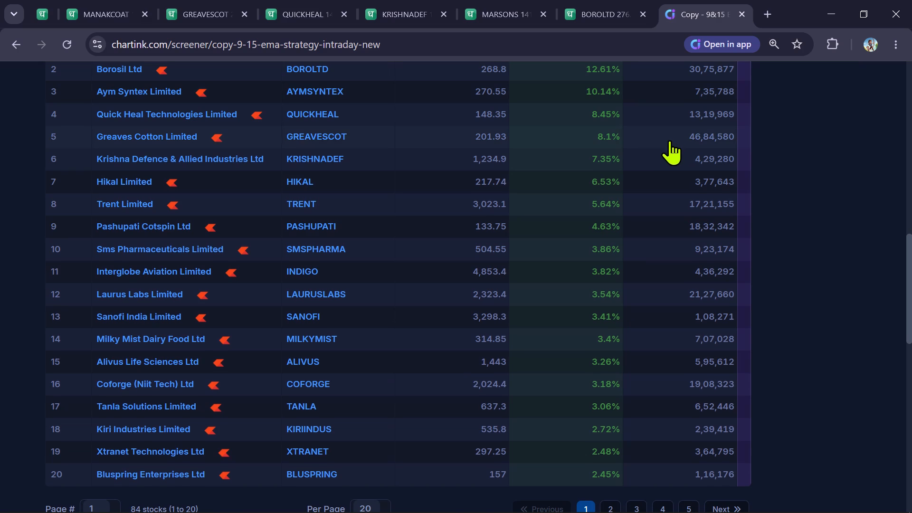
pyautogui.scroll(4, 669, 140)
# Return to the Borosil chart on Dhan and shift the open Super Order form to check its order details.
pyautogui.click(599, 0)
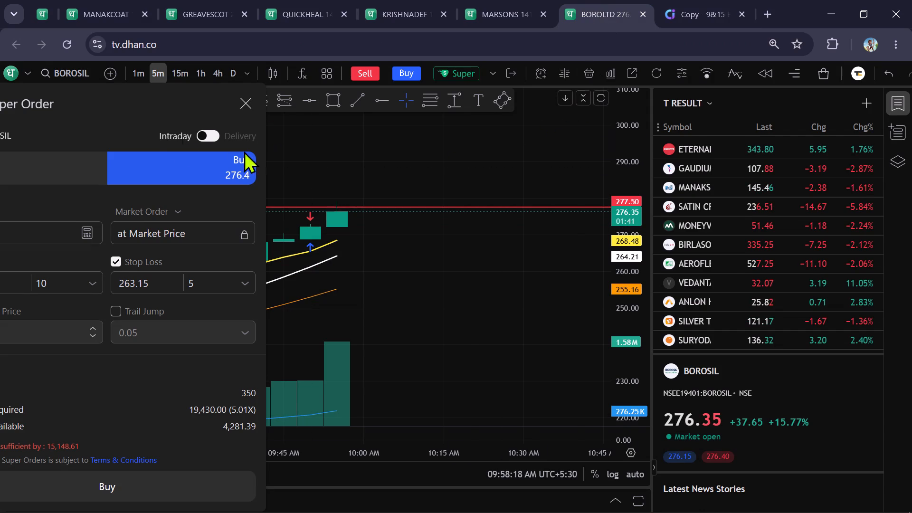
pyautogui.moveTo(144, 132); pyautogui.dragTo(264, 119)
pyautogui.moveTo(261, 118); pyautogui.dragTo(150, 119)
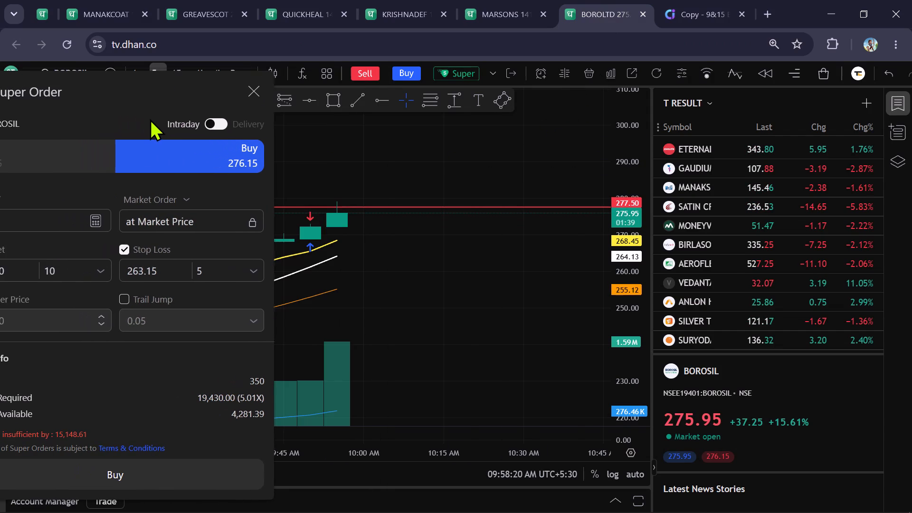
pyautogui.moveTo(150, 119); pyautogui.dragTo(152, 119)
# Cancel the pending Marsons buy limit order from its chart.
pyautogui.click(526, 7)
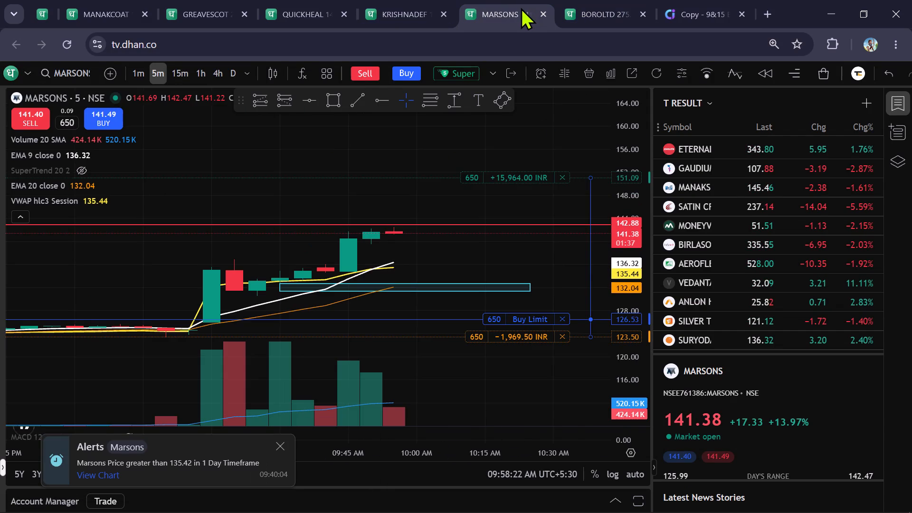
pyautogui.click(560, 318)
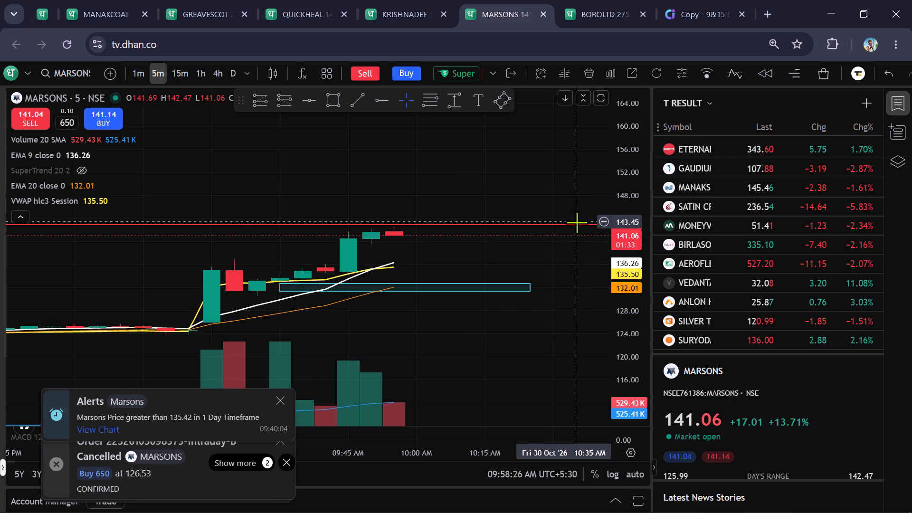
# Create a price alert on Marsons for crossing 143.12.
pyautogui.click(601, 224)
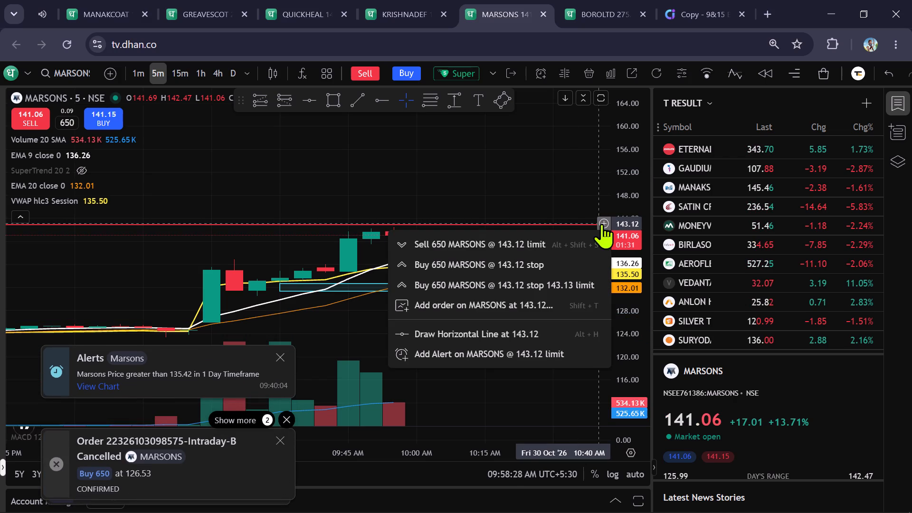
pyautogui.click(546, 354)
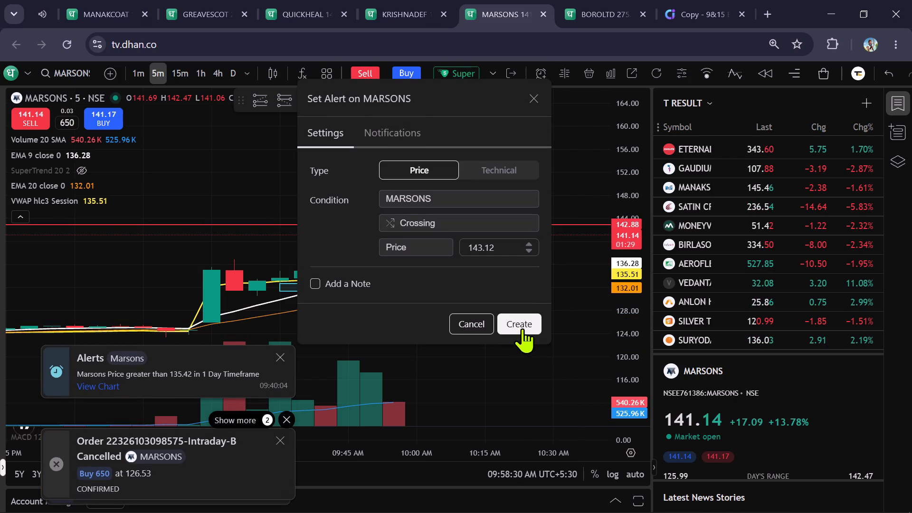
pyautogui.click(522, 327)
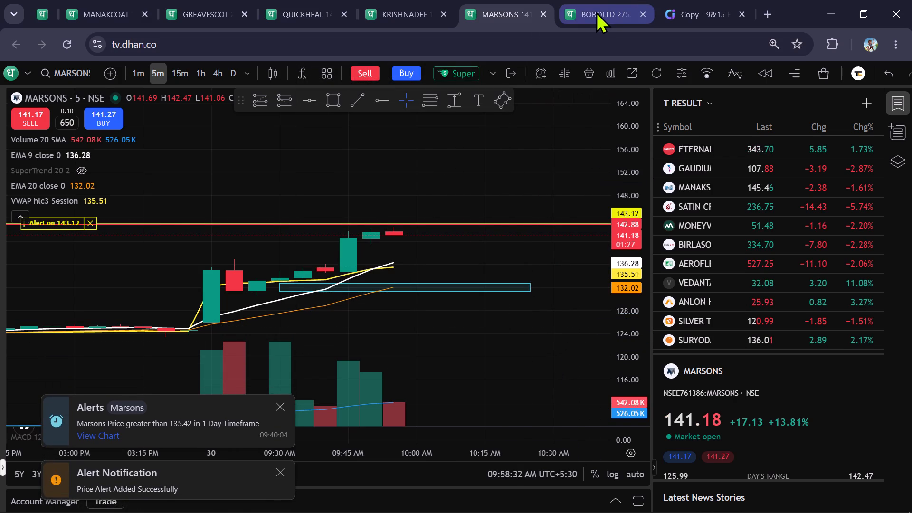
# Recheck the Krishna Defence and Quick Heal charts and the Borosil Super Order form.
pyautogui.click(596, 11)
pyautogui.click(419, 20)
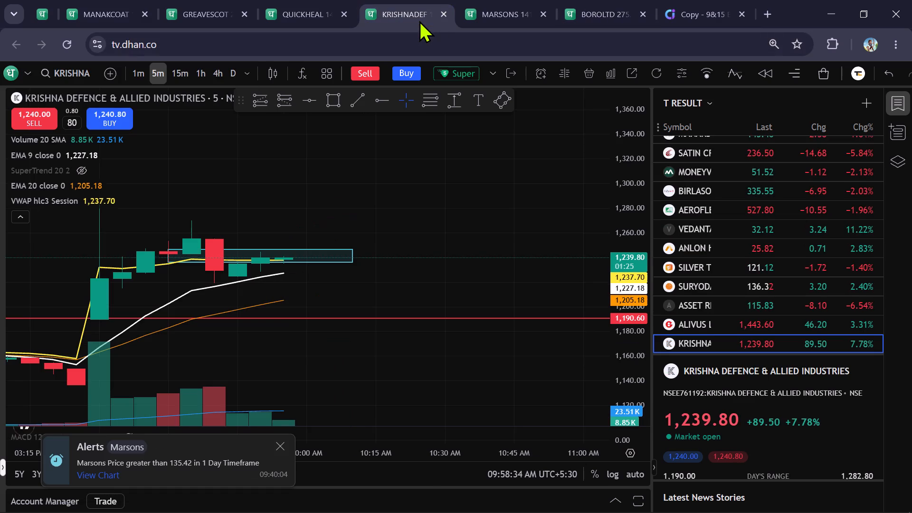
pyautogui.click(303, 8)
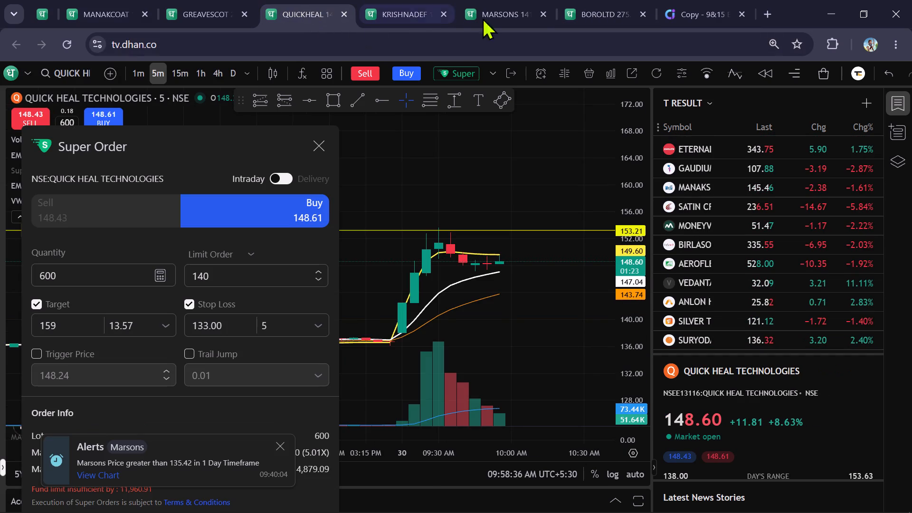
pyautogui.click(693, 3)
pyautogui.click(602, 21)
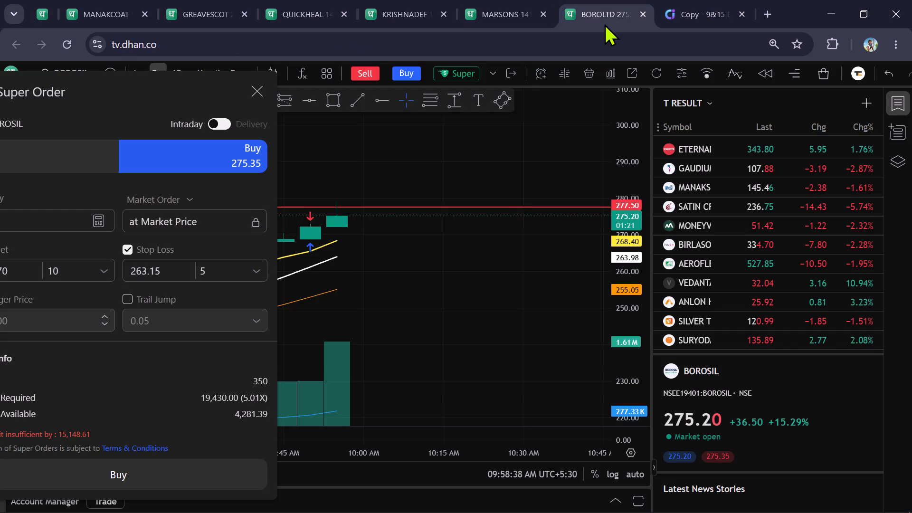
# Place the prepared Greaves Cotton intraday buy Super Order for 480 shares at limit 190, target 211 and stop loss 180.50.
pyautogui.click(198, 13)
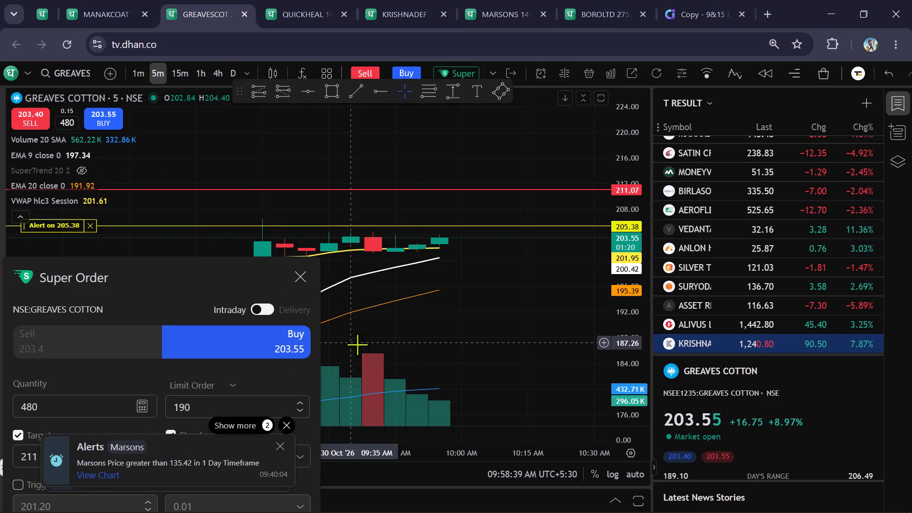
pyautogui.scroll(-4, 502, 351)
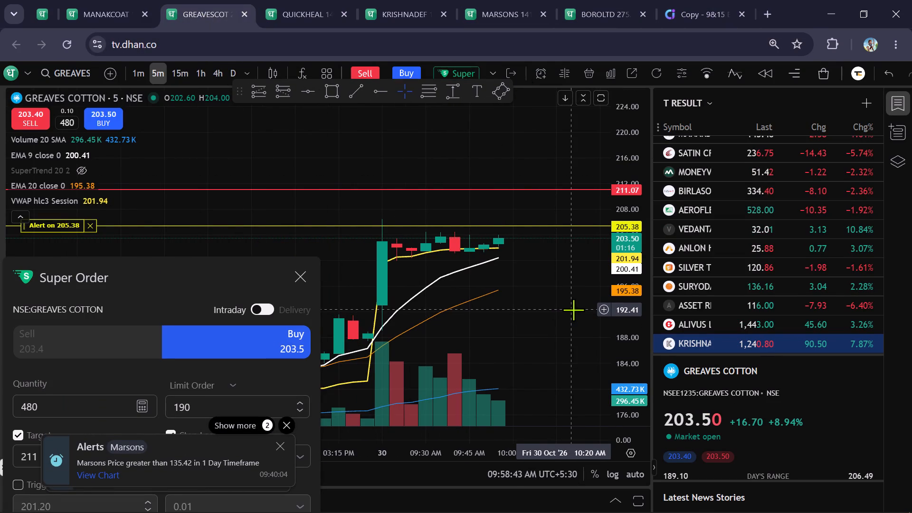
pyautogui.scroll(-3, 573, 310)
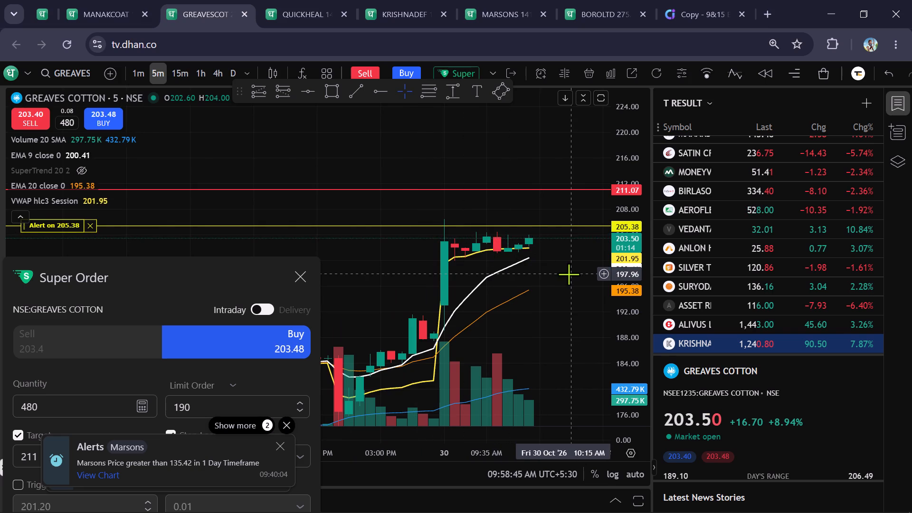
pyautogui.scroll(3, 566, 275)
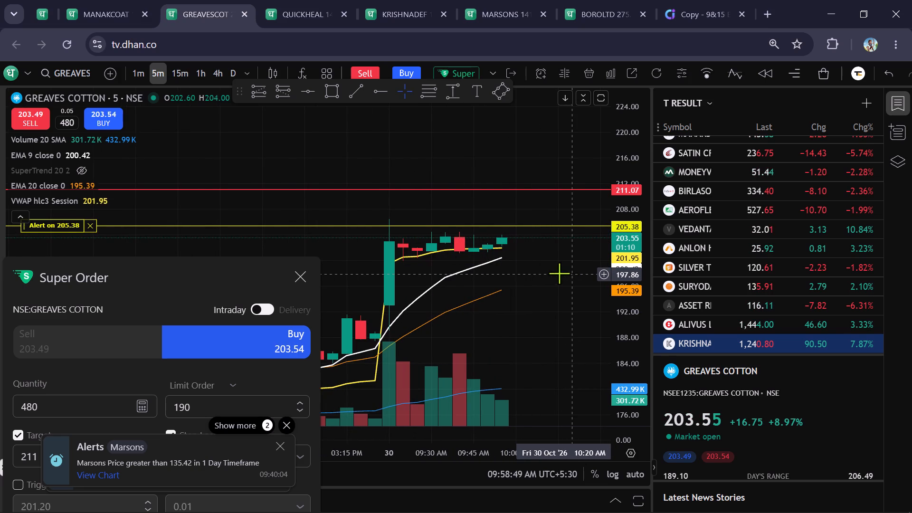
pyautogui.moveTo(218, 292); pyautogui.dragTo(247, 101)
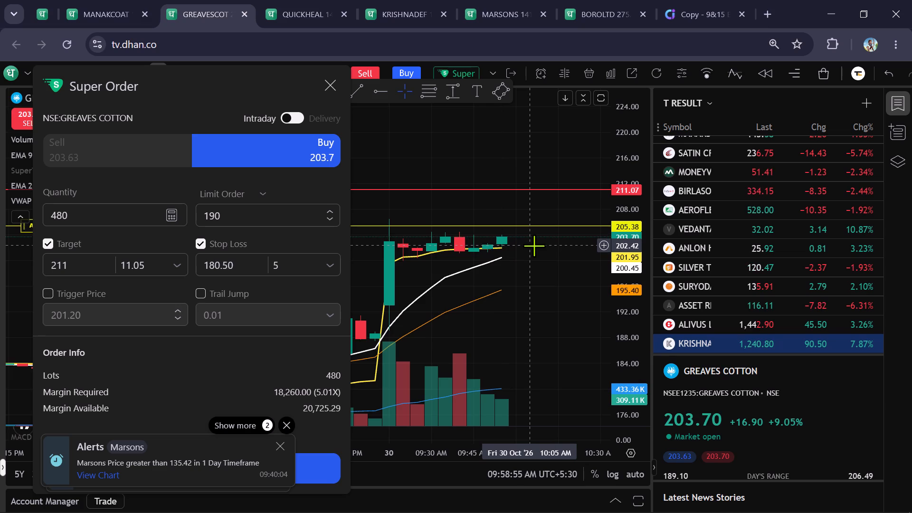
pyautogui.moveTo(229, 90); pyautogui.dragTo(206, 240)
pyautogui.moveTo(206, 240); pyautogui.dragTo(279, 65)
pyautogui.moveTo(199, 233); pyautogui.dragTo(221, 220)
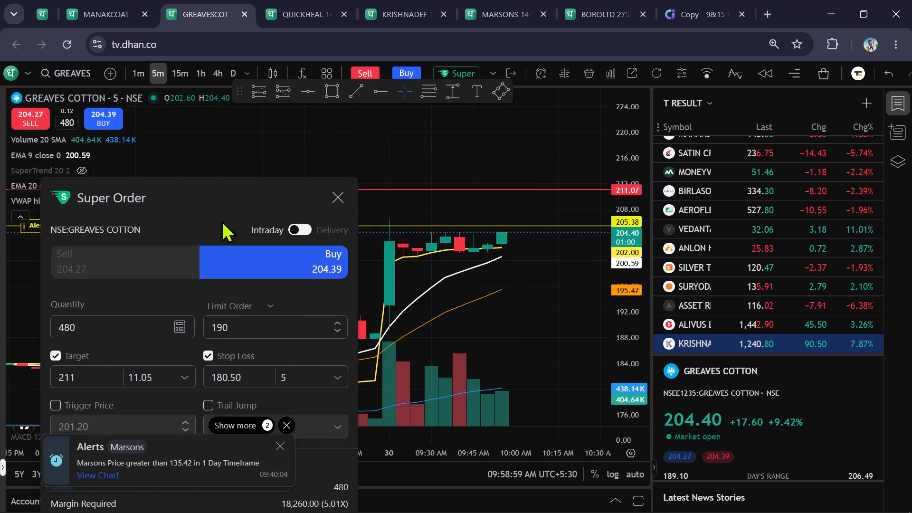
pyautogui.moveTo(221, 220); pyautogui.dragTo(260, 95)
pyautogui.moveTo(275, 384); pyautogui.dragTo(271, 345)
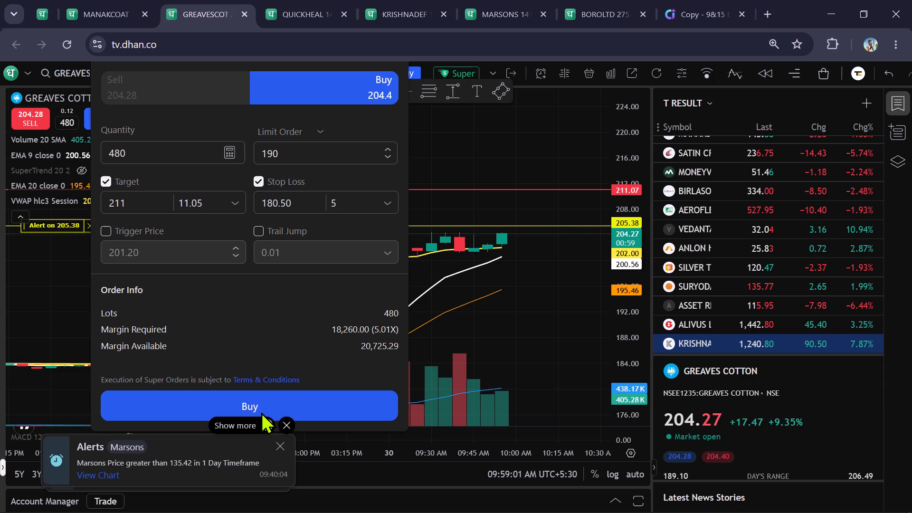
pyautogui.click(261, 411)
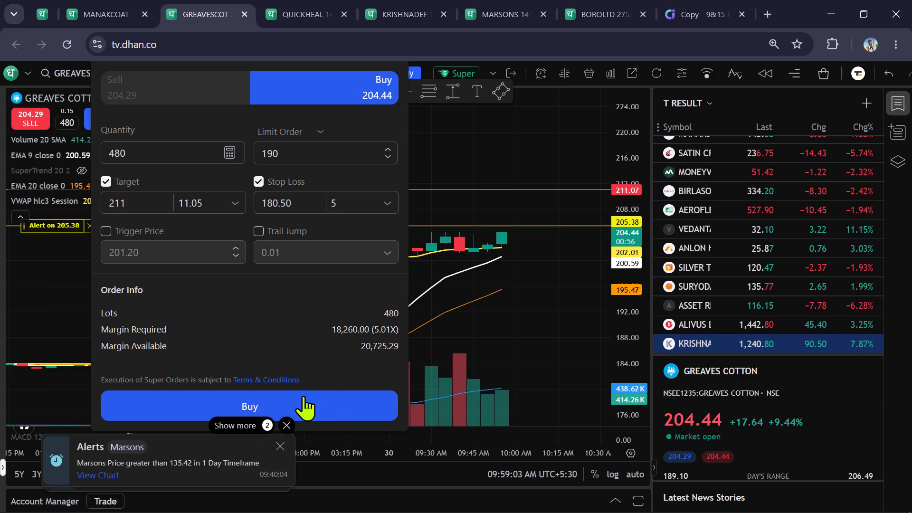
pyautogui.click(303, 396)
# Examine Greaves Cotton's 5-minute candles, EMAs and VWAP at different chart scales, clearing the notifications covering the chart.
pyautogui.scroll(-6, 632, 288)
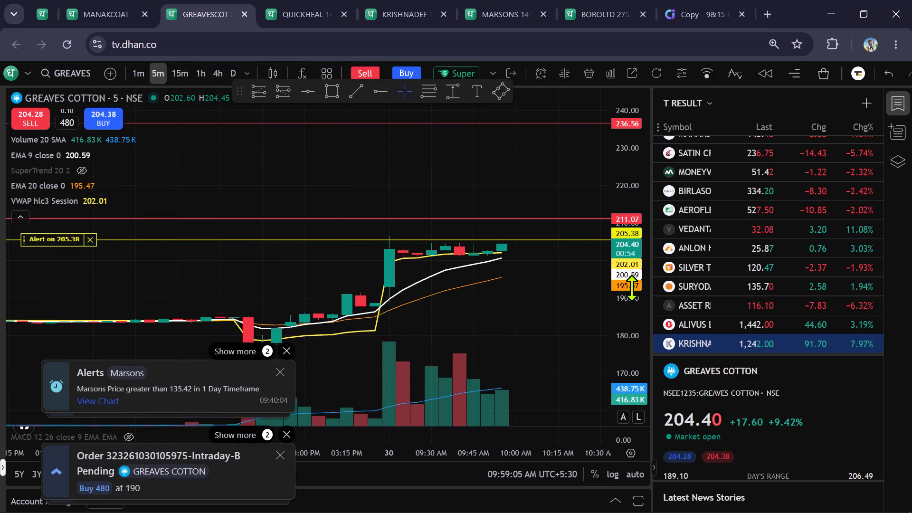
pyautogui.scroll(-1, 630, 289)
pyautogui.scroll(2, 629, 289)
pyautogui.scroll(-5, 629, 289)
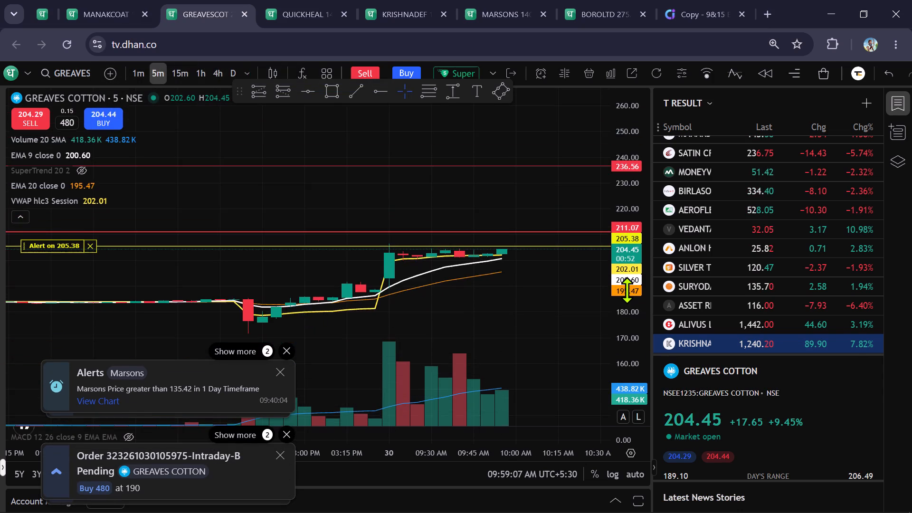
pyautogui.scroll(-4, 627, 291)
pyautogui.scroll(9, 627, 291)
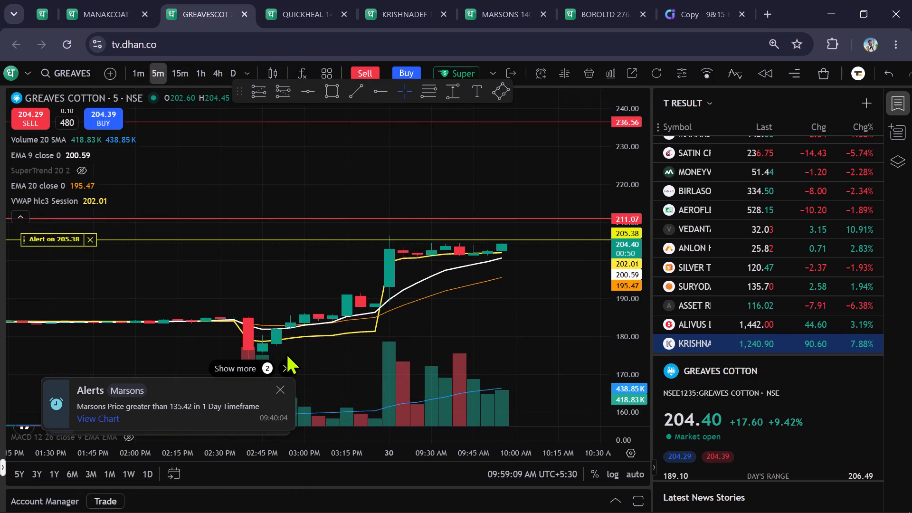
pyautogui.click(285, 425)
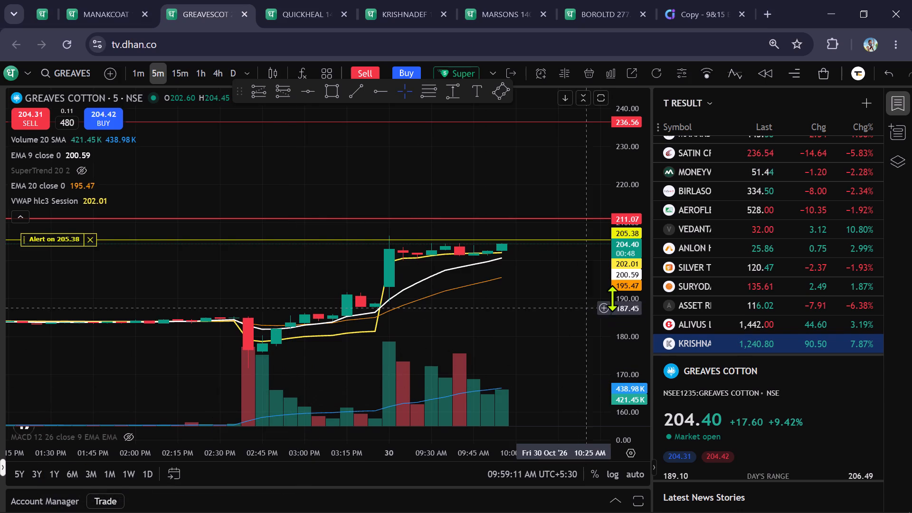
pyautogui.scroll(-2, 612, 298)
pyautogui.scroll(4, 592, 310)
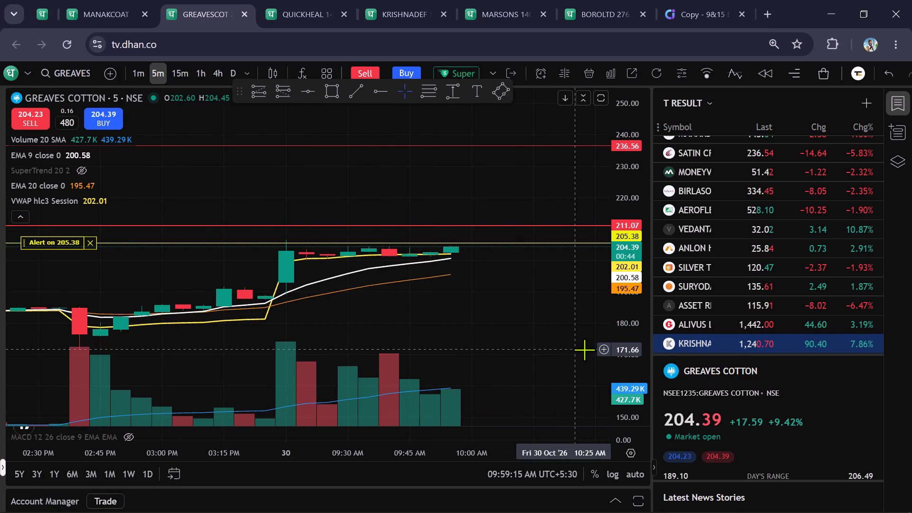
pyautogui.scroll(-2, 590, 313)
pyautogui.scroll(10, 640, 297)
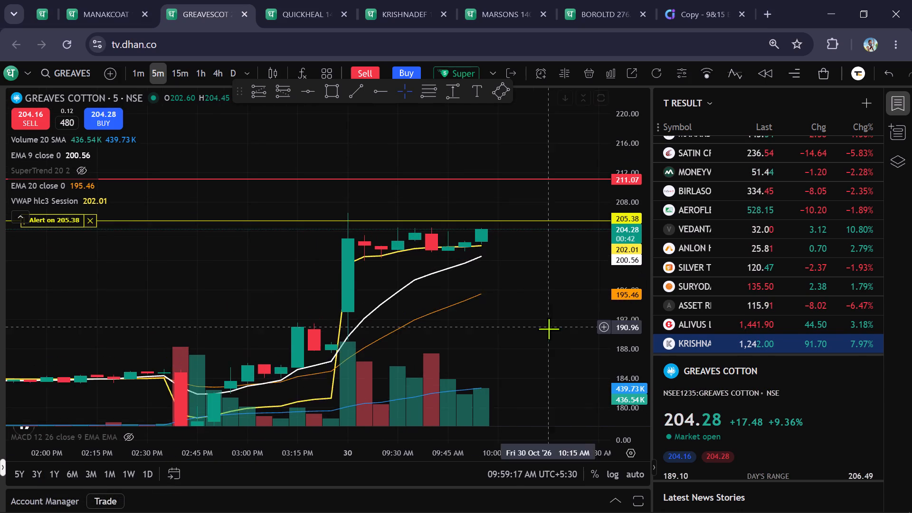
pyautogui.scroll(2, 549, 329)
pyautogui.click(138, 64)
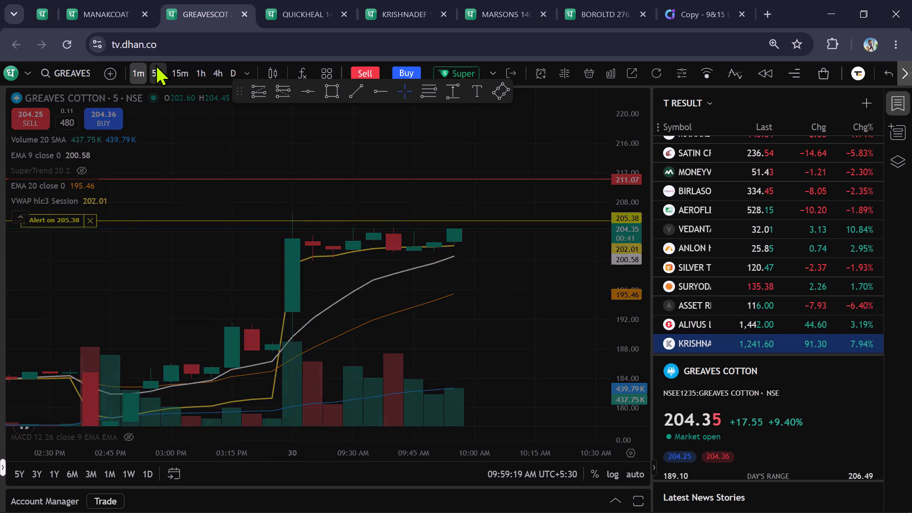
pyautogui.click(155, 65)
pyautogui.scroll(-5, 632, 231)
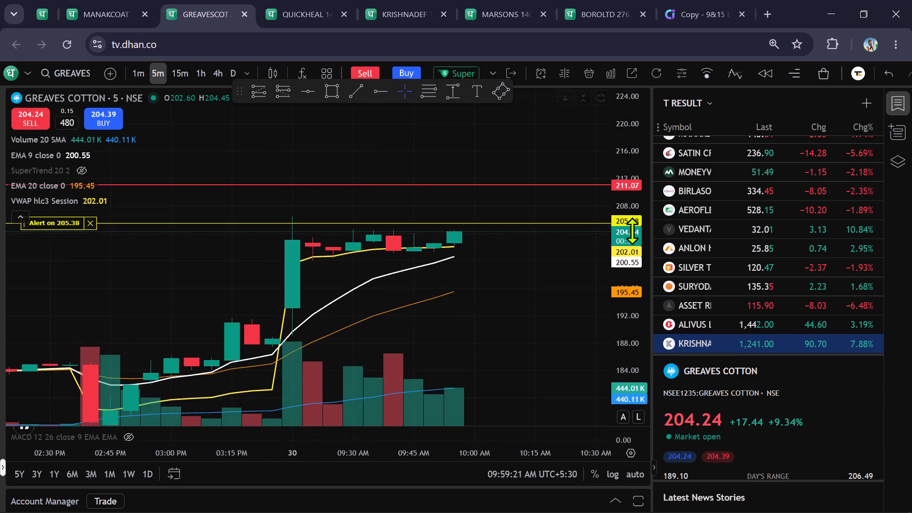
pyautogui.scroll(-15, 632, 231)
pyautogui.scroll(5, 620, 217)
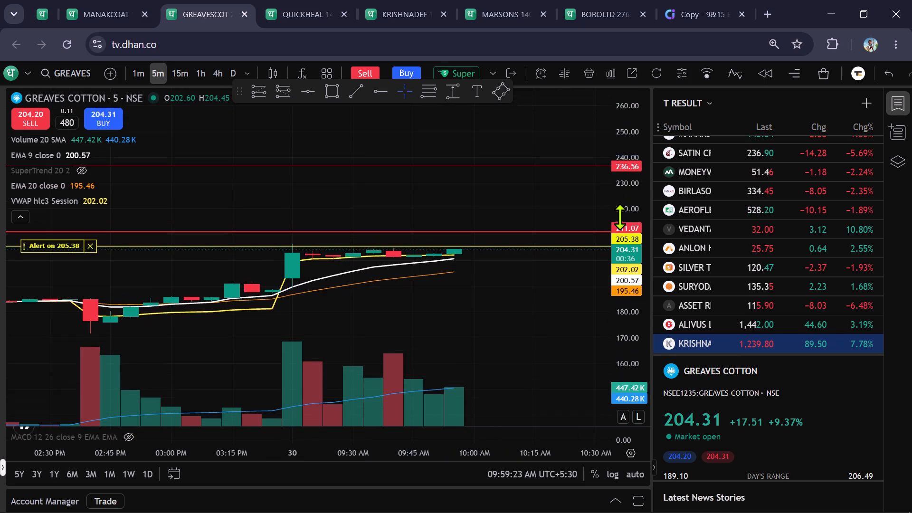
pyautogui.scroll(5, 620, 217)
pyautogui.scroll(-12, 620, 216)
pyautogui.scroll(7, 618, 216)
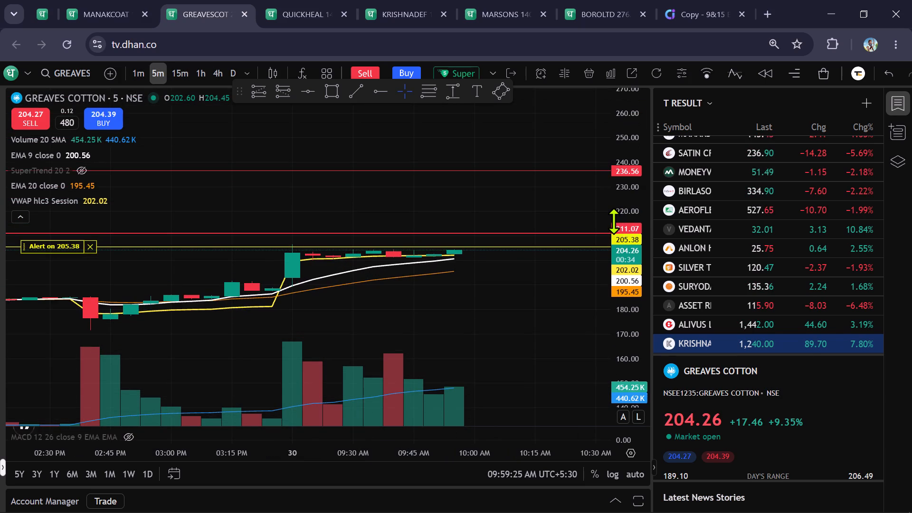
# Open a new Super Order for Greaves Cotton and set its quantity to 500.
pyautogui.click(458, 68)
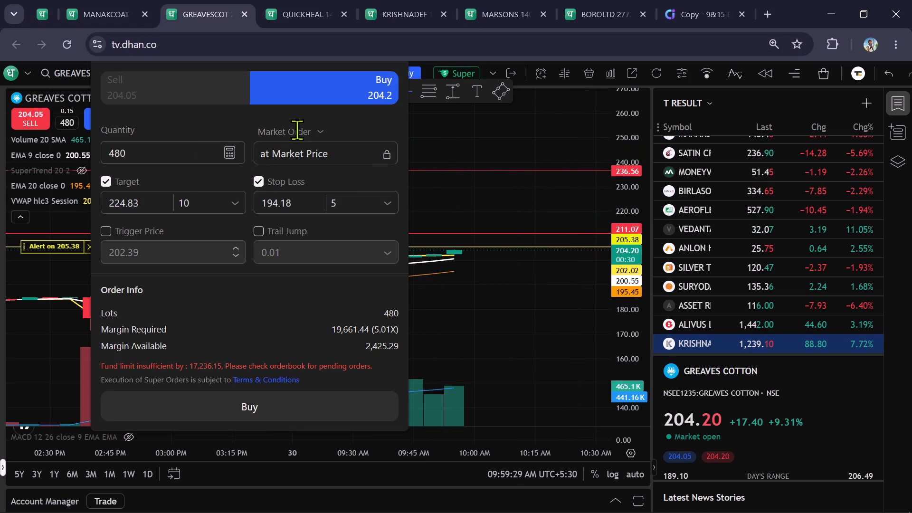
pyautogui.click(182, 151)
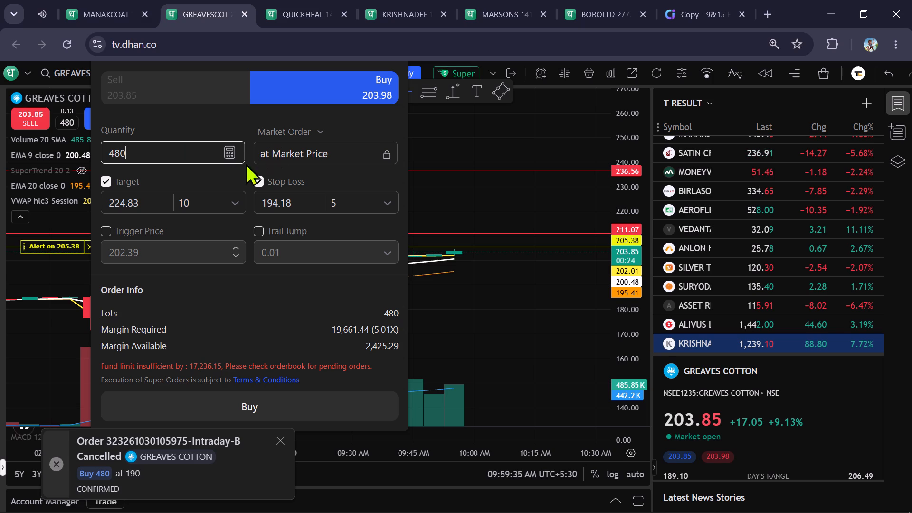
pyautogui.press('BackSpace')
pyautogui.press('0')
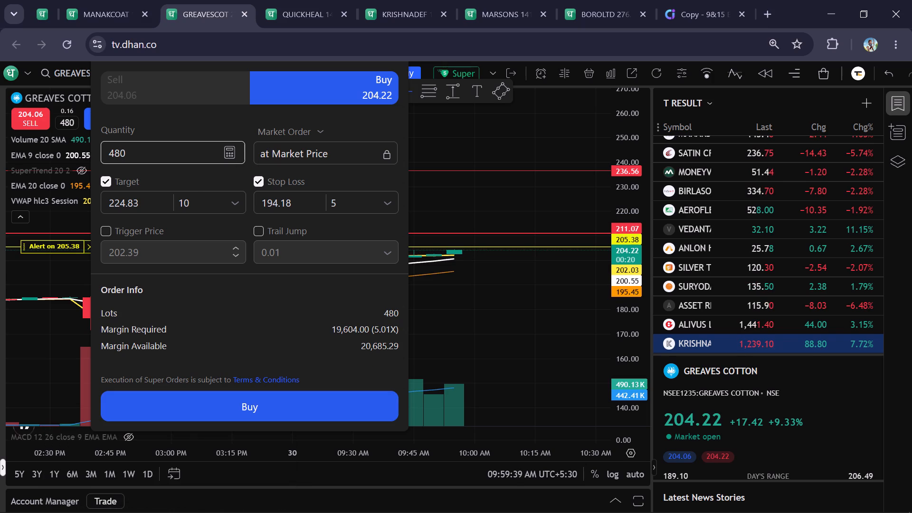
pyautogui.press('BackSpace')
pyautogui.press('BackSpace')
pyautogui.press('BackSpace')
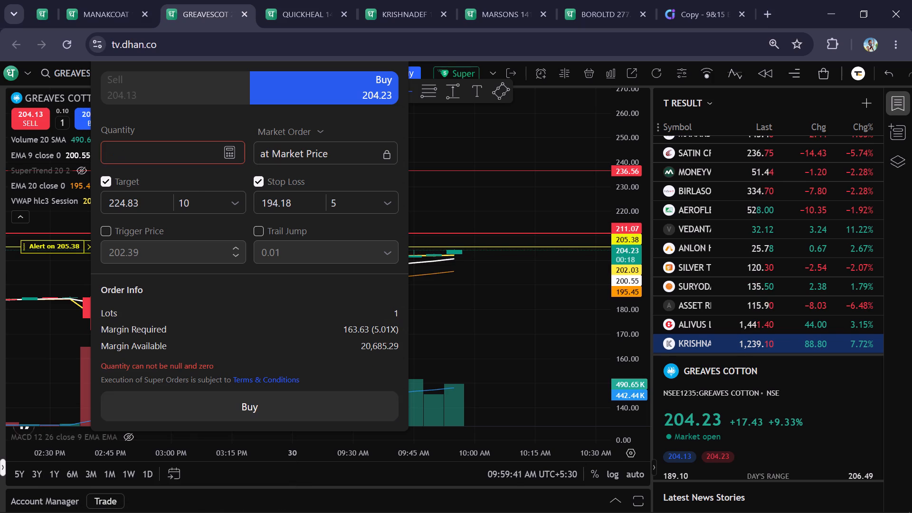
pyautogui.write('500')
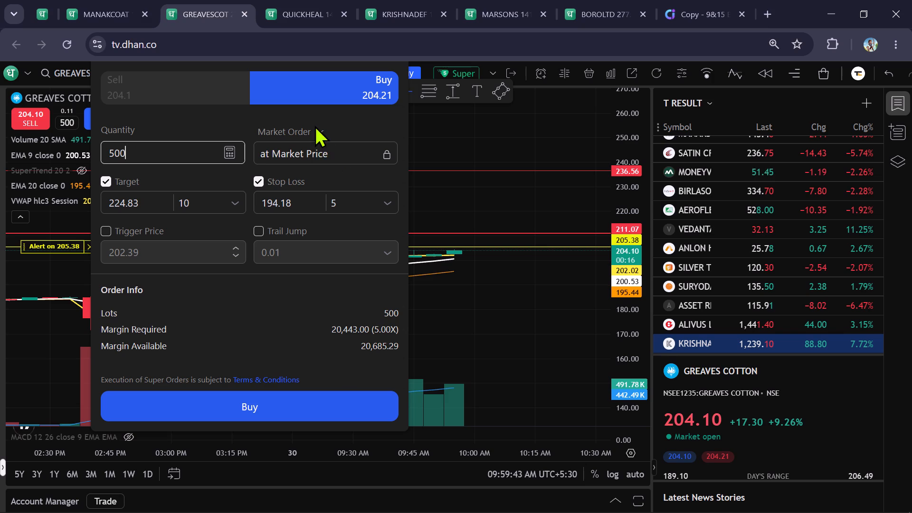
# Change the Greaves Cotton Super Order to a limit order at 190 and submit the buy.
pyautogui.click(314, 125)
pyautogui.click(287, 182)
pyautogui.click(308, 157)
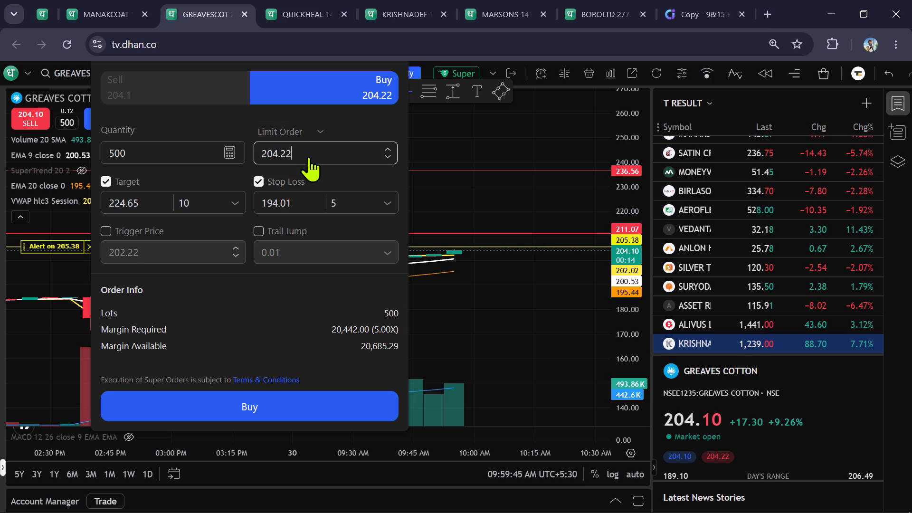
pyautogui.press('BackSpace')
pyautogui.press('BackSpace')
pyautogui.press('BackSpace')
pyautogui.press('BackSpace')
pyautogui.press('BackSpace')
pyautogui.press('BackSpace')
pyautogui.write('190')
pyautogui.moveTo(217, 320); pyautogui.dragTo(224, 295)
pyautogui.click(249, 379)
# Close the Greaves Cotton chart tab after a last look at its 5-minute candles.
pyautogui.scroll(6, 612, 299)
pyautogui.moveTo(536, 324); pyautogui.dragTo(403, 273)
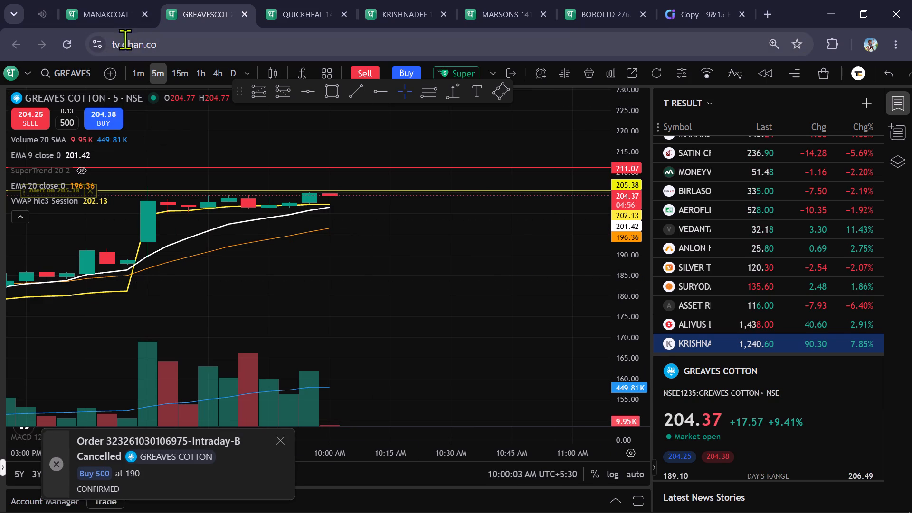
pyautogui.click(247, 13)
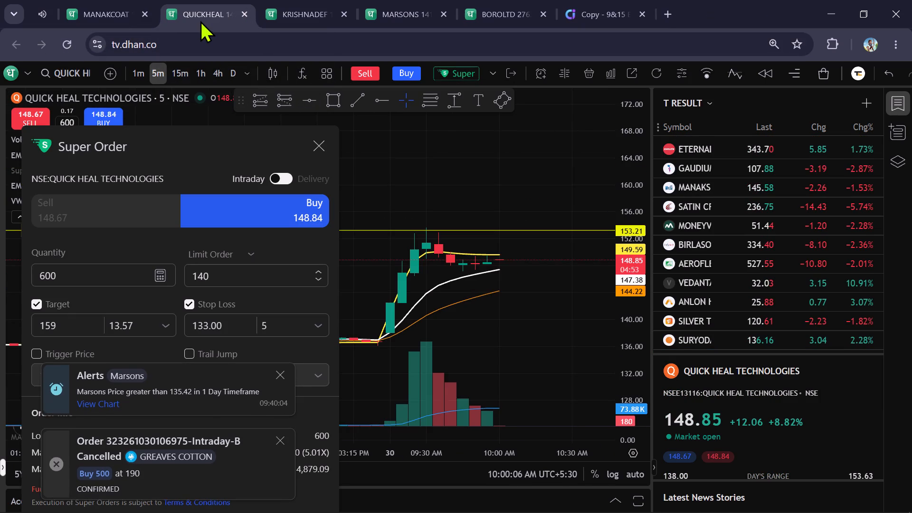
# Close the Quick Heal Super Order and switch its chart to Greaves Cotton on NSE.
pyautogui.click(324, 153)
pyautogui.moveTo(393, 147); pyautogui.dragTo(389, 251)
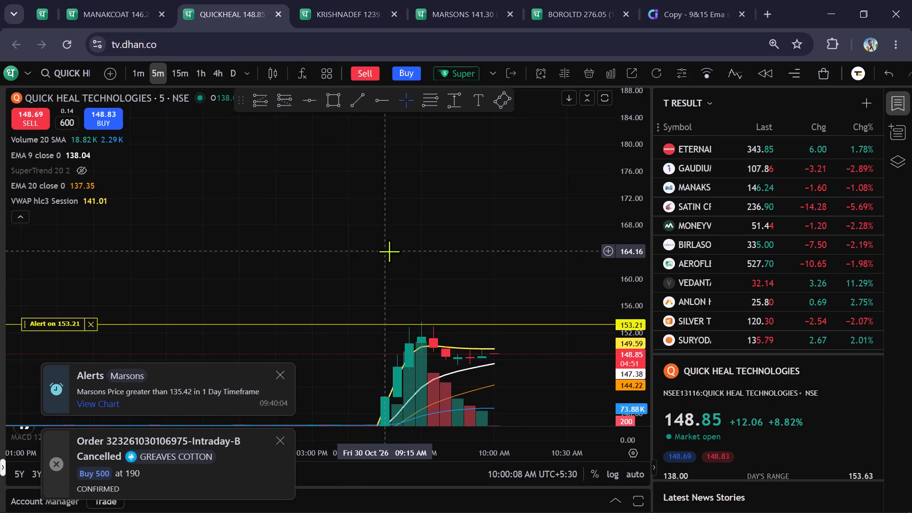
pyautogui.write('greaves')
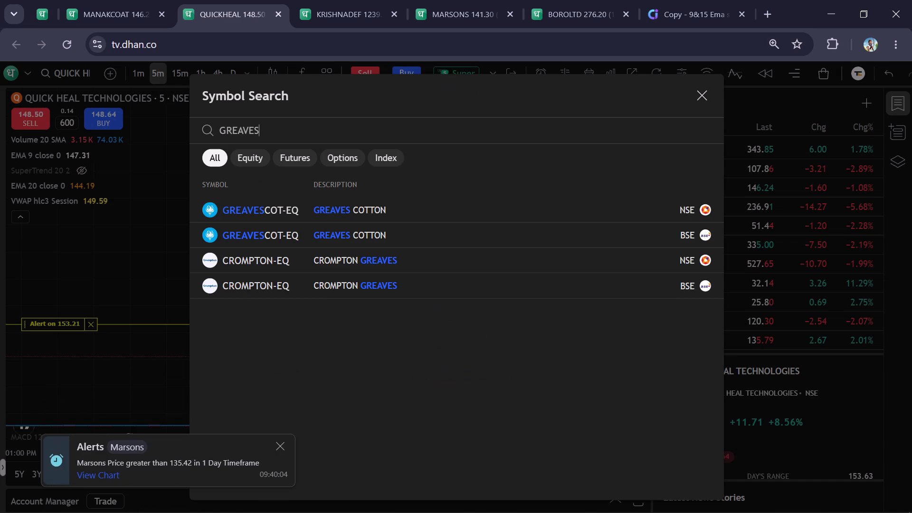
pyautogui.press('Down')
pyautogui.press('Return')
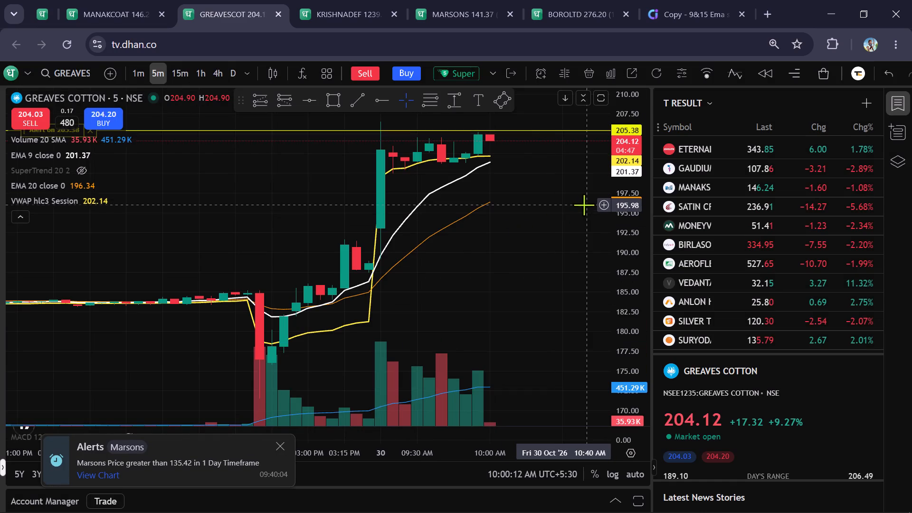
pyautogui.moveTo(569, 209); pyautogui.dragTo(465, 309)
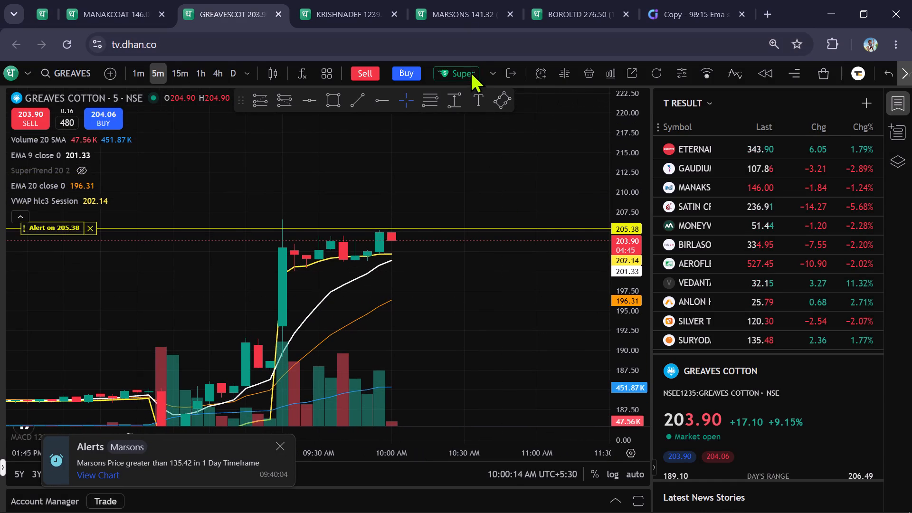
# Open an intraday buy Super Order for Greaves Cotton and make it a limit order at 190.
pyautogui.click(470, 73)
pyautogui.moveTo(135, 237); pyautogui.dragTo(163, 135)
pyautogui.click(241, 157)
pyautogui.click(239, 195)
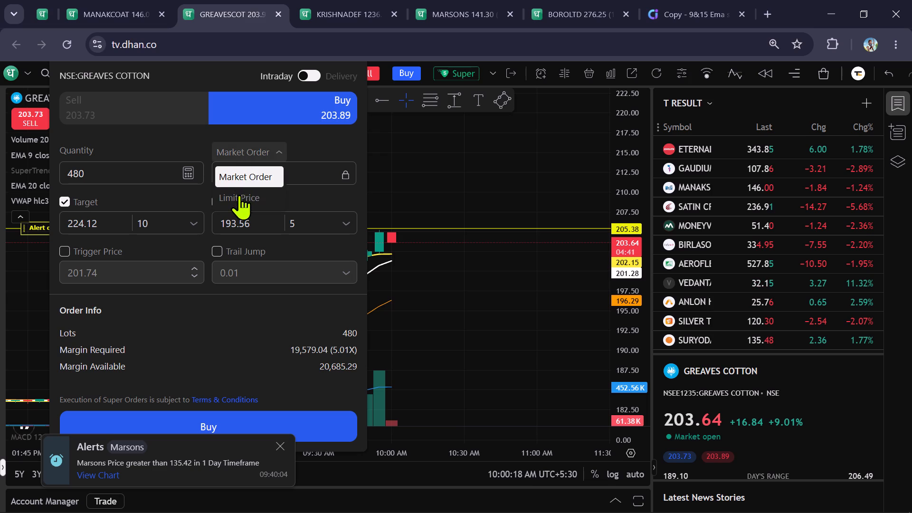
pyautogui.click(256, 176)
pyautogui.press('BackSpace')
pyautogui.press('BackSpace')
pyautogui.press('BackSpace')
pyautogui.press('BackSpace')
pyautogui.press('BackSpace')
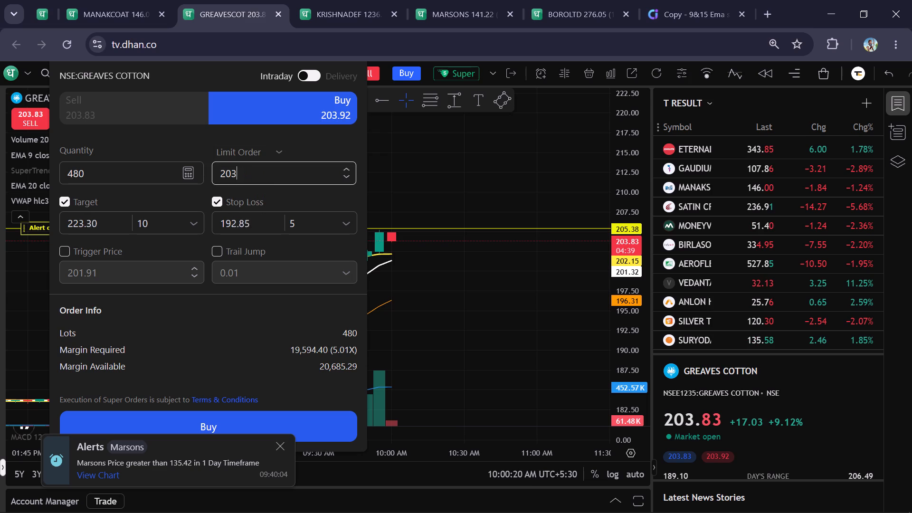
pyautogui.press('BackSpace')
pyautogui.write('190')
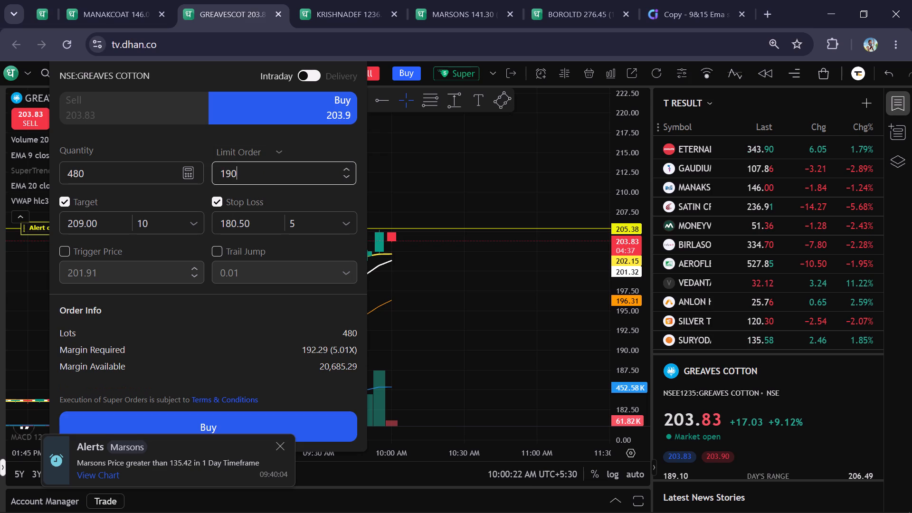
# Set the Greaves Cotton Super Order's target to 215 and submit the buy.
pyautogui.click(98, 222)
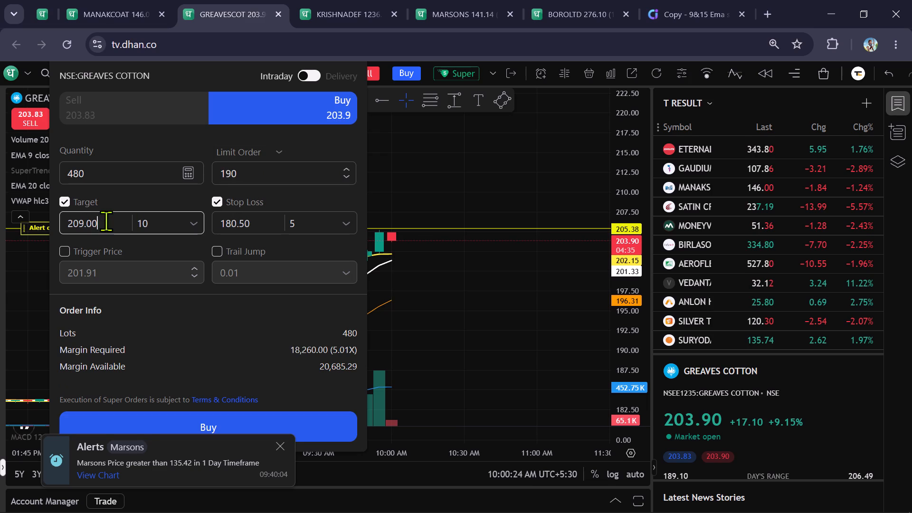
pyautogui.press('BackSpace')
pyautogui.press('BackSpace')
pyautogui.press('BackSpace')
pyautogui.press('BackSpace')
pyautogui.press('BackSpace')
pyautogui.press('BackSpace')
pyautogui.press('BackSpace')
pyautogui.press('BackSpace')
pyautogui.press('BackSpace')
pyautogui.press('BackSpace')
pyautogui.press('BackSpace')
pyautogui.press('BackSpace')
pyautogui.press('BackSpace')
pyautogui.write('215')
pyautogui.moveTo(196, 350); pyautogui.dragTo(188, 335)
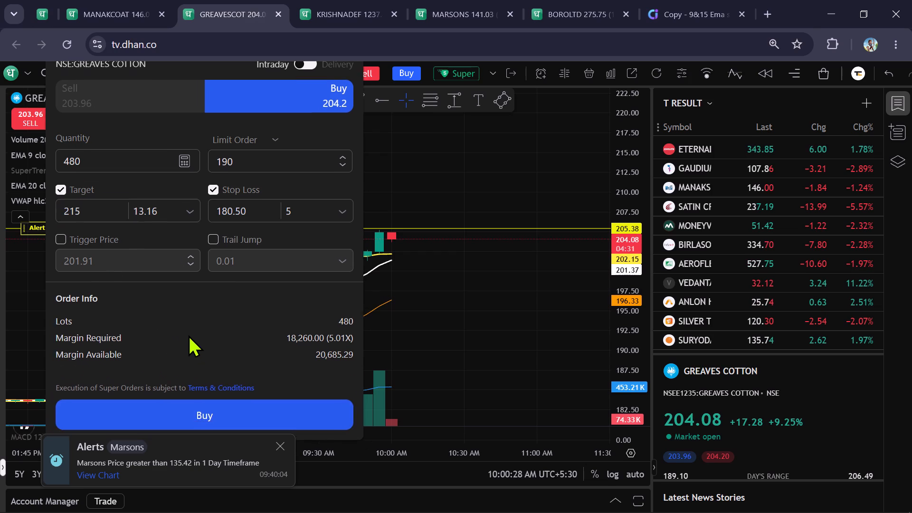
pyautogui.moveTo(188, 335); pyautogui.dragTo(158, 325)
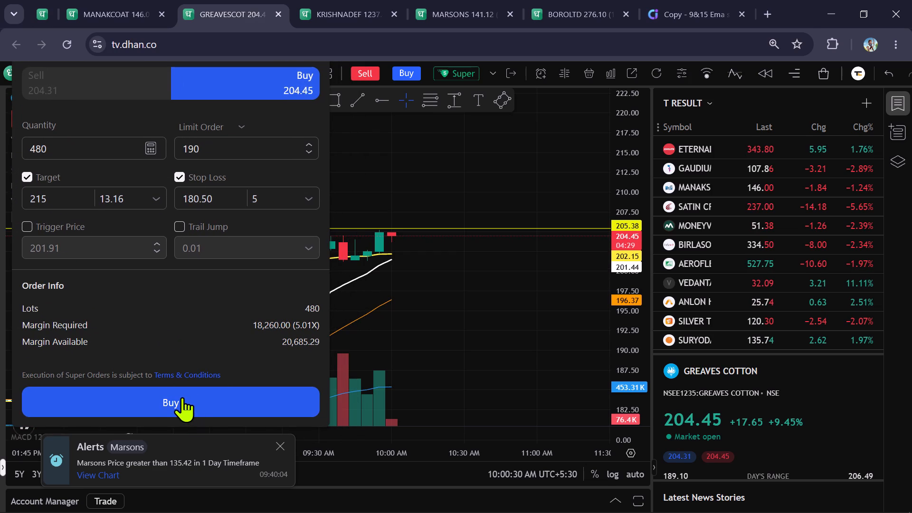
pyautogui.click(182, 397)
# Examine the Greaves Cotton candles, EMAs and VWAP around the order levels at the 5-minute and 1-minute intervals.
pyautogui.scroll(1, 491, 290)
pyautogui.moveTo(461, 294); pyautogui.dragTo(475, 293)
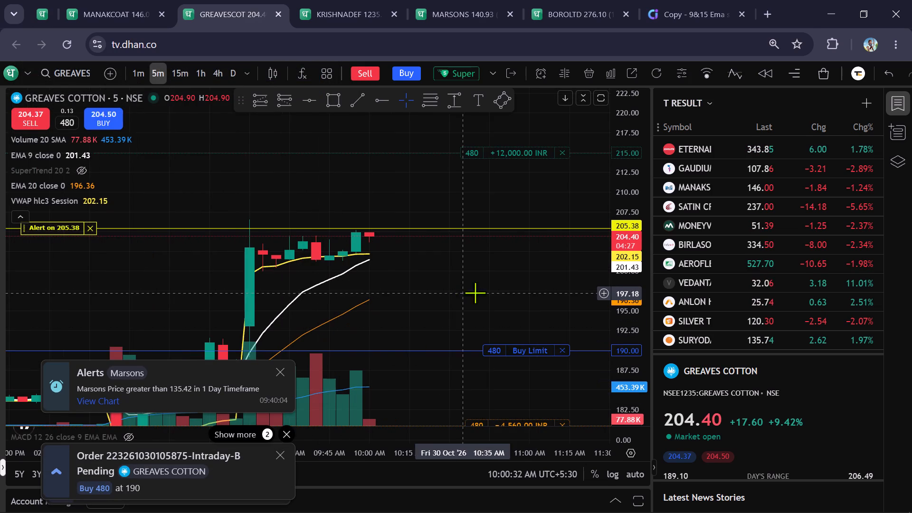
pyautogui.moveTo(475, 293); pyautogui.dragTo(495, 289)
pyautogui.scroll(2, 495, 289)
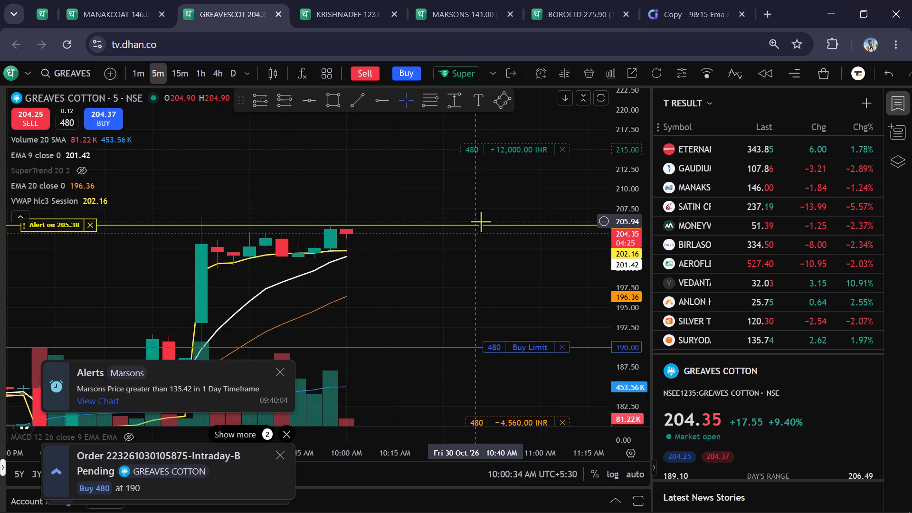
pyautogui.scroll(1, 480, 277)
pyautogui.moveTo(465, 292); pyautogui.dragTo(501, 298)
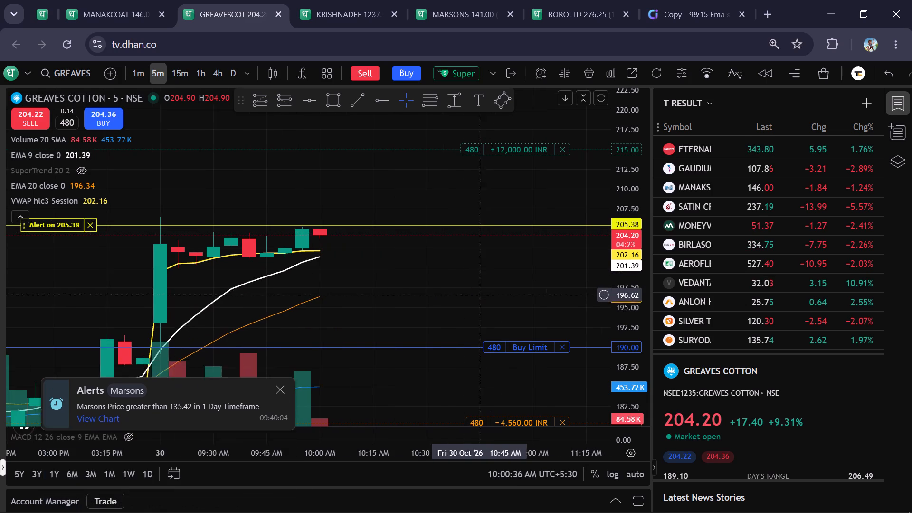
pyautogui.moveTo(501, 298); pyautogui.dragTo(538, 307)
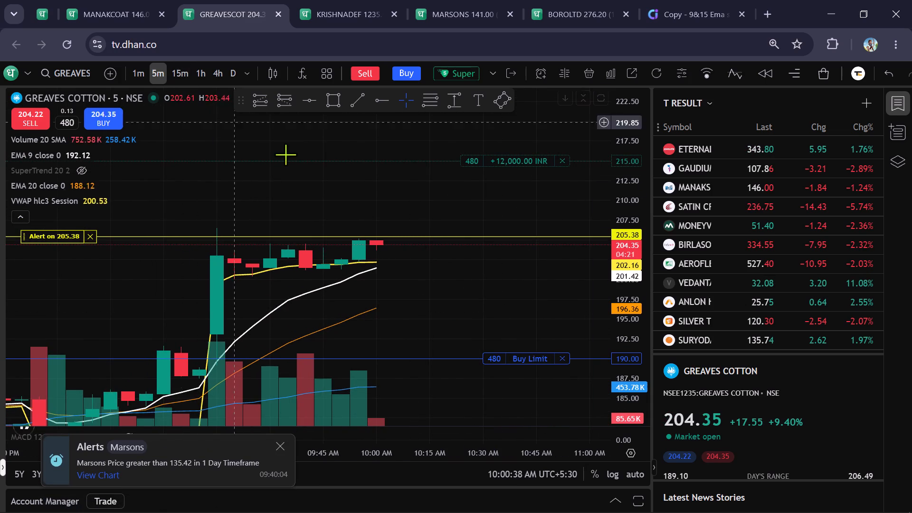
pyautogui.click(140, 71)
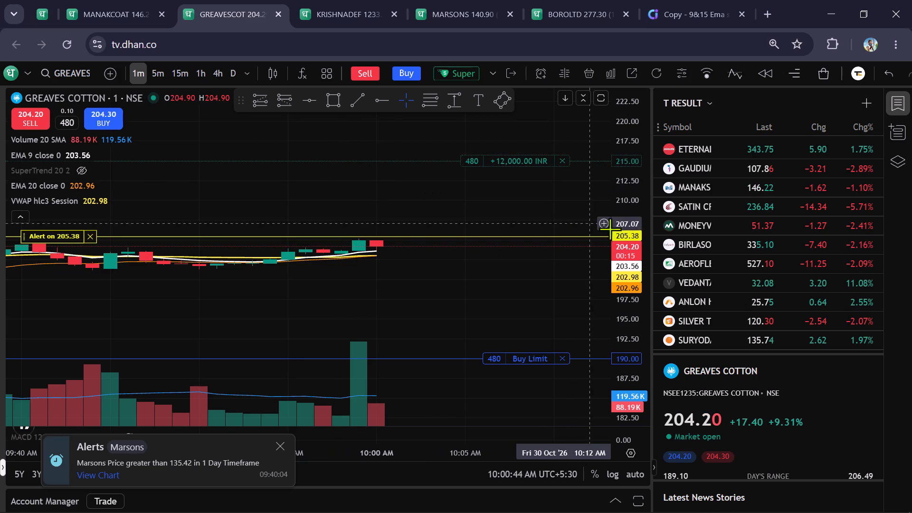
pyautogui.scroll(4, 635, 230)
pyautogui.moveTo(540, 295); pyautogui.dragTo(532, 278)
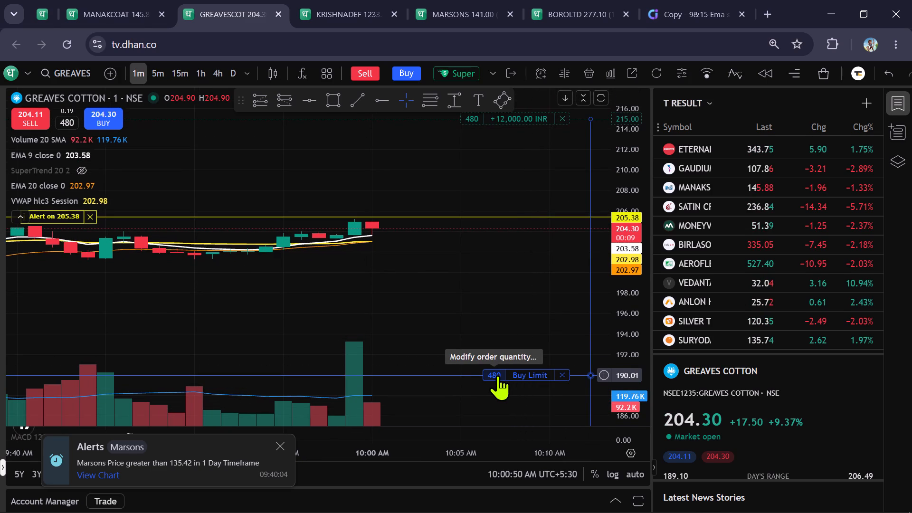
pyautogui.scroll(-4, 493, 342)
pyautogui.scroll(3, 493, 342)
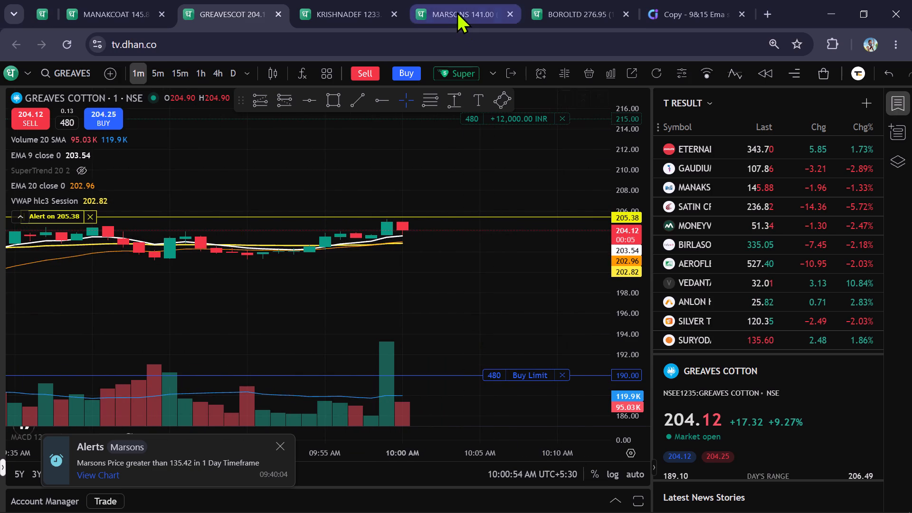
# Check the Marsons, Borosil and Krishna Defence charts and move the Borosil chart tab ahead of Marsons.
pyautogui.click(455, 11)
pyautogui.click(572, 10)
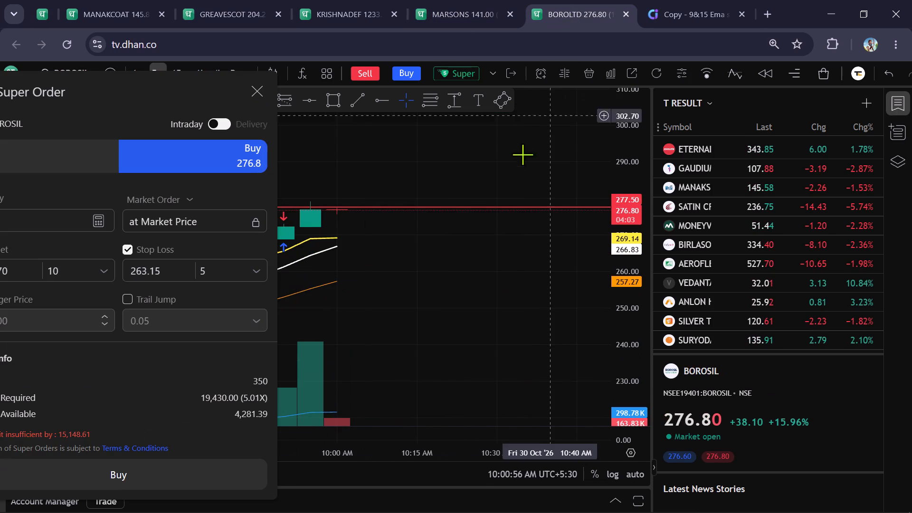
pyautogui.scroll(-1, 520, 156)
pyautogui.moveTo(520, 156); pyautogui.dragTo(535, 197)
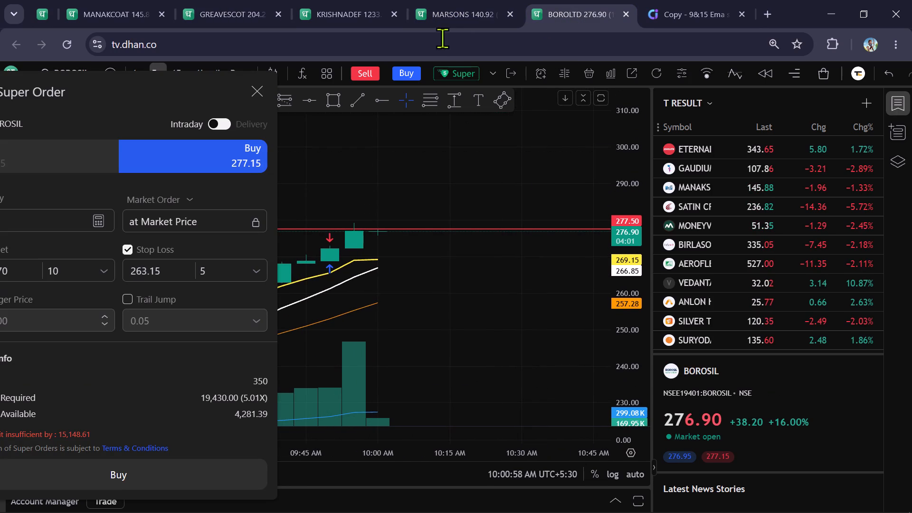
pyautogui.click(456, 10)
pyautogui.click(351, 16)
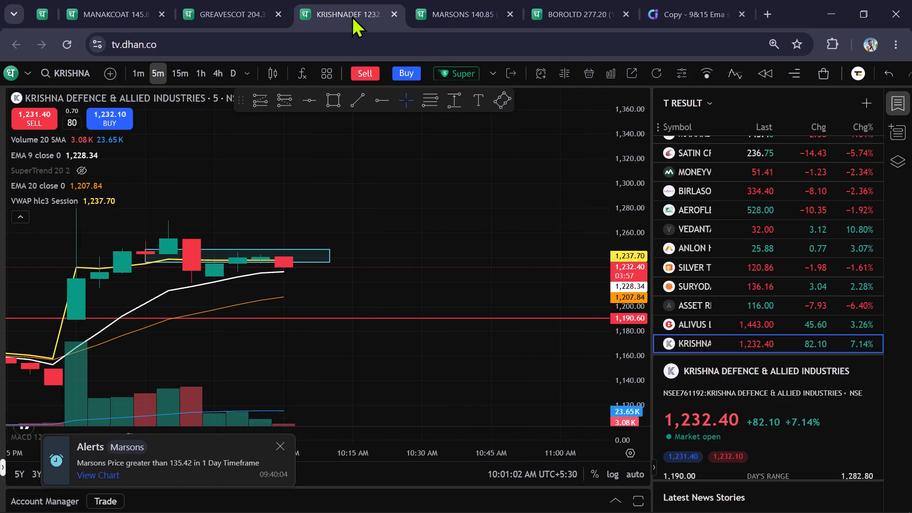
pyautogui.click(579, 3)
pyautogui.moveTo(579, 3); pyautogui.dragTo(450, 31)
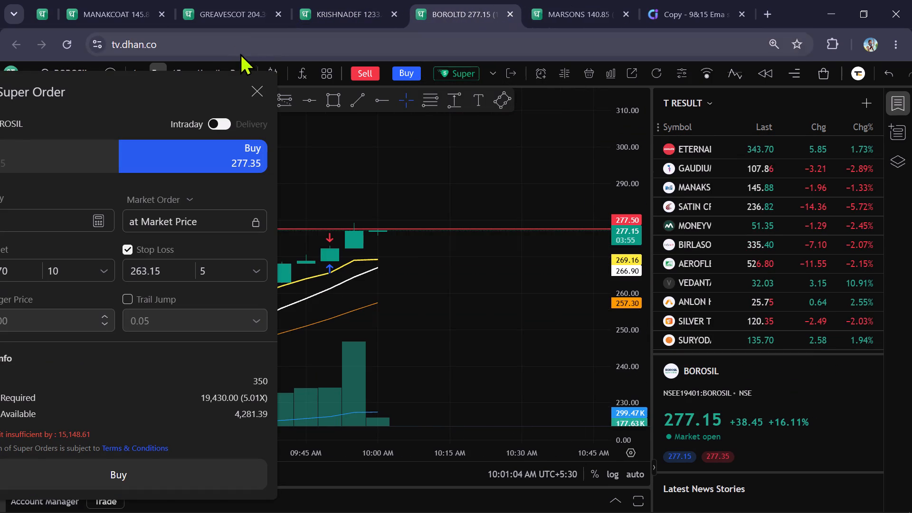
# Compare the Greaves Cotton 1-minute chart with the Marsons and Borosil 5-minute candles.
pyautogui.click(237, 0)
pyautogui.scroll(1, 485, 334)
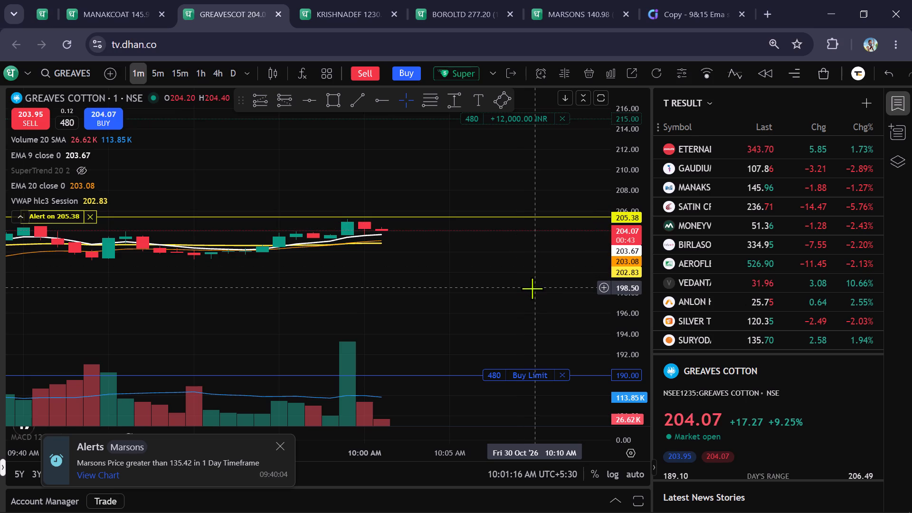
pyautogui.scroll(-2, 531, 289)
pyautogui.click(574, 13)
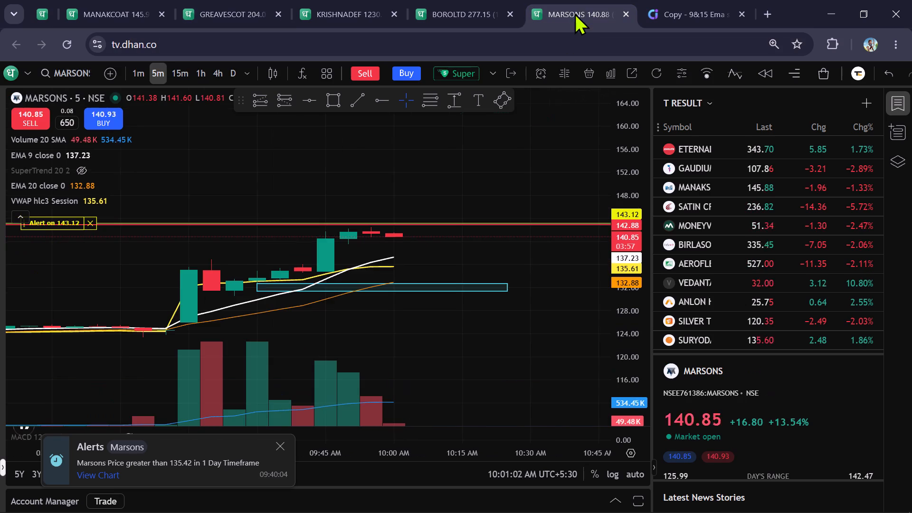
pyautogui.click(482, 13)
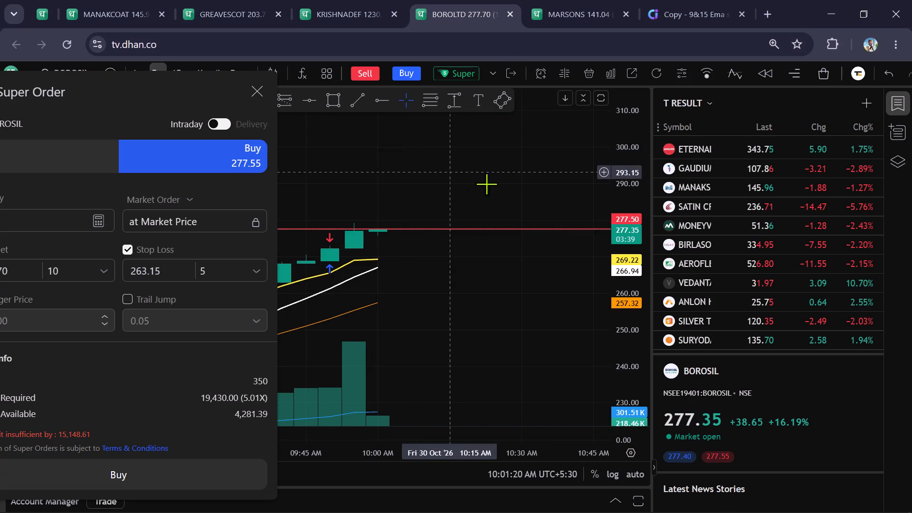
pyautogui.moveTo(491, 184); pyautogui.dragTo(601, 190)
pyautogui.moveTo(558, 188); pyautogui.dragTo(481, 198)
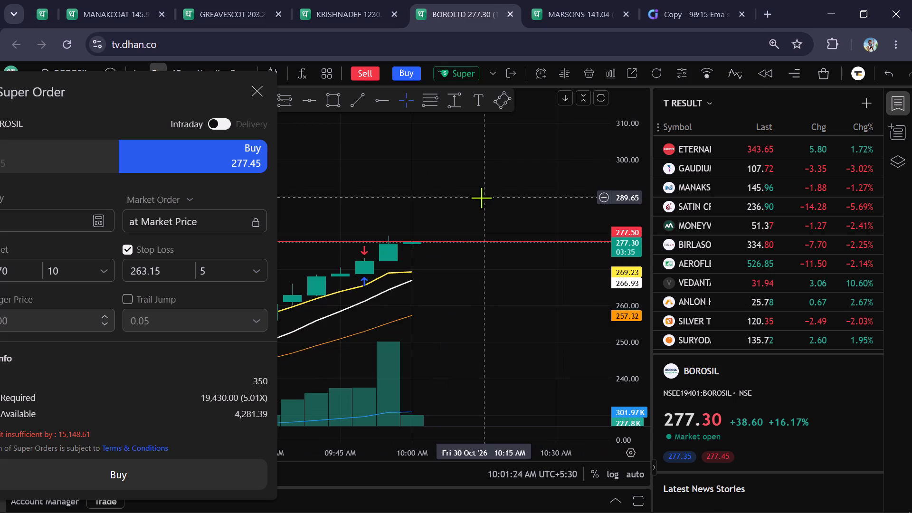
# Change the Borosil Super Order to a limit order and open its limit price for editing.
pyautogui.moveTo(127, 97); pyautogui.dragTo(192, 99)
pyautogui.click(226, 202)
pyautogui.click(222, 247)
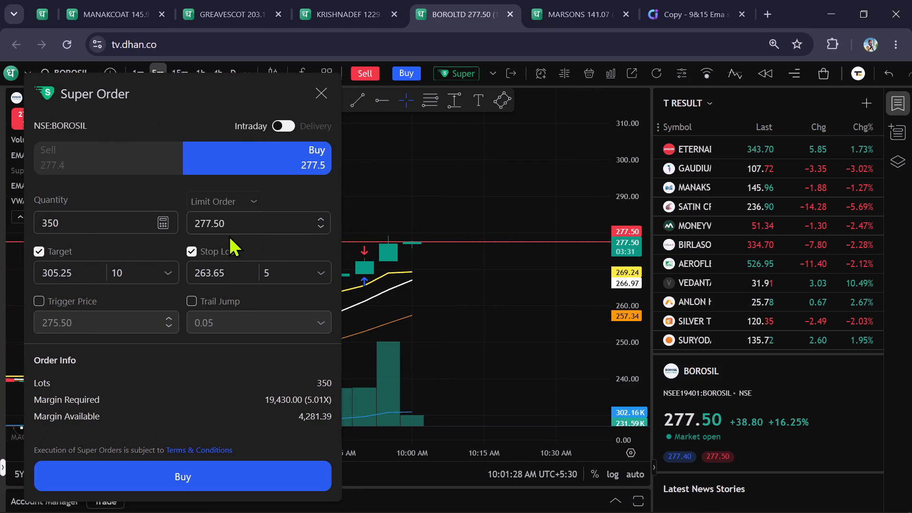
pyautogui.click(233, 230)
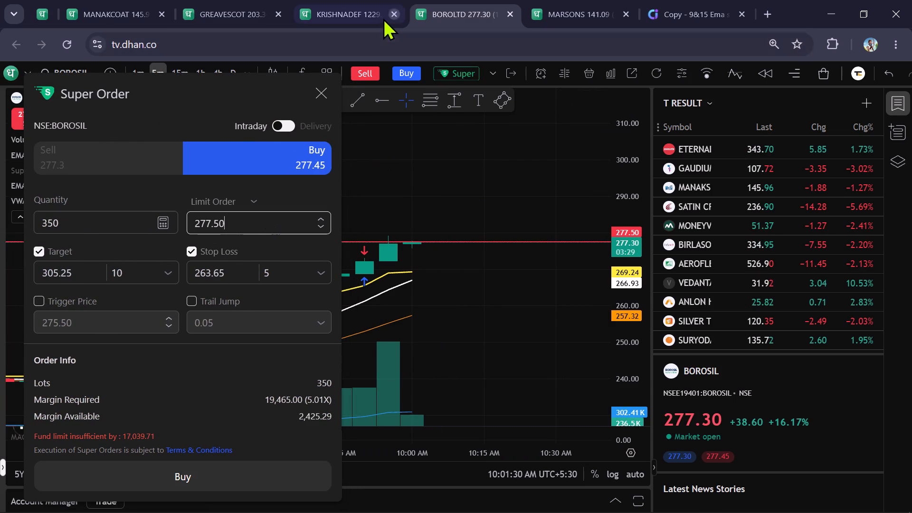
# Move the Greaves Cotton chart tab so that it follows the Krishna Defence tab.
pyautogui.click(359, 12)
pyautogui.click(236, 19)
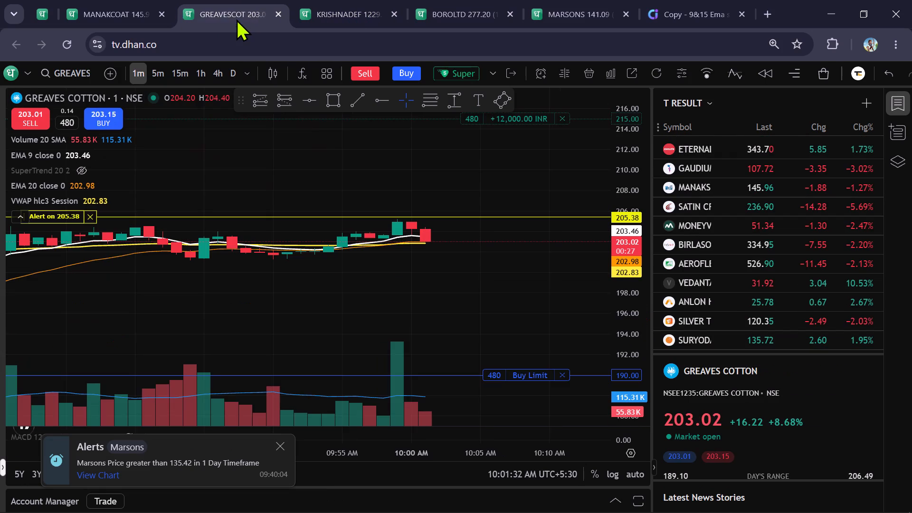
pyautogui.moveTo(236, 19); pyautogui.dragTo(305, 11)
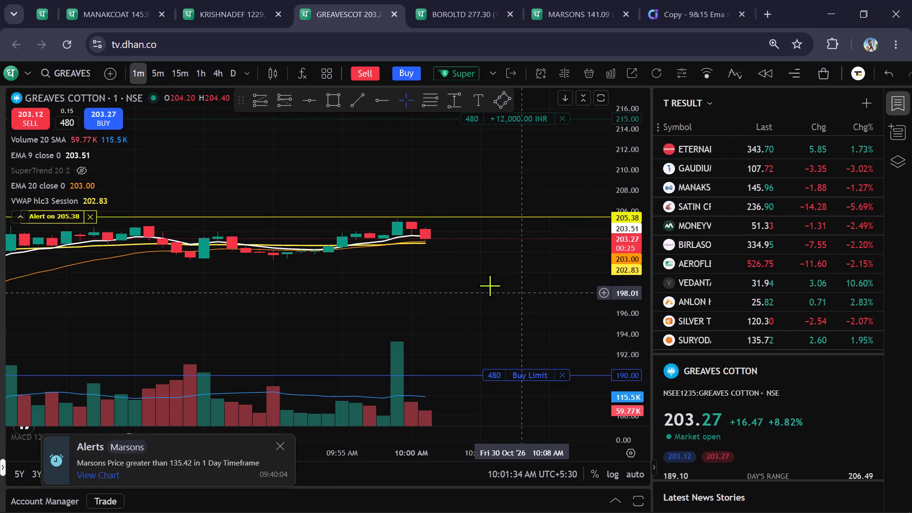
# Return the Greaves Cotton chart to the 5-minute interval and inspect its latest candles.
pyautogui.click(153, 69)
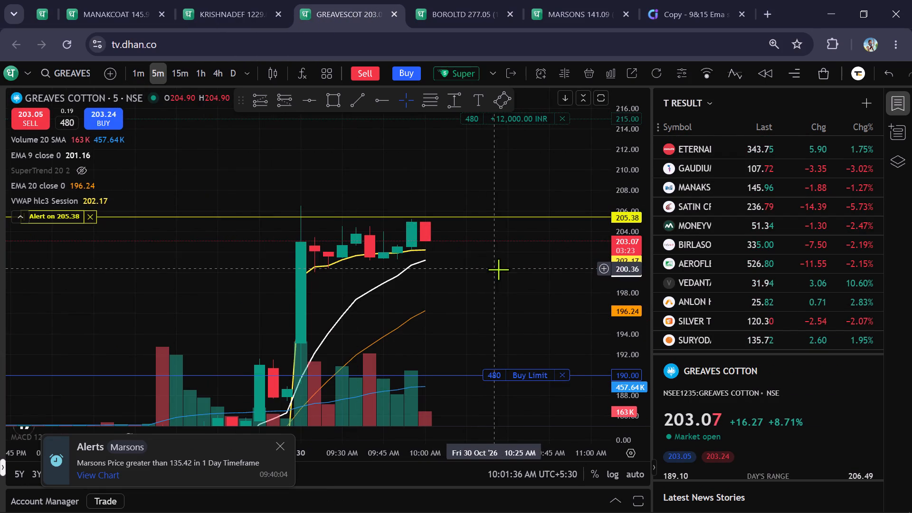
pyautogui.scroll(1, 498, 269)
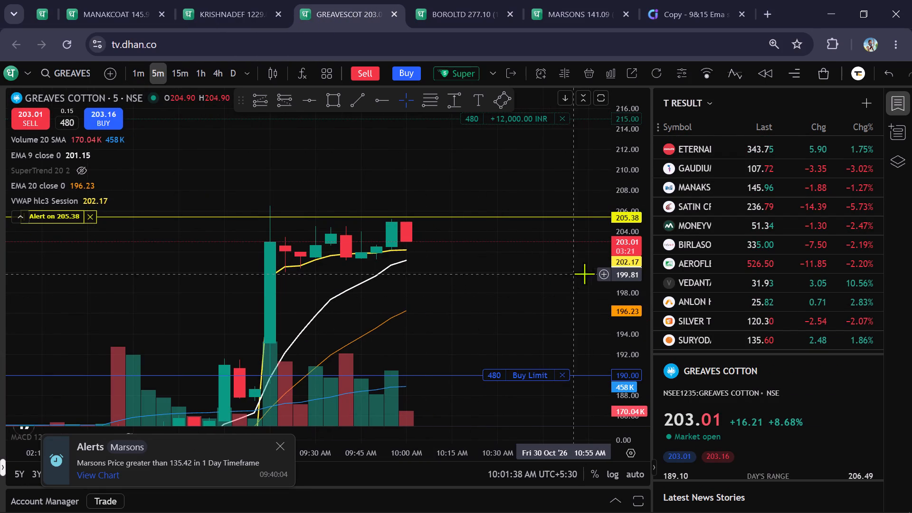
pyautogui.scroll(-5, 635, 240)
# Return to the Borosil chart, make the T RESULT watchlist taller and look through its remaining symbols.
pyautogui.click(474, 0)
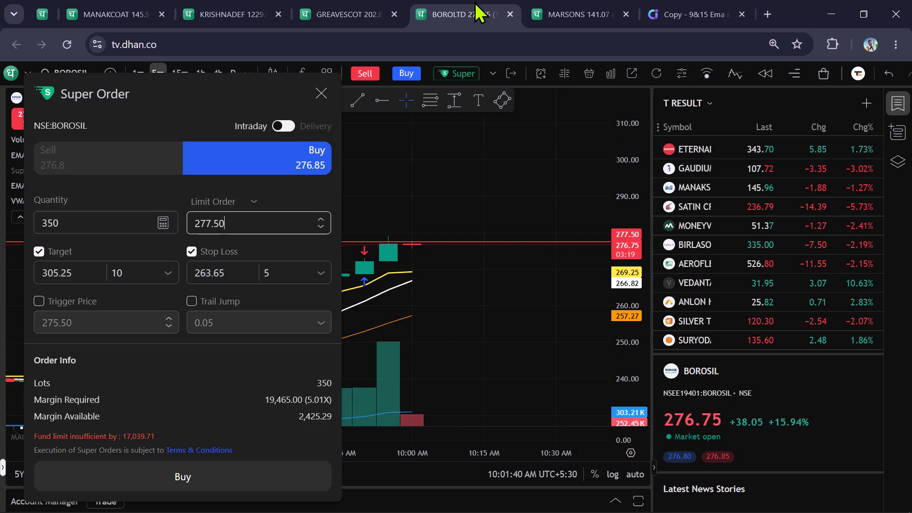
pyautogui.scroll(-2, 495, 137)
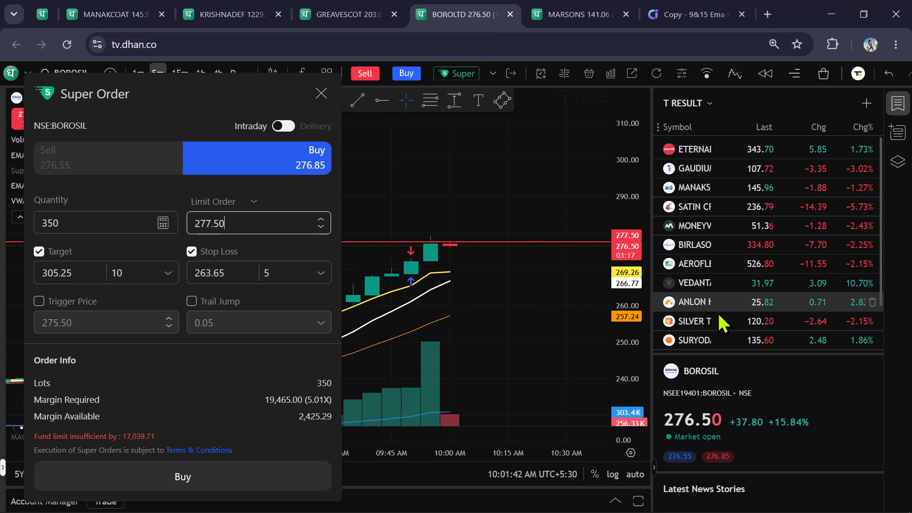
pyautogui.moveTo(729, 353); pyautogui.dragTo(730, 383)
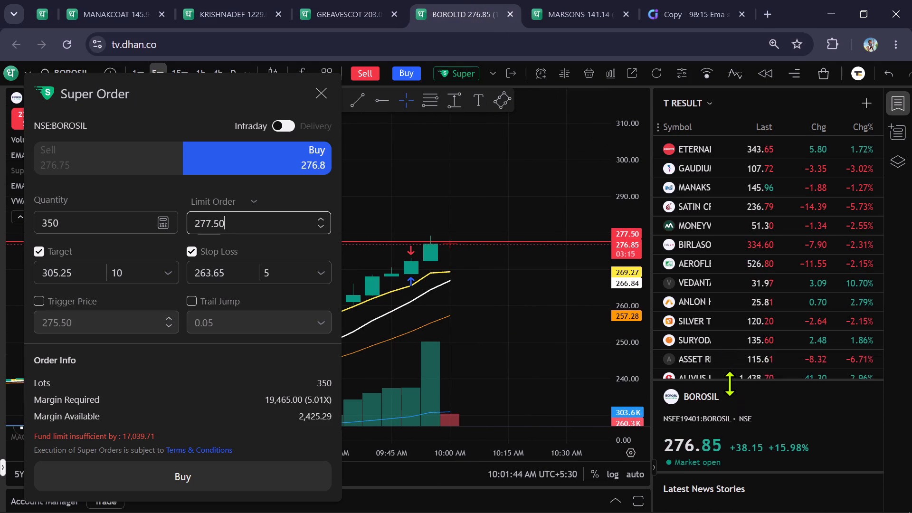
pyautogui.moveTo(730, 383); pyautogui.dragTo(730, 384)
pyautogui.scroll(-5, 746, 204)
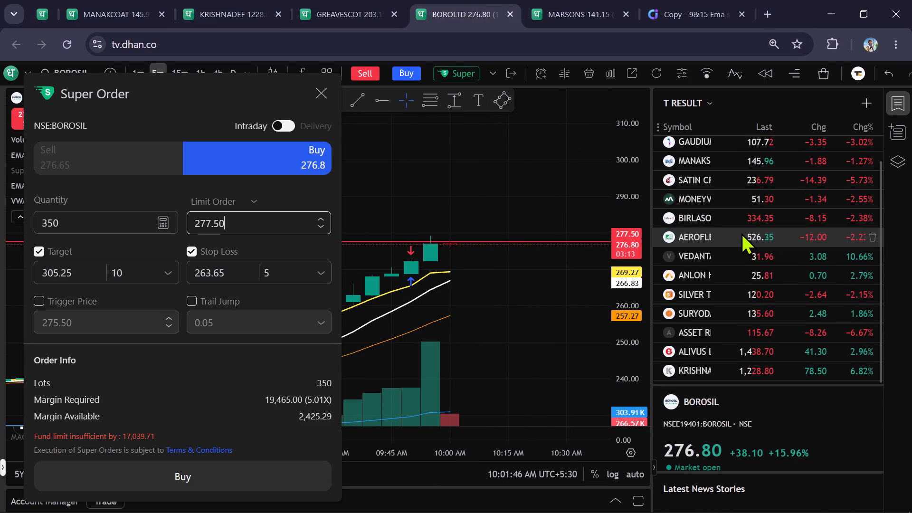
# Re-run the copied 9&15 EMA intraday scan on Chartink and review the refreshed stock list.
pyautogui.scroll(10, 744, 233)
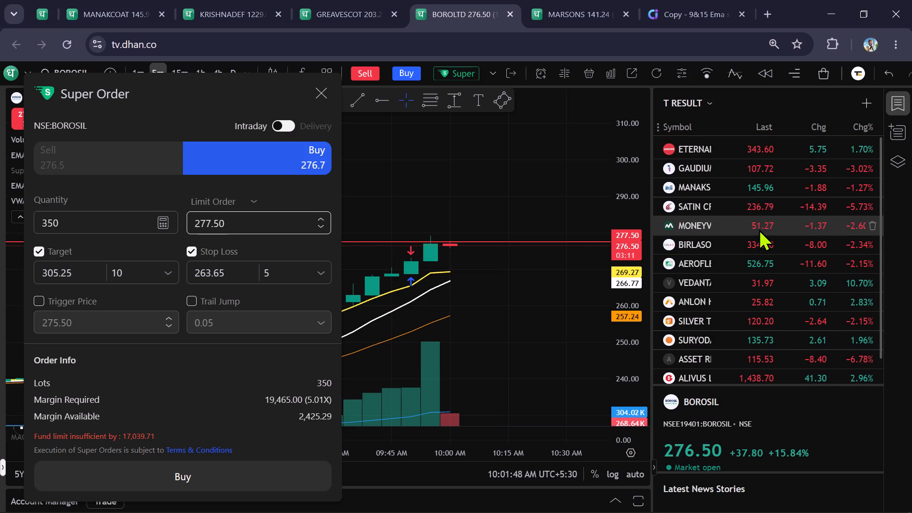
pyautogui.click(585, 0)
pyautogui.click(674, 15)
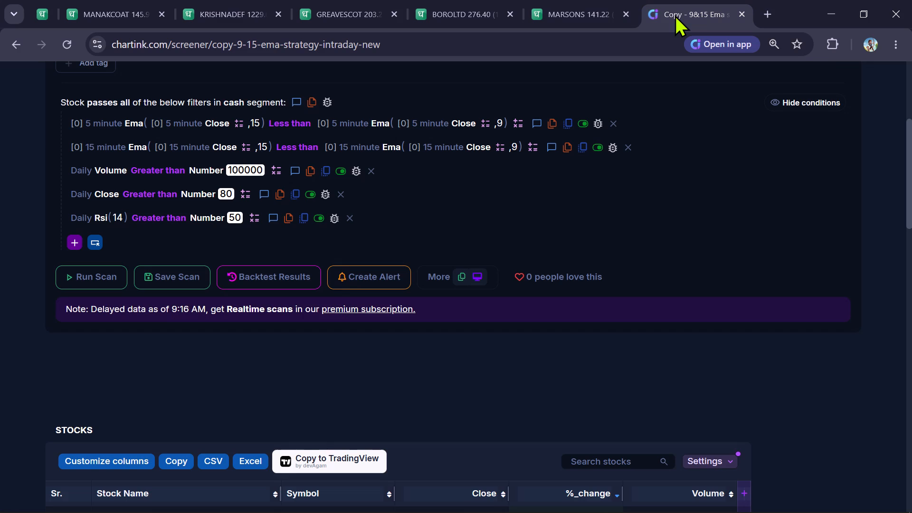
pyautogui.scroll(-2, 634, 132)
pyautogui.scroll(1, 193, 105)
pyautogui.click(105, 156)
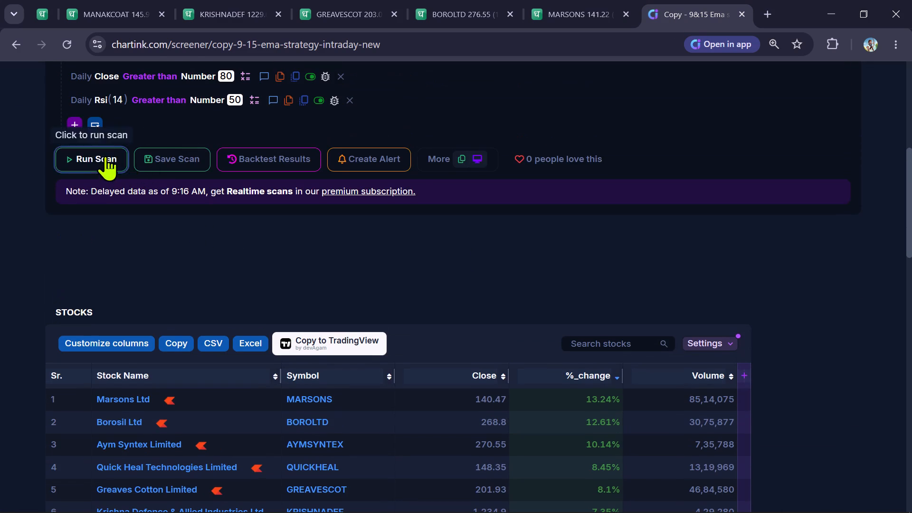
pyautogui.scroll(-2, 0, 164)
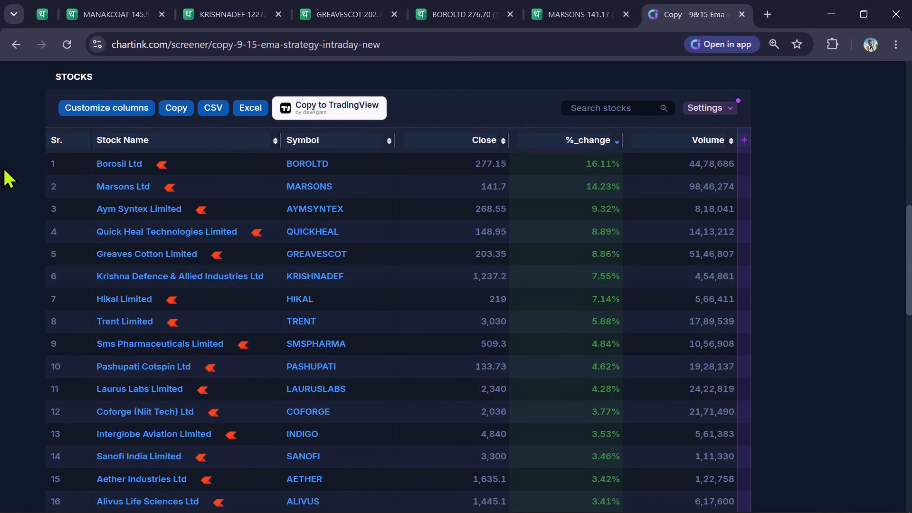
# Check the open Borosil, Marsons, Greaves Cotton and Krishna Defence charts one after another.
pyautogui.click(452, 7)
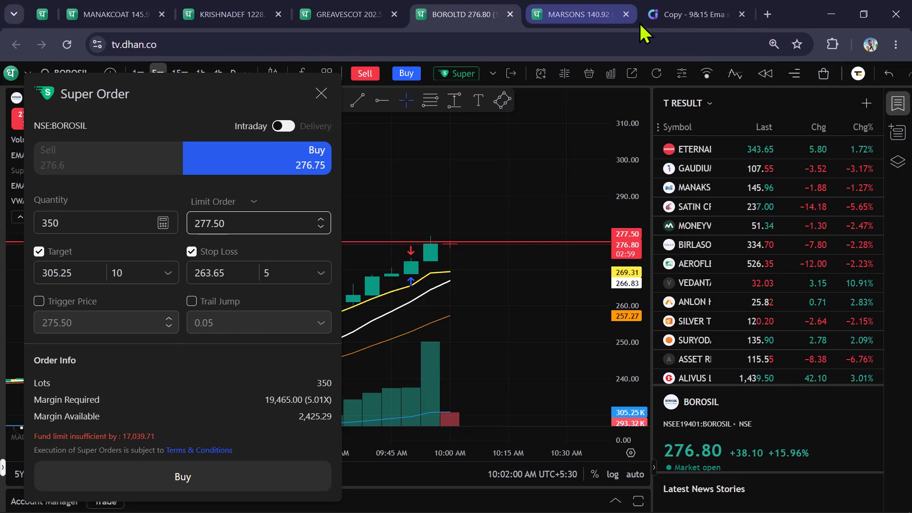
pyautogui.click(601, 16)
pyautogui.click(370, 22)
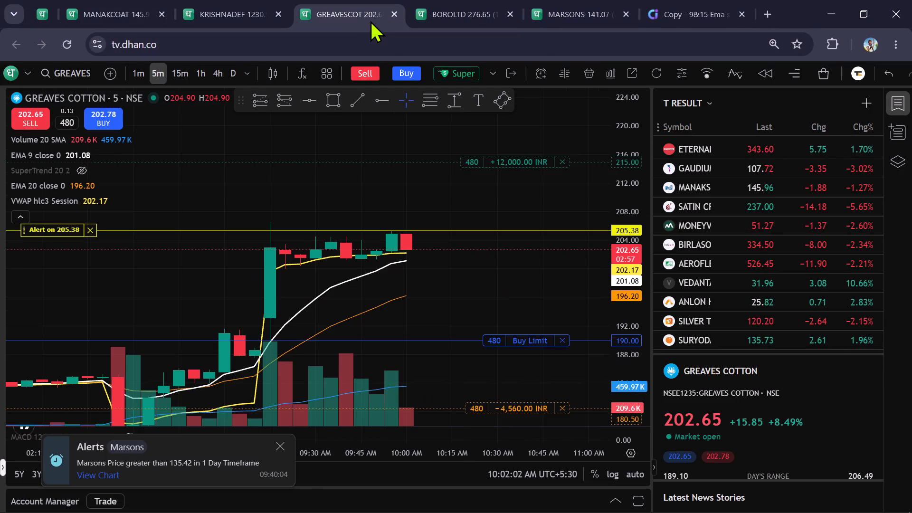
pyautogui.click(221, 17)
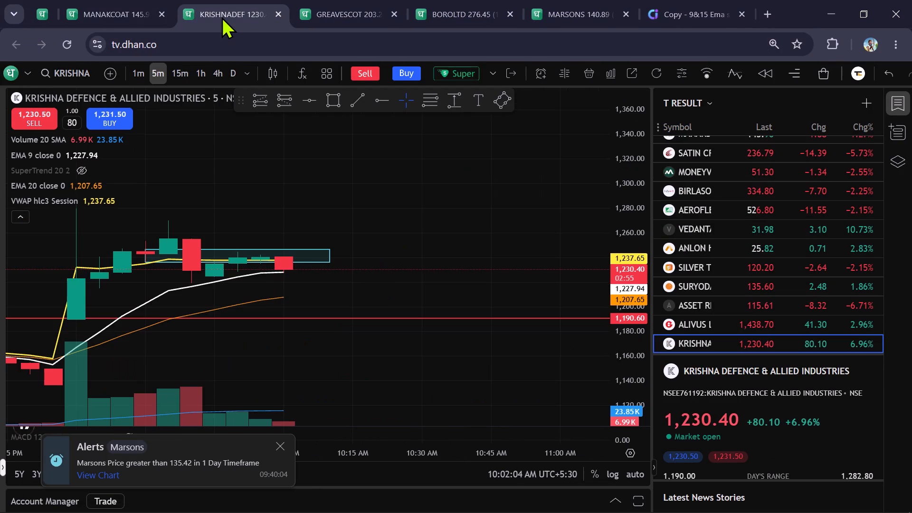
# Load Eternal from the T RESULT watchlist in place of Krishna Defence and inspect its 5-minute candles.
pyautogui.scroll(3, 828, 270)
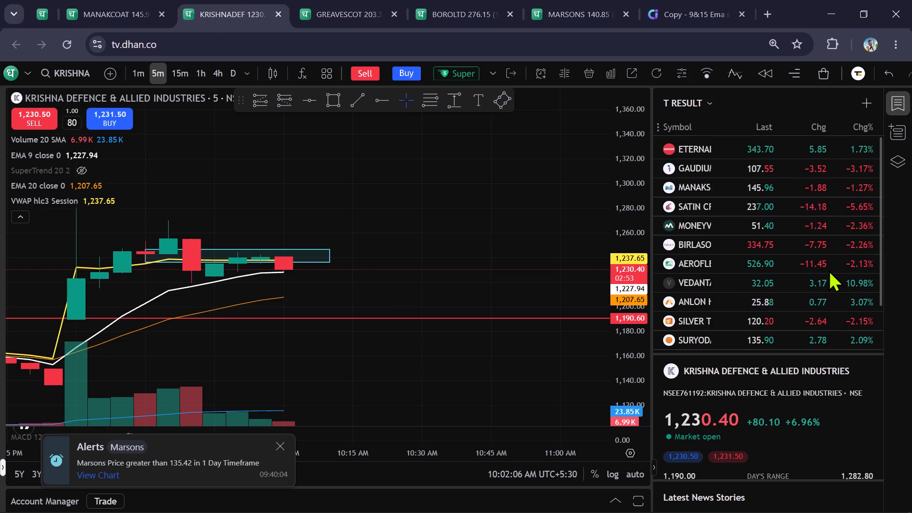
pyautogui.scroll(2, 828, 270)
pyautogui.click(805, 152)
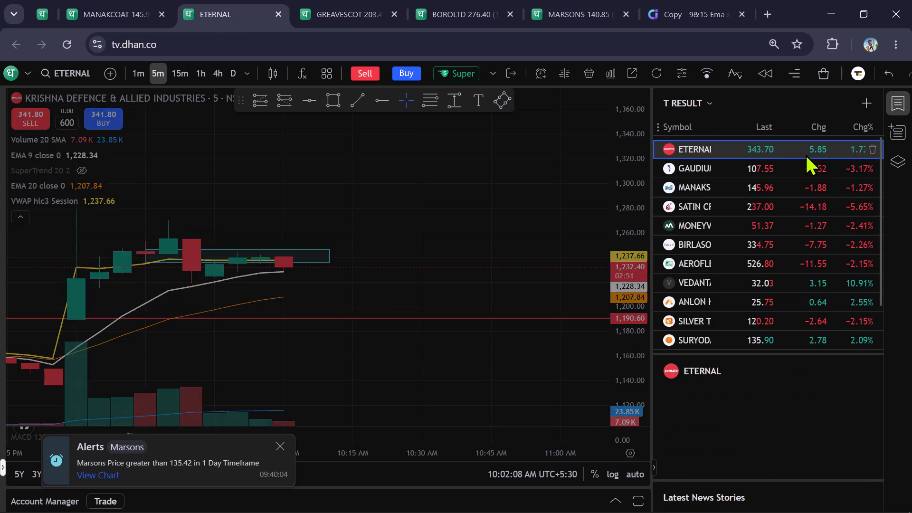
pyautogui.scroll(-7, 626, 224)
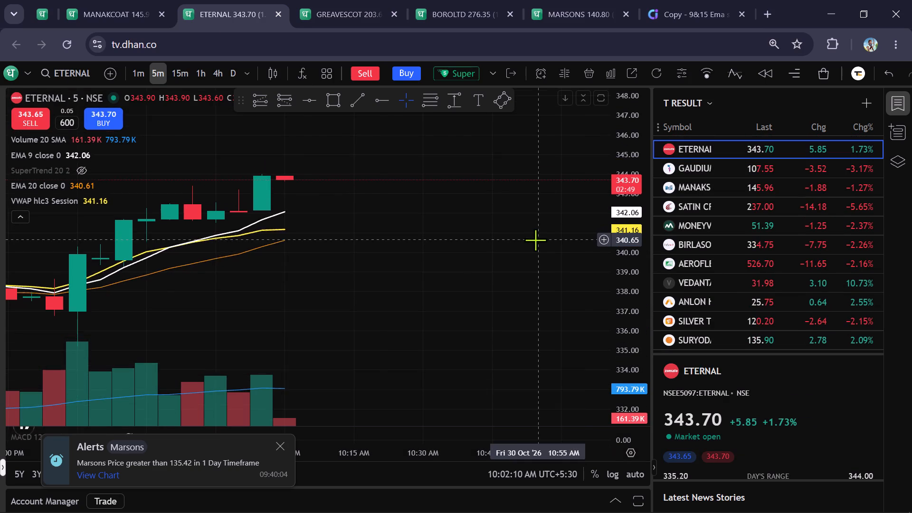
pyautogui.scroll(-5, 535, 240)
# Switch the Greaves Cotton chart to the 1-minute interval and inspect its recent candles around the pending limit buy.
pyautogui.click(358, 0)
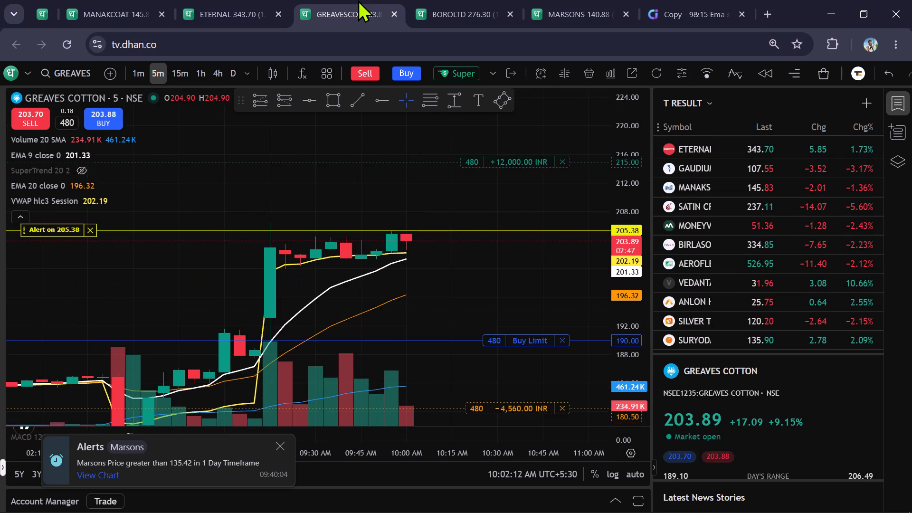
pyautogui.scroll(3, 381, 251)
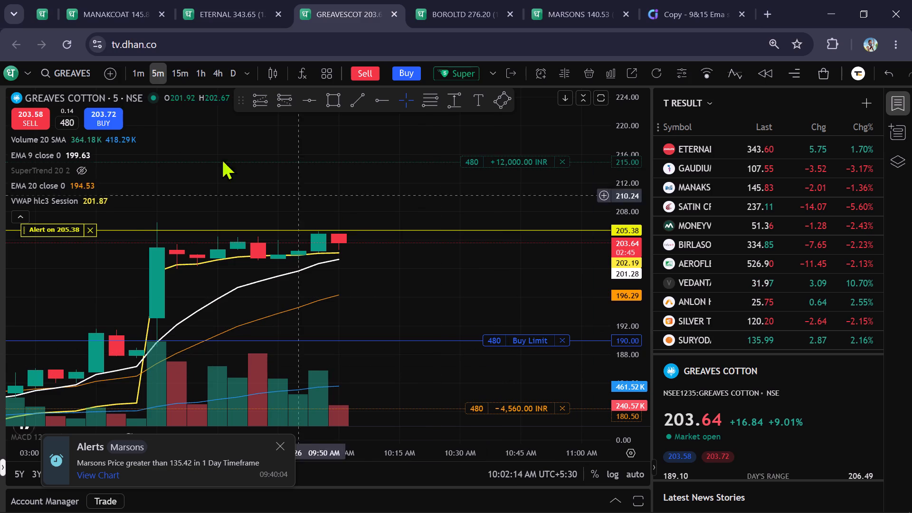
pyautogui.click(142, 67)
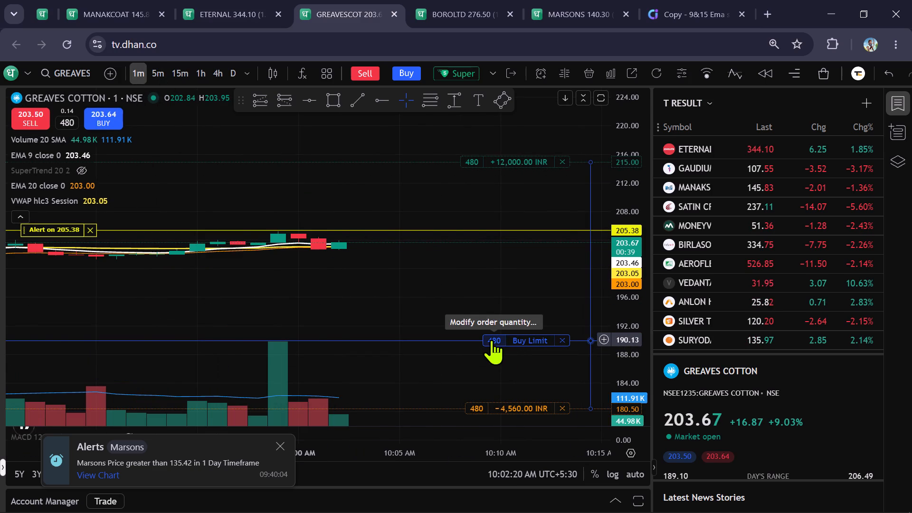
pyautogui.scroll(-5, 484, 297)
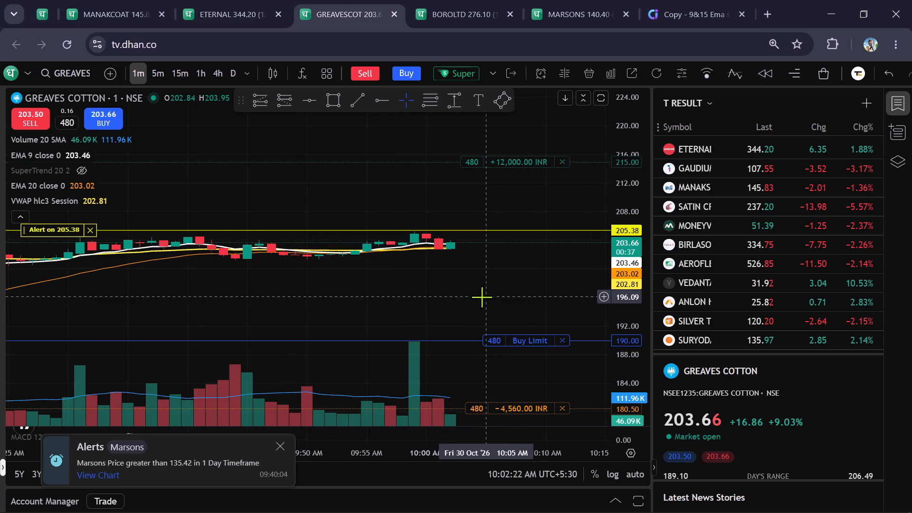
# Recheck the Borosil and Marsons charts and return to the Chartink scan results.
pyautogui.click(441, 0)
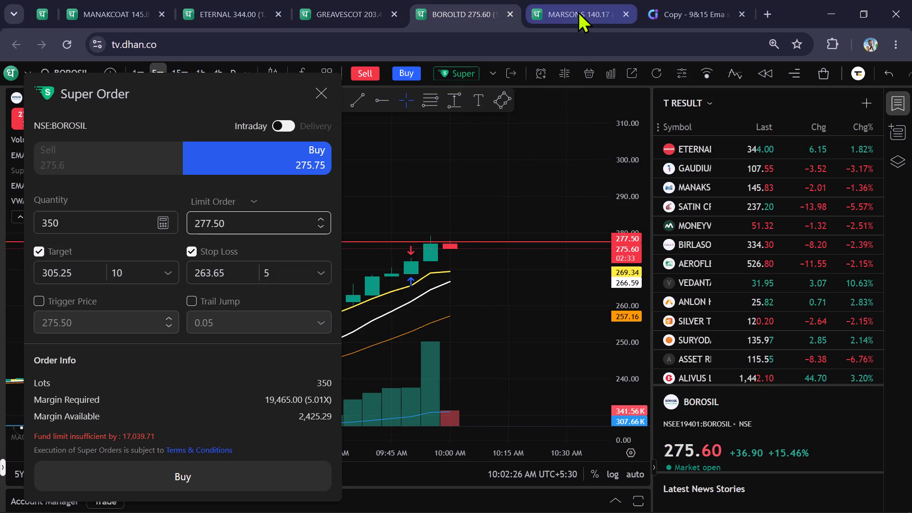
pyautogui.click(587, 11)
pyautogui.click(678, 8)
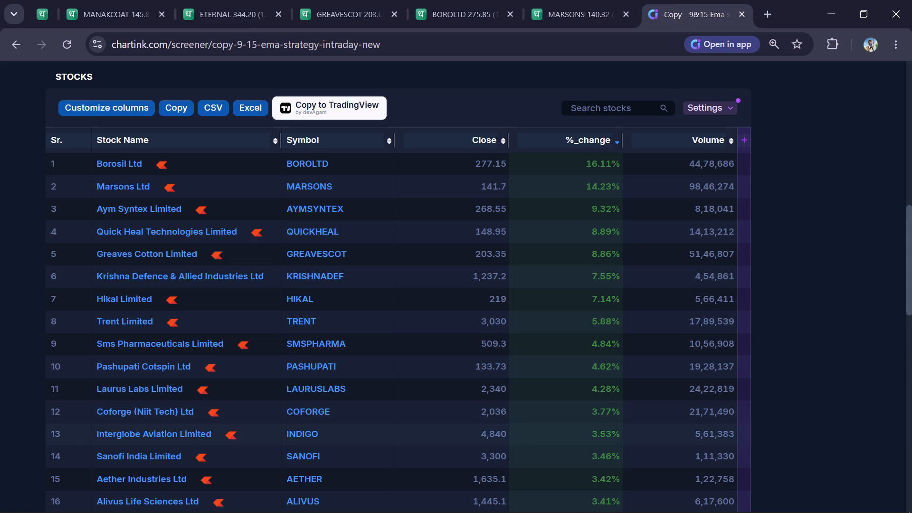
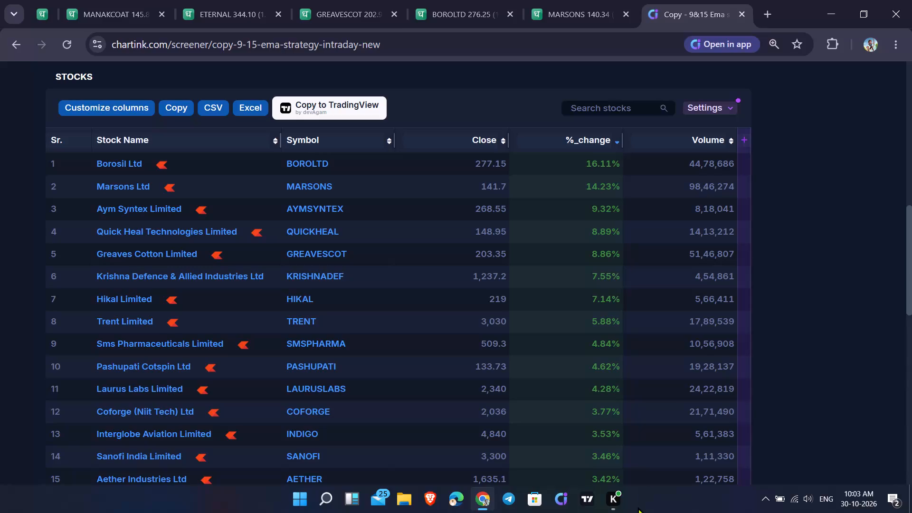
# Review the screener's stock list and the price charts of Marsons, Borosil, Greaves Cotton, Eternal and Manaksia Coated Metals.
pyautogui.scroll(-2, 655, 274)
pyautogui.scroll(2, 652, 274)
pyautogui.click(564, 1)
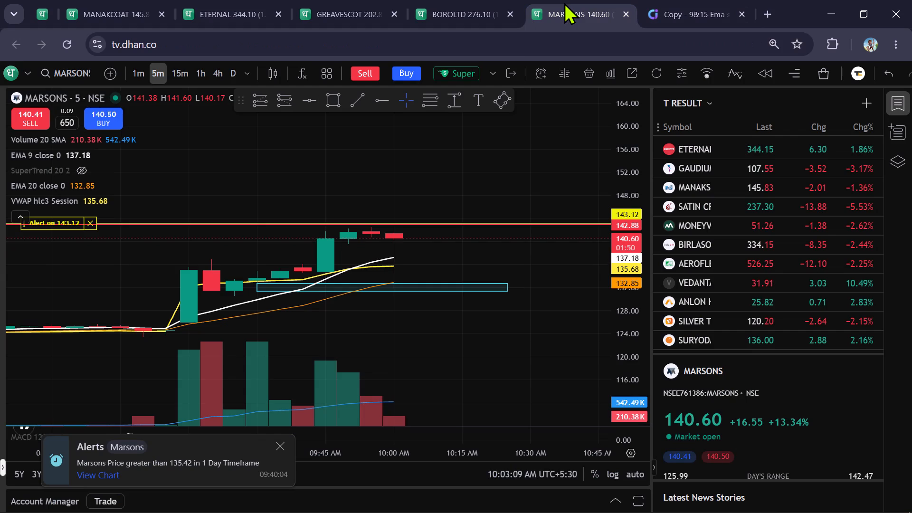
pyautogui.click(445, 9)
pyautogui.click(348, 0)
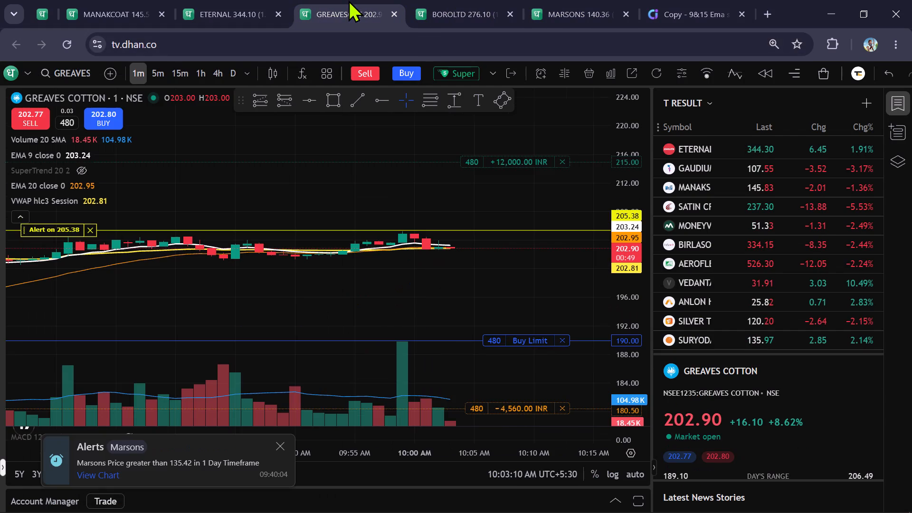
pyautogui.click(206, 1)
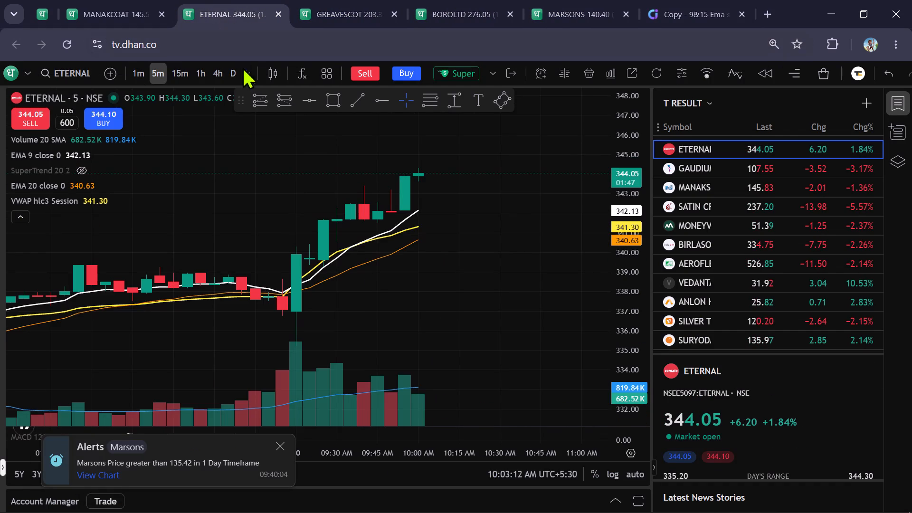
pyautogui.scroll(-4, 617, 226)
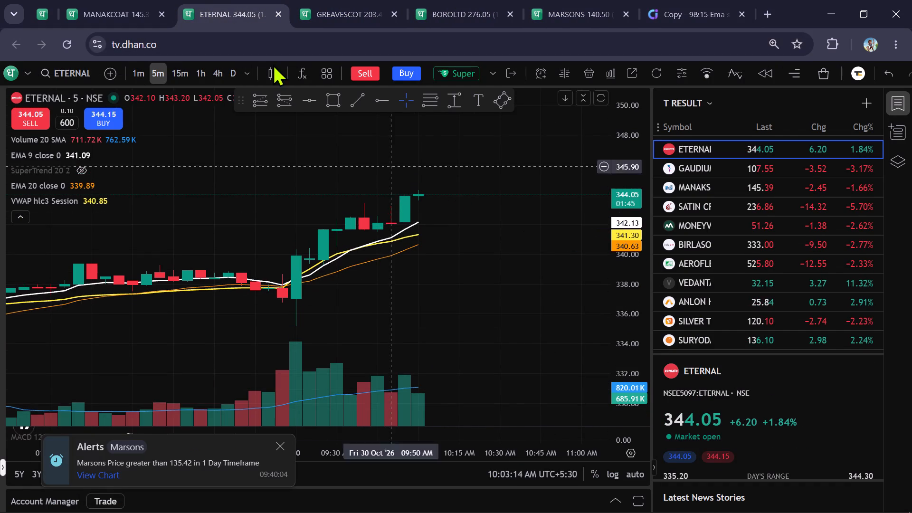
pyautogui.click(113, 2)
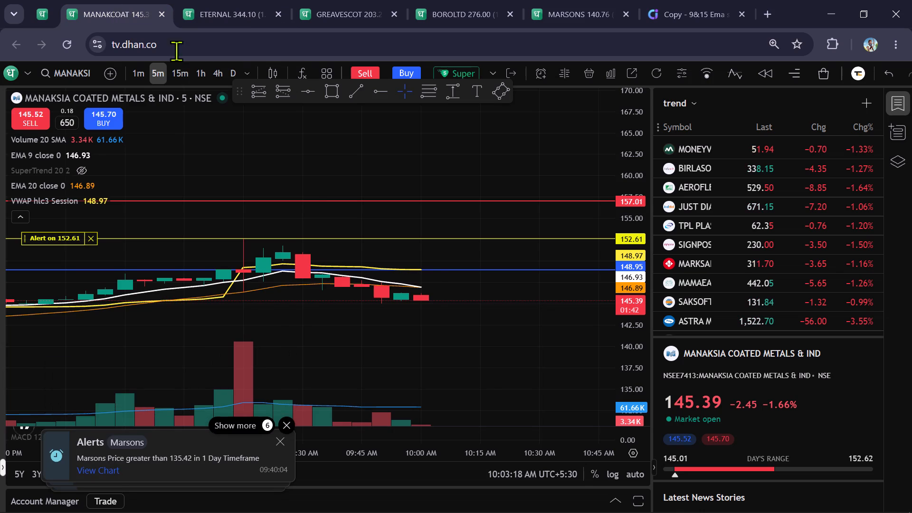
pyautogui.scroll(-3, 342, 198)
pyautogui.scroll(-4, 793, 196)
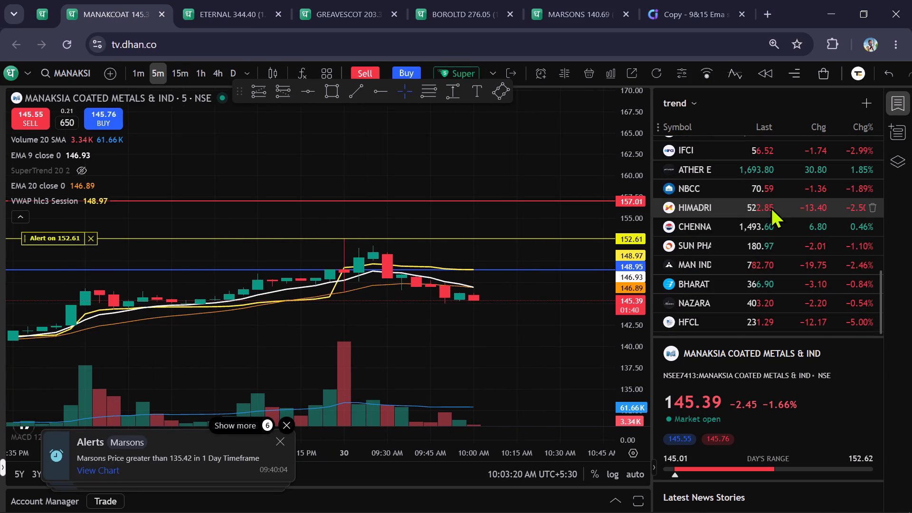
# Switch the watchlist beside the Manaksia Coated Metals chart to the first T RESULT list and look through its symbols.
pyautogui.click(689, 103)
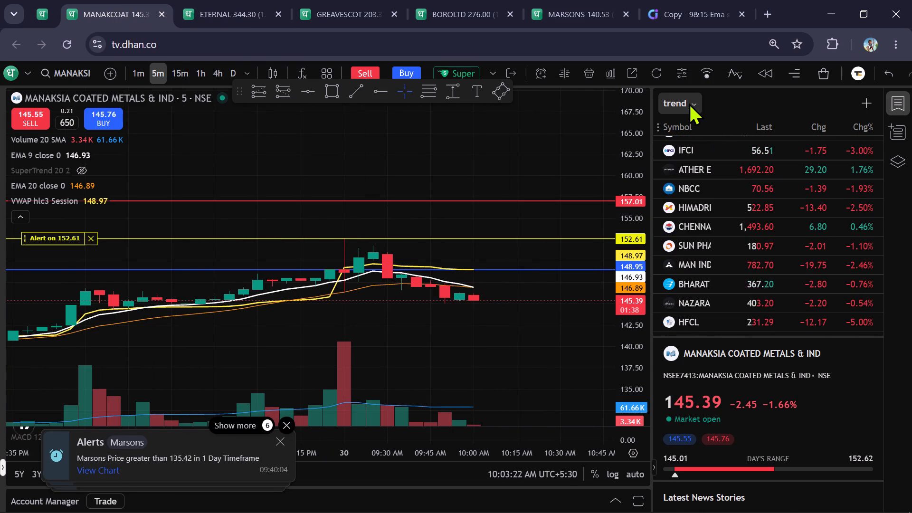
pyautogui.scroll(-5, 698, 473)
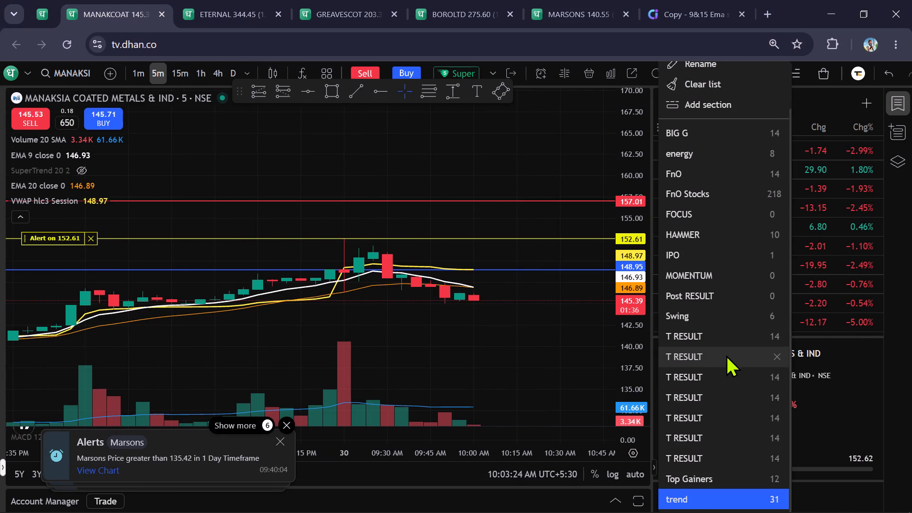
pyautogui.click(692, 332)
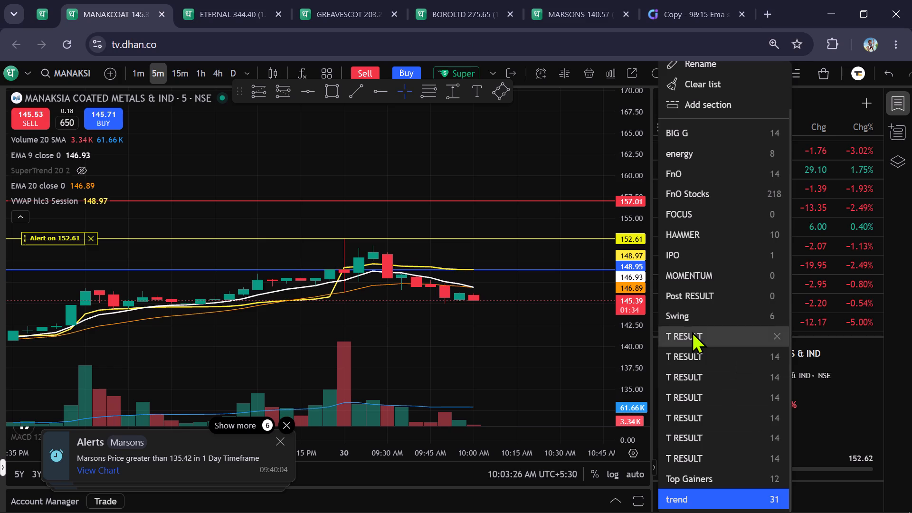
pyautogui.scroll(-4, 802, 164)
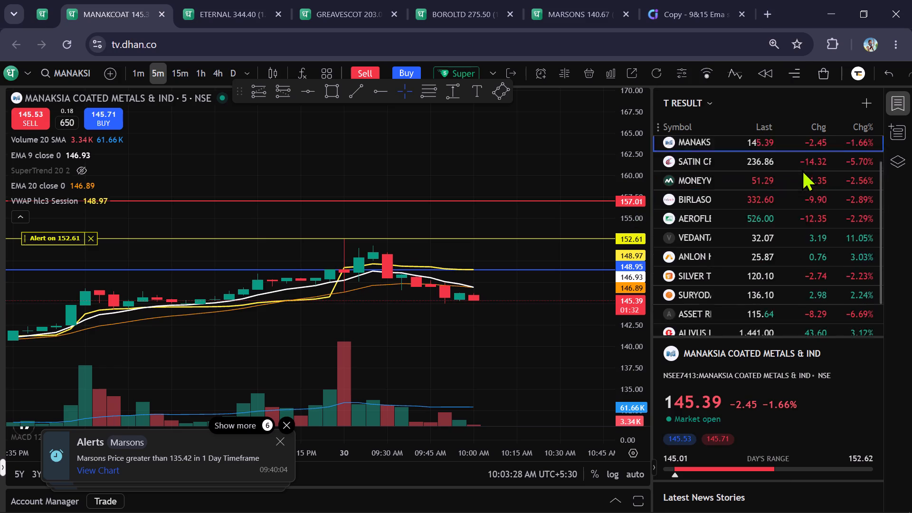
pyautogui.scroll(-4, 802, 170)
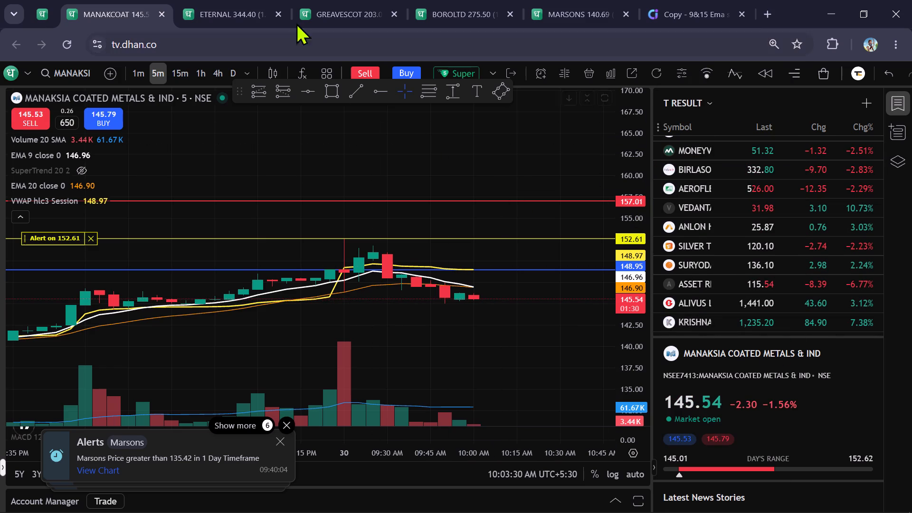
# Set the Eternal chart to the daily timeframe and view its price history back to August.
pyautogui.click(247, 0)
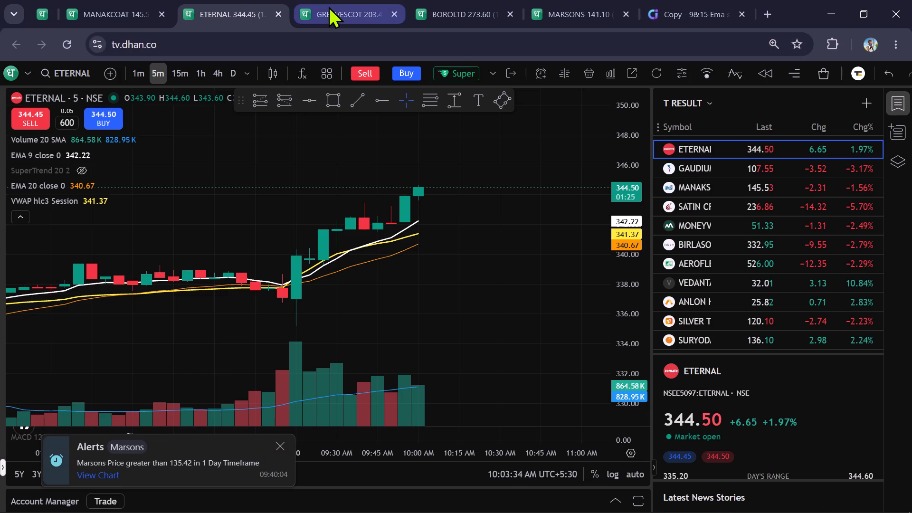
pyautogui.click(238, 77)
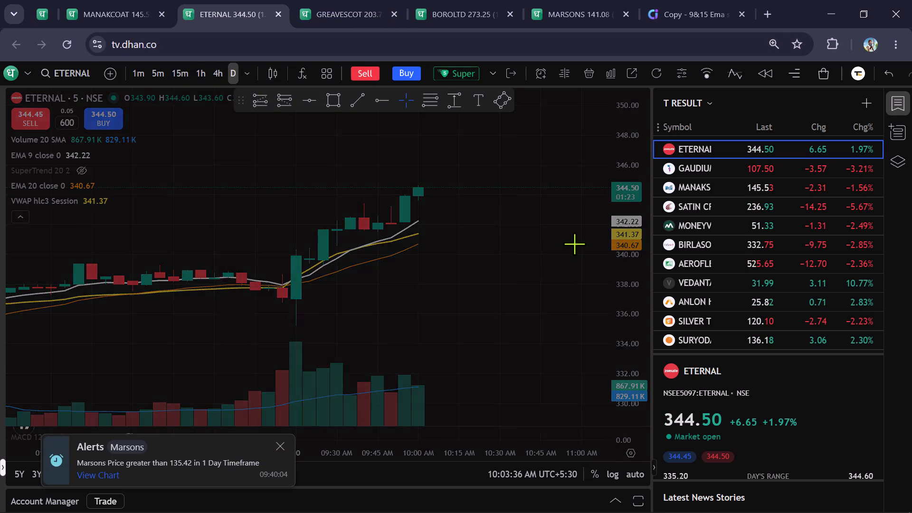
pyautogui.scroll(-11, 621, 243)
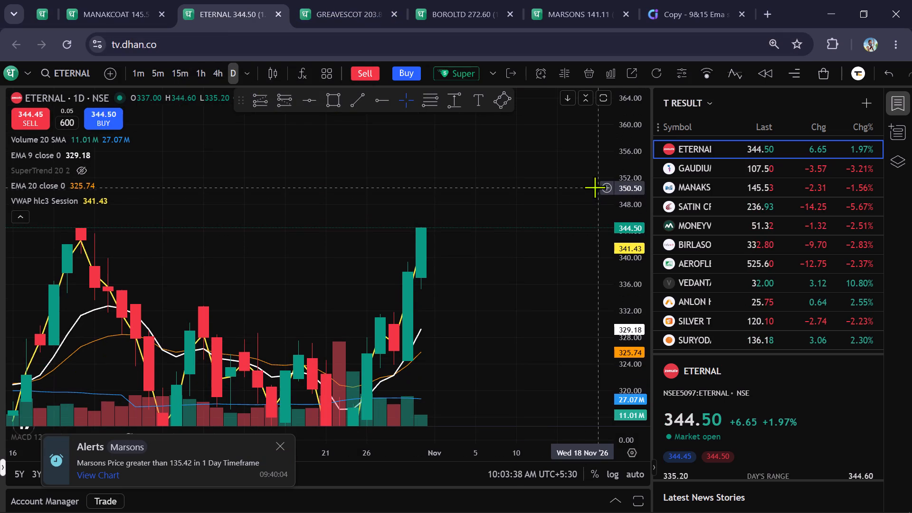
pyautogui.scroll(-5, 595, 187)
pyautogui.scroll(-7, 629, 205)
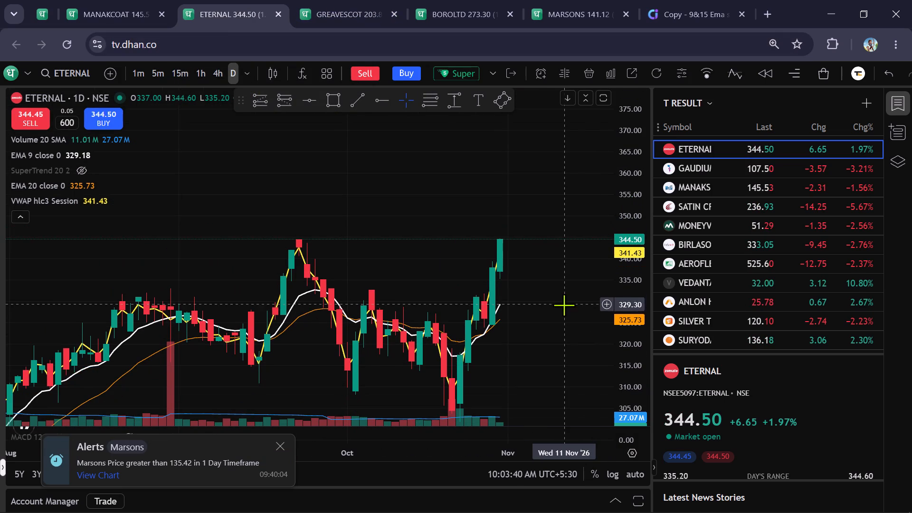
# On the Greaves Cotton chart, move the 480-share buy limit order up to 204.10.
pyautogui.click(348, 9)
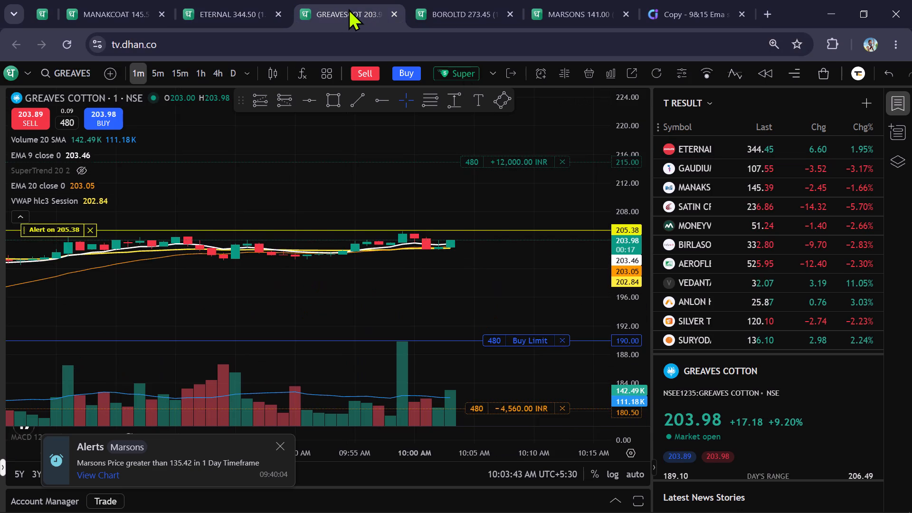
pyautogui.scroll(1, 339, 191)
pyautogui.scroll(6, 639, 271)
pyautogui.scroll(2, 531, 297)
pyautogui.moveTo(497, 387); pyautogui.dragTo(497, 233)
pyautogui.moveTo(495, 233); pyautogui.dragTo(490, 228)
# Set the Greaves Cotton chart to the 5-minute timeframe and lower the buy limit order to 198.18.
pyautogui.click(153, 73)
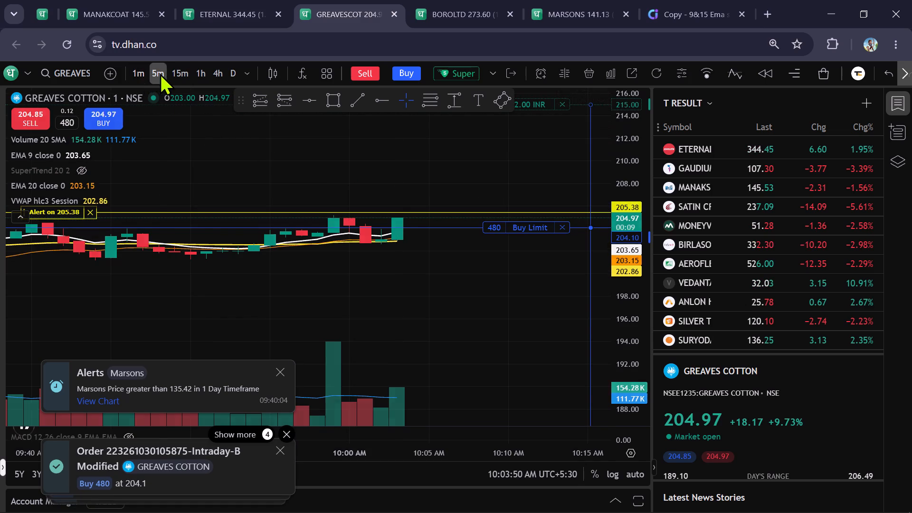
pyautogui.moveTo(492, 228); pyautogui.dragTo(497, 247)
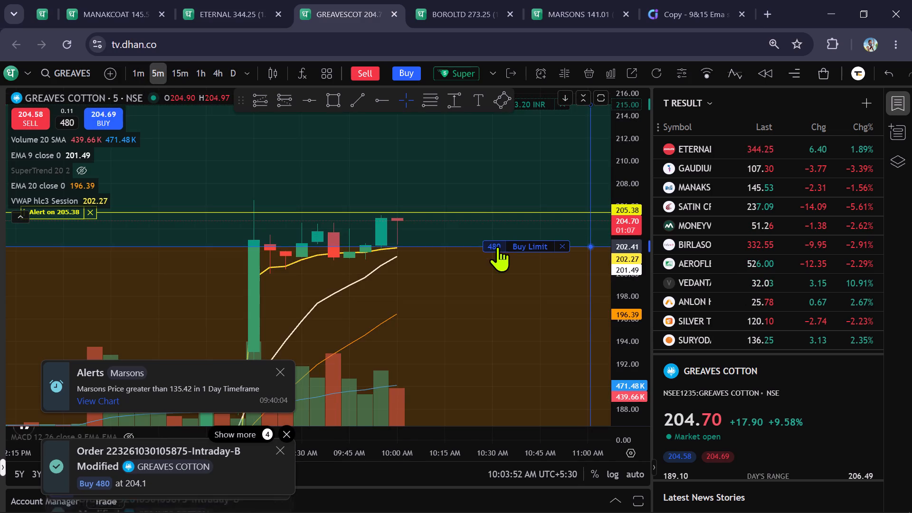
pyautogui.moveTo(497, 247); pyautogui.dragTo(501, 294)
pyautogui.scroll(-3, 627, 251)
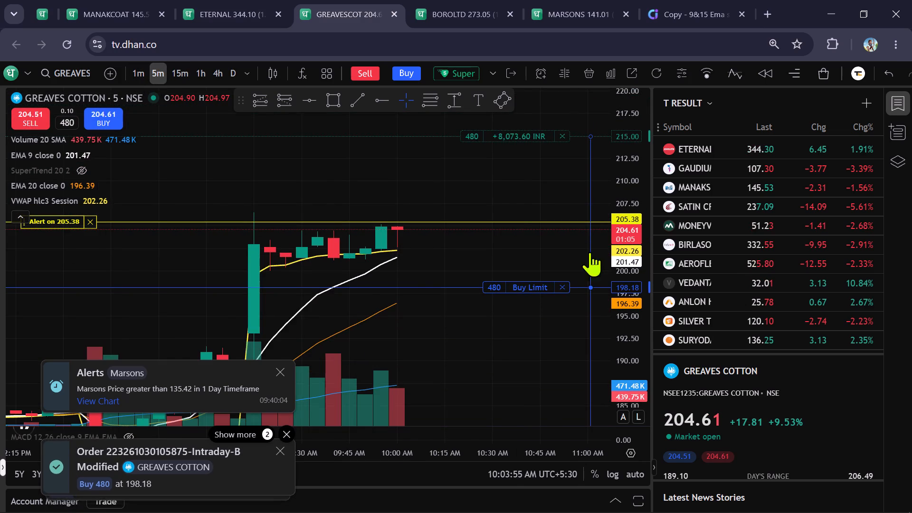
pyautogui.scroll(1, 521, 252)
# Set the Greaves Cotton chart to the 1-minute timeframe and lower the buy limit order to 191.21.
pyautogui.click(138, 74)
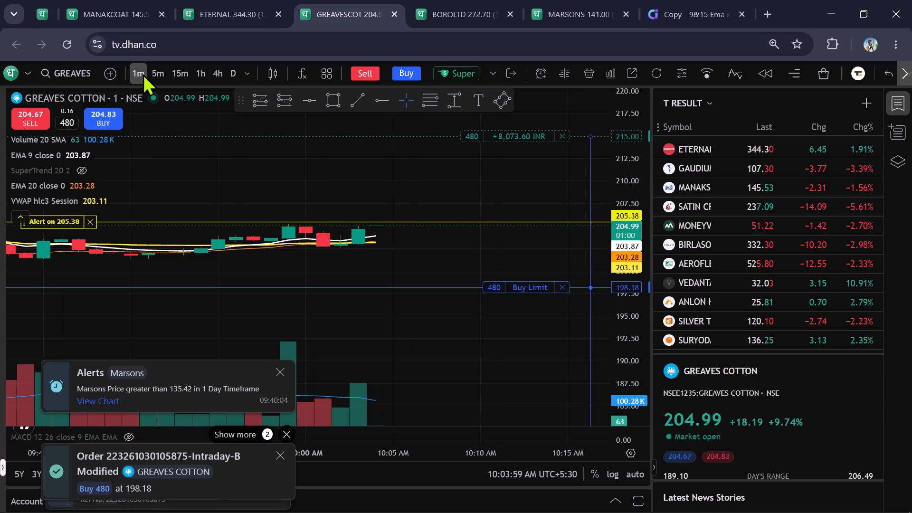
pyautogui.moveTo(498, 286); pyautogui.dragTo(507, 351)
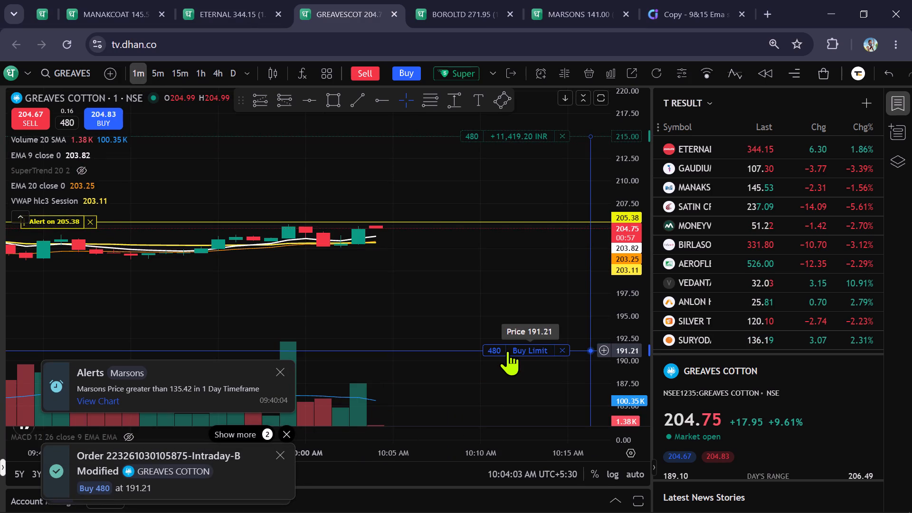
# On the 5-minute Greaves Cotton chart, draw a horizontal line at about 206.25, just above the price alert line.
pyautogui.click(150, 72)
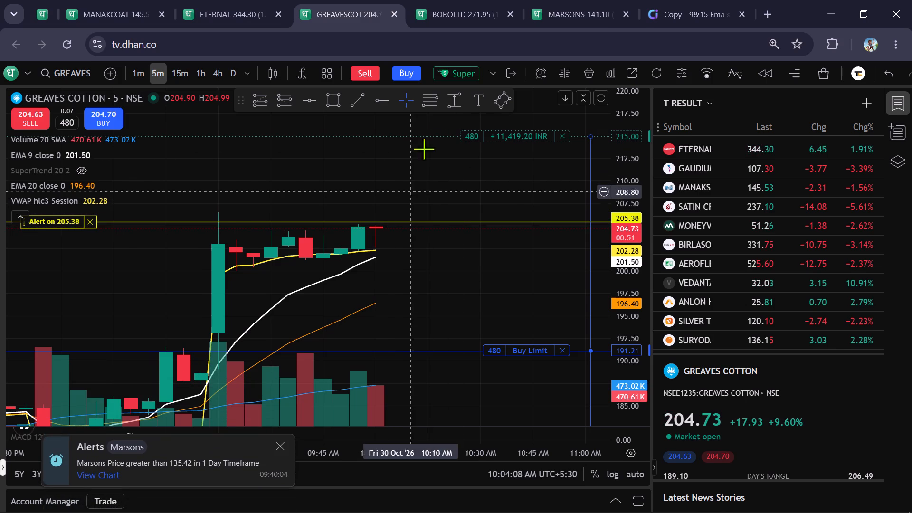
pyautogui.click(315, 93)
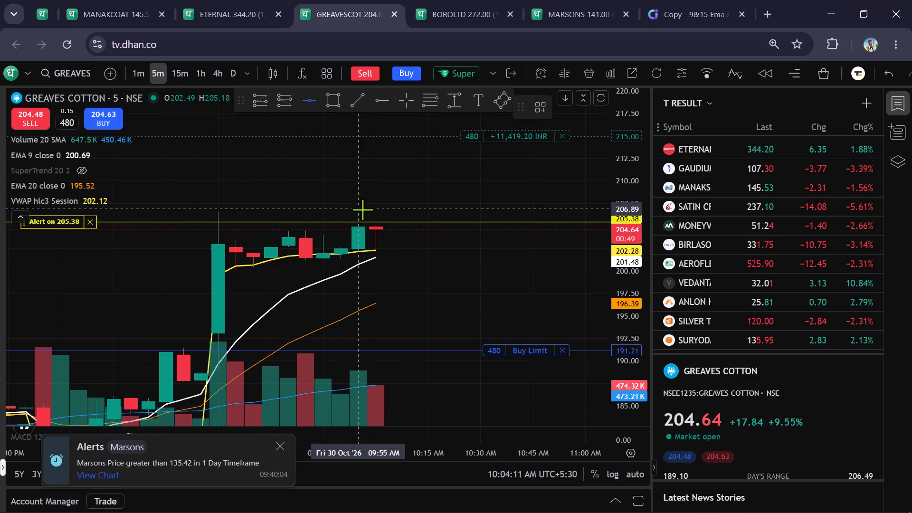
pyautogui.click(364, 215)
pyautogui.click(365, 188)
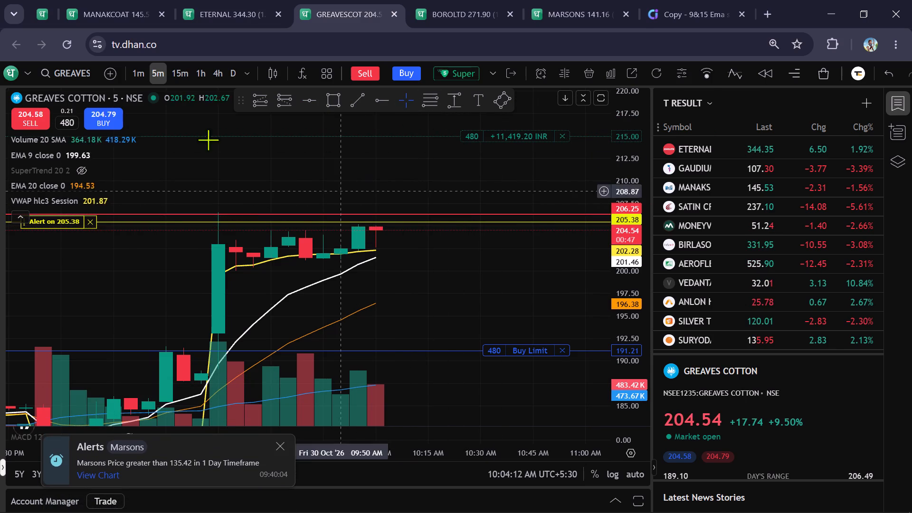
# On the 1-minute Greaves Cotton chart, give the red horizontal line an orange text colour and a 1px thickness.
pyautogui.click(143, 67)
pyautogui.moveTo(473, 281); pyautogui.dragTo(470, 300)
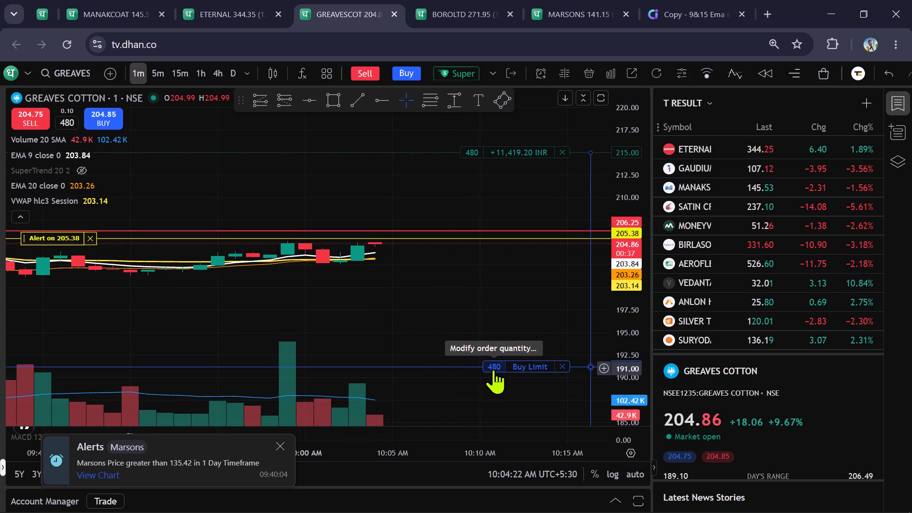
pyautogui.scroll(8, 624, 256)
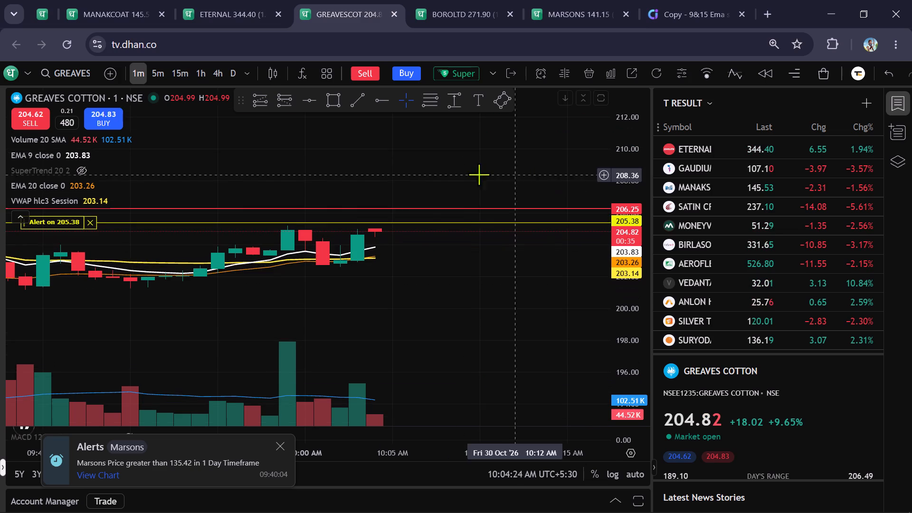
pyautogui.click(460, 207)
pyautogui.click(586, 113)
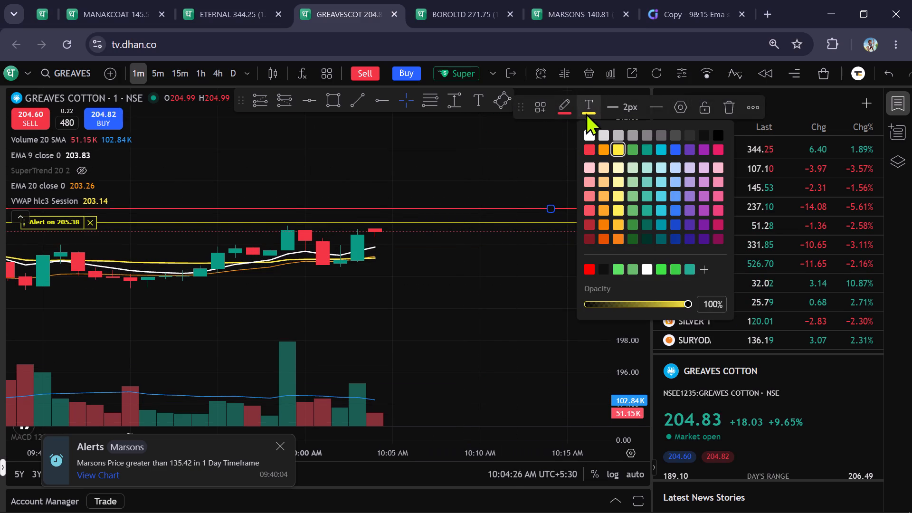
pyautogui.click(602, 149)
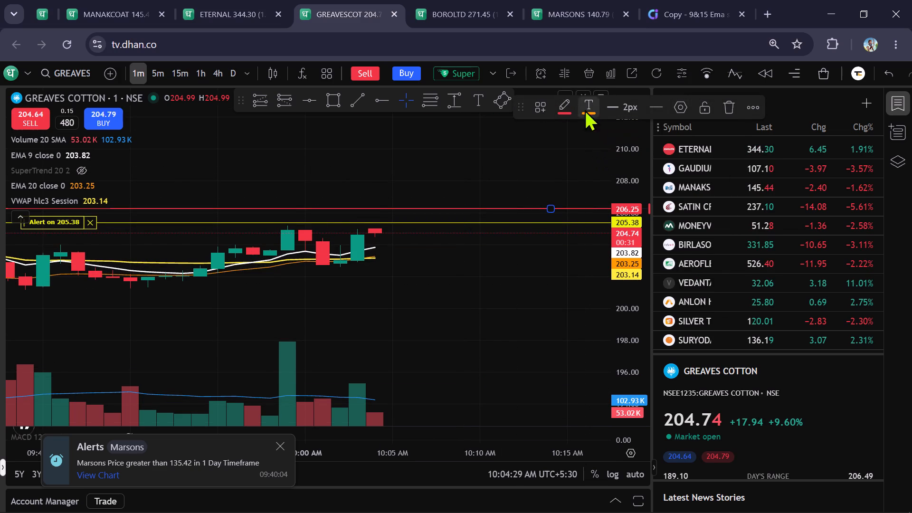
pyautogui.click(616, 103)
pyautogui.click(613, 133)
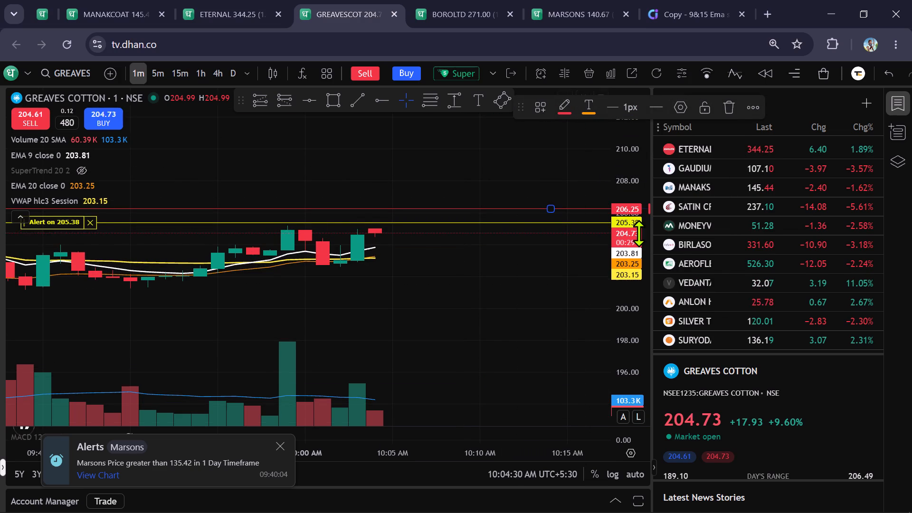
# Examine the recent 1-minute Greaves Cotton candles relative to the horizontal line, the alert line and the buy limit order.
pyautogui.scroll(5, 640, 232)
pyautogui.scroll(-2, 520, 276)
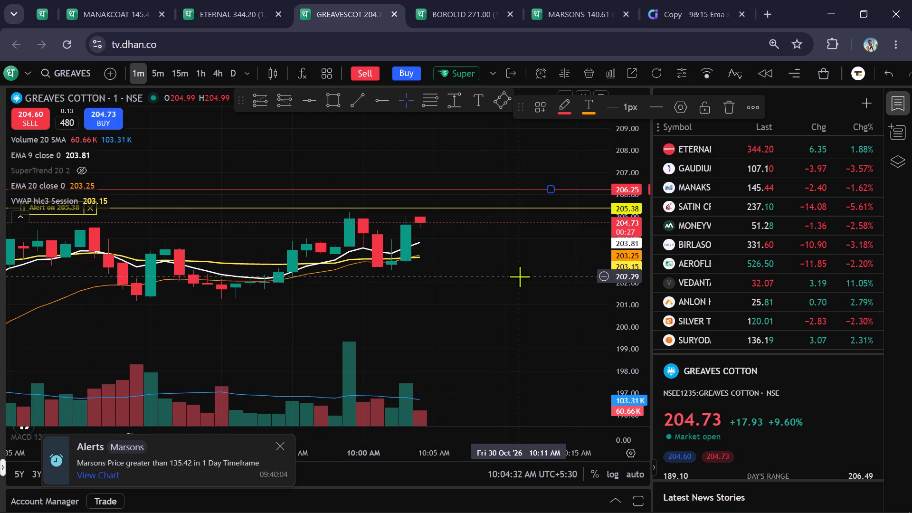
pyautogui.scroll(-7, 517, 278)
pyautogui.scroll(5, 504, 286)
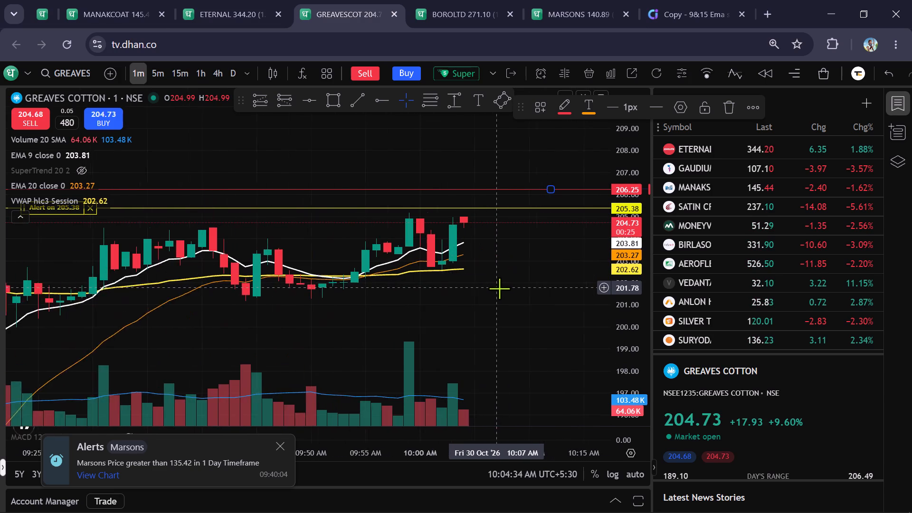
pyautogui.scroll(5, 499, 288)
pyautogui.click(481, 285)
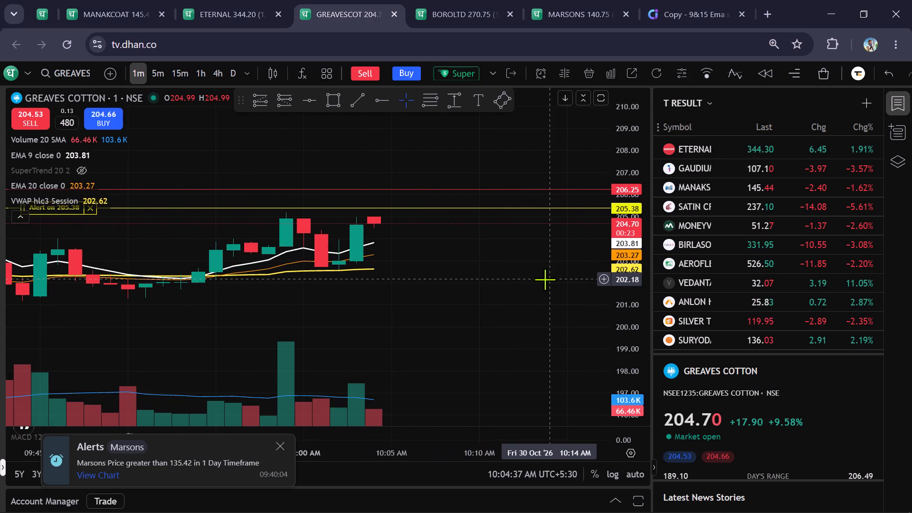
pyautogui.scroll(-7, 629, 279)
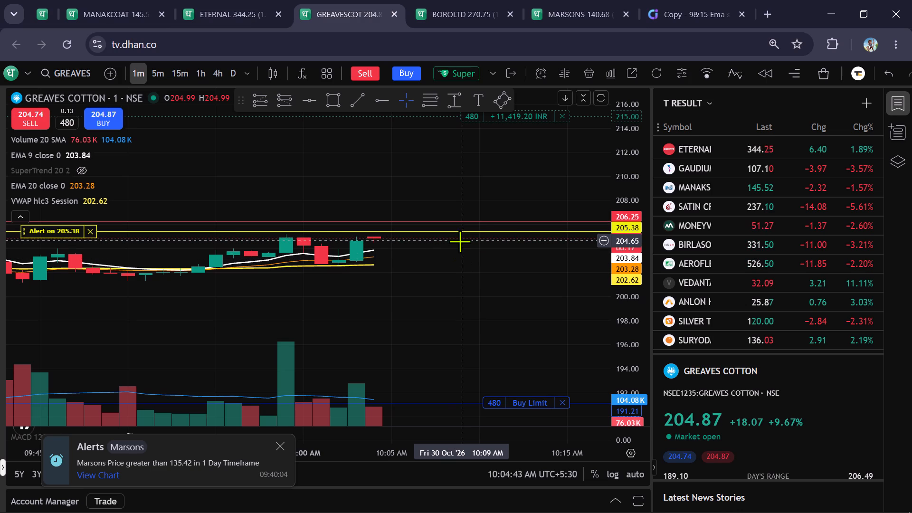
pyautogui.scroll(1, 484, 312)
pyautogui.moveTo(489, 349); pyautogui.dragTo(510, 332)
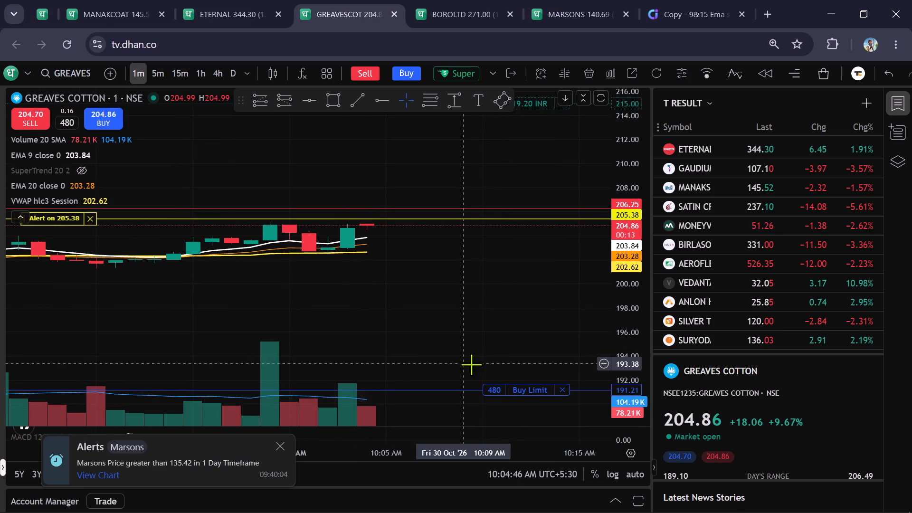
# Check the Borosil chart and the Marsons chart.
pyautogui.click(477, 19)
pyautogui.click(565, 29)
pyautogui.click(562, 9)
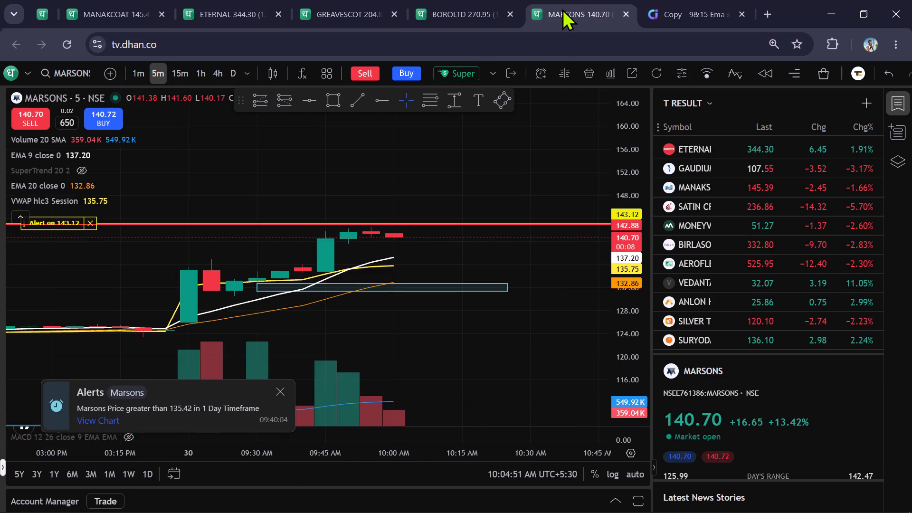
# Rerun the 9&15 EMA intraday screener scan and bring up its list of matching stocks.
pyautogui.click(330, 9)
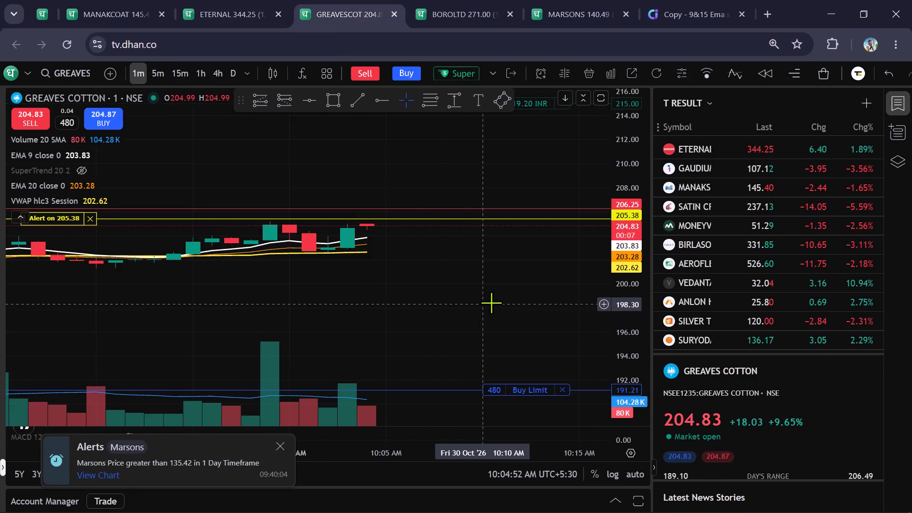
pyautogui.scroll(-2, 491, 303)
pyautogui.click(679, 0)
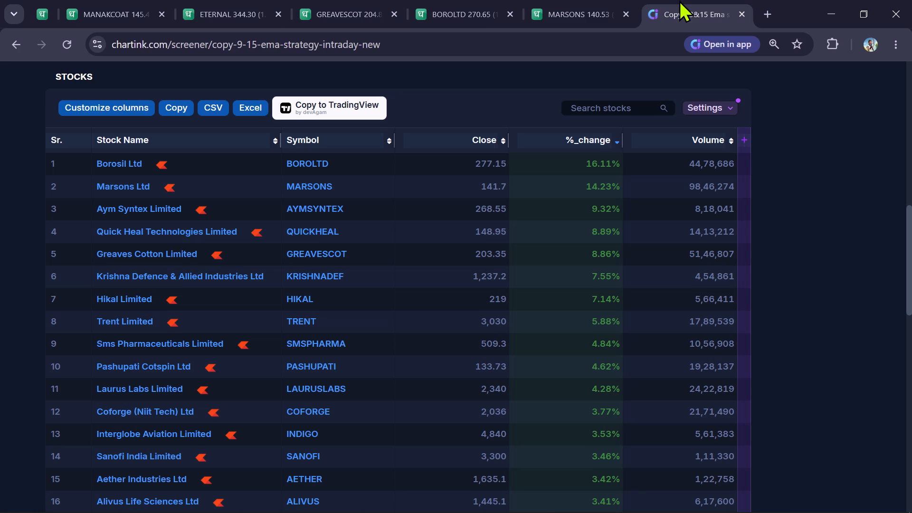
pyautogui.scroll(2, 177, 112)
pyautogui.click(97, 153)
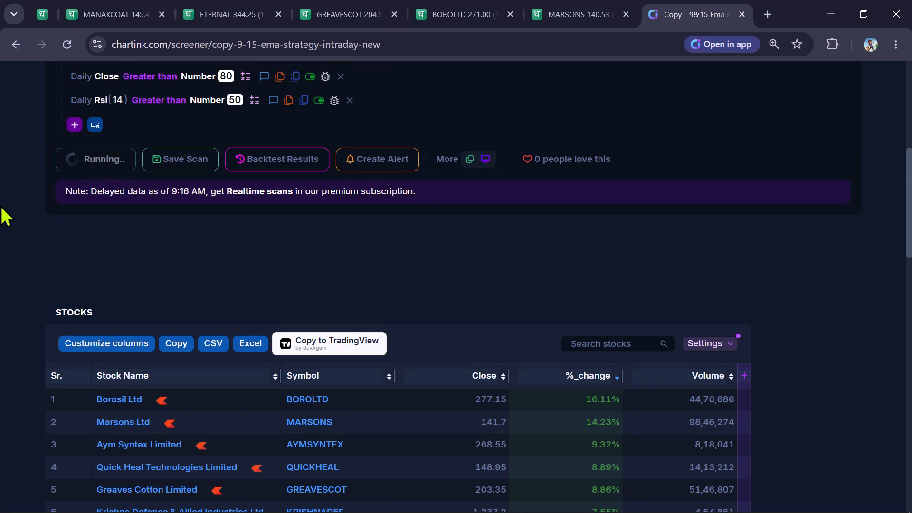
pyautogui.scroll(-1, 0, 231)
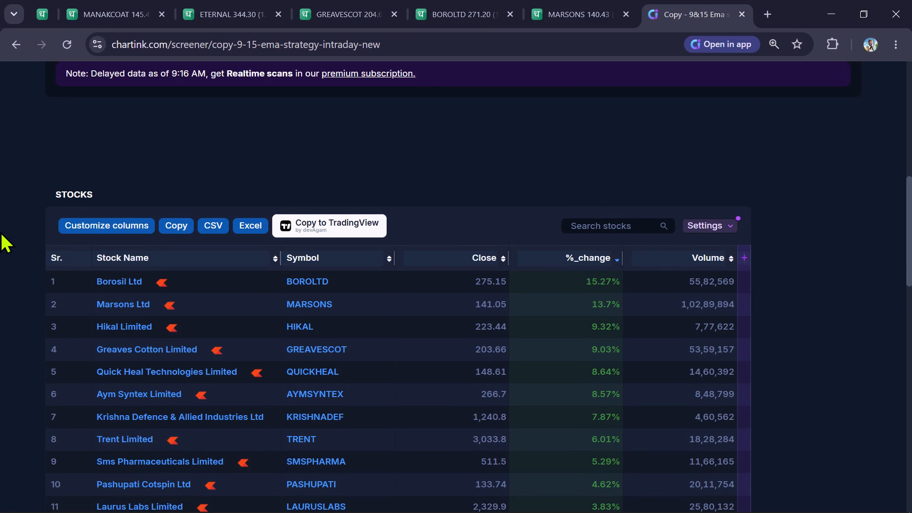
# Review the Borosil, 5-minute Greaves Cotton and Marsons charts, and recheck the screener's stock list.
pyautogui.click(438, 6)
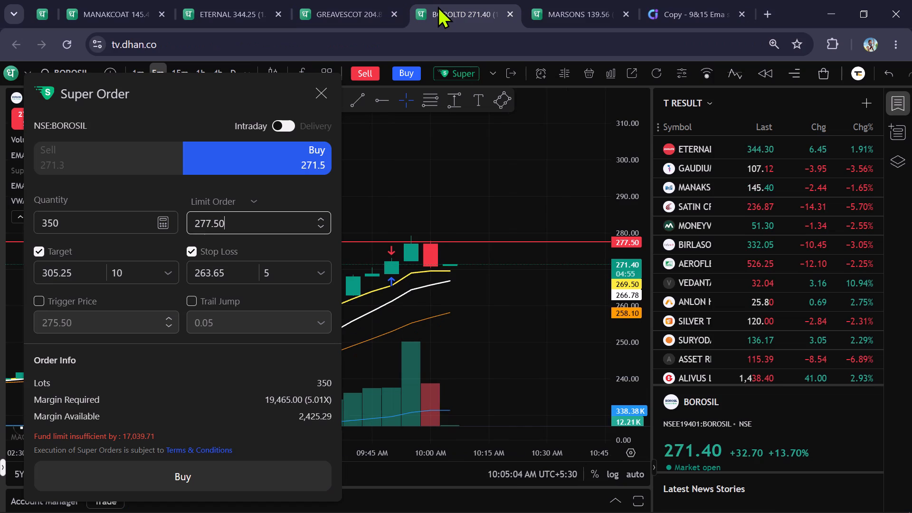
pyautogui.click(333, 14)
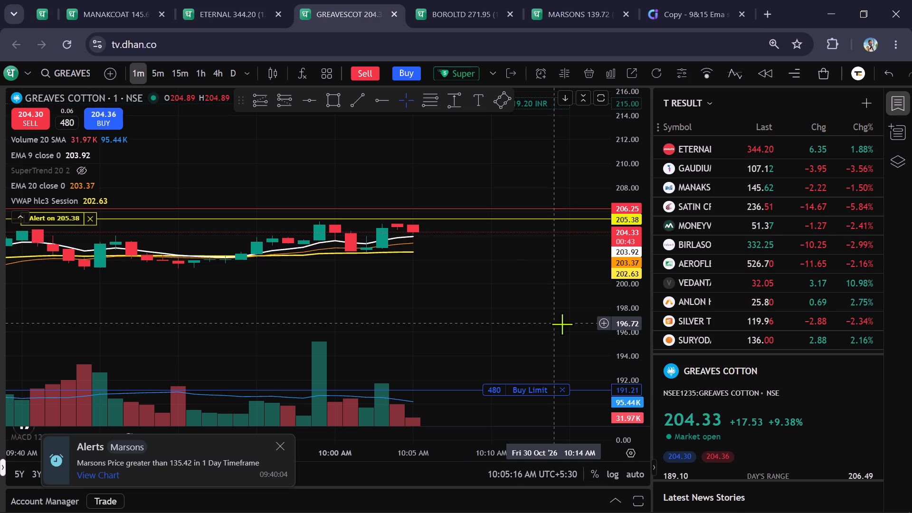
pyautogui.click(148, 82)
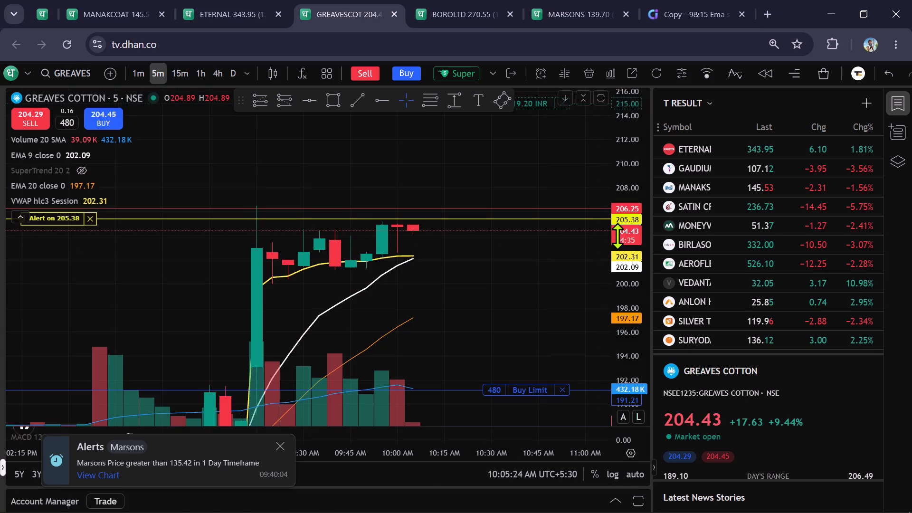
pyautogui.scroll(-2, 783, 231)
pyautogui.scroll(3, 747, 245)
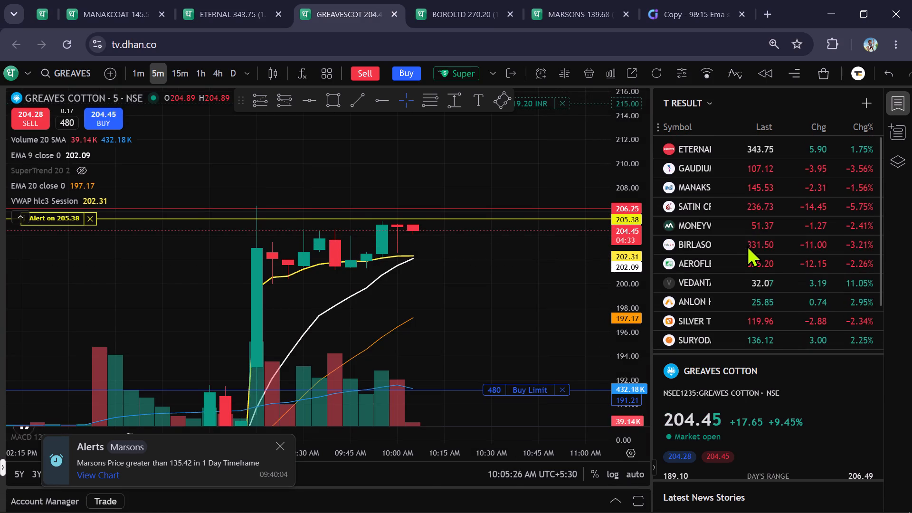
pyautogui.scroll(2, 747, 245)
pyautogui.scroll(1, 527, 286)
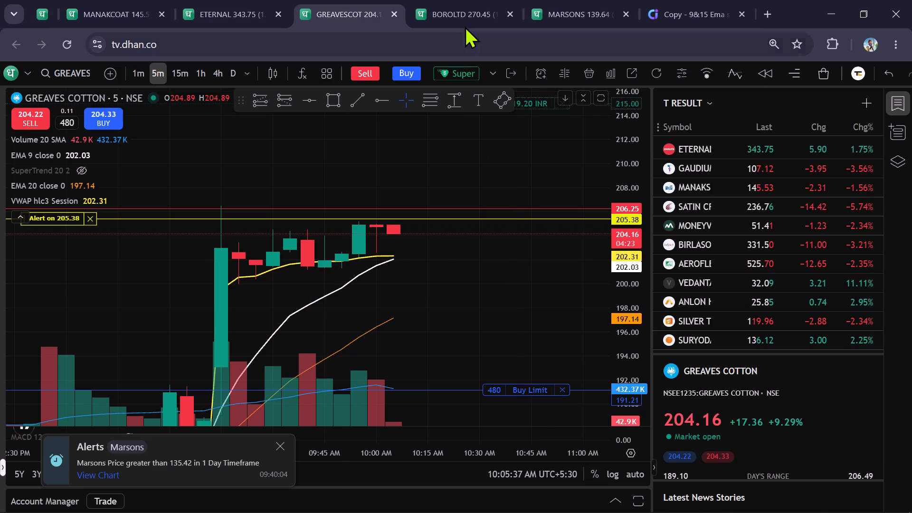
pyautogui.click(457, 0)
pyautogui.click(562, 5)
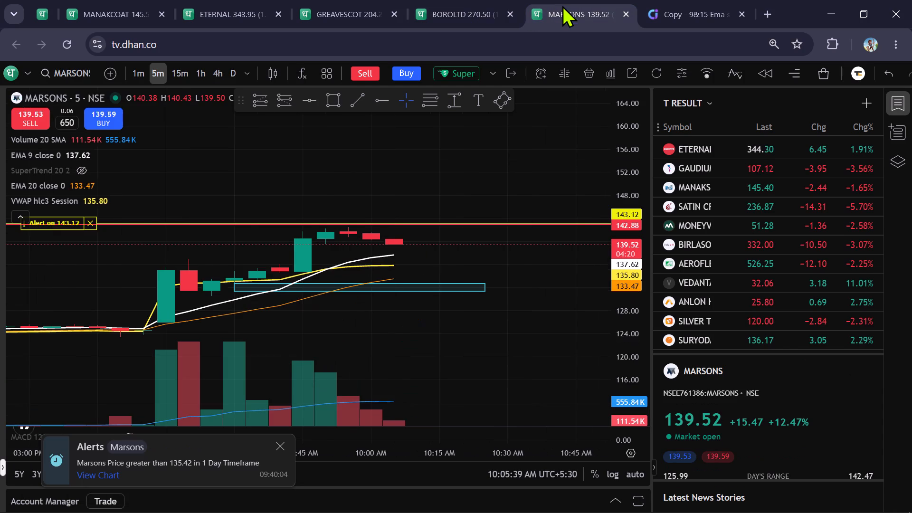
pyautogui.click(662, 6)
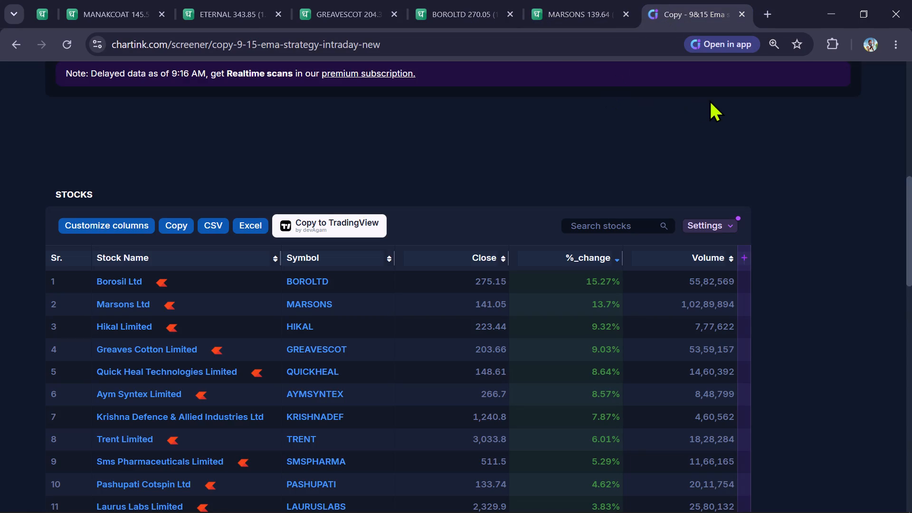
pyautogui.click(551, 0)
# Change the Eternal chart from the daily to the 5-minute interval.
pyautogui.click(221, 4)
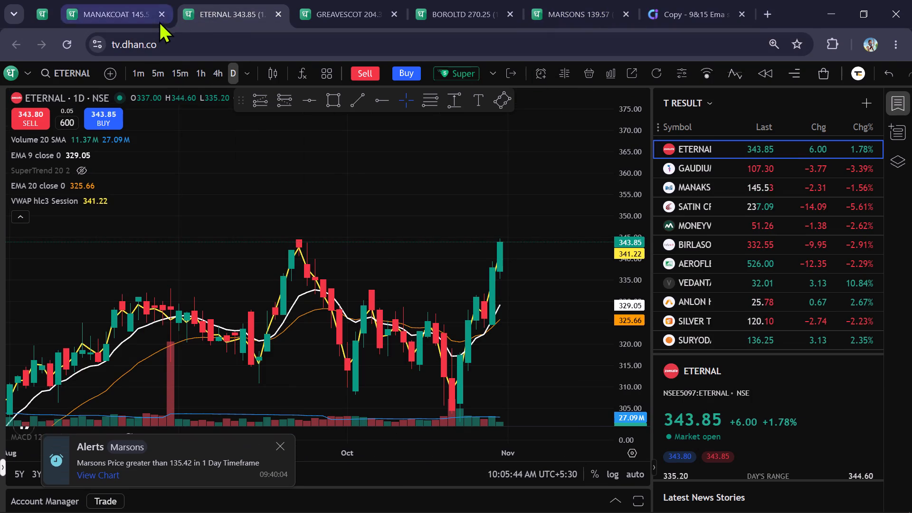
pyautogui.scroll(-6, 644, 242)
pyautogui.click(516, 197)
pyautogui.scroll(4, 512, 225)
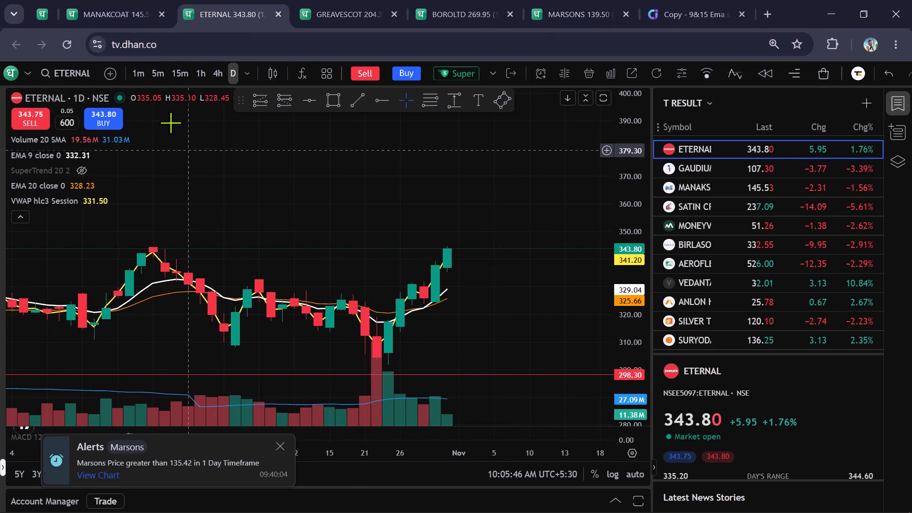
pyautogui.click(158, 75)
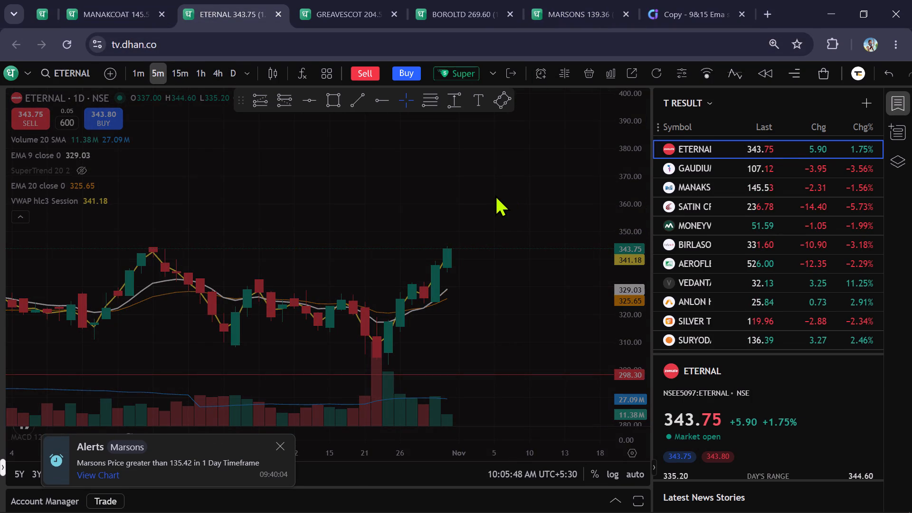
pyautogui.moveTo(501, 200); pyautogui.dragTo(503, 210)
# Examine the latest 5-minute Greaves Cotton candles relative to the price alert and the buy limit order.
pyautogui.click(360, 0)
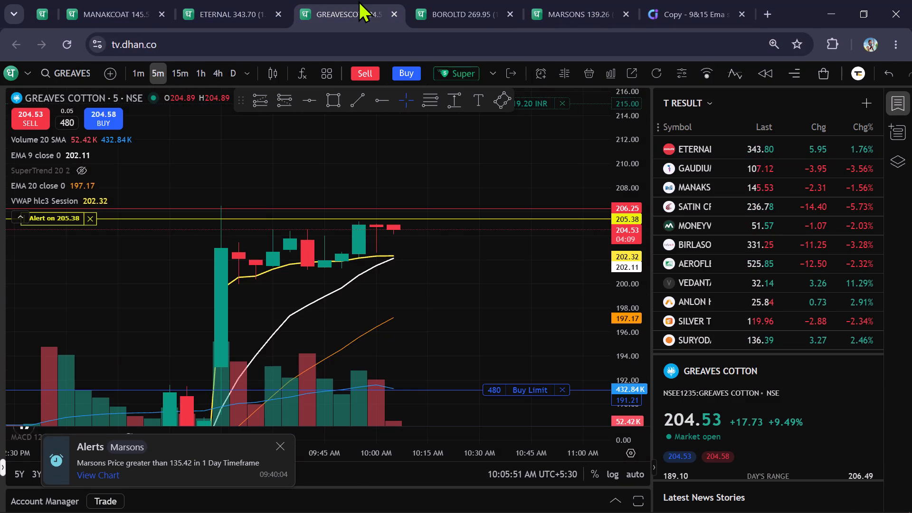
pyautogui.scroll(1, 517, 333)
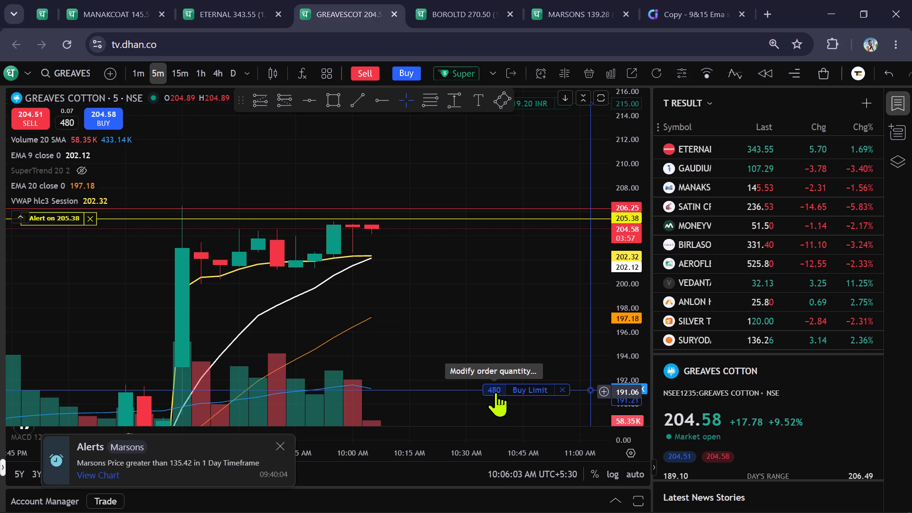
pyautogui.moveTo(499, 283); pyautogui.dragTo(495, 295)
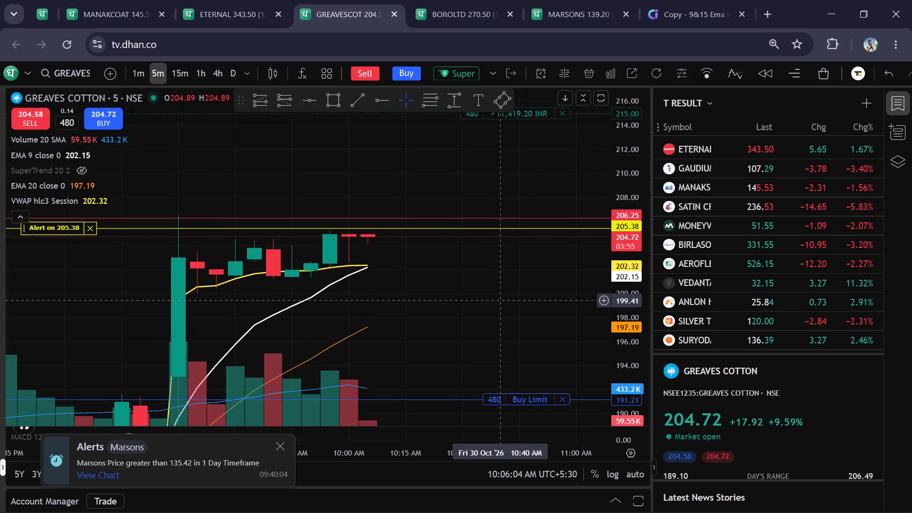
pyautogui.moveTo(495, 295); pyautogui.dragTo(494, 291)
pyautogui.scroll(1, 487, 299)
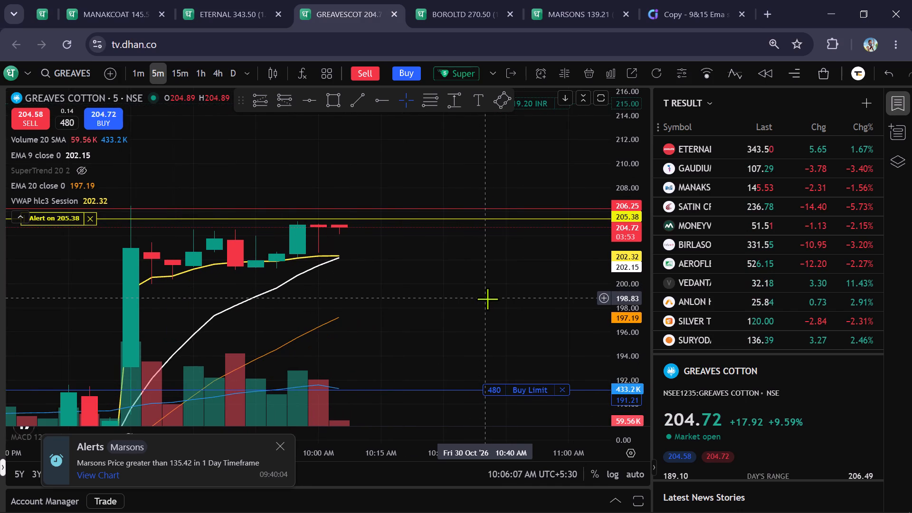
# Search for the symbol Hikal and load its NSE listing in place of the Eternal chart.
pyautogui.click(248, 14)
pyautogui.moveTo(471, 178); pyautogui.dragTo(472, 219)
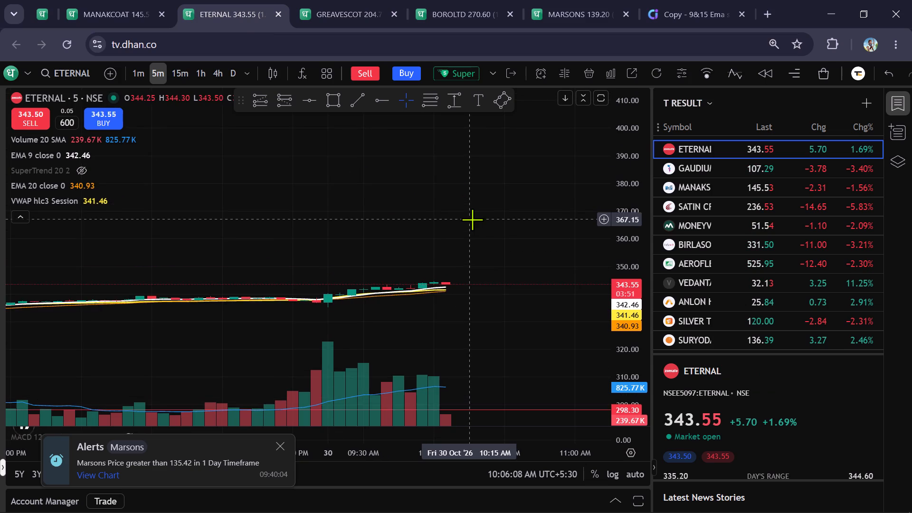
pyautogui.write('hikal')
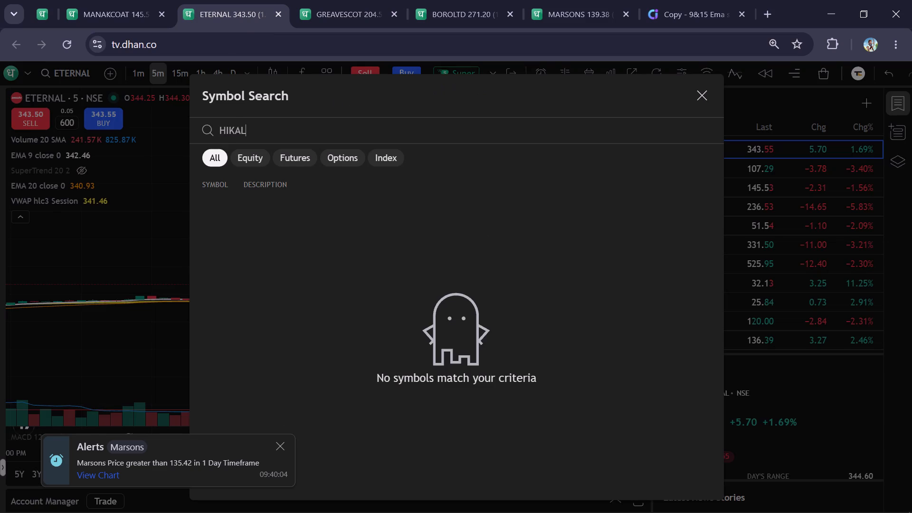
pyautogui.click(349, 1)
pyautogui.click(240, 8)
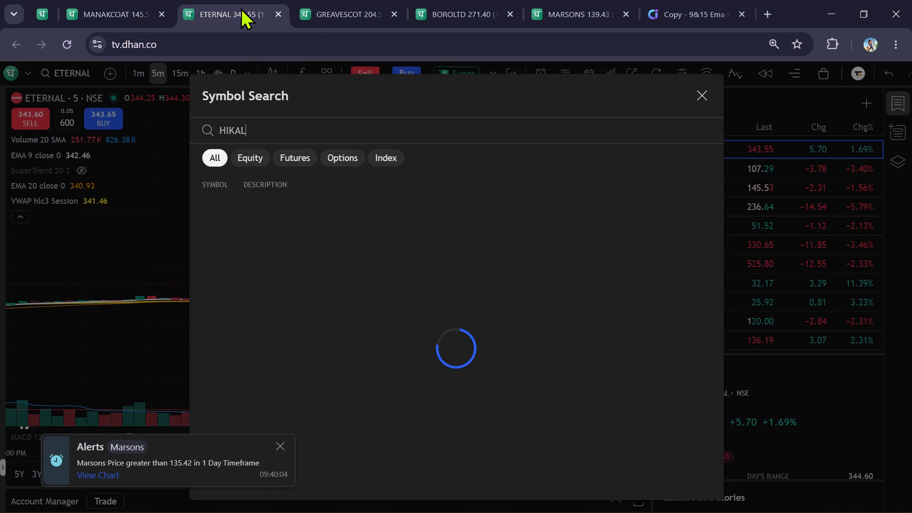
pyautogui.click(663, 16)
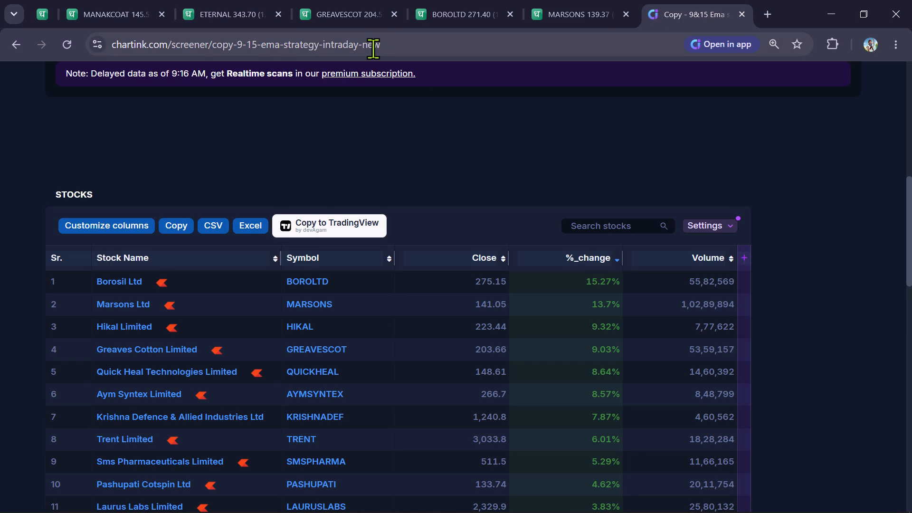
pyautogui.click(360, 1)
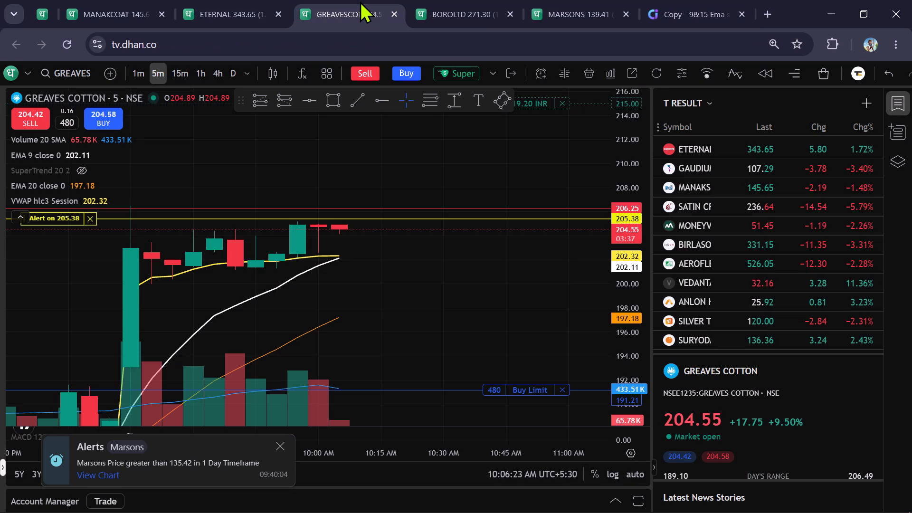
pyautogui.click(235, 4)
pyautogui.click(299, 209)
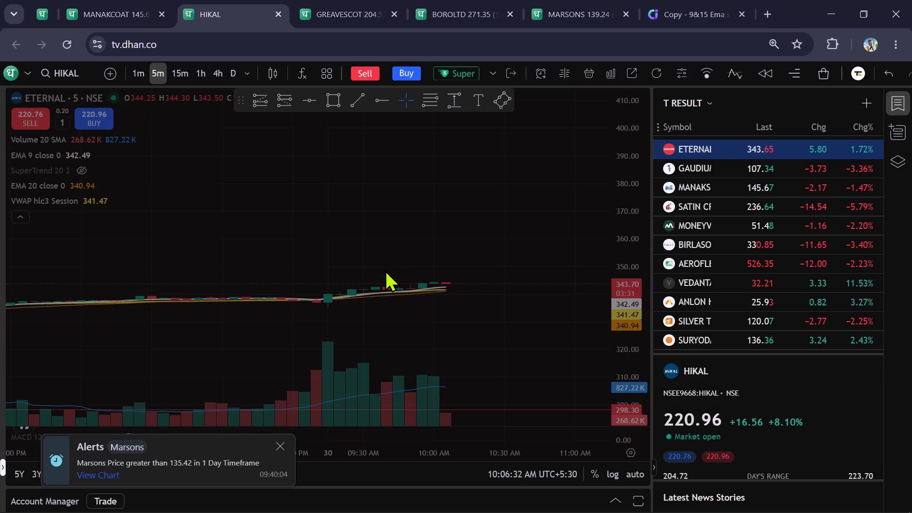
# Raise the 480-share Greaves Cotton buy limit order to just below the 206.25 horizontal line.
pyautogui.click(472, 8)
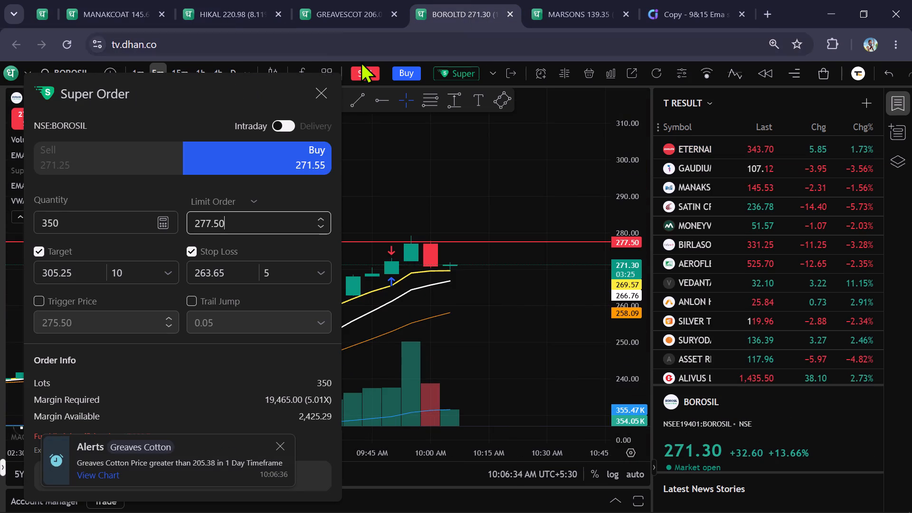
pyautogui.click(231, 1)
pyautogui.click(310, 0)
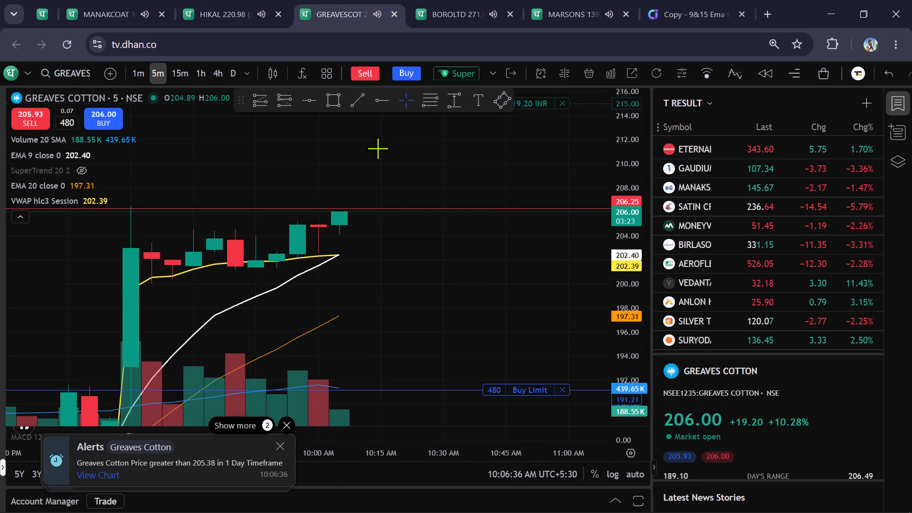
pyautogui.moveTo(495, 389); pyautogui.dragTo(490, 225)
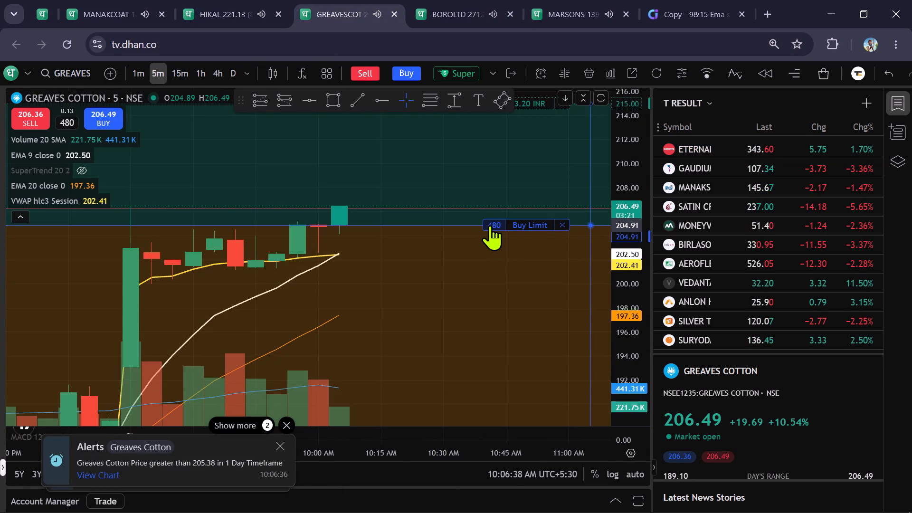
pyautogui.moveTo(490, 225); pyautogui.dragTo(482, 211)
# On the 1-minute Greaves Cotton chart, lower the 480-share sell limit order from its target level to about 207.6.
pyautogui.click(140, 70)
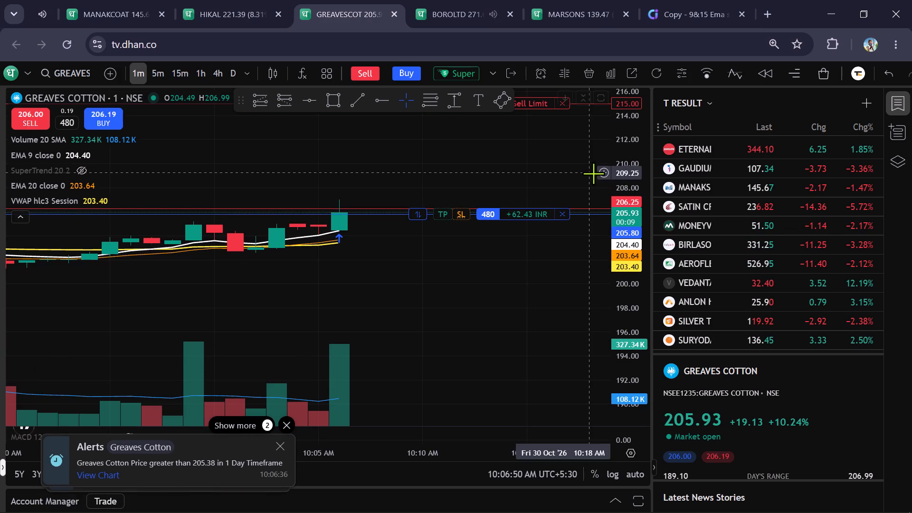
pyautogui.moveTo(531, 104); pyautogui.dragTo(538, 191)
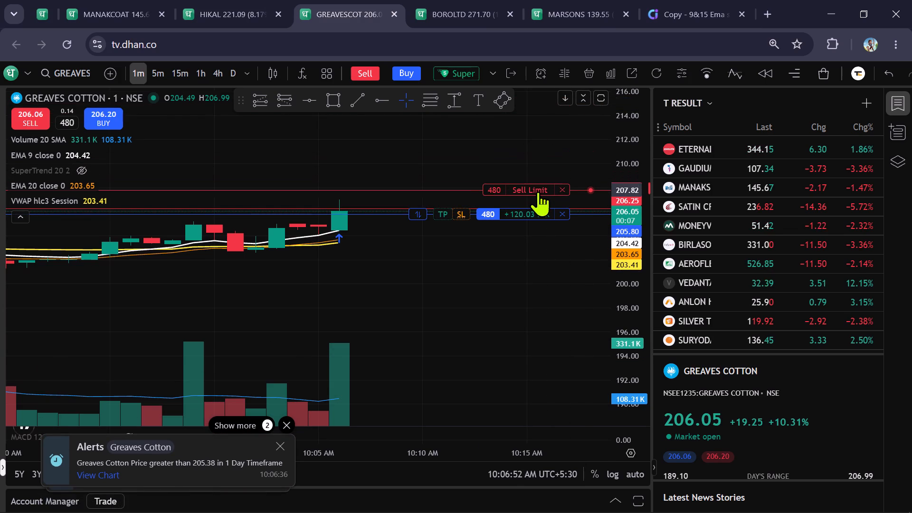
pyautogui.moveTo(538, 191); pyautogui.dragTo(538, 193)
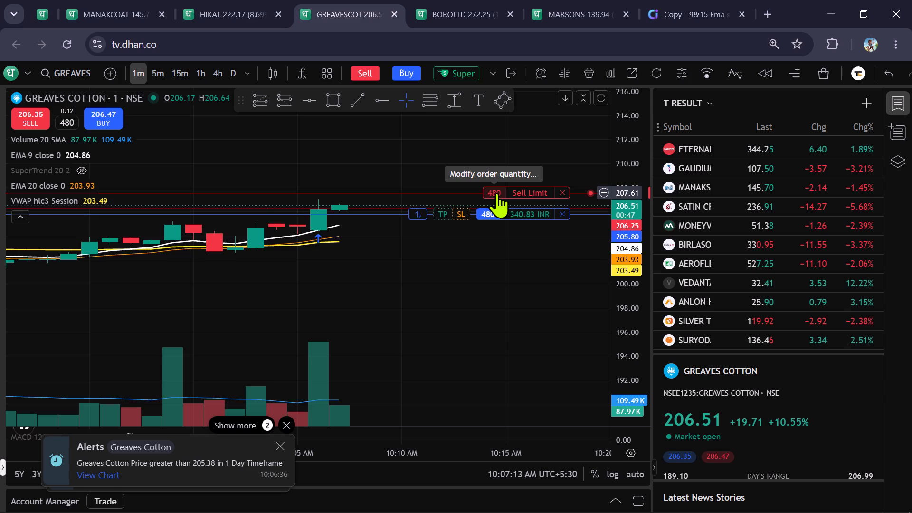
# Lower the Greaves Cotton sell limit order in small stages to 207.19, 207.06 and finally 206.95.
pyautogui.moveTo(496, 193); pyautogui.dragTo(497, 198)
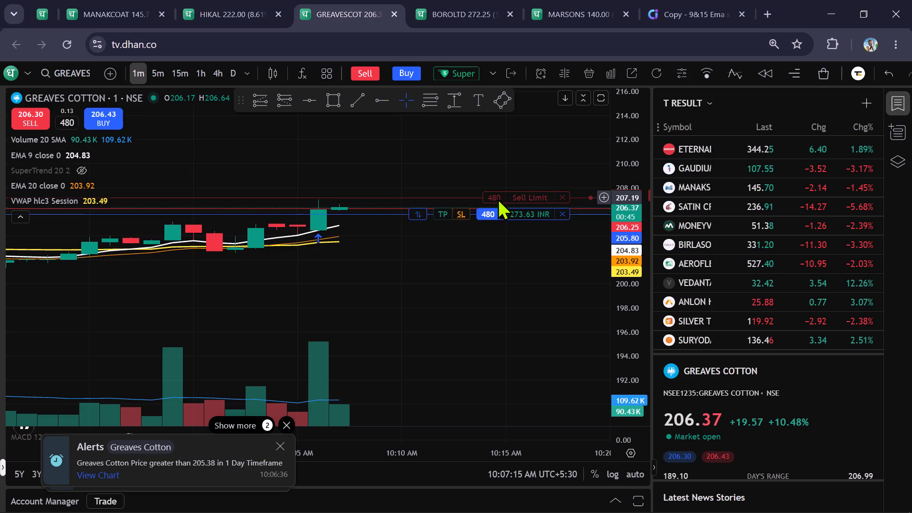
pyautogui.scroll(6, 639, 186)
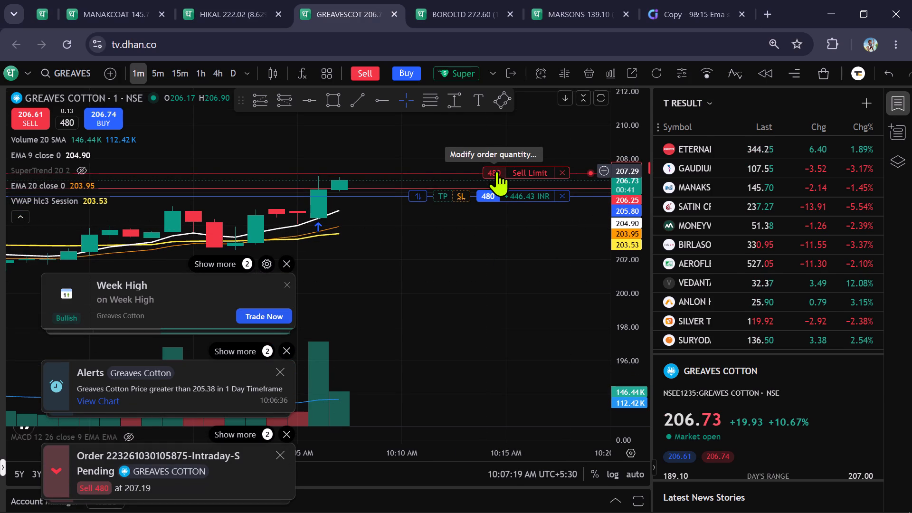
pyautogui.moveTo(496, 171); pyautogui.dragTo(491, 175)
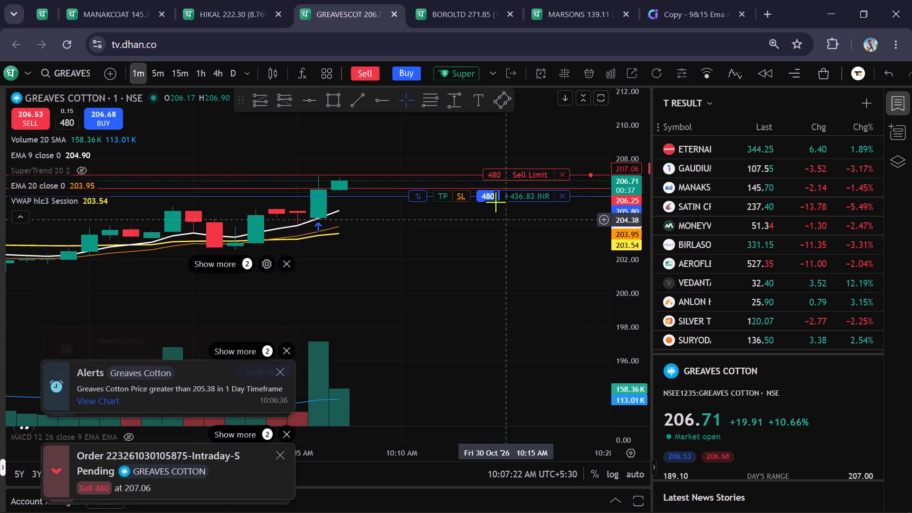
pyautogui.click(498, 176)
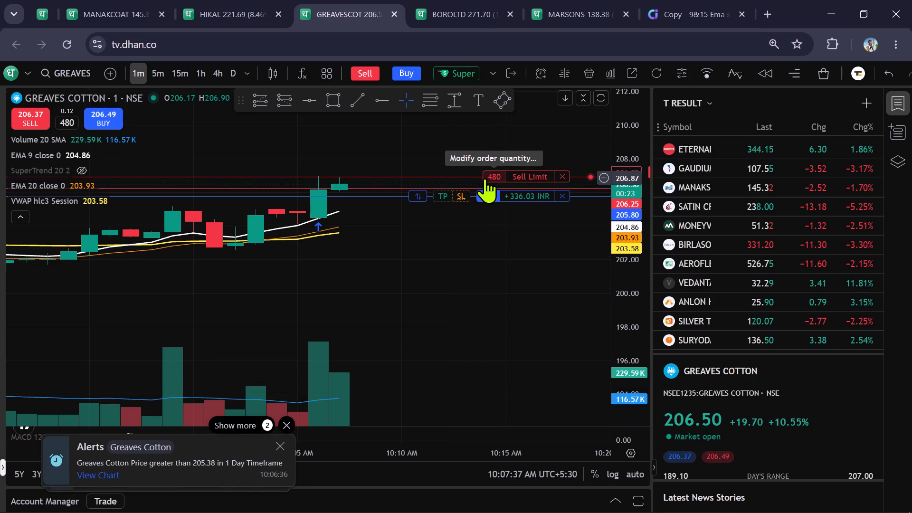
pyautogui.moveTo(533, 141); pyautogui.dragTo(523, 153)
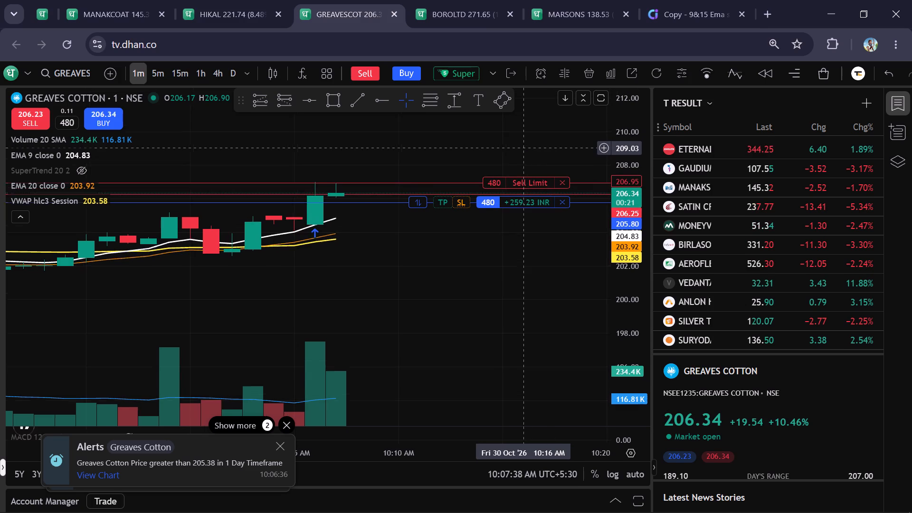
# Switch the Greaves Cotton chart to the 5-minute timeframe.
pyautogui.moveTo(523, 153); pyautogui.dragTo(518, 188)
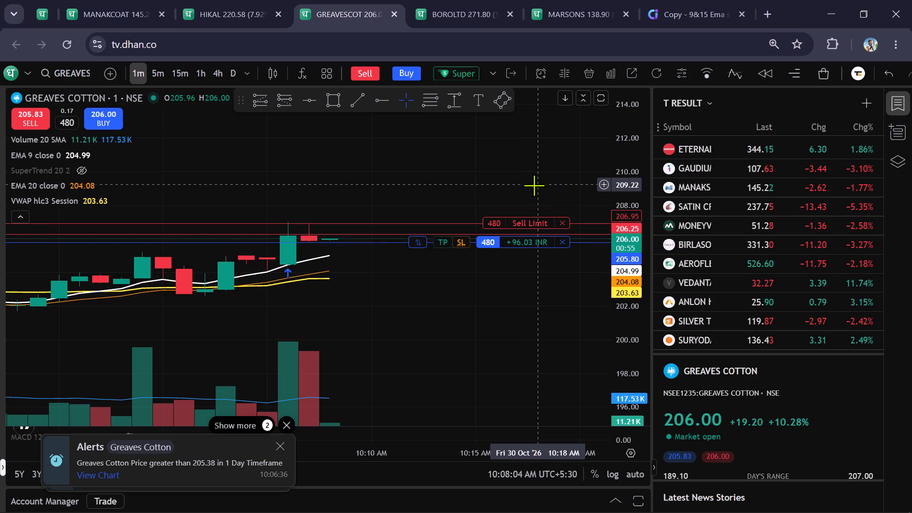
pyautogui.click(163, 71)
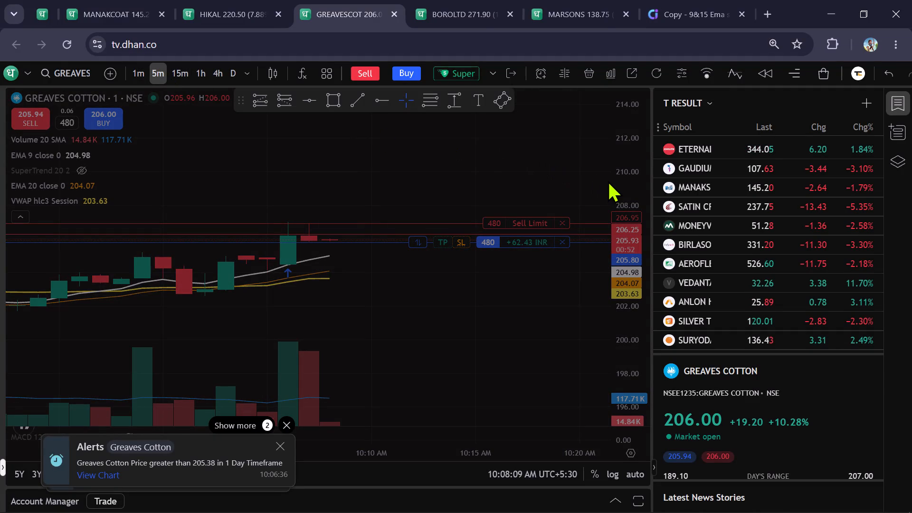
pyautogui.scroll(-2, 522, 180)
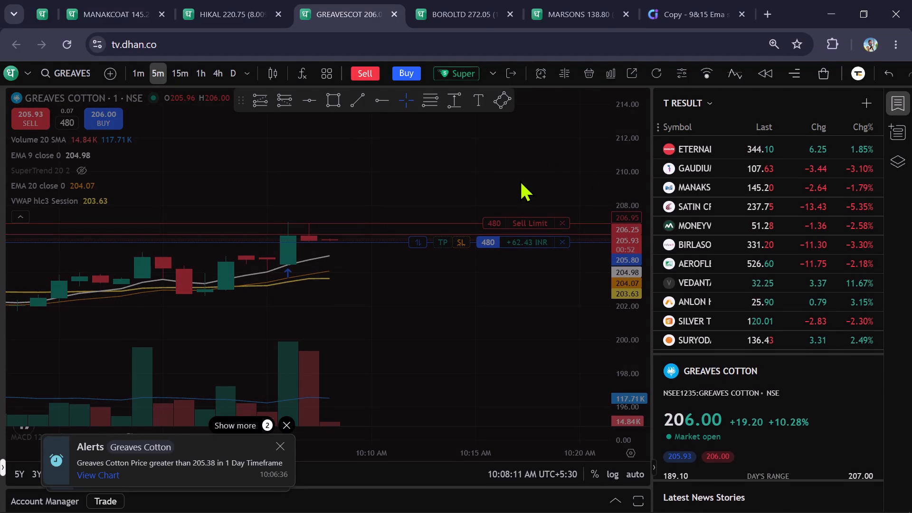
# On the Borosil chart, dismiss the Super Order form and load the NSE listing of Greaves Cotton in place of Borosil.
pyautogui.click(467, 17)
pyautogui.click(316, 96)
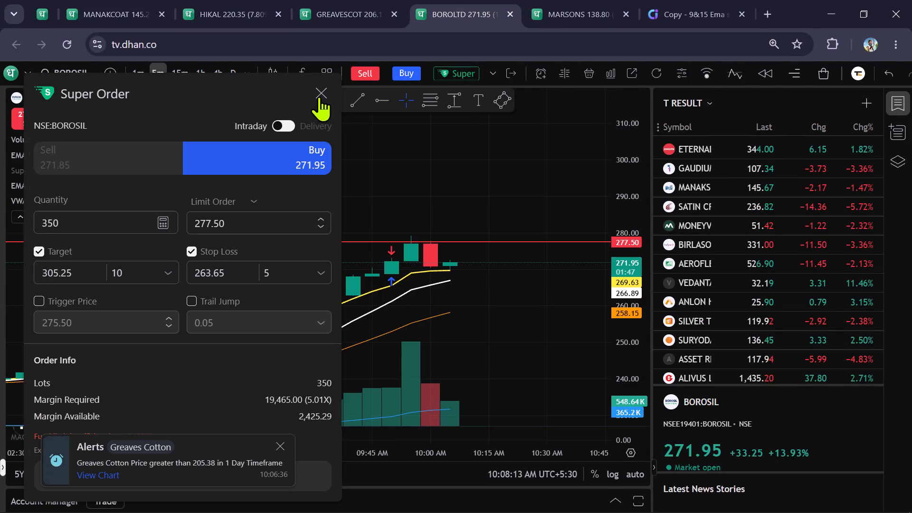
pyautogui.moveTo(451, 171); pyautogui.dragTo(461, 223)
pyautogui.write('greaves')
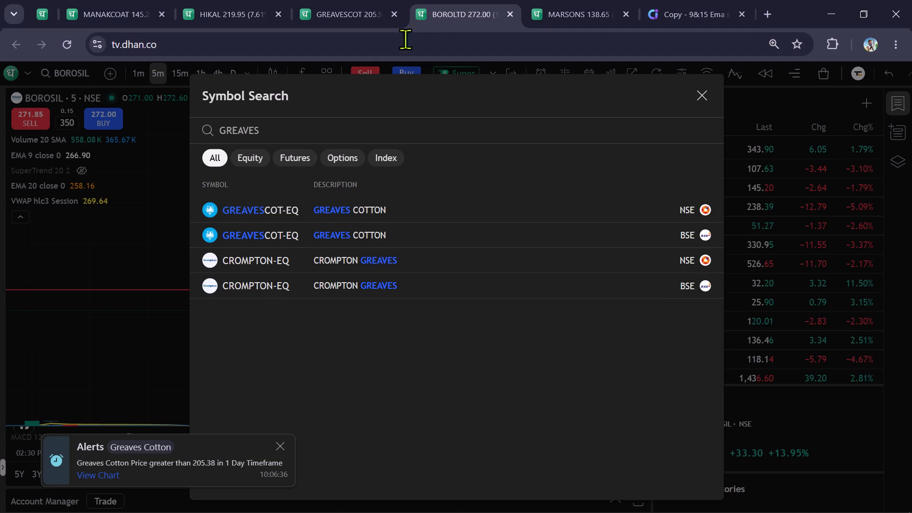
pyautogui.click(388, 203)
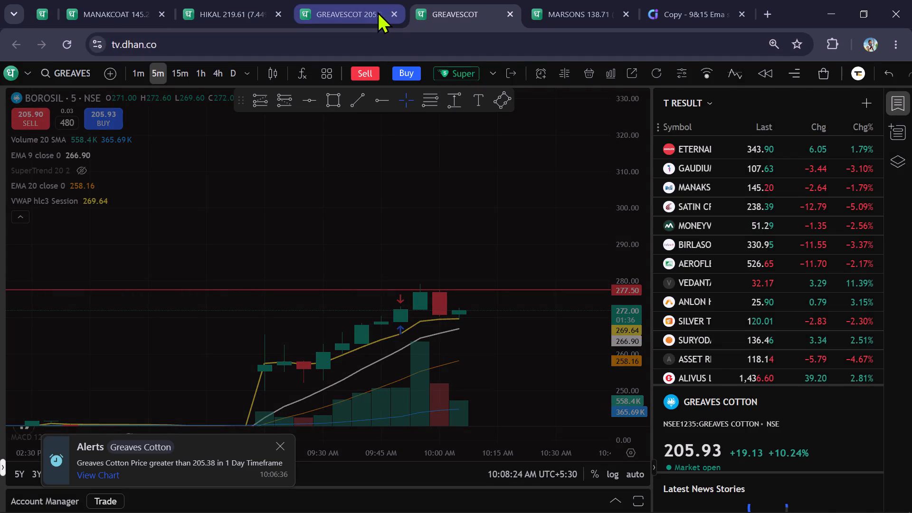
# Back on the original Greaves Cotton chart, lower the 480-share sell limit order to 206.68.
pyautogui.click(377, 11)
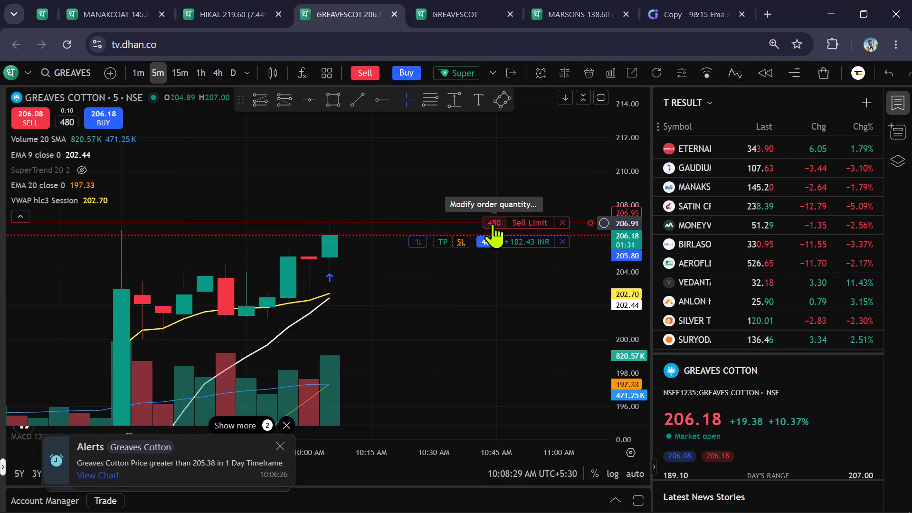
pyautogui.moveTo(492, 223); pyautogui.dragTo(493, 228)
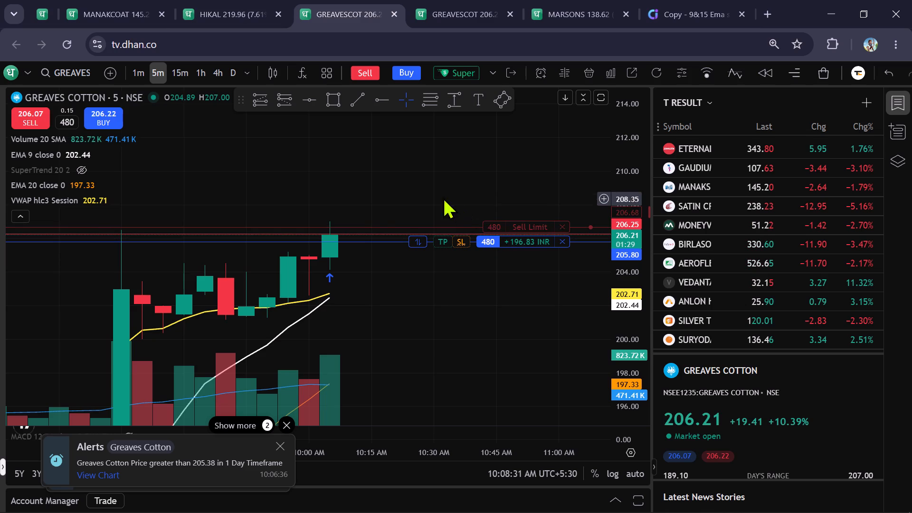
# Set the original Greaves Cotton chart to 1 minute and close its tab, keeping the one that replaced Borosil.
pyautogui.click(143, 67)
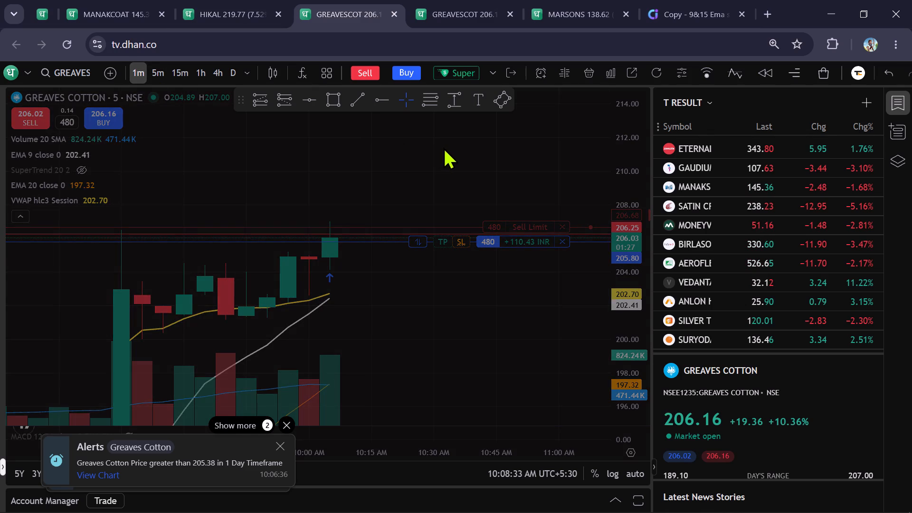
pyautogui.click(391, 17)
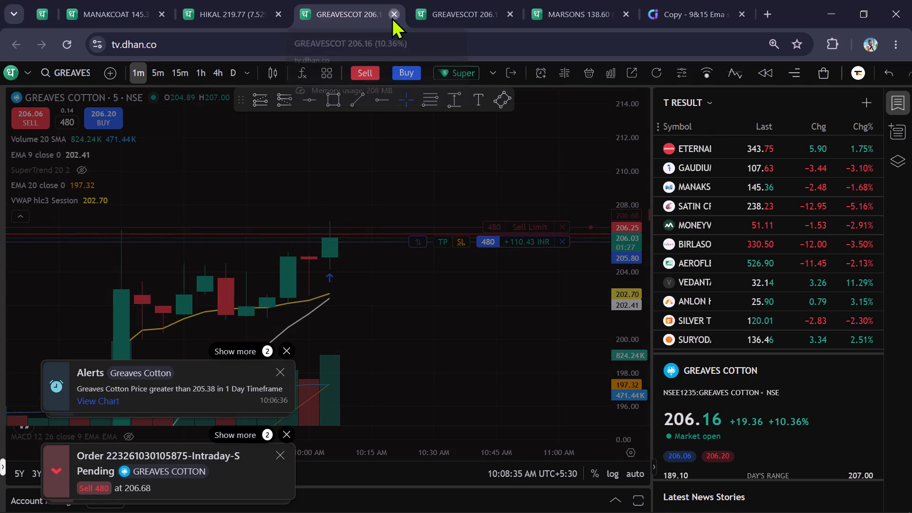
# Close the 480-share Greaves Cotton position directly from its line on the 5-minute chart.
pyautogui.moveTo(522, 244); pyautogui.dragTo(473, 332)
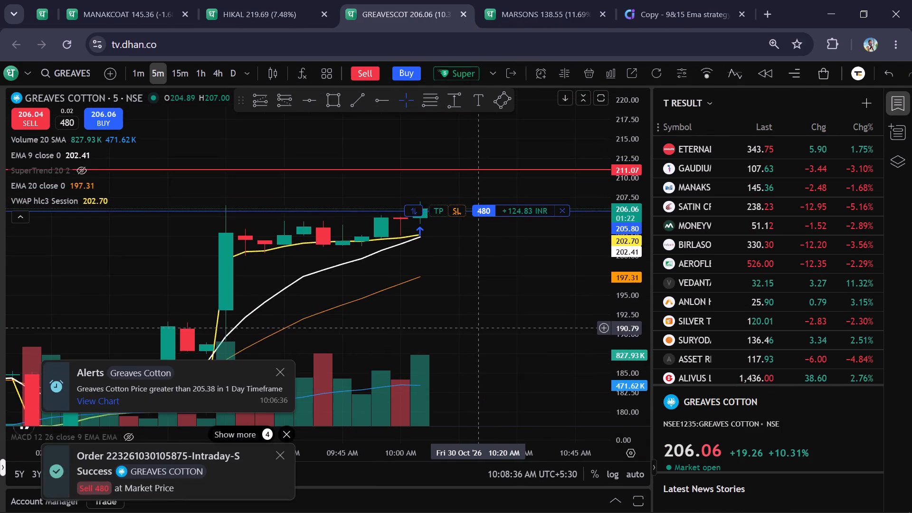
pyautogui.moveTo(473, 332); pyautogui.dragTo(469, 338)
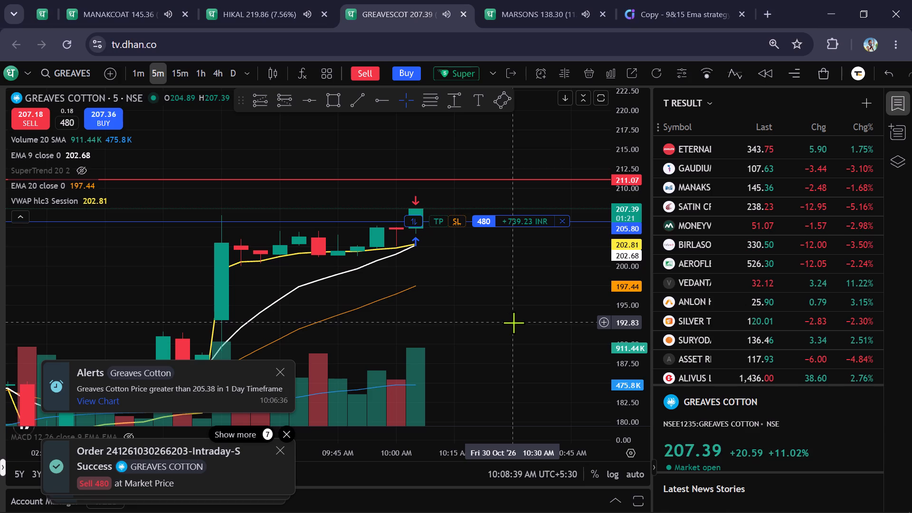
pyautogui.click(560, 218)
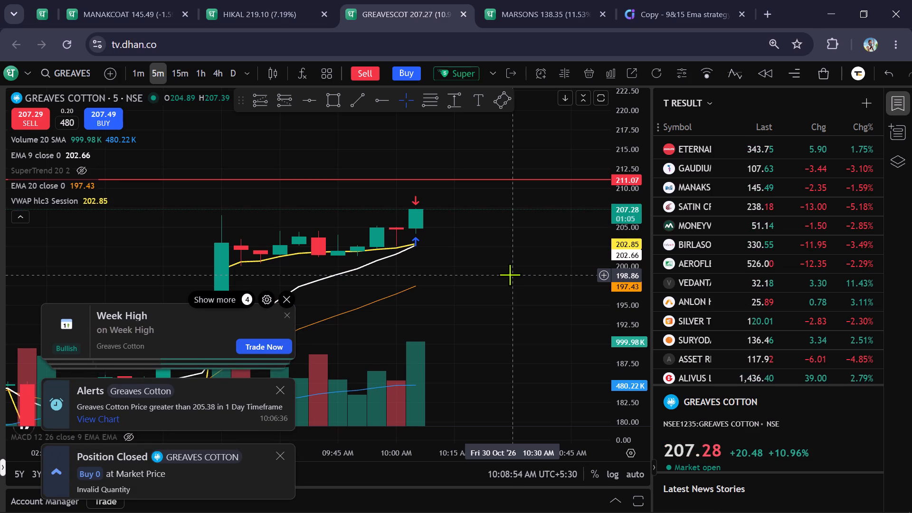
# Examine the 5-minute Greaves Cotton chart around its price levels and buy and sell markers, with a brief check of the Marsons chart.
pyautogui.scroll(-16, 608, 253)
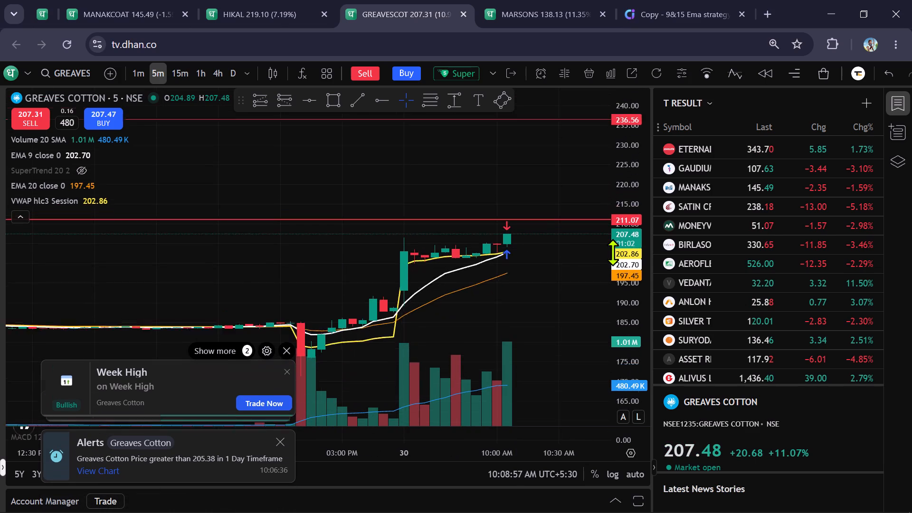
pyautogui.scroll(-2, 613, 252)
pyautogui.scroll(9, 493, 280)
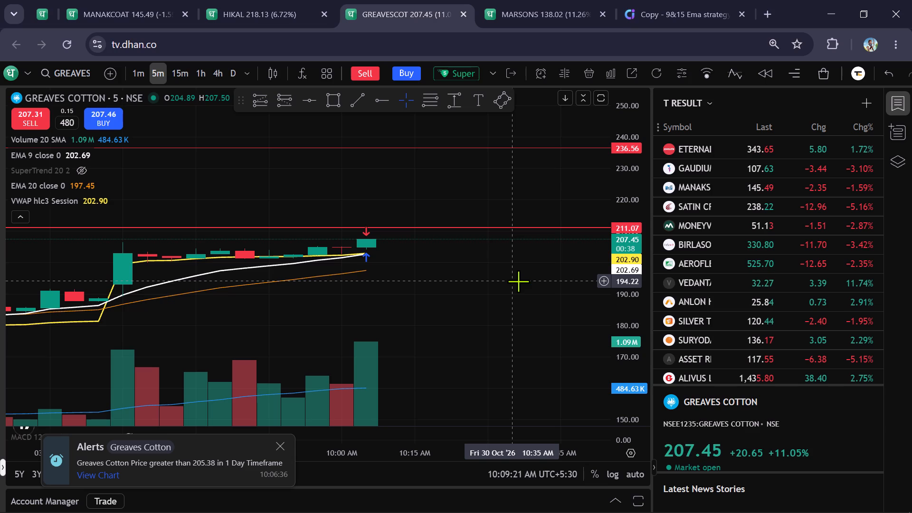
pyautogui.scroll(-4, 518, 281)
pyautogui.scroll(2, 629, 282)
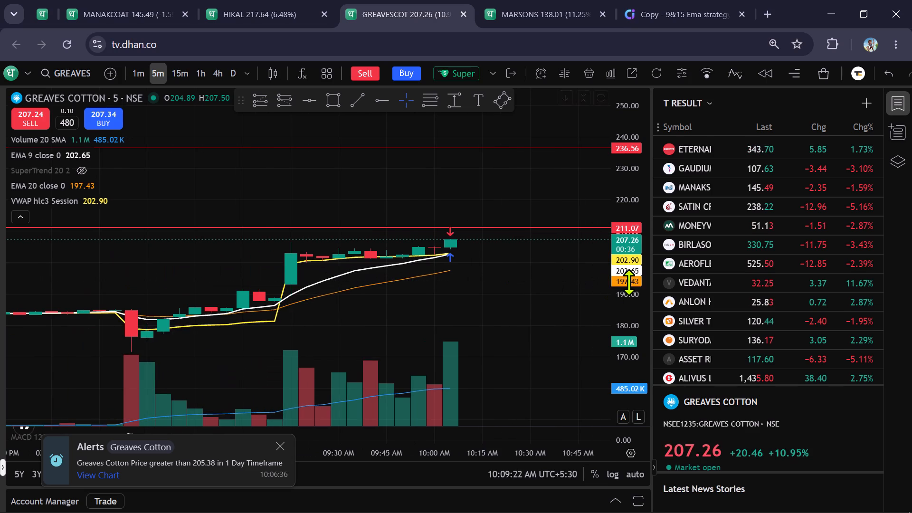
pyautogui.scroll(9, 629, 282)
pyautogui.scroll(5, 525, 282)
pyautogui.click(544, 0)
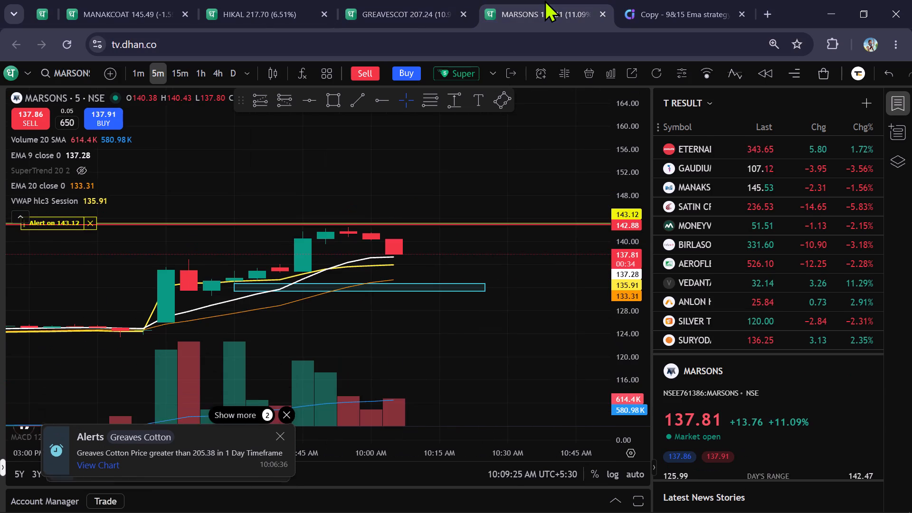
pyautogui.click(421, 10)
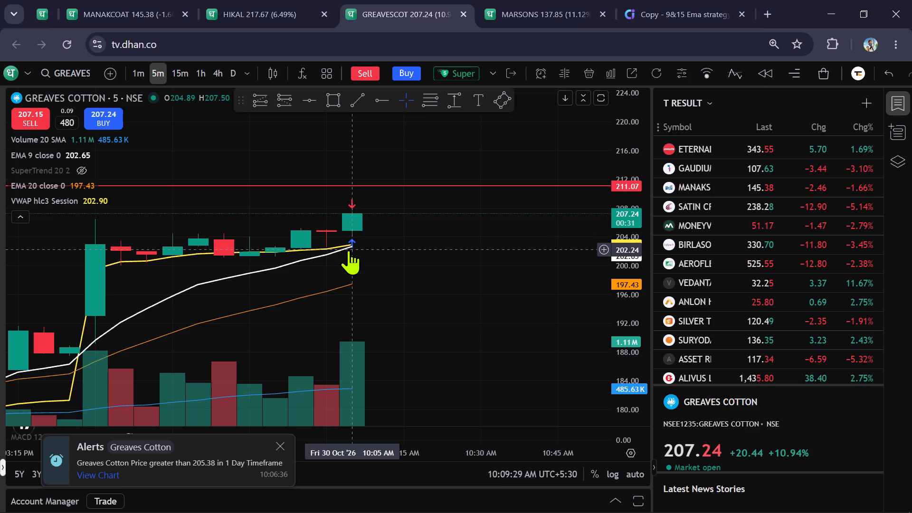
pyautogui.click(351, 207)
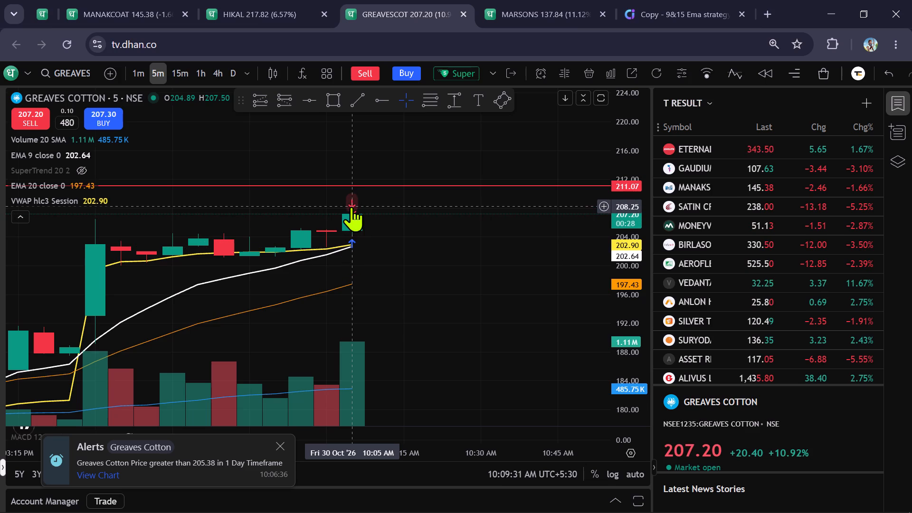
pyautogui.click(380, 283)
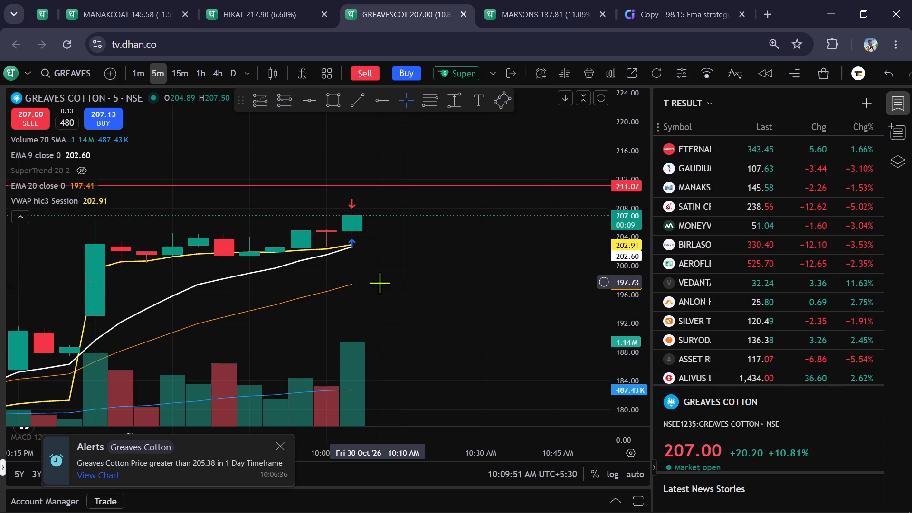
# Examine the Hikal chart on the 5-minute timeframe and on the daily timeframe.
pyautogui.click(284, 0)
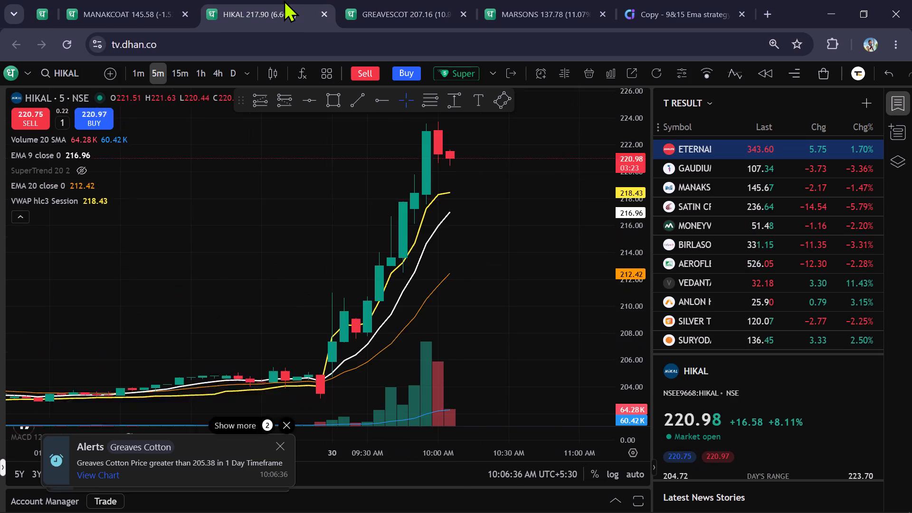
pyautogui.scroll(-9, 640, 207)
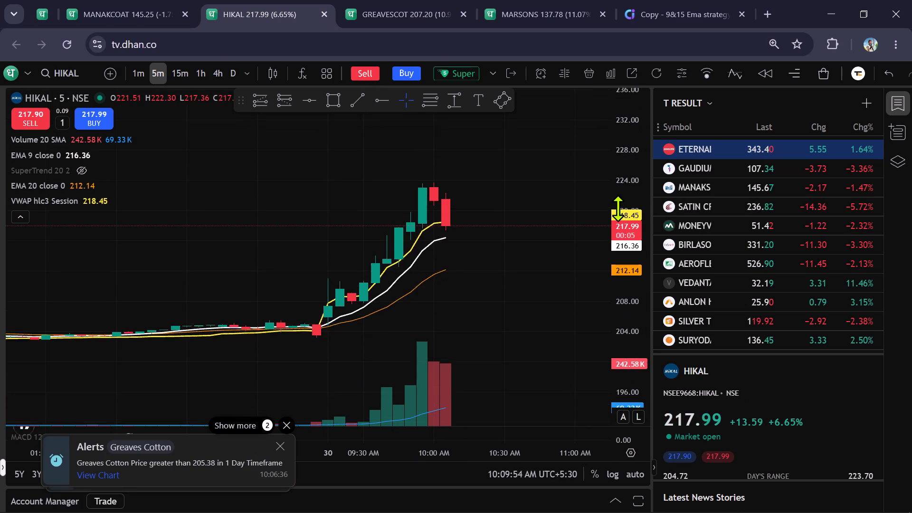
pyautogui.scroll(-4, 618, 208)
pyautogui.scroll(4, 519, 314)
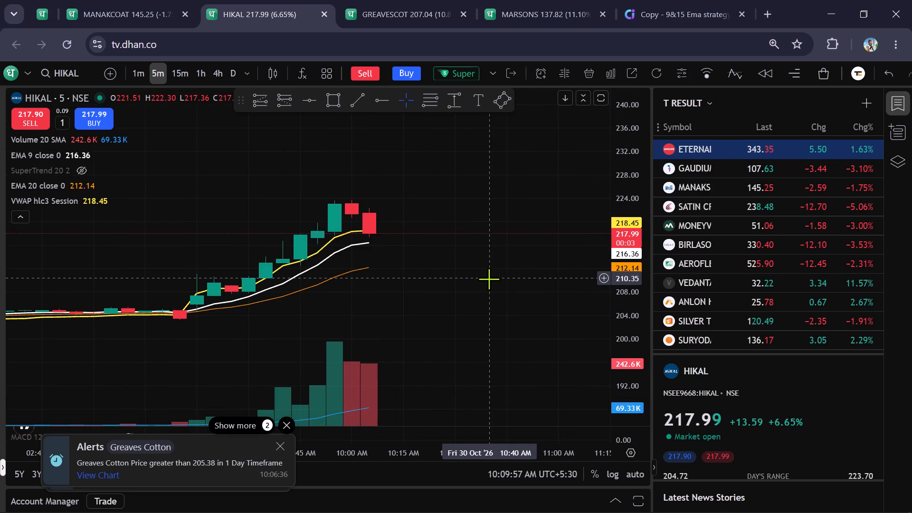
pyautogui.click(234, 72)
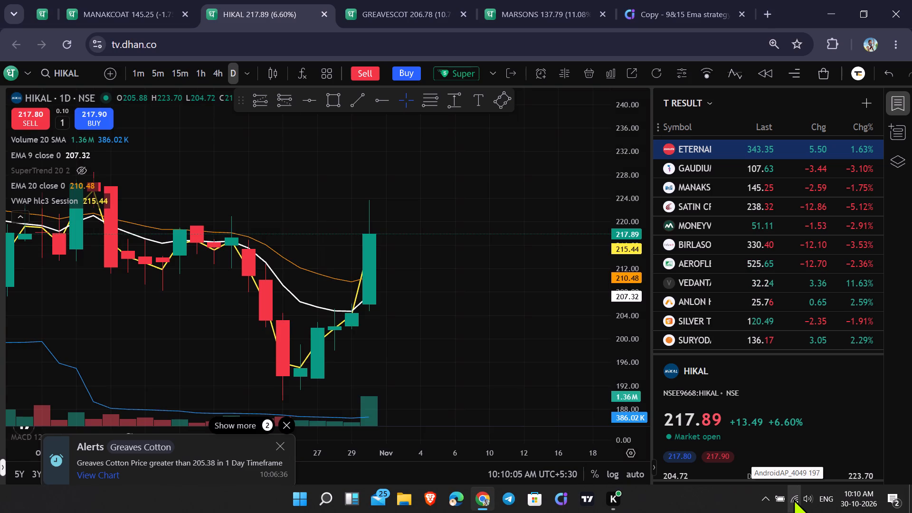
pyautogui.scroll(-7, 635, 273)
pyautogui.scroll(-6, 481, 260)
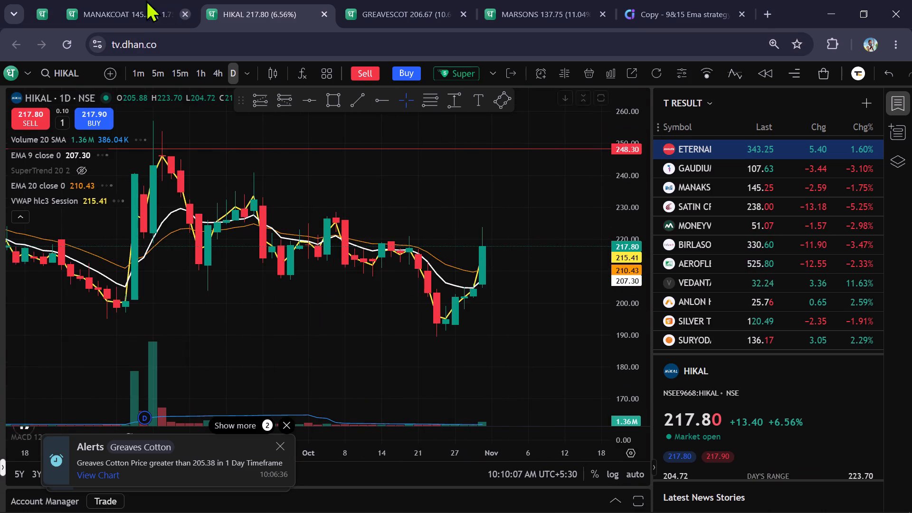
# Open the Manaksia Coated Metals chart and close its tab.
pyautogui.click(130, 0)
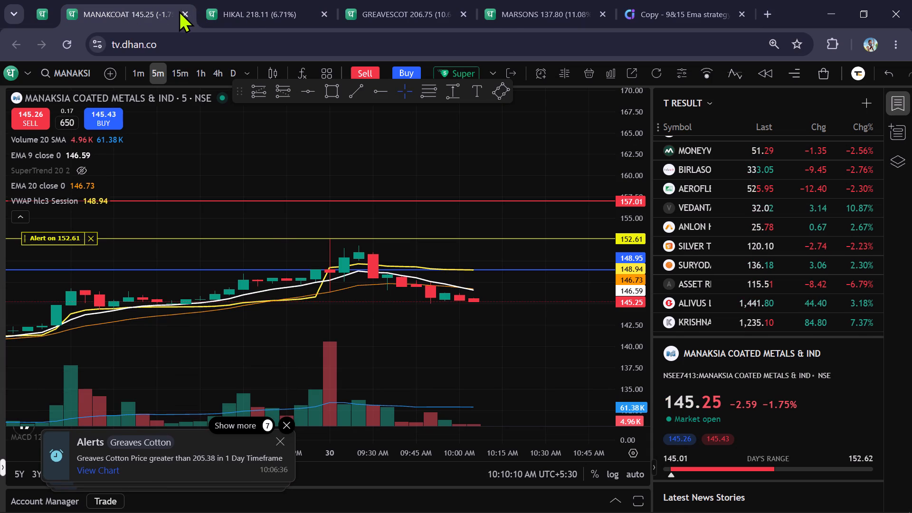
pyautogui.click(184, 10)
# Rerun the 9&15 EMA intraday strategy scan on Chartink and look through its list of matching stocks.
pyautogui.click(539, 0)
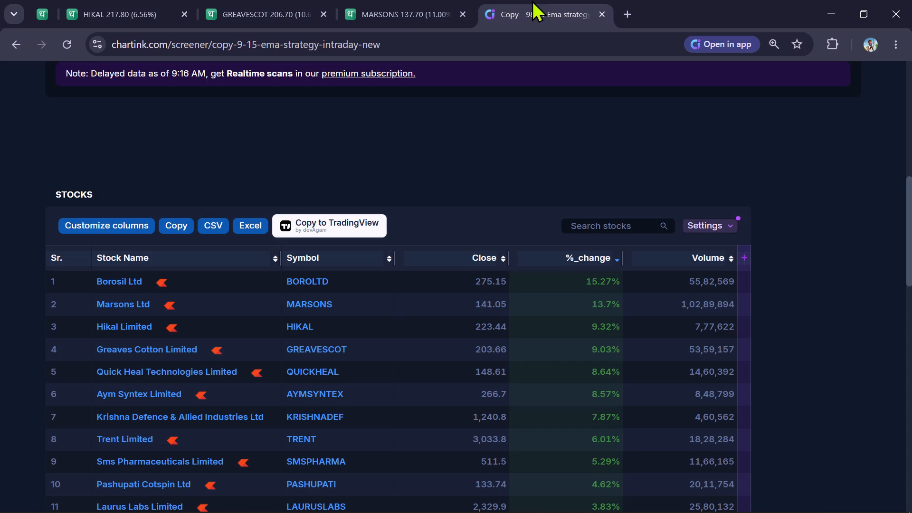
pyautogui.scroll(2, 187, 150)
pyautogui.click(73, 281)
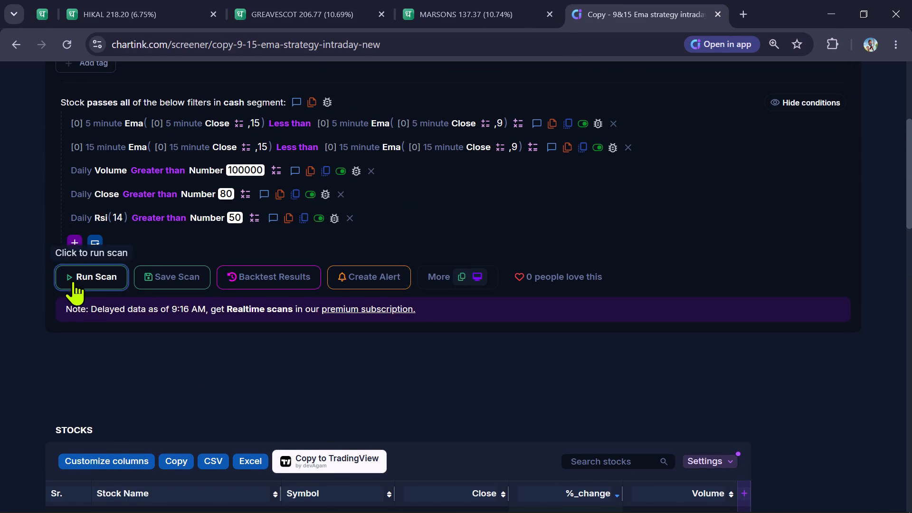
pyautogui.scroll(-3, 0, 247)
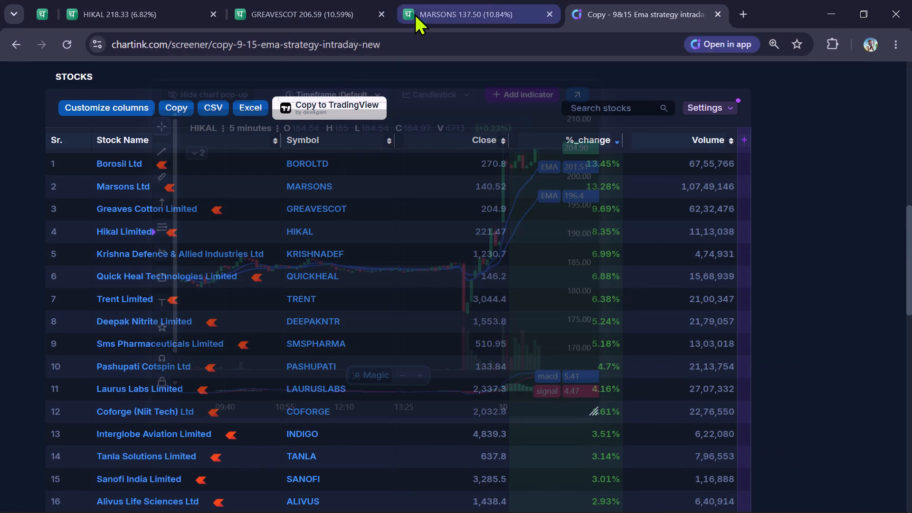
# Return to the Greaves Cotton chart and switch it from 5 minutes to the 1-minute timeframe.
pyautogui.click(320, 24)
pyautogui.scroll(-1, 492, 358)
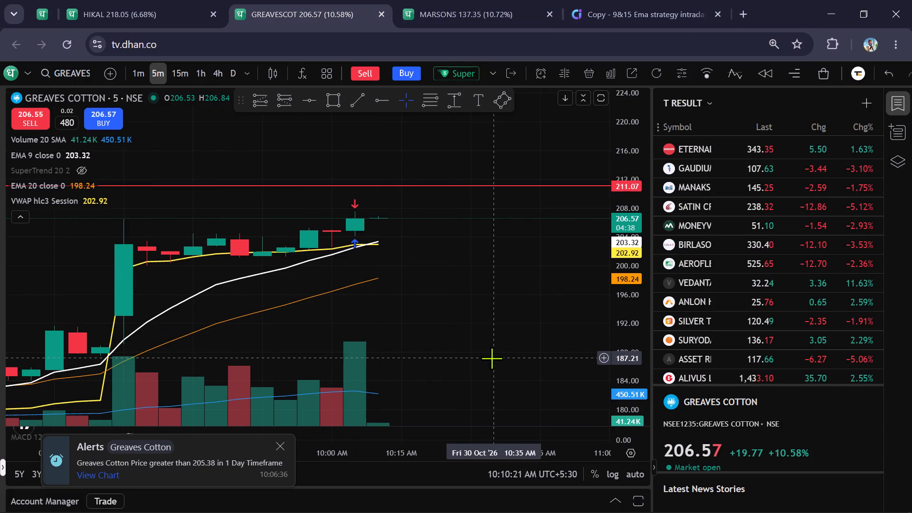
pyautogui.scroll(-1, 492, 358)
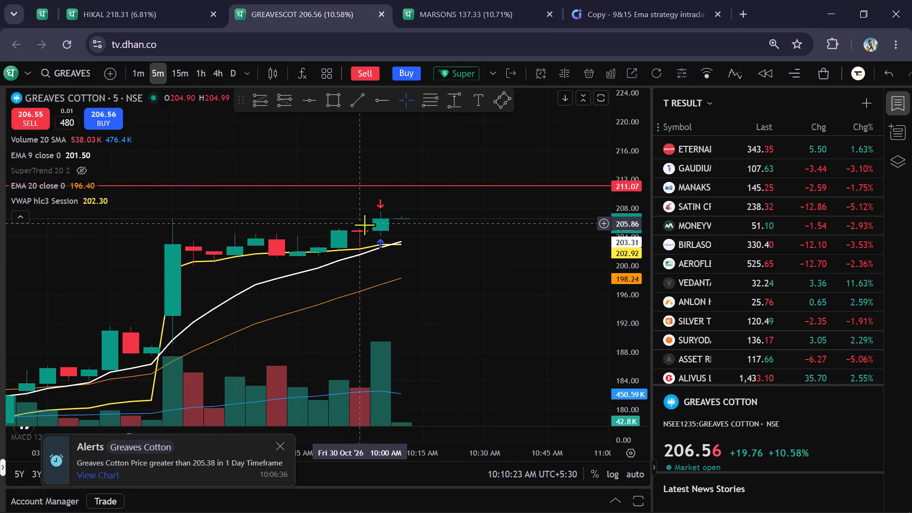
pyautogui.click(142, 73)
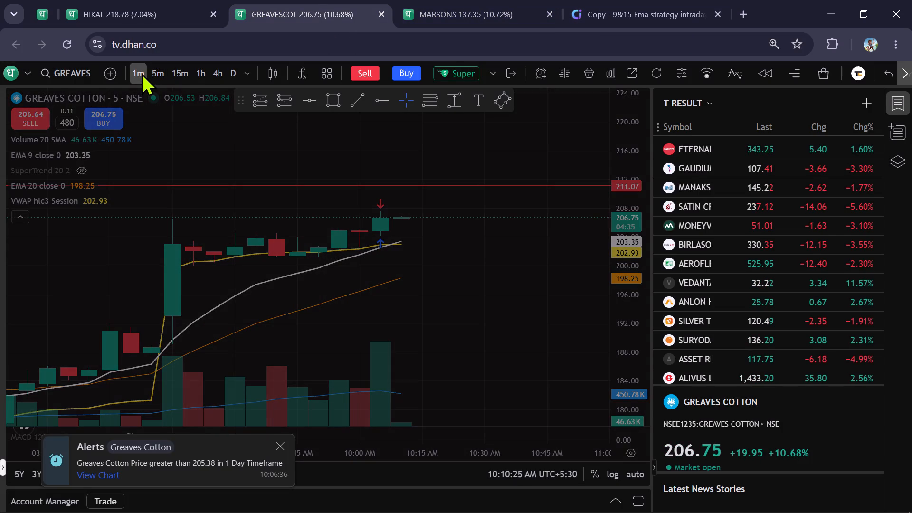
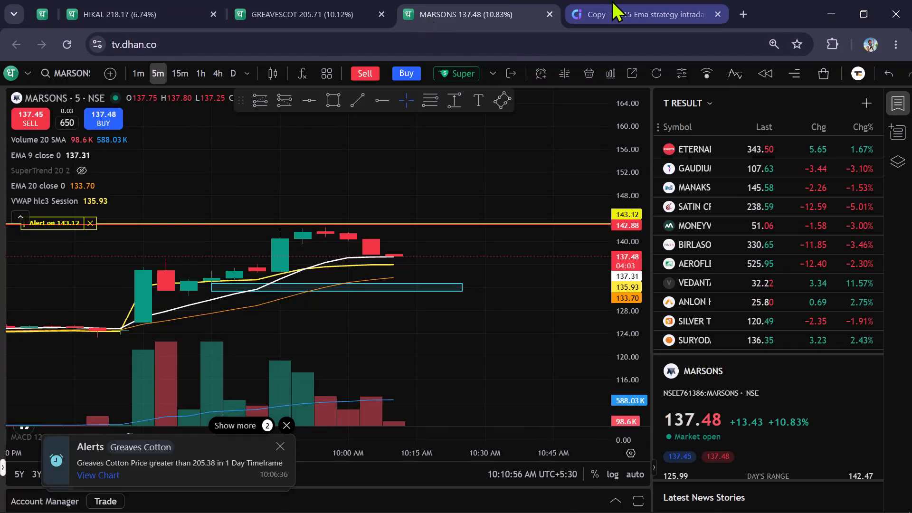
# Check the 9&15 EMA strategy results on Chartink without the pop-up chart, and return to the Marsons chart.
pyautogui.click(611, 0)
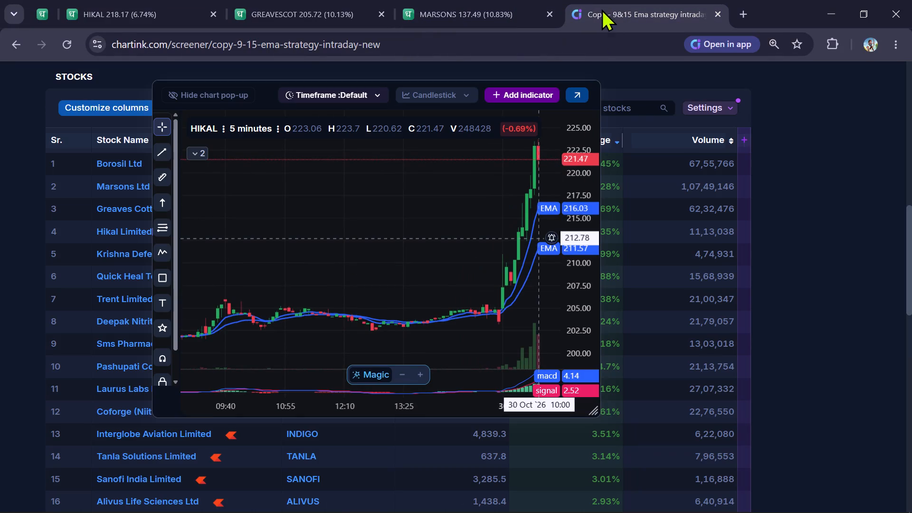
pyautogui.click(797, 119)
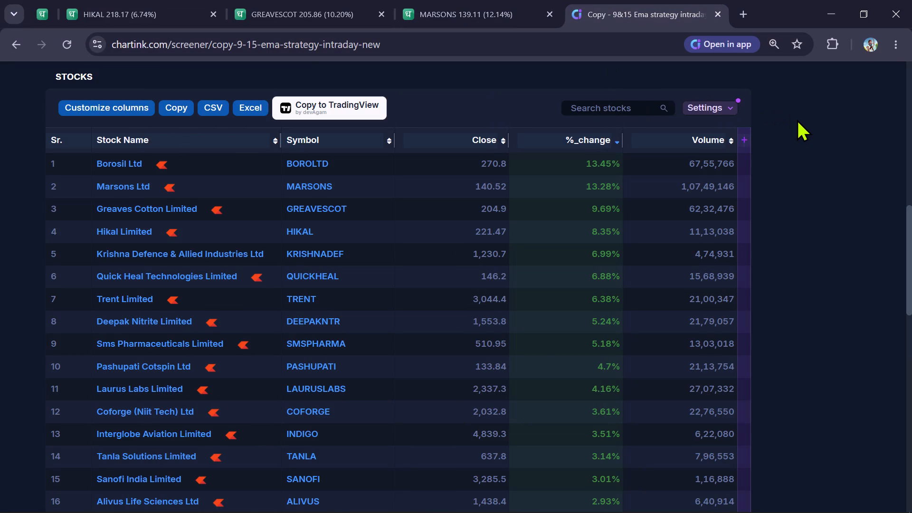
pyautogui.click(500, 0)
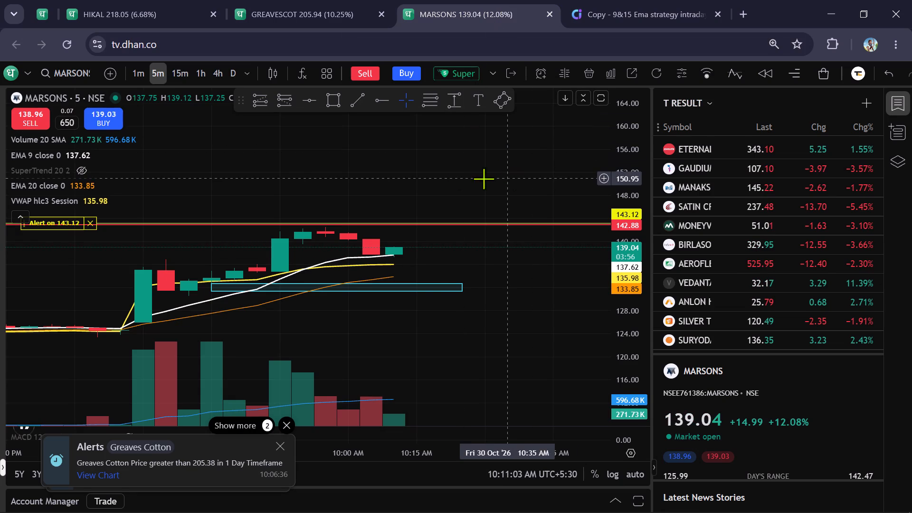
# Open an intraday super buy order for 650 Marsons shares and make it a limit order at 125.
pyautogui.click(458, 75)
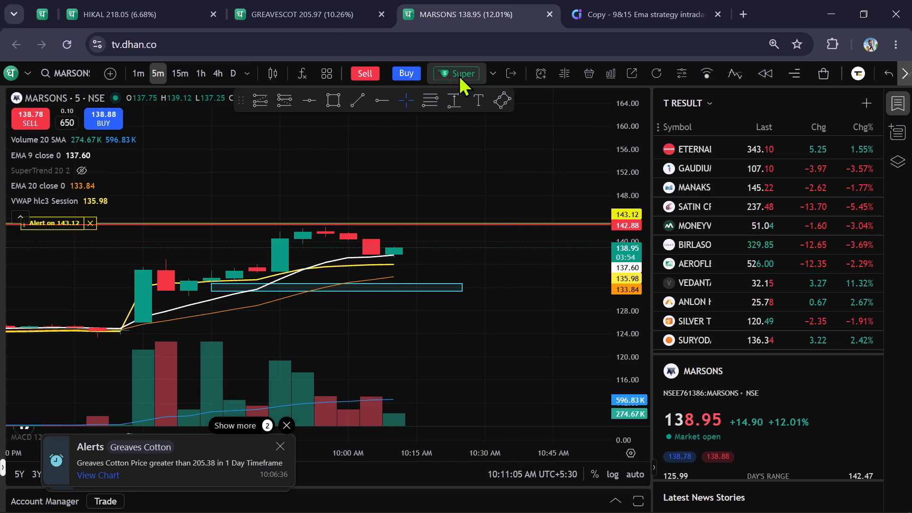
pyautogui.moveTo(125, 107); pyautogui.dragTo(117, 203)
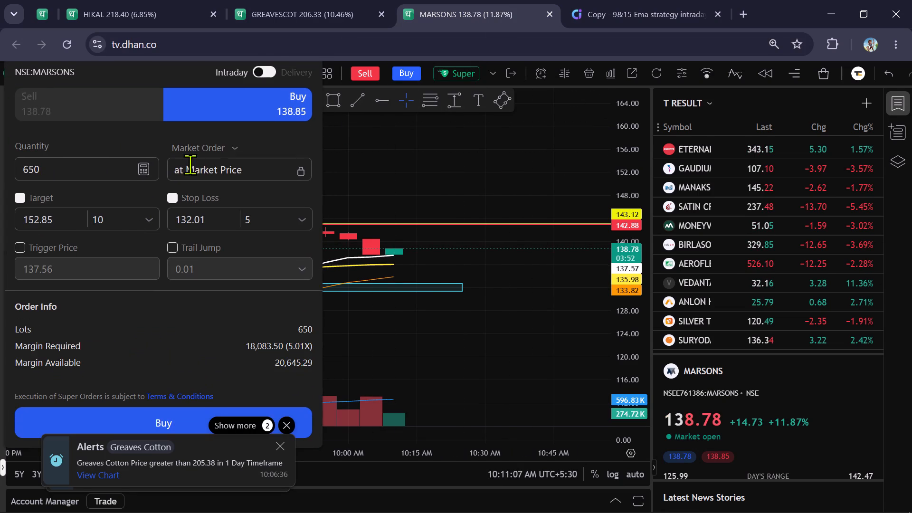
pyautogui.click(199, 148)
pyautogui.click(187, 194)
pyautogui.click(212, 174)
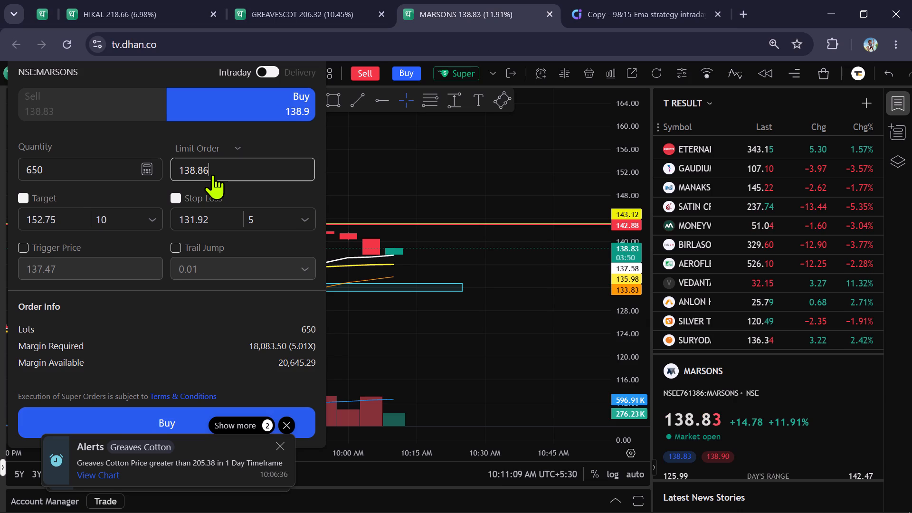
pyautogui.press('BackSpace')
pyautogui.press('BackSpace')
pyautogui.press('BackSpace')
pyautogui.press('BackSpace')
pyautogui.press('BackSpace')
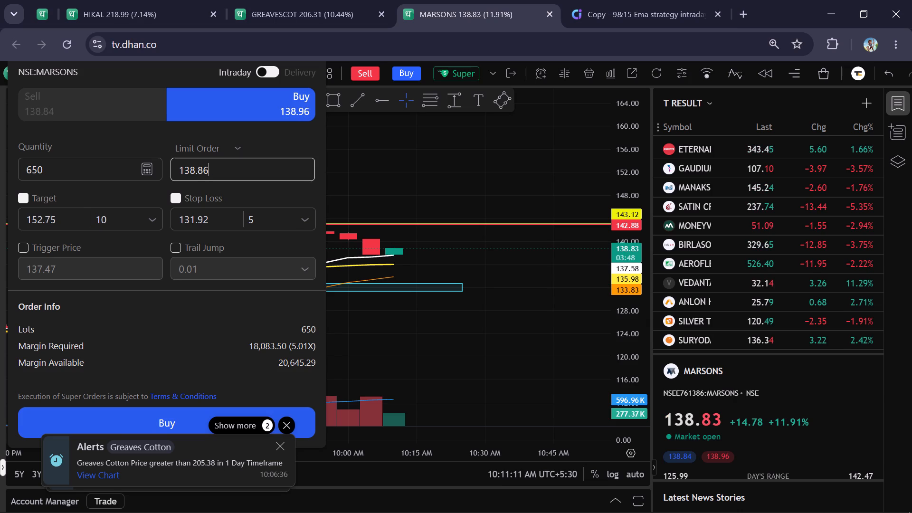
pyautogui.write('25')
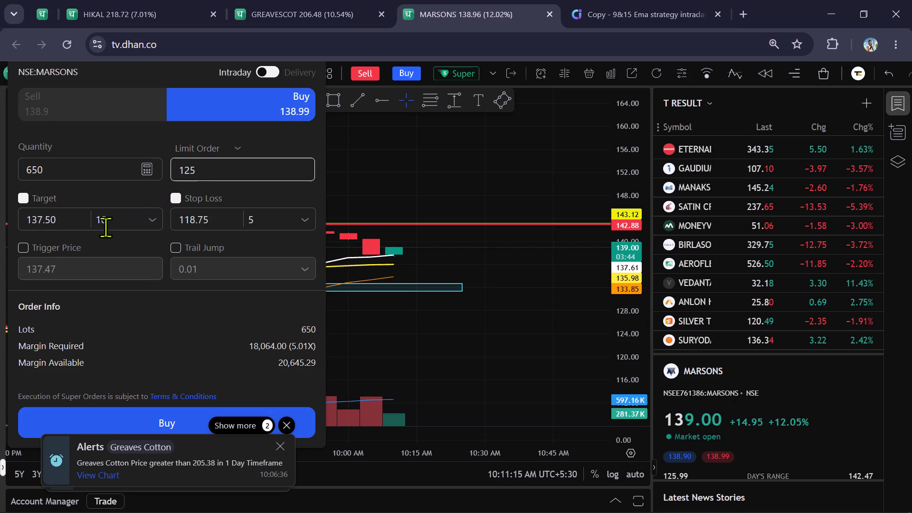
# Set the super order's target to 142 and submit the Marsons buy order.
pyautogui.click(80, 227)
pyautogui.press('BackSpace')
pyautogui.press('BackSpace')
pyautogui.press('BackSpace')
pyautogui.press('BackSpace')
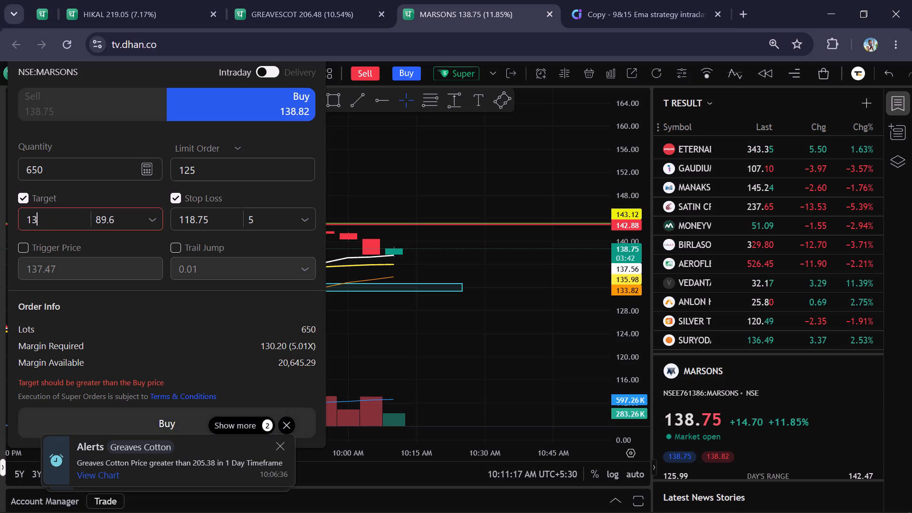
pyautogui.press('BackSpace')
pyautogui.write('42')
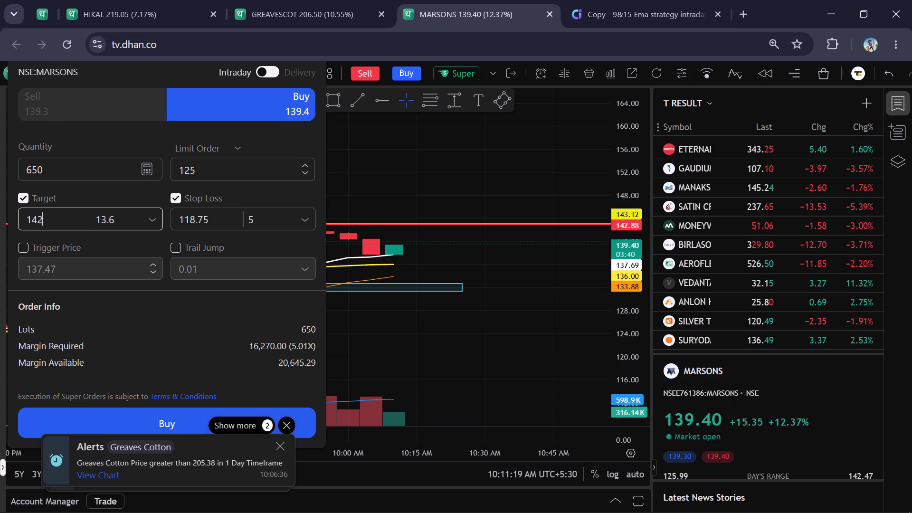
pyautogui.moveTo(209, 350); pyautogui.dragTo(222, 289)
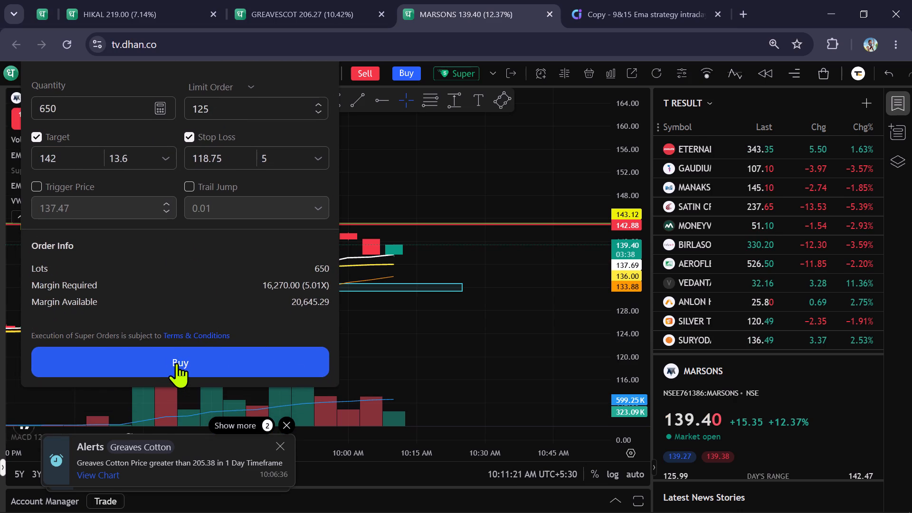
pyautogui.click(176, 362)
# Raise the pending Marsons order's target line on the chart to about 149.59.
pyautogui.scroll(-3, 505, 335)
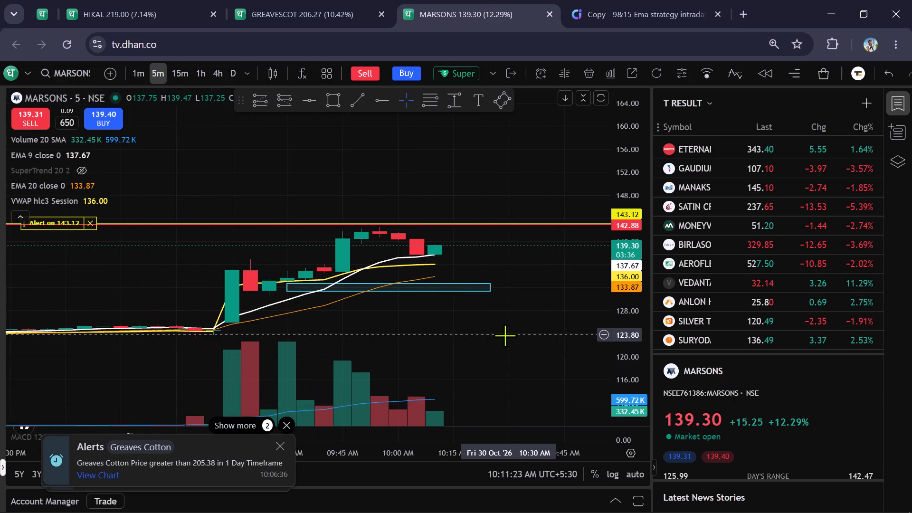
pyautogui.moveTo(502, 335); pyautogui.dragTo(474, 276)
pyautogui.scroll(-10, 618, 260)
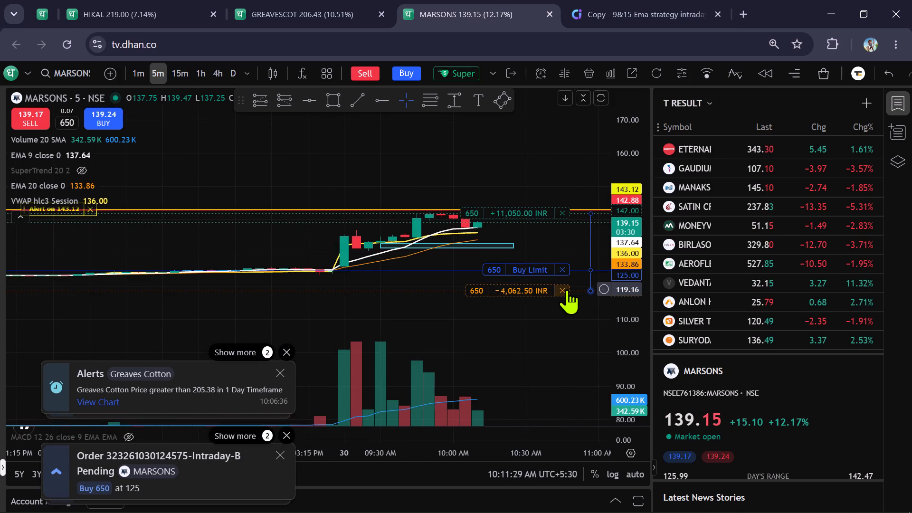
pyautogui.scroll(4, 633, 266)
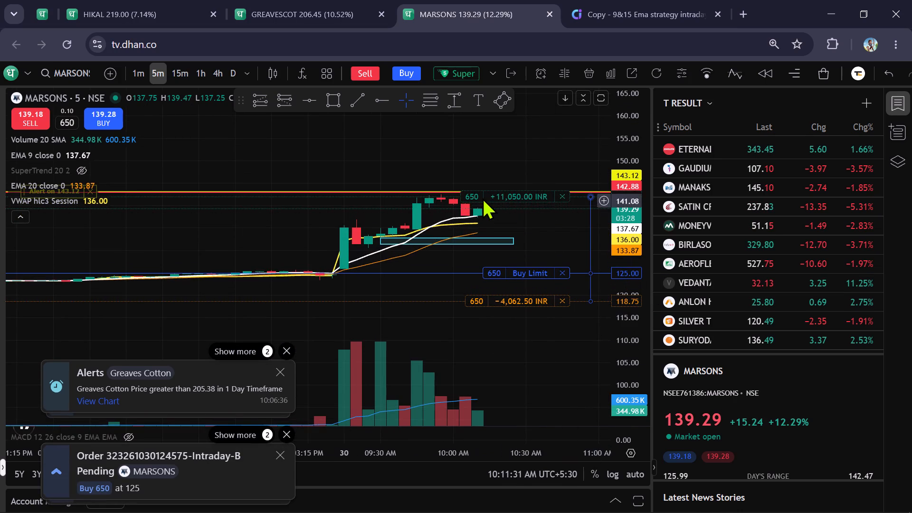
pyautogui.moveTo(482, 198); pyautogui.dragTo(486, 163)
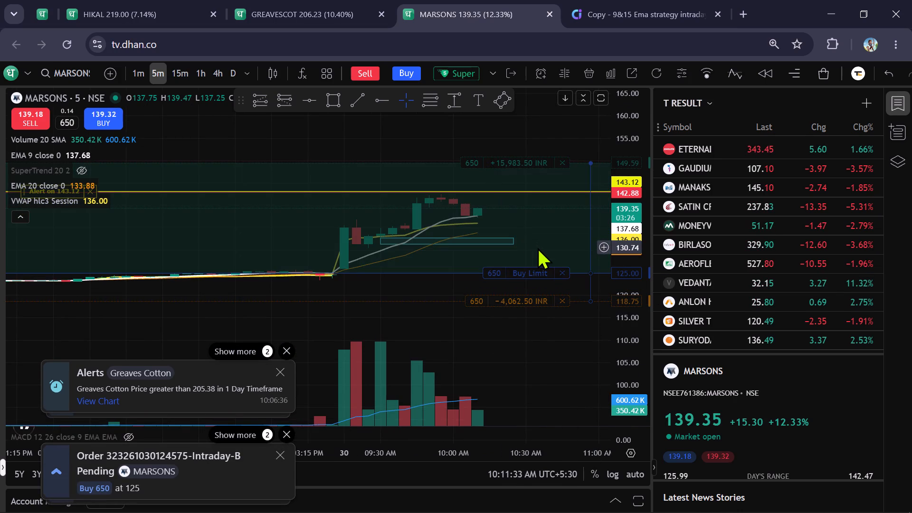
# Examine the recent Marsons 5-minute candles around the pending order levels and switch the chart to the daily timeframe.
pyautogui.scroll(3, 524, 247)
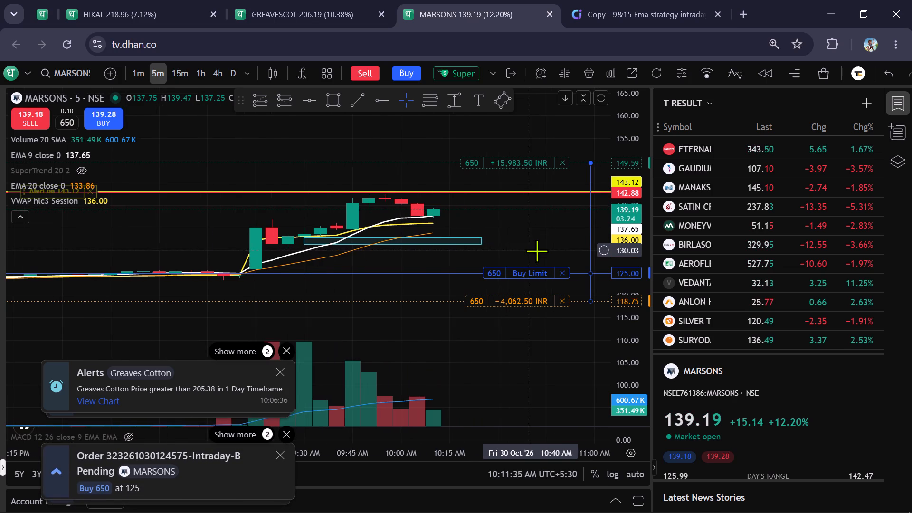
pyautogui.scroll(2, 537, 251)
pyautogui.moveTo(532, 225); pyautogui.dragTo(532, 239)
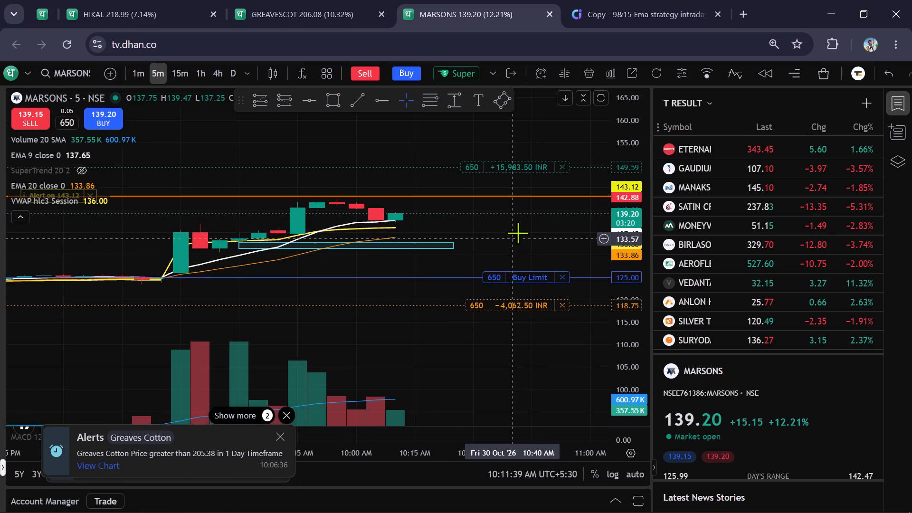
pyautogui.moveTo(521, 231); pyautogui.dragTo(508, 255)
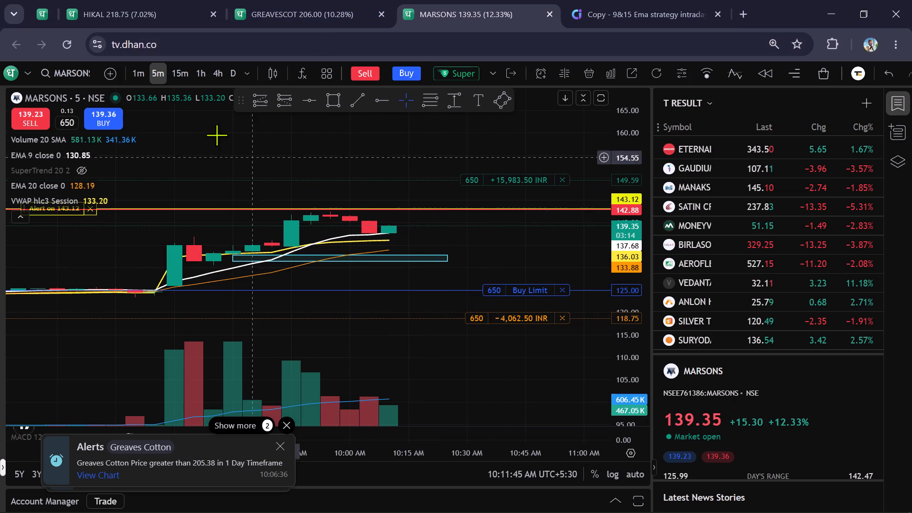
pyautogui.click(233, 74)
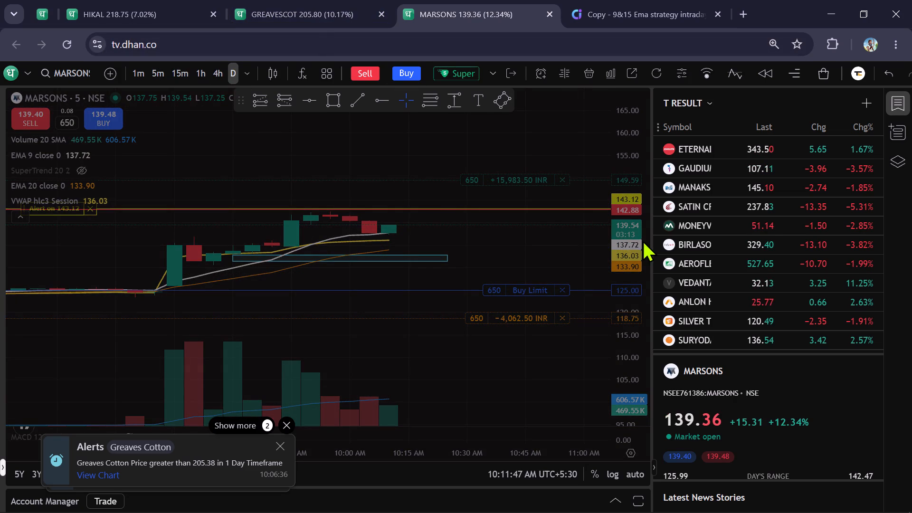
# Close the Greaves Cotton chart tab and return to the Marsons chart.
pyautogui.click(354, 12)
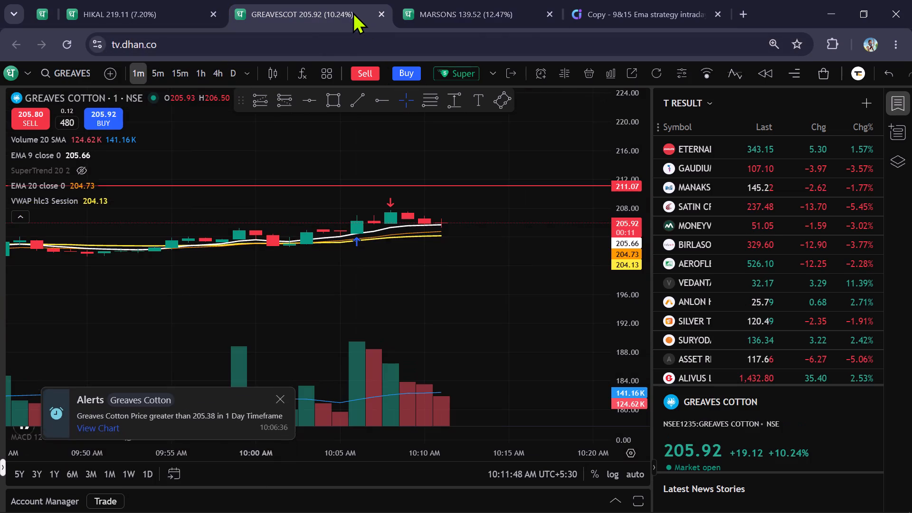
pyautogui.click(382, 12)
pyautogui.click(332, 20)
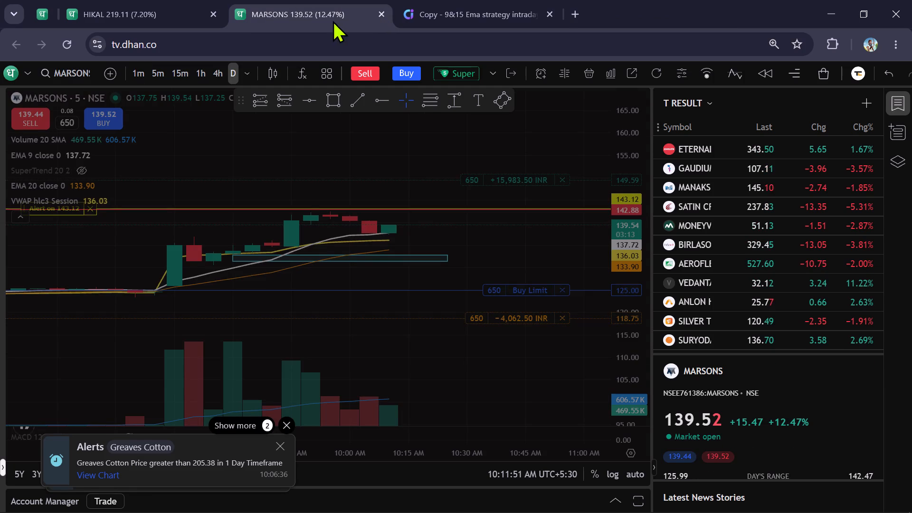
pyautogui.click(451, 9)
pyautogui.click(311, 10)
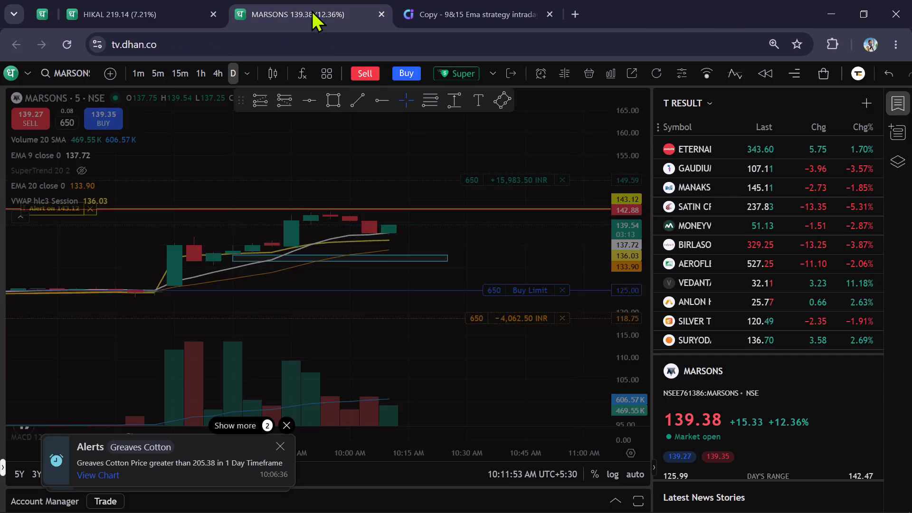
# Examine the Marsons daily chart over the past months against the pending order levels.
pyautogui.scroll(-4, 616, 241)
pyautogui.scroll(-1, 532, 254)
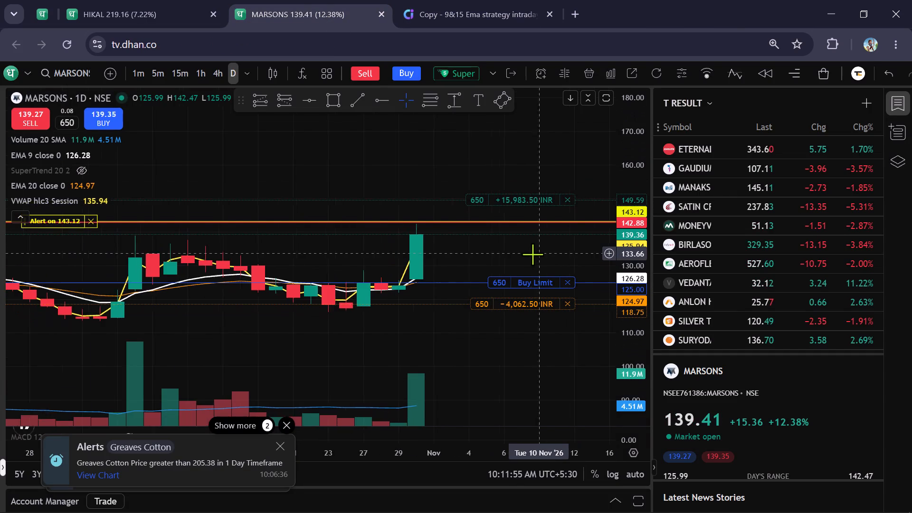
pyautogui.scroll(-9, 532, 254)
pyautogui.scroll(1, 529, 254)
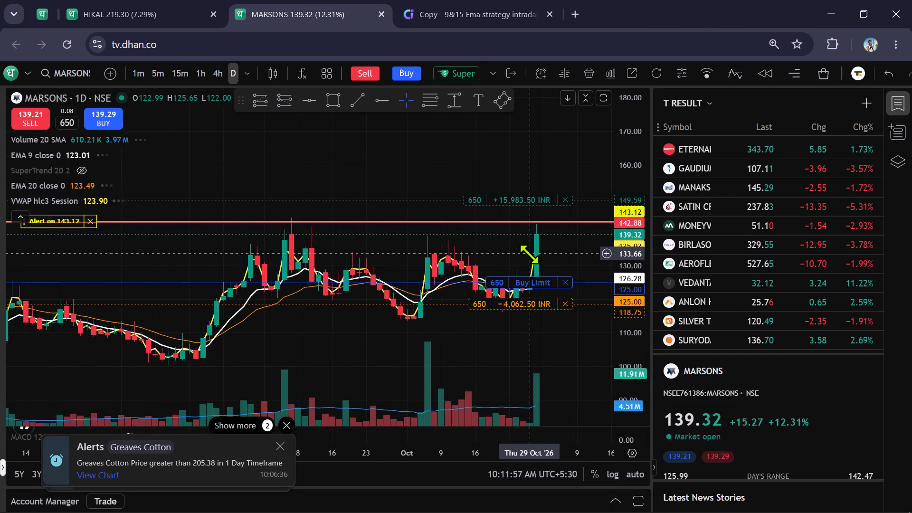
pyautogui.scroll(3, 529, 254)
# Compare the Marsons price action on the 5-minute and 1-minute timeframes, ending on 5 minutes.
pyautogui.click(163, 64)
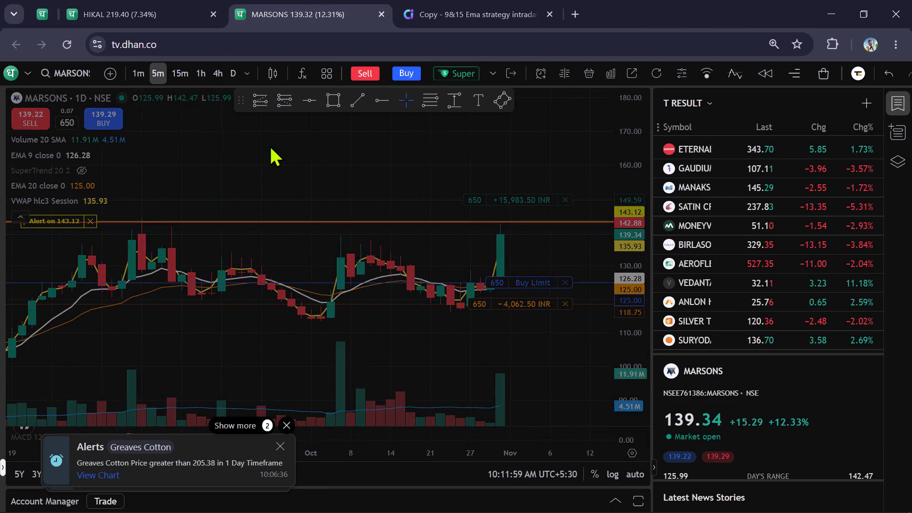
pyautogui.scroll(2, 557, 249)
pyautogui.scroll(2, 615, 254)
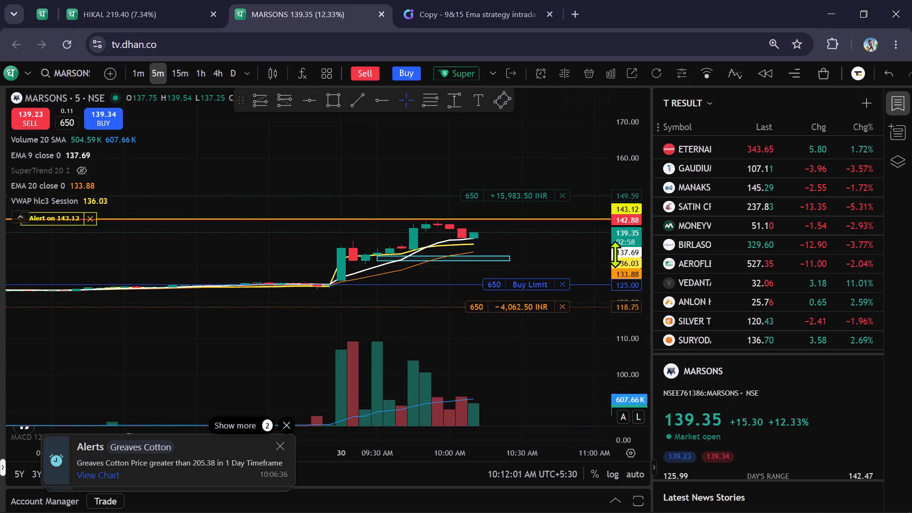
pyautogui.scroll(4, 615, 254)
pyautogui.scroll(5, 509, 256)
pyautogui.moveTo(547, 235); pyautogui.dragTo(550, 255)
pyautogui.scroll(4, 636, 247)
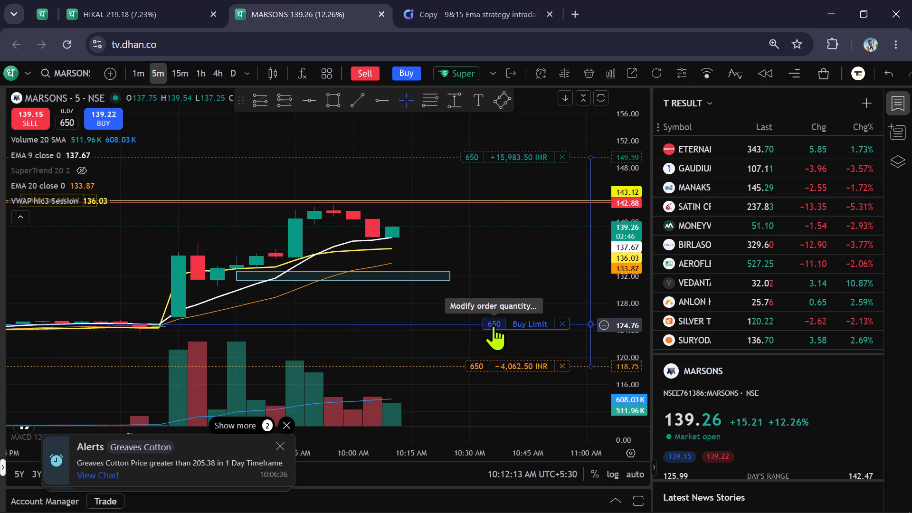
pyautogui.click(136, 76)
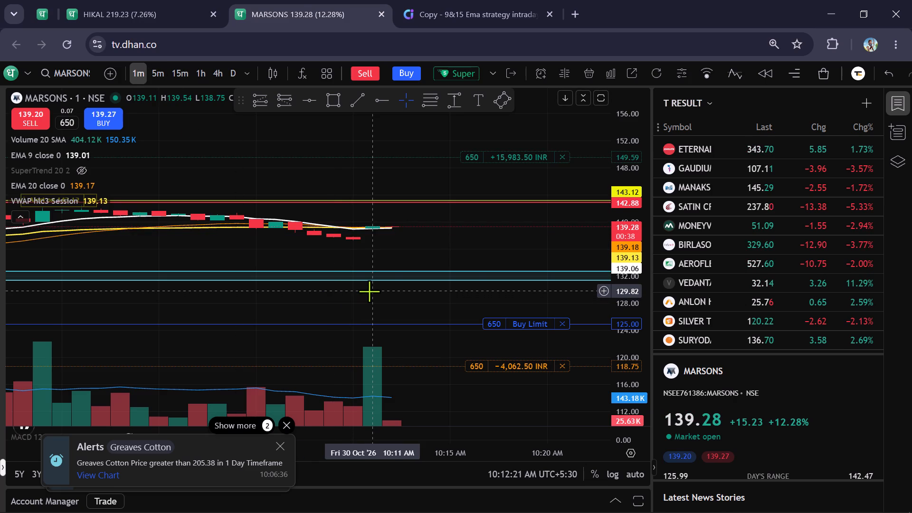
pyautogui.scroll(-4, 476, 291)
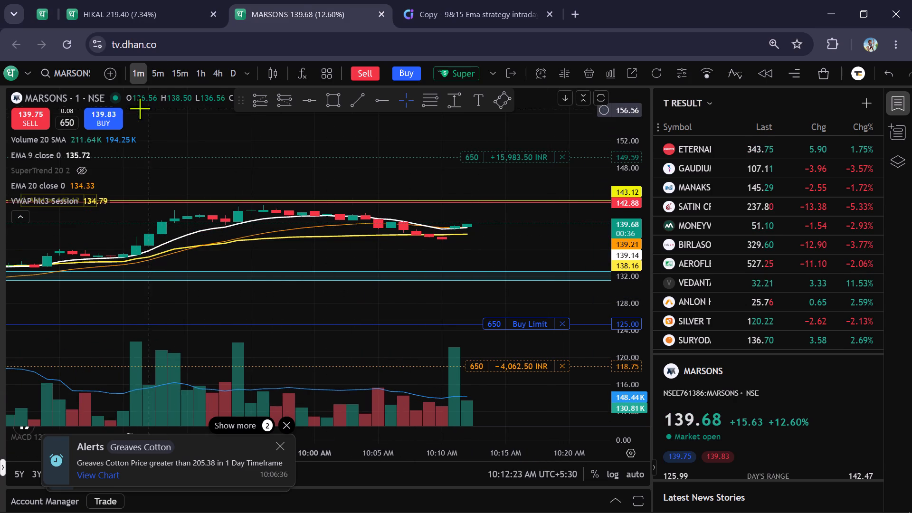
pyautogui.click(156, 74)
pyautogui.scroll(3, 326, 221)
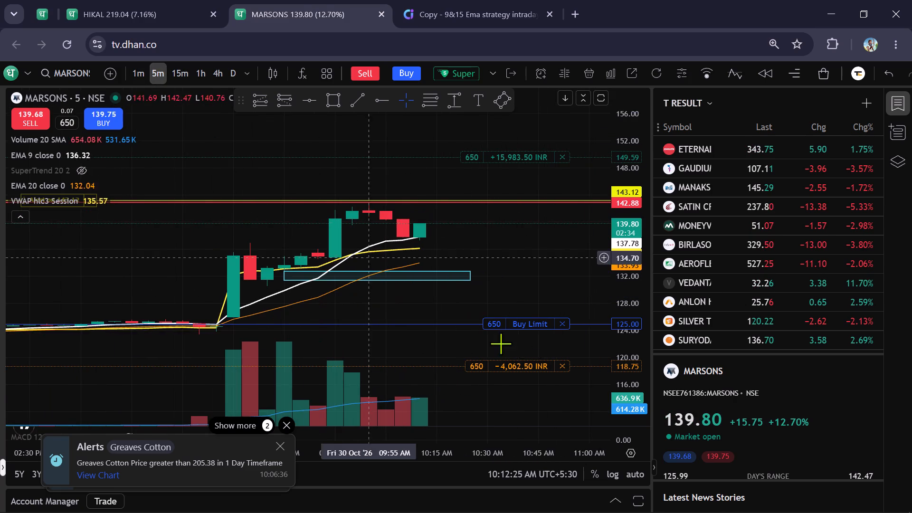
# Raise the pending 650-share Marsons buy limit order to the market price, about 139.7, finishing on the 1-minute chart.
pyautogui.moveTo(496, 326); pyautogui.dragTo(491, 226)
pyautogui.moveTo(487, 225); pyautogui.dragTo(492, 229)
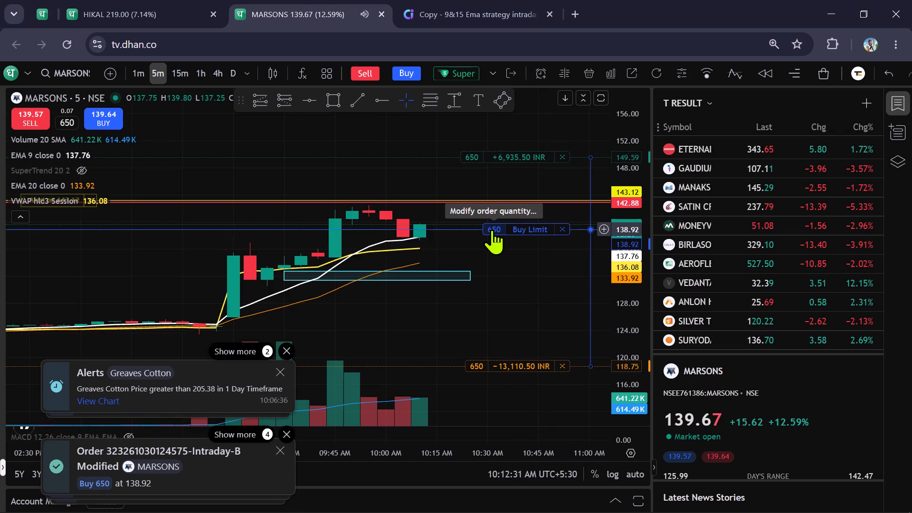
pyautogui.moveTo(492, 229); pyautogui.dragTo(497, 233)
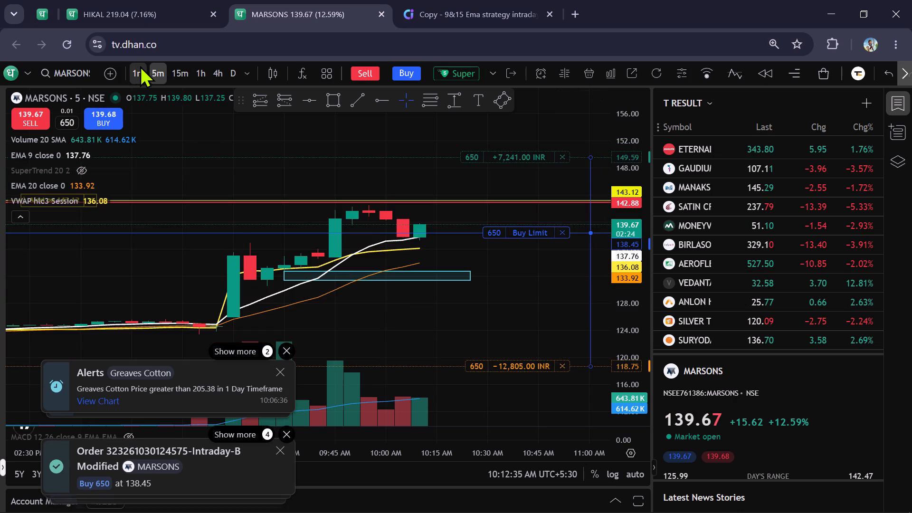
pyautogui.click(140, 66)
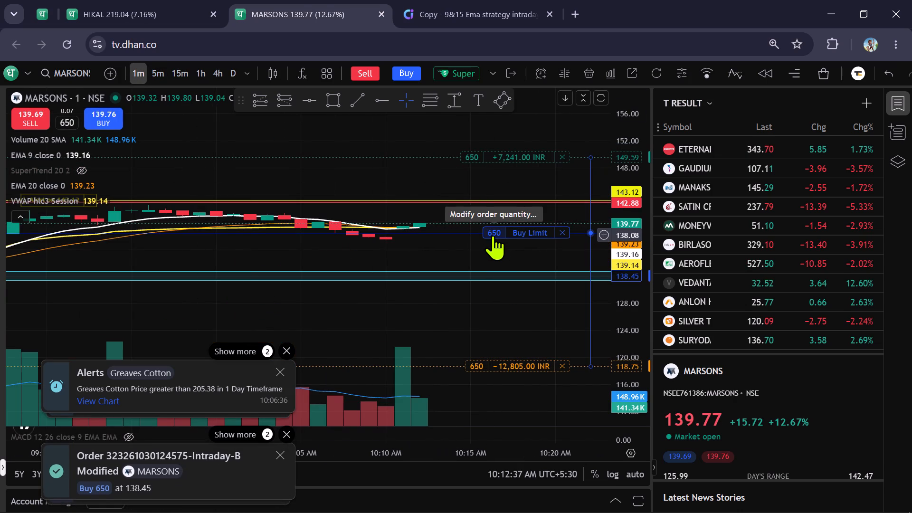
pyautogui.moveTo(493, 235); pyautogui.dragTo(494, 225)
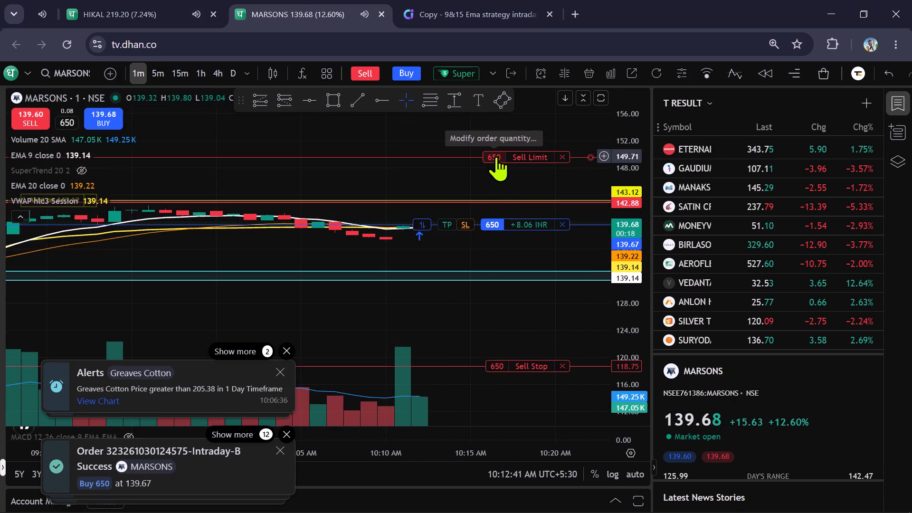
# Lower the Marsons position's sell limit target on the chart to about 142.30.
pyautogui.moveTo(496, 156); pyautogui.dragTo(491, 207)
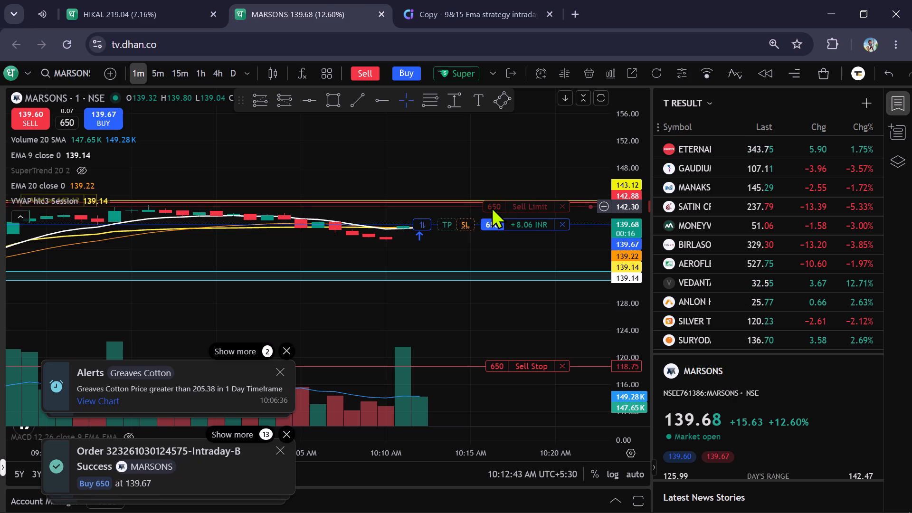
# On the 5-minute chart, lower the Marsons position's 650-share sell limit target to about 141.39.
pyautogui.scroll(7, 621, 206)
pyautogui.click(161, 73)
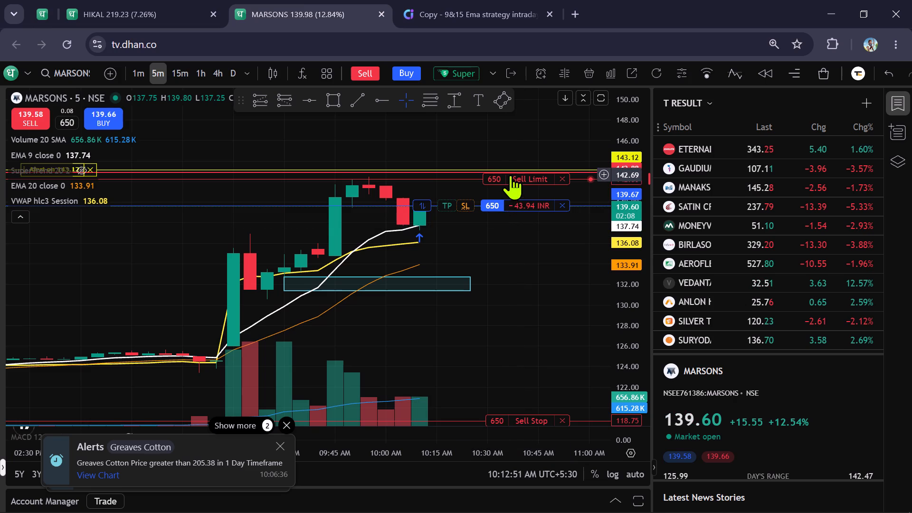
pyautogui.moveTo(493, 178); pyautogui.dragTo(497, 188)
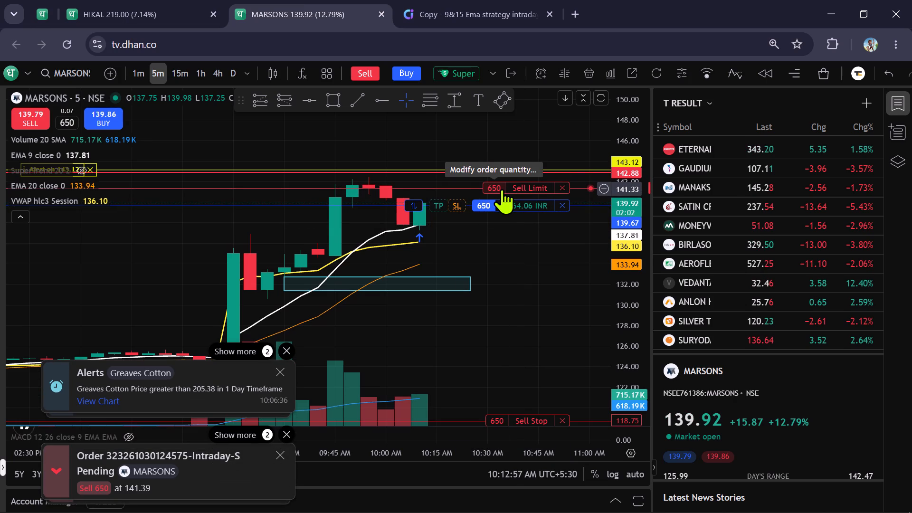
# Fine-tune the 650-share Marsons sell limit target to about 141.45 on the 5-minute chart.
pyautogui.moveTo(528, 266); pyautogui.dragTo(528, 278)
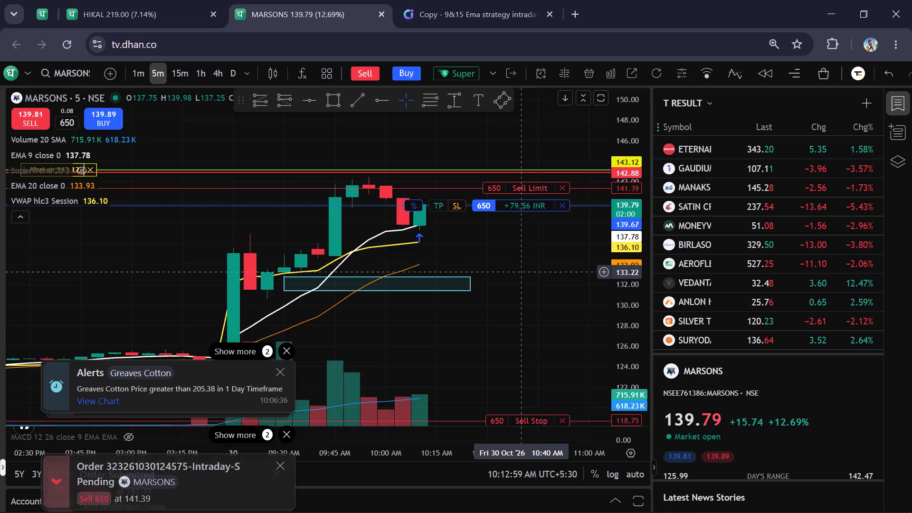
pyautogui.moveTo(528, 278); pyautogui.dragTo(528, 284)
pyautogui.scroll(2, 528, 285)
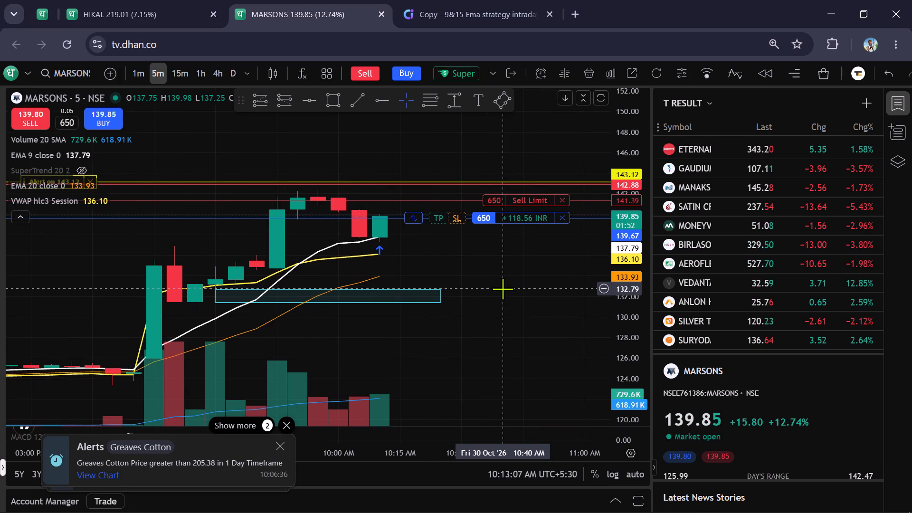
pyautogui.click(493, 199)
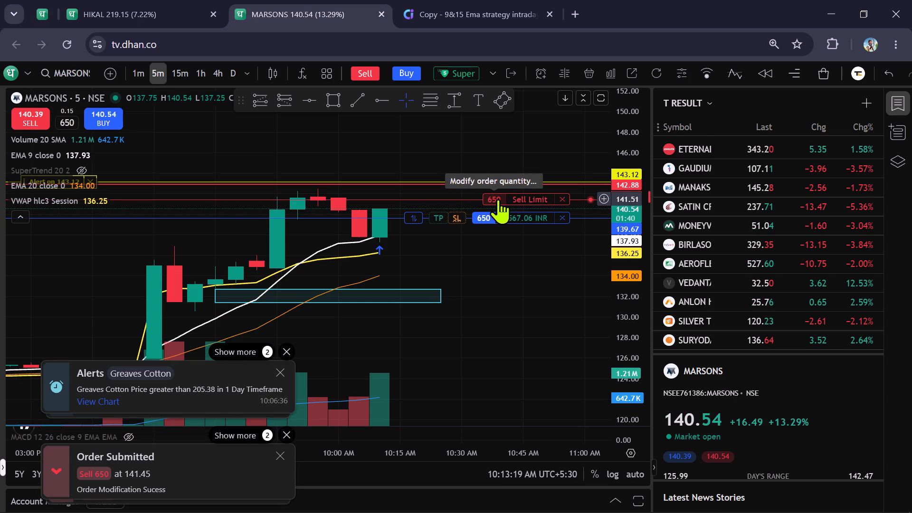
pyautogui.click(493, 199)
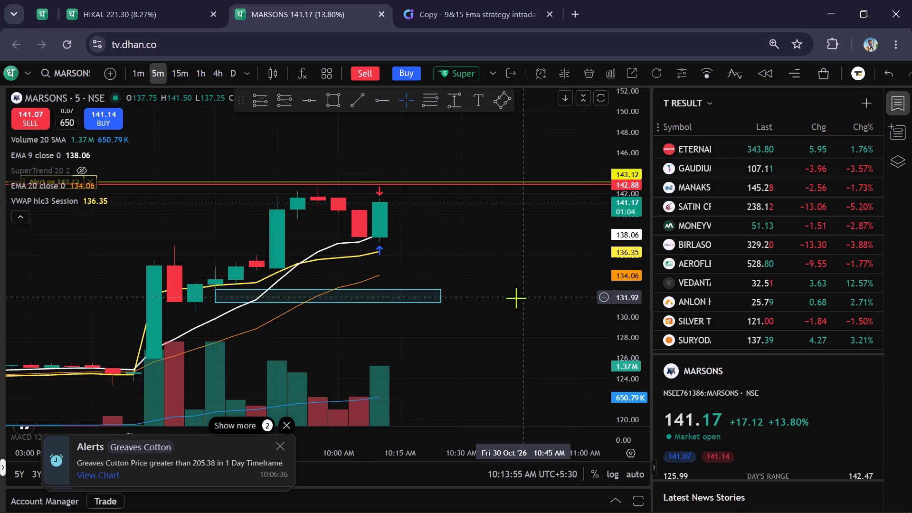
# Glance at the Chartink screener's stock list and close the Hikal chart, returning to Marsons.
pyautogui.click(446, 17)
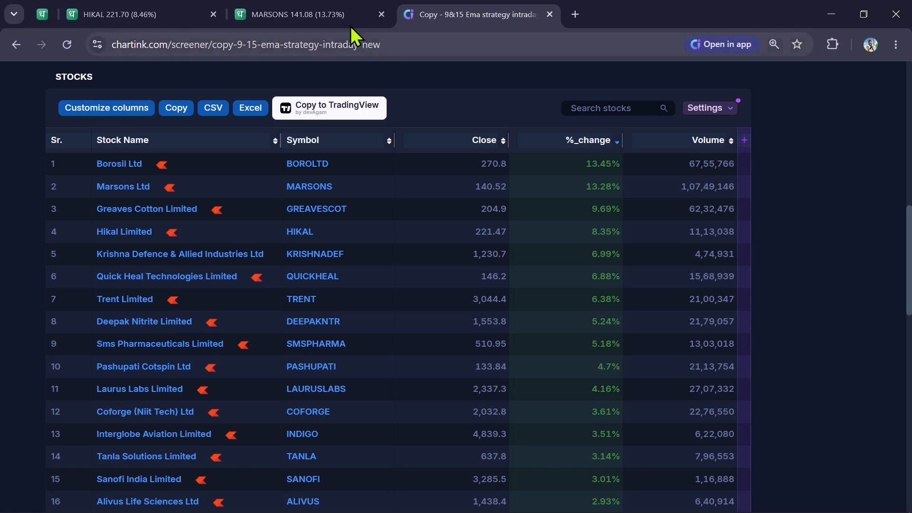
pyautogui.click(333, 0)
pyautogui.click(160, 0)
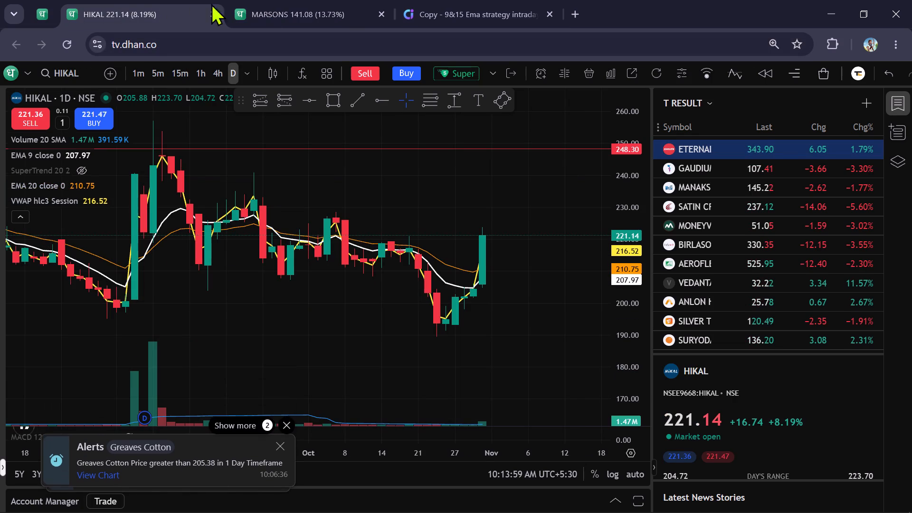
pyautogui.click(214, 14)
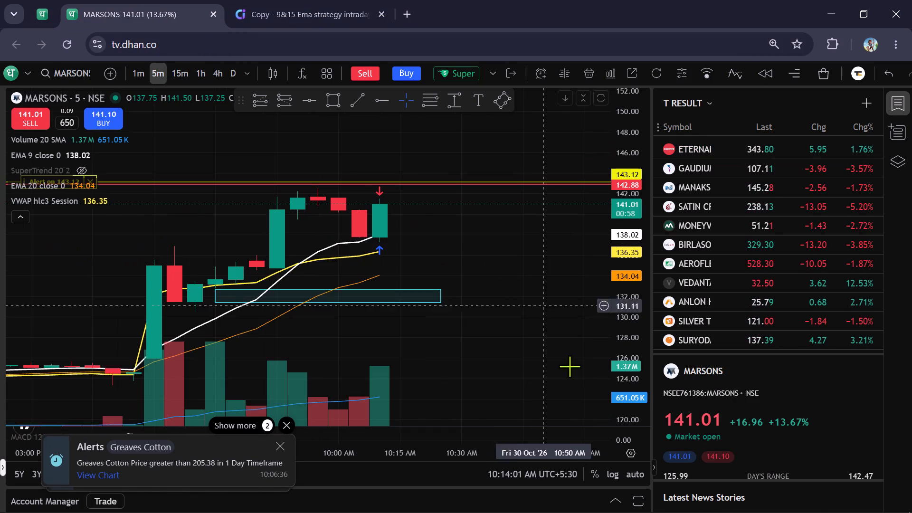
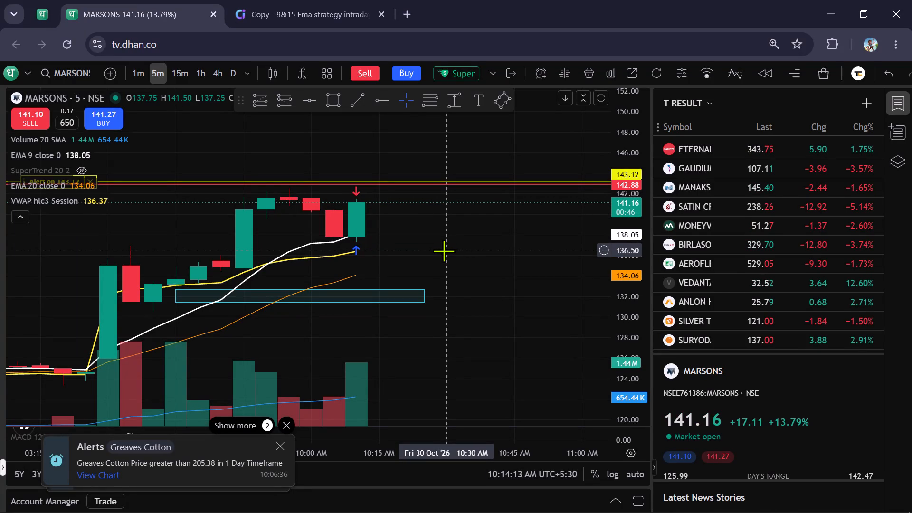
# Open a 650-share Super buy order for Marsons and make it a limit order at 130.
pyautogui.scroll(-6, 616, 203)
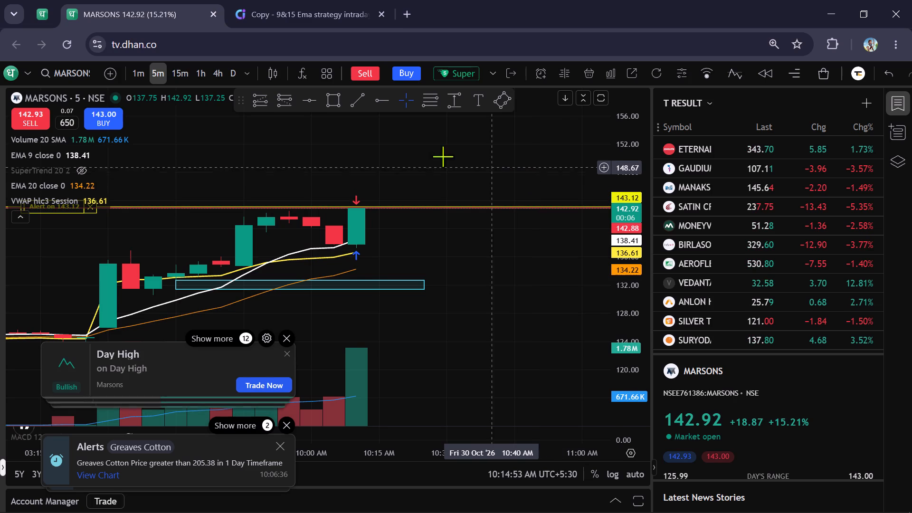
pyautogui.click(445, 66)
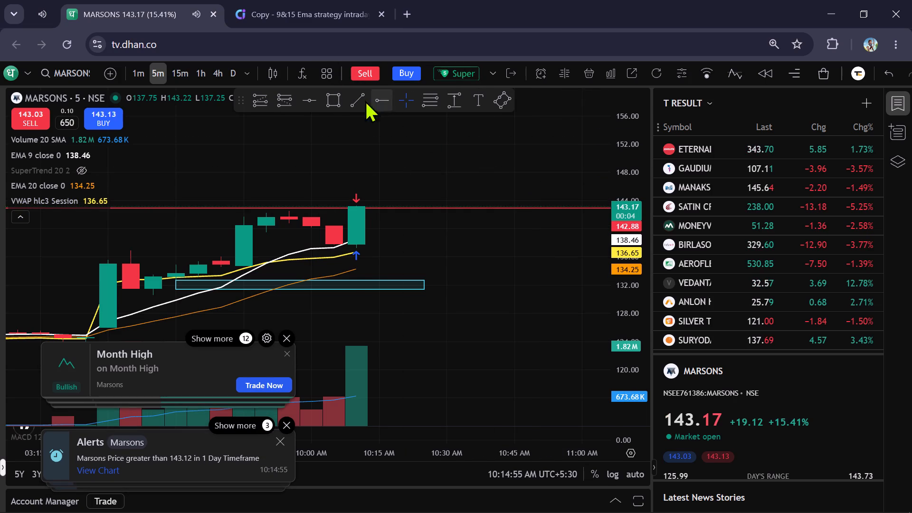
pyautogui.click(454, 75)
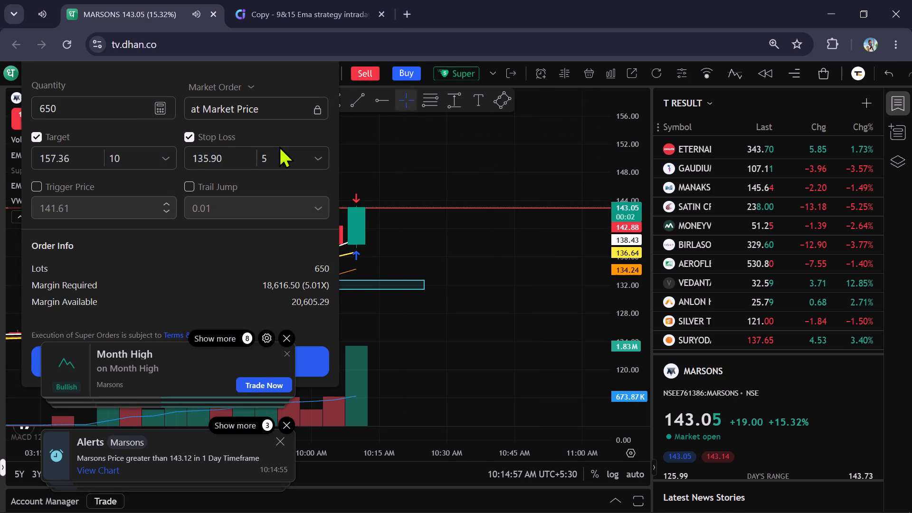
pyautogui.click(236, 84)
pyautogui.click(215, 133)
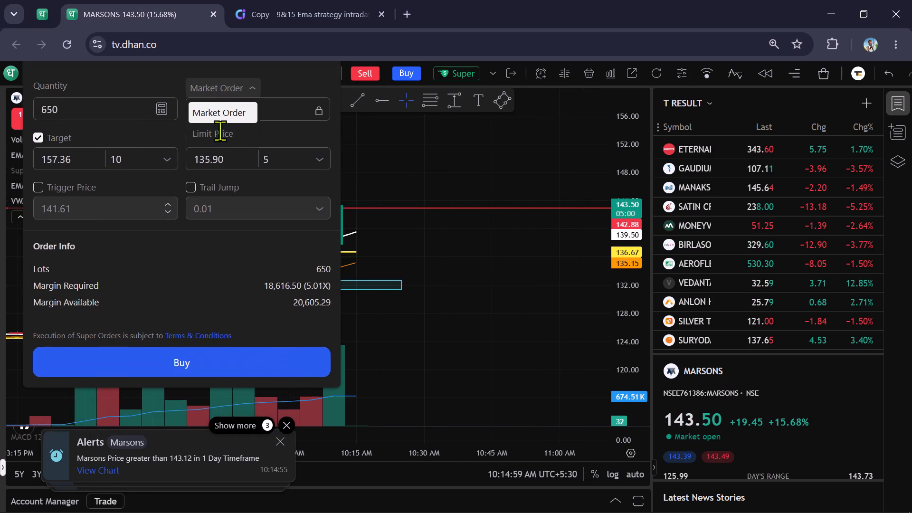
pyautogui.click(244, 115)
pyautogui.press('BackSpace')
pyautogui.press('BackSpace')
pyautogui.press('BackSpace')
pyautogui.press('BackSpace')
pyautogui.press('BackSpace')
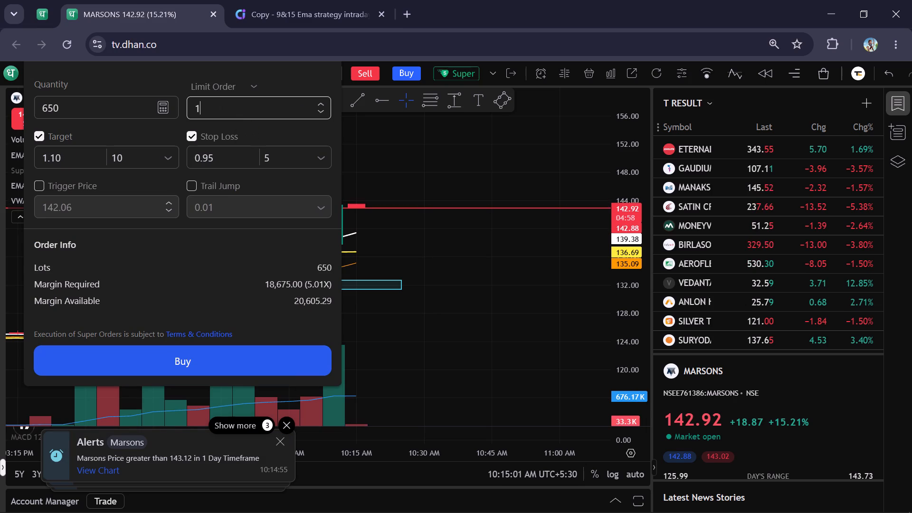
pyautogui.write('30')
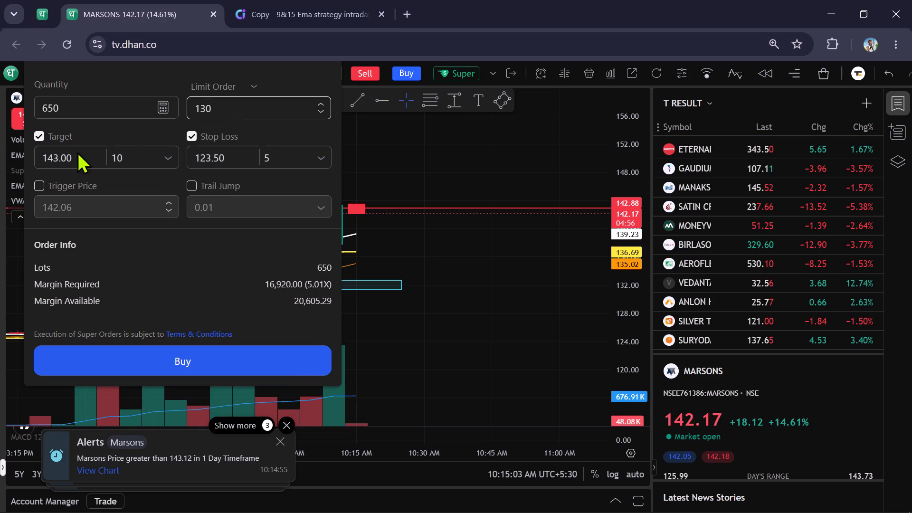
# Set the Marsons Super Order's target to 149 and place the 650-share buy order.
pyautogui.click(107, 157)
pyautogui.click(90, 159)
pyautogui.press('BackSpace')
pyautogui.press('BackSpace')
pyautogui.press('BackSpace')
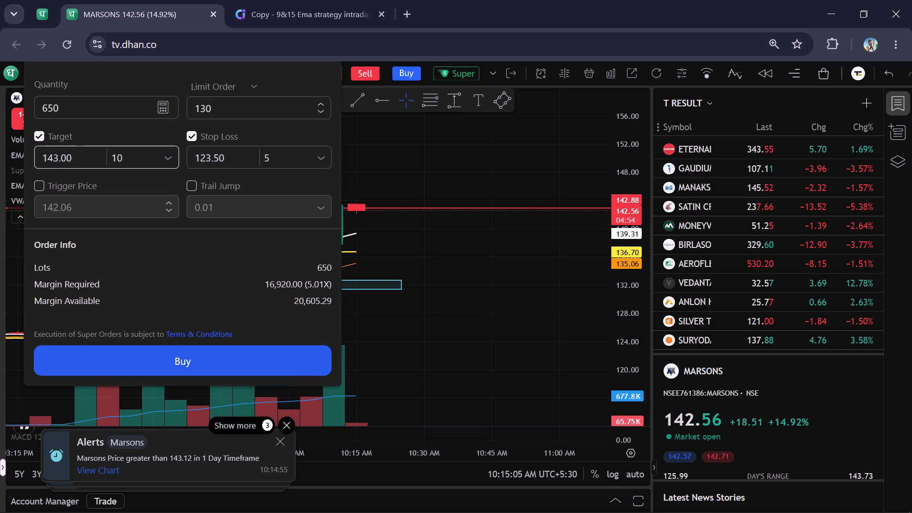
pyautogui.press('BackSpace')
pyautogui.press('9')
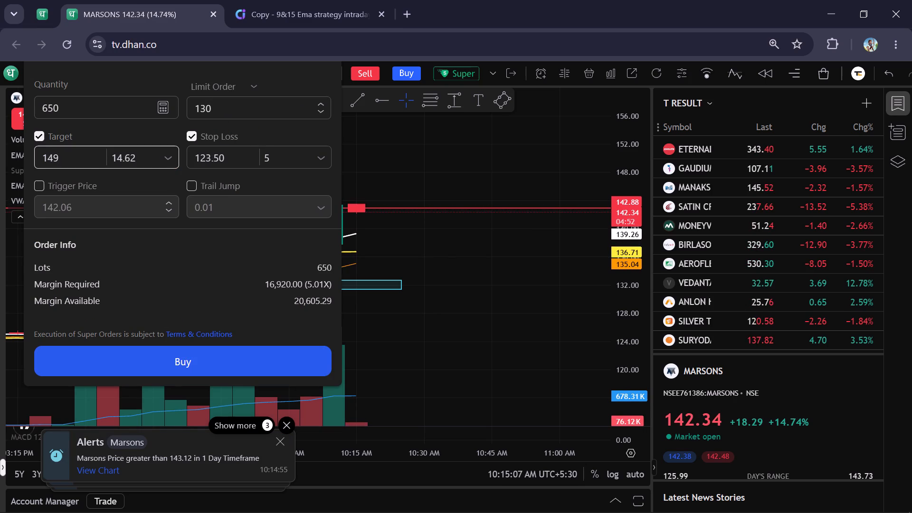
pyautogui.moveTo(190, 292); pyautogui.dragTo(173, 277)
pyautogui.click(192, 344)
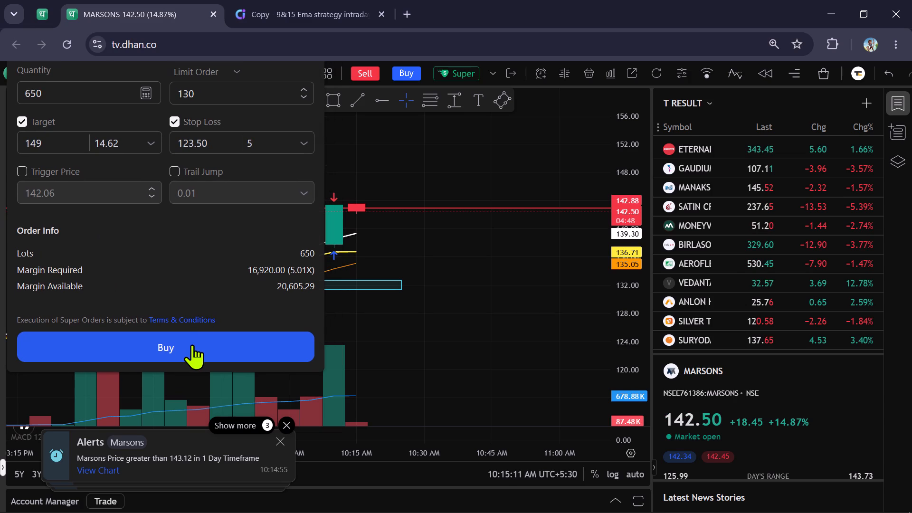
# Raise the pending Marsons order's target on the 5-minute chart to about 151.10.
pyautogui.scroll(1, 192, 344)
pyautogui.scroll(1, 363, 342)
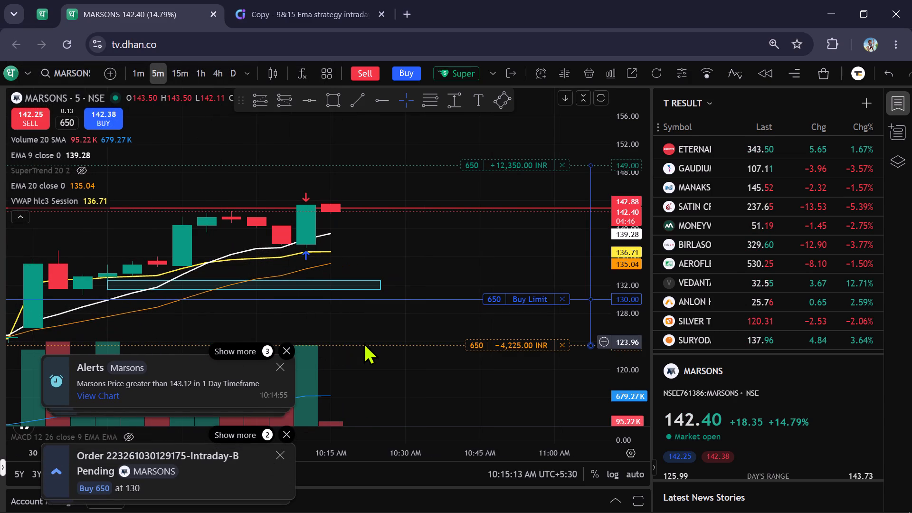
pyautogui.moveTo(393, 320); pyautogui.dragTo(393, 328)
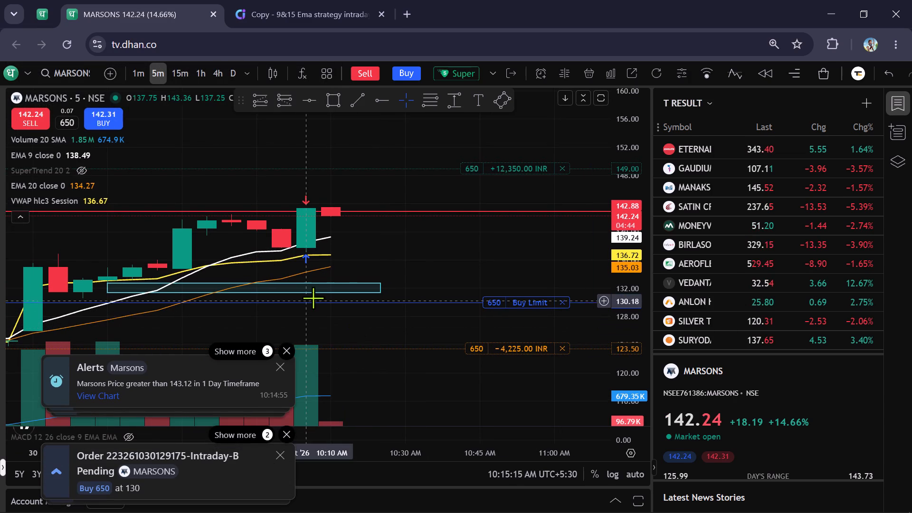
pyautogui.scroll(1, 474, 240)
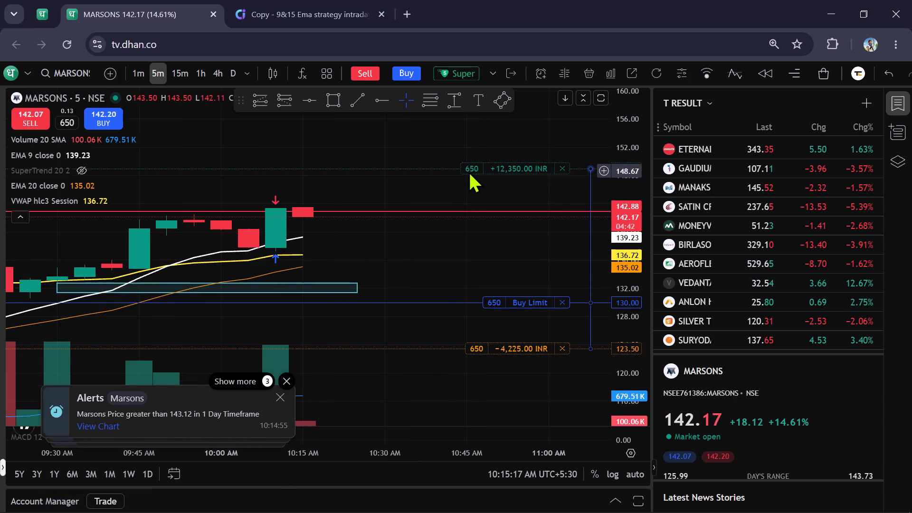
pyautogui.moveTo(467, 167); pyautogui.dragTo(467, 154)
# On the Marsons daily chart, raise the red horizontal resistance line to about 144.46.
pyautogui.scroll(-2, 456, 253)
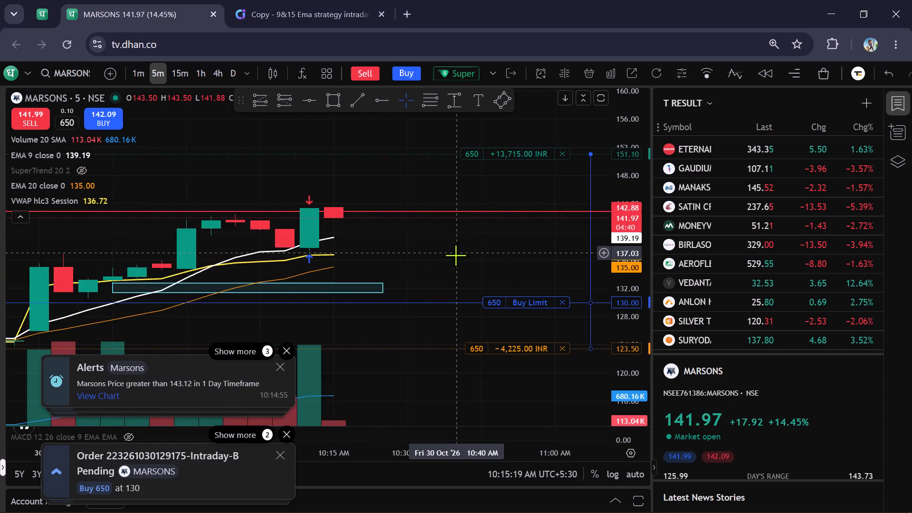
pyautogui.scroll(-3, 625, 244)
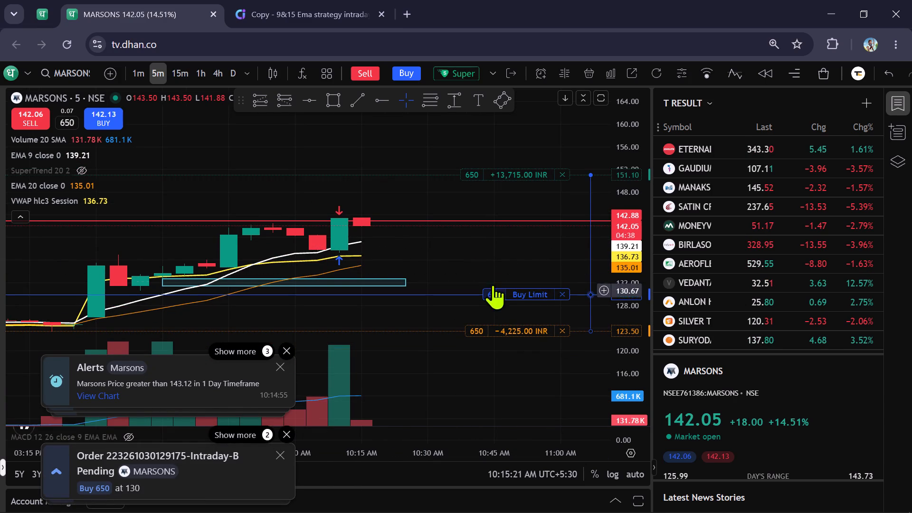
pyautogui.scroll(1, 491, 246)
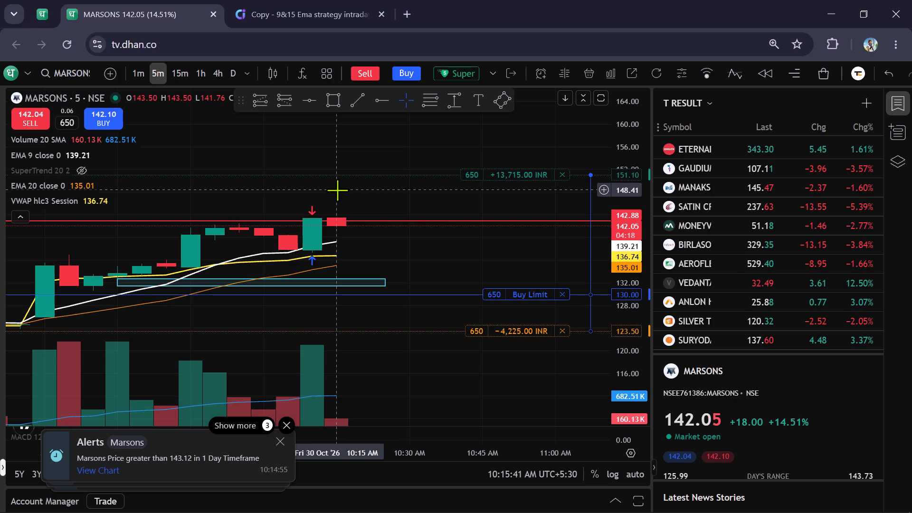
pyautogui.click(138, 68)
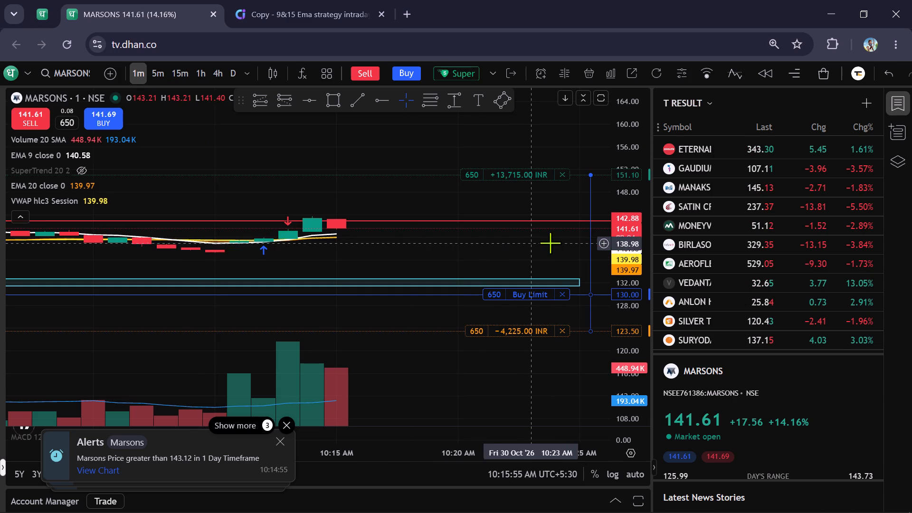
pyautogui.scroll(4, 633, 230)
pyautogui.click(228, 78)
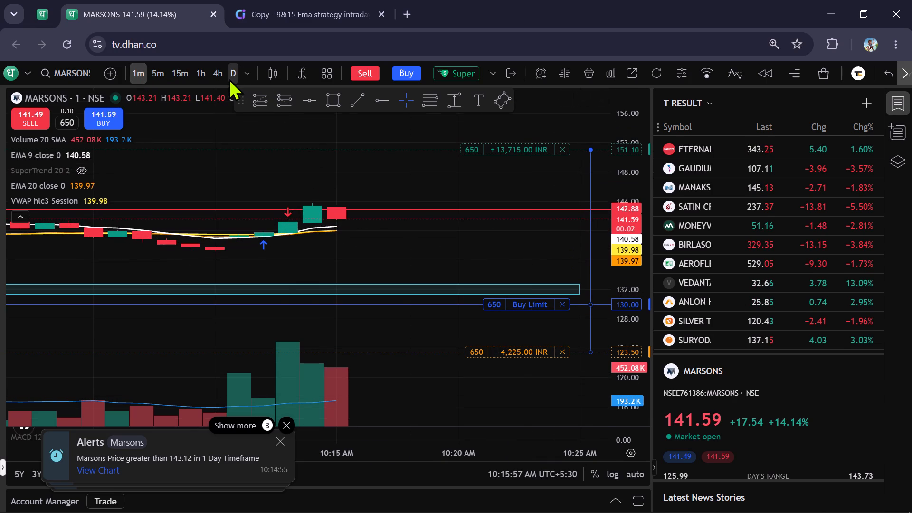
pyautogui.scroll(-3, 376, 210)
pyautogui.scroll(-8, 634, 256)
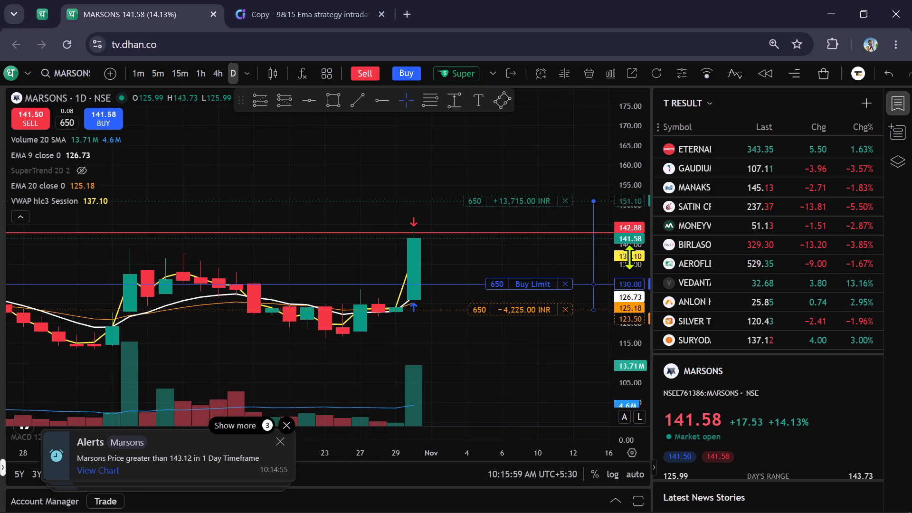
pyautogui.scroll(-8, 527, 269)
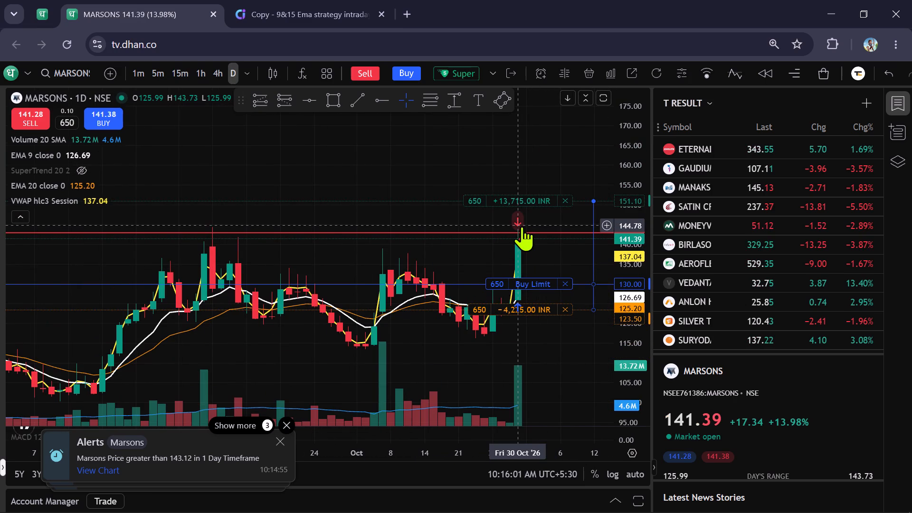
pyautogui.click(312, 232)
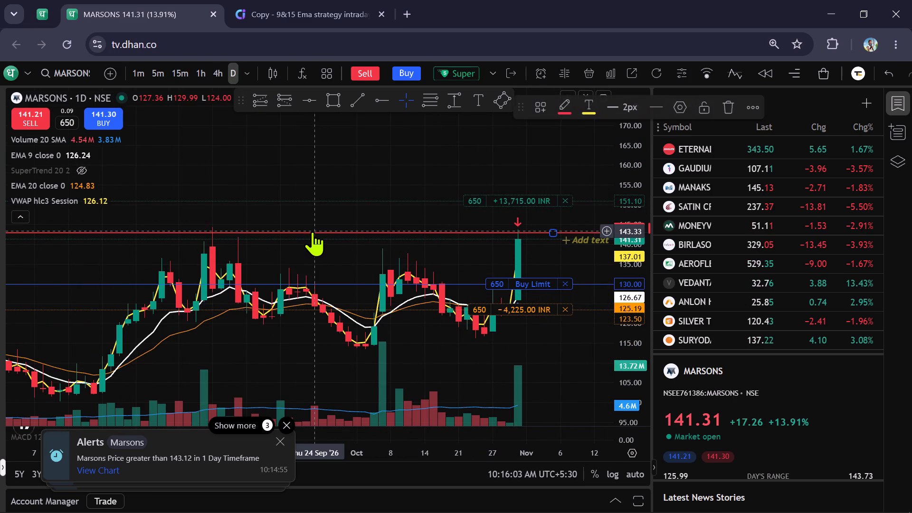
pyautogui.moveTo(315, 233); pyautogui.dragTo(317, 227)
pyautogui.click(334, 252)
# Return to the 5-minute chart and lower the pending Marsons order's stop loss to about 109.72.
pyautogui.scroll(-7, 376, 231)
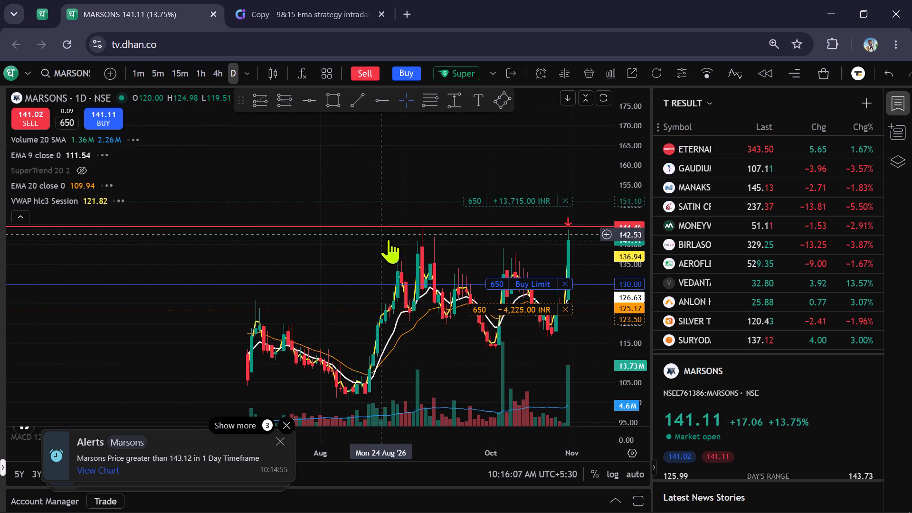
pyautogui.scroll(13, 453, 239)
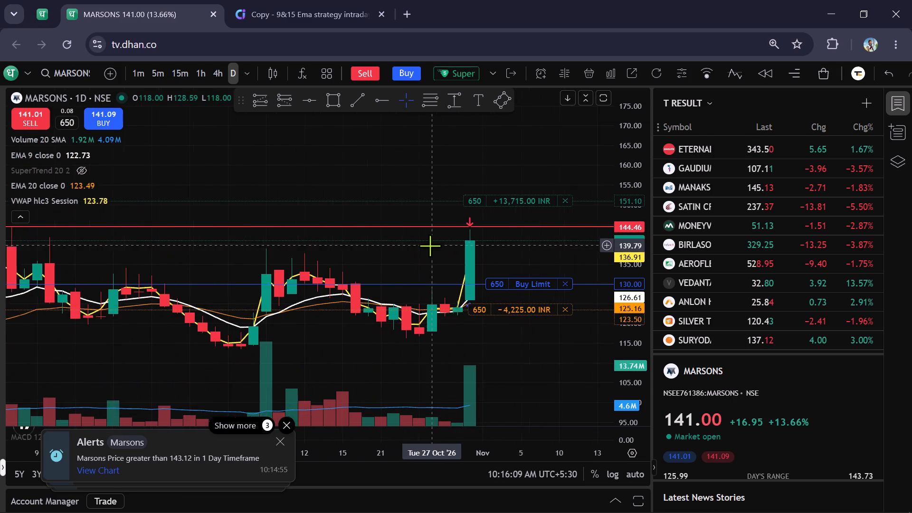
pyautogui.scroll(1, 430, 246)
pyautogui.click(162, 66)
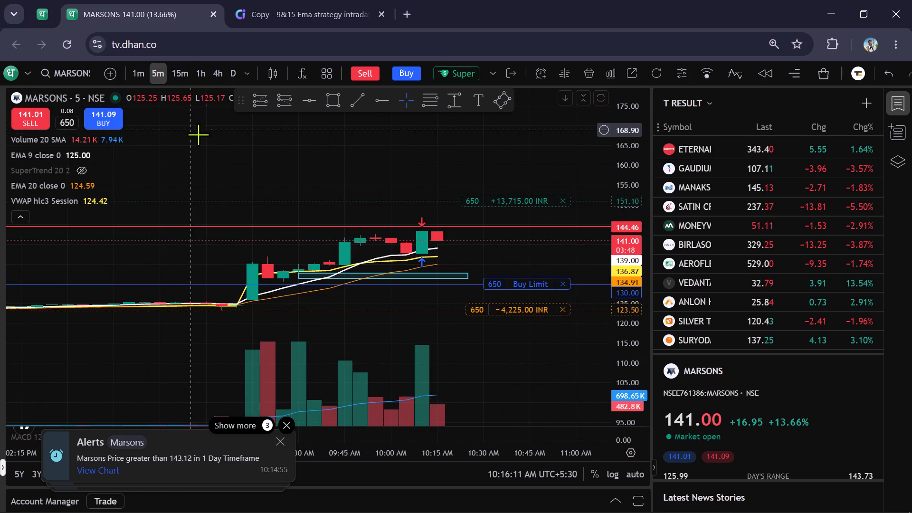
pyautogui.scroll(3, 205, 137)
pyautogui.moveTo(472, 310); pyautogui.dragTo(462, 364)
# Lower the pending 650-share Marsons buy limit on the chart to about 117.12.
pyautogui.moveTo(495, 282); pyautogui.dragTo(482, 298)
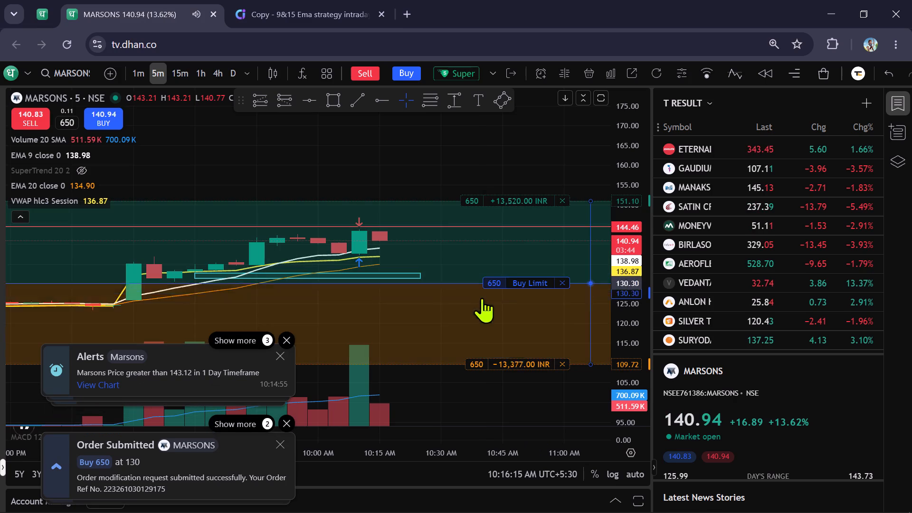
pyautogui.moveTo(482, 298); pyautogui.dragTo(474, 335)
# Examine Marsons' recent price action against the red resistance line on the 5-minute and 1-minute charts.
pyautogui.scroll(2, 477, 277)
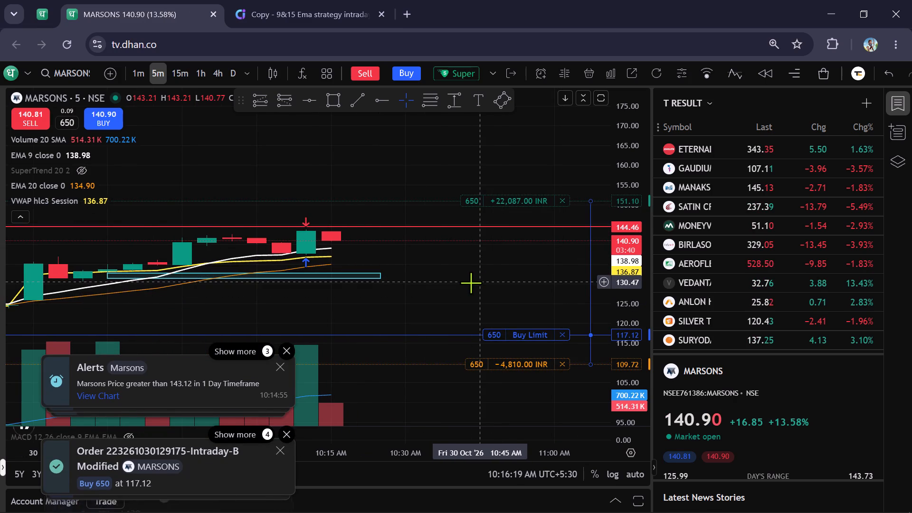
pyautogui.scroll(-7, 812, 223)
pyautogui.scroll(6, 812, 223)
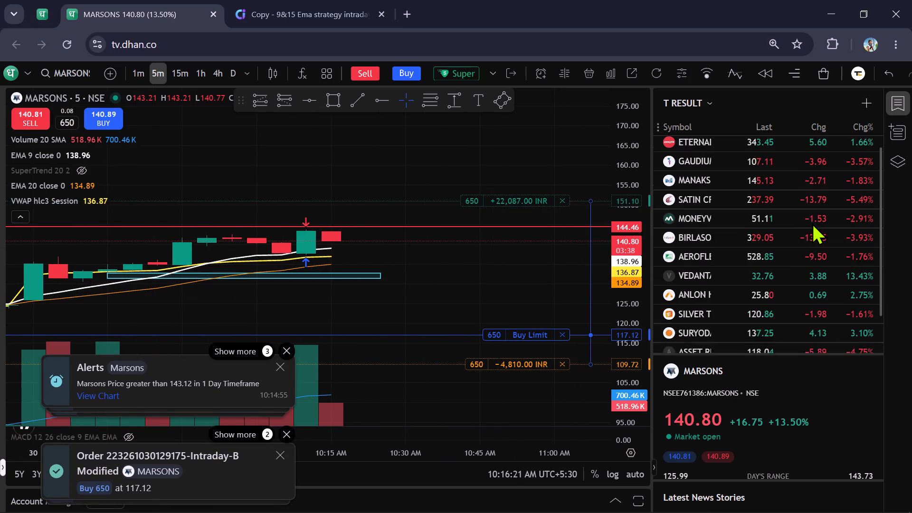
pyautogui.scroll(6, 812, 223)
pyautogui.scroll(6, 636, 225)
pyautogui.scroll(-2, 636, 225)
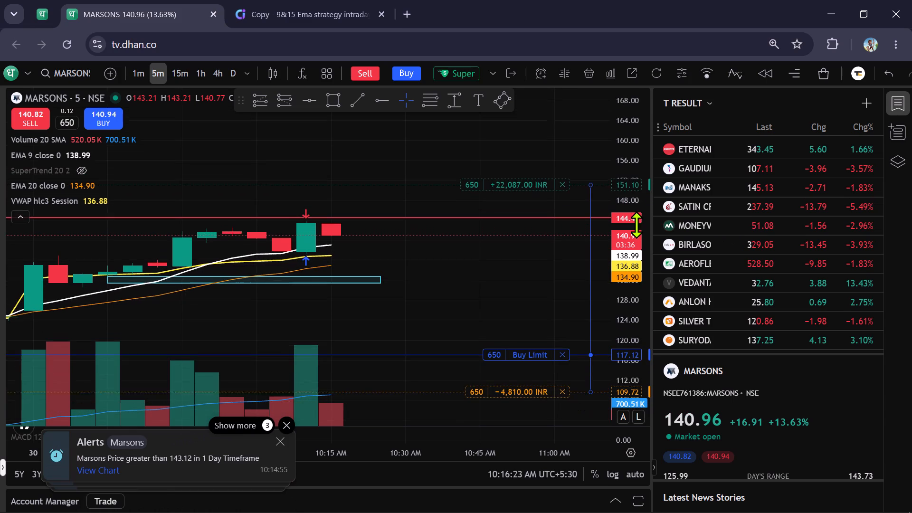
pyautogui.scroll(-1, 636, 225)
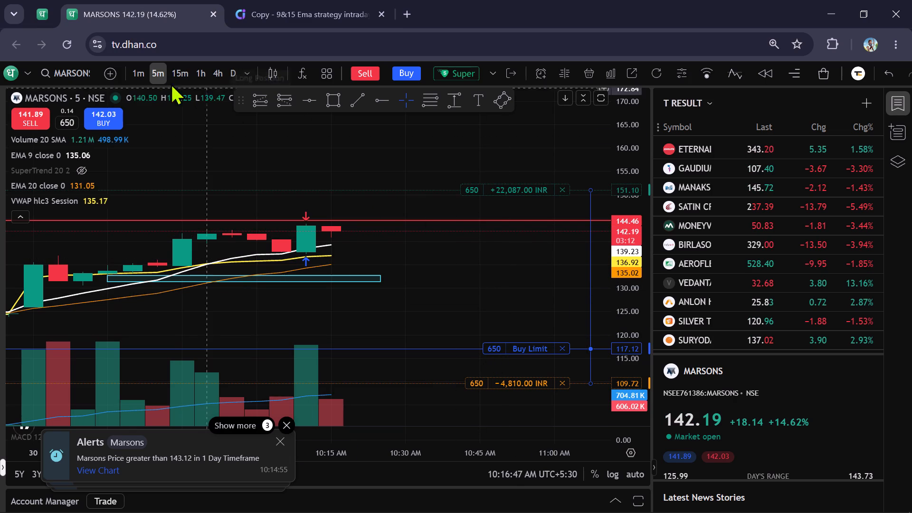
pyautogui.click(139, 75)
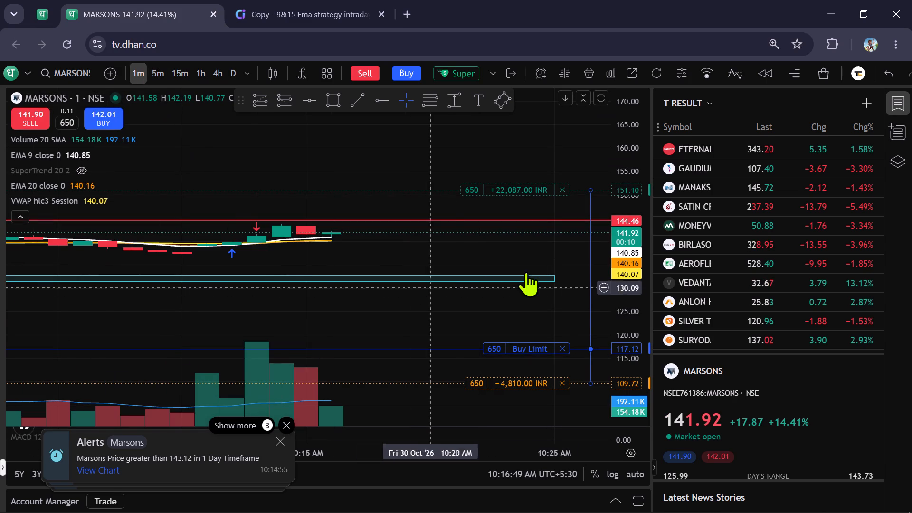
pyautogui.scroll(4, 647, 236)
pyautogui.scroll(-1, 634, 236)
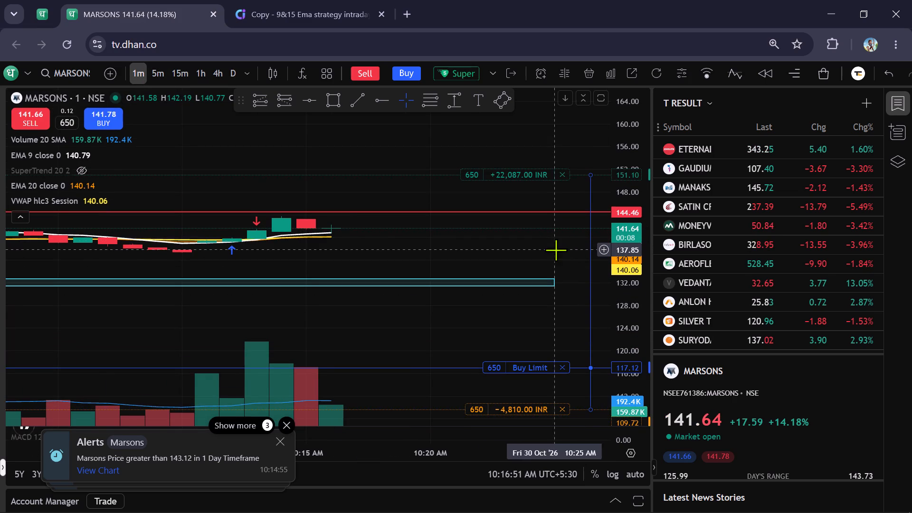
pyautogui.scroll(-2, 556, 250)
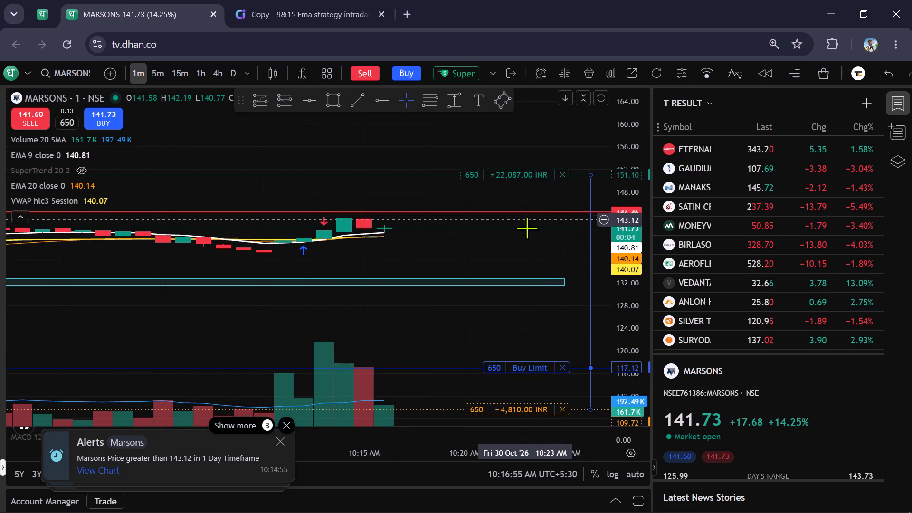
pyautogui.scroll(2, 620, 247)
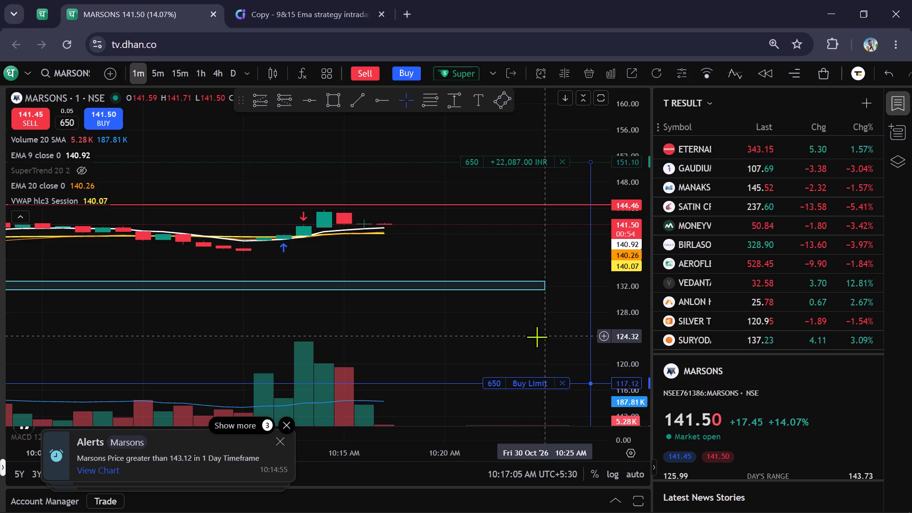
# Duplicate the Marsons chart's browser tab and return to the original chart.
pyautogui.click(142, 9)
pyautogui.rightClick(142, 9)
pyautogui.click(186, 139)
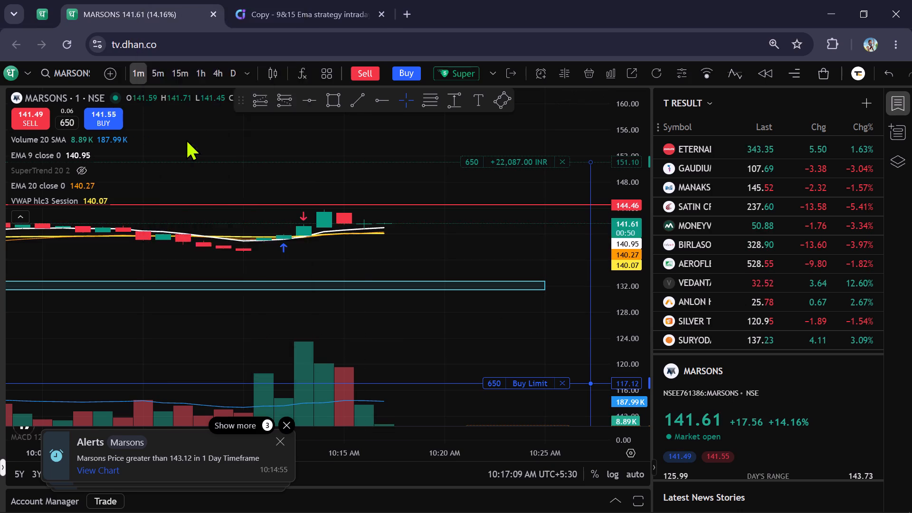
pyautogui.click(148, 14)
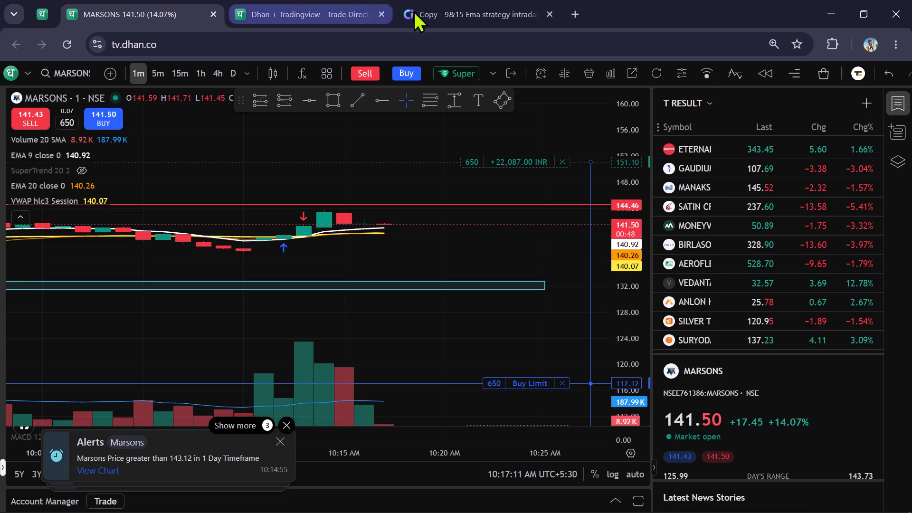
# Switch to Chartink, rerun the 9&15 EMA intraday scan and bring the refreshed stock list into view.
pyautogui.click(432, 4)
pyautogui.scroll(2, 0, 81)
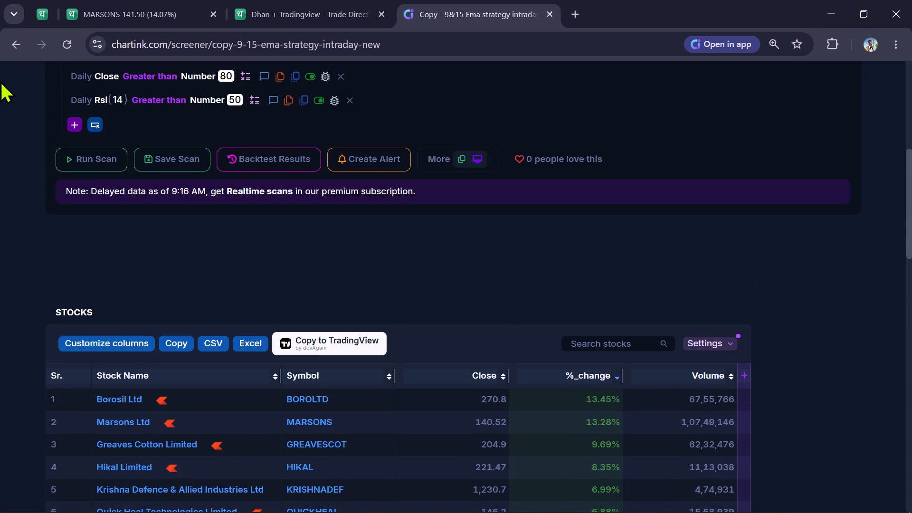
pyautogui.click(77, 161)
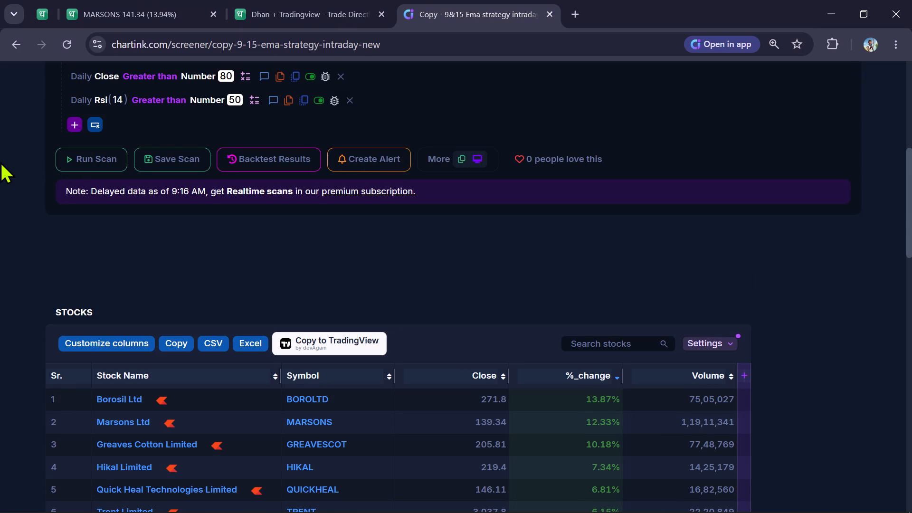
pyautogui.scroll(-1, 0, 161)
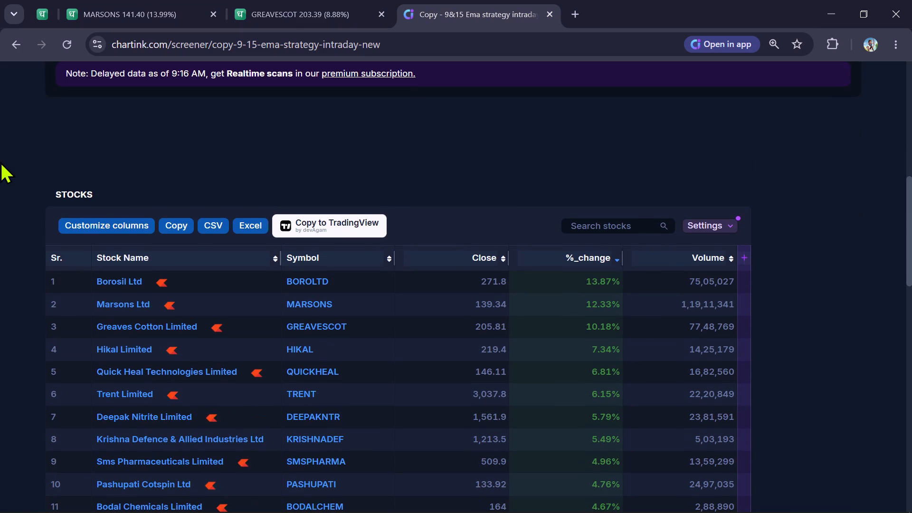
# Compare the Greaves Cotton and Marsons 1-minute charts, examining Greaves Cotton's recent candles, moving averages and the down-arrow signal.
pyautogui.click(271, 9)
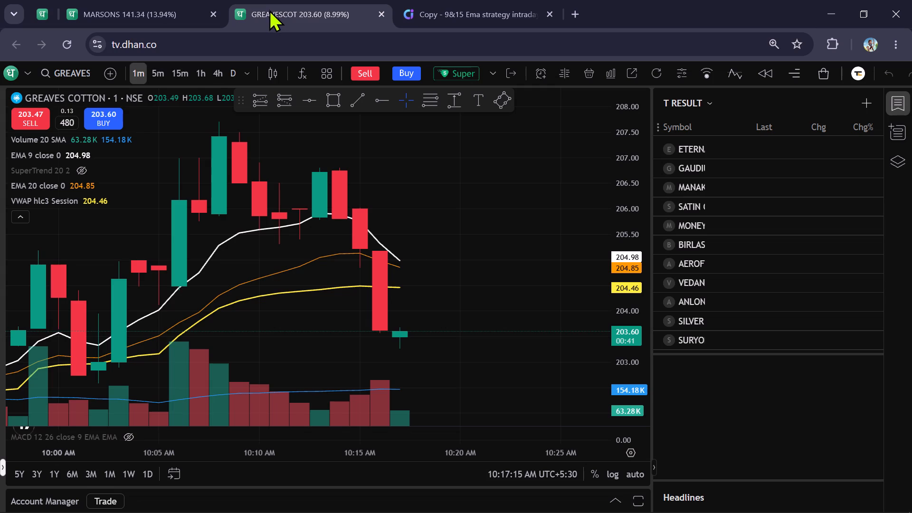
pyautogui.click(178, 10)
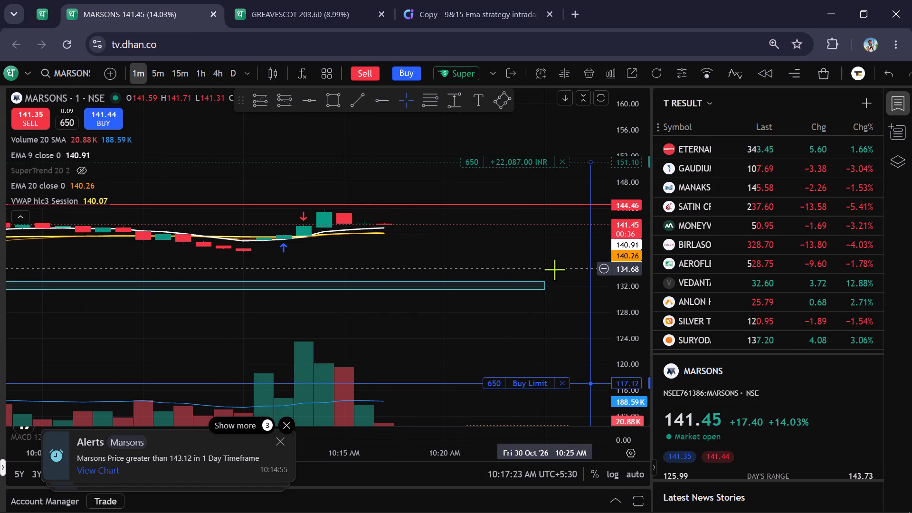
pyautogui.scroll(-1, 533, 271)
pyautogui.scroll(1, 533, 271)
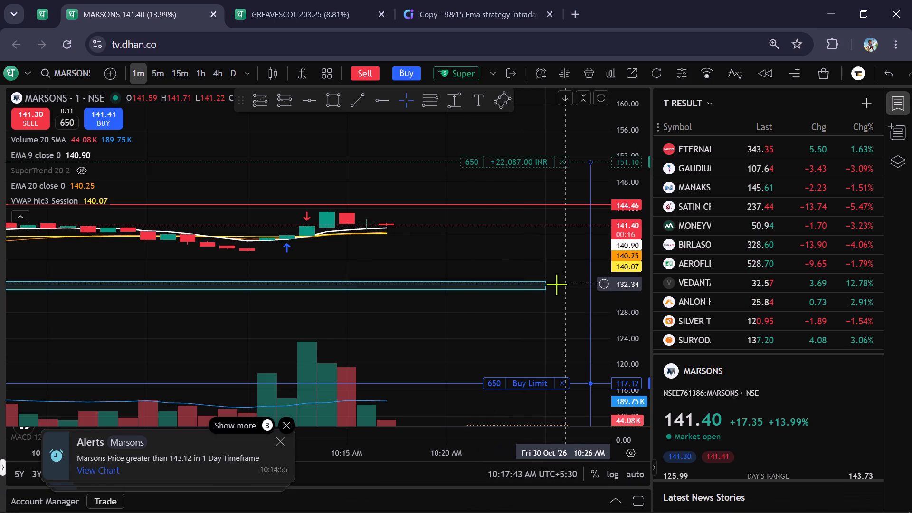
pyautogui.click(328, 10)
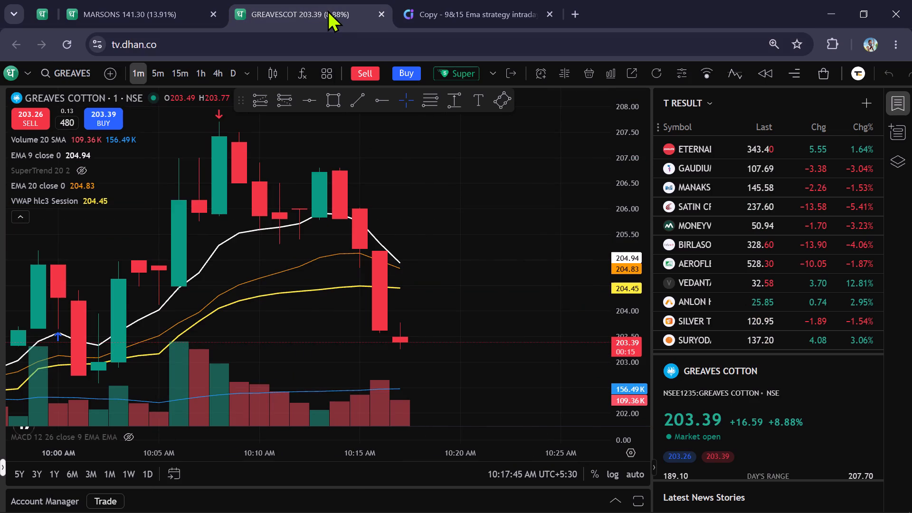
pyautogui.scroll(-9, 641, 232)
pyautogui.scroll(-2, 548, 240)
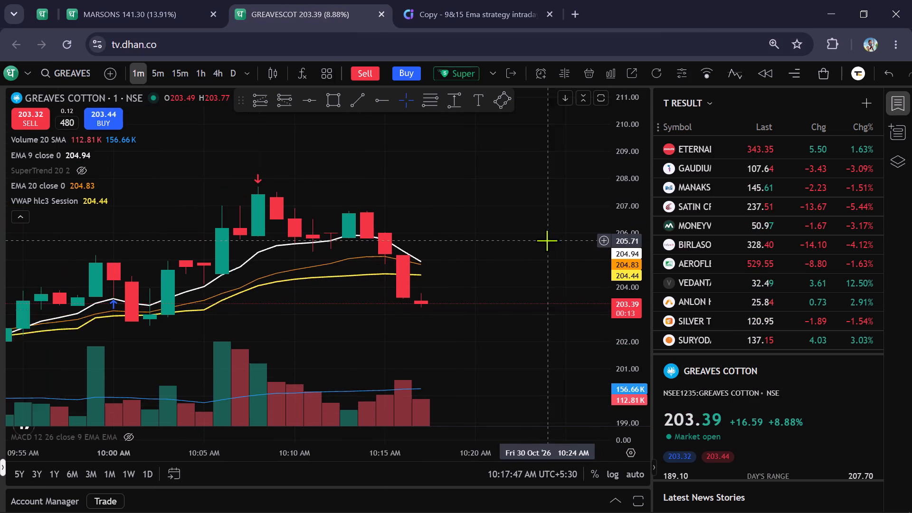
pyautogui.scroll(-3, 547, 240)
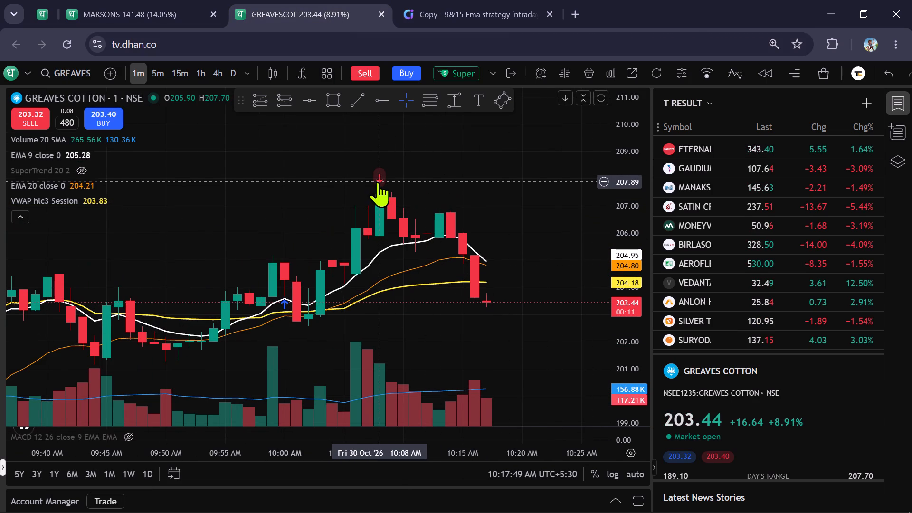
pyautogui.click(377, 182)
pyautogui.click(358, 189)
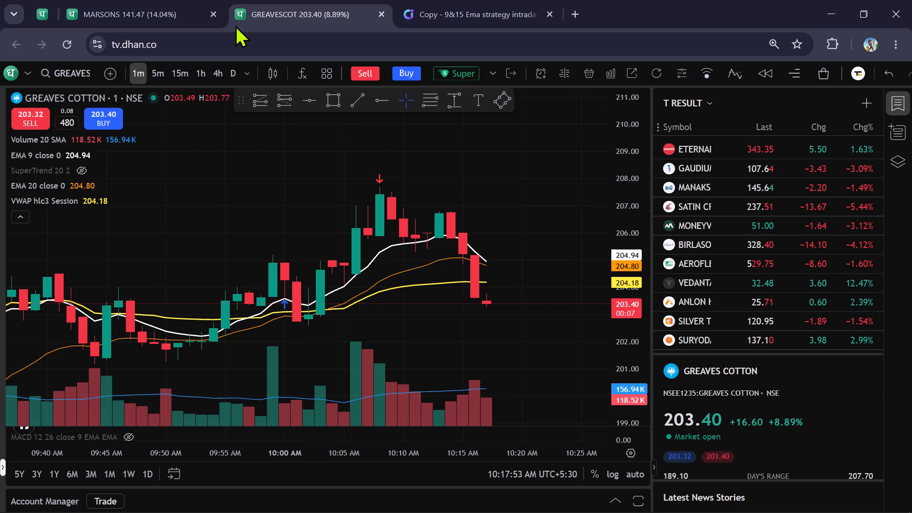
# Return to the Marsons chart and dismiss the Bearish Engulfing candlestick pattern notification.
pyautogui.click(193, 9)
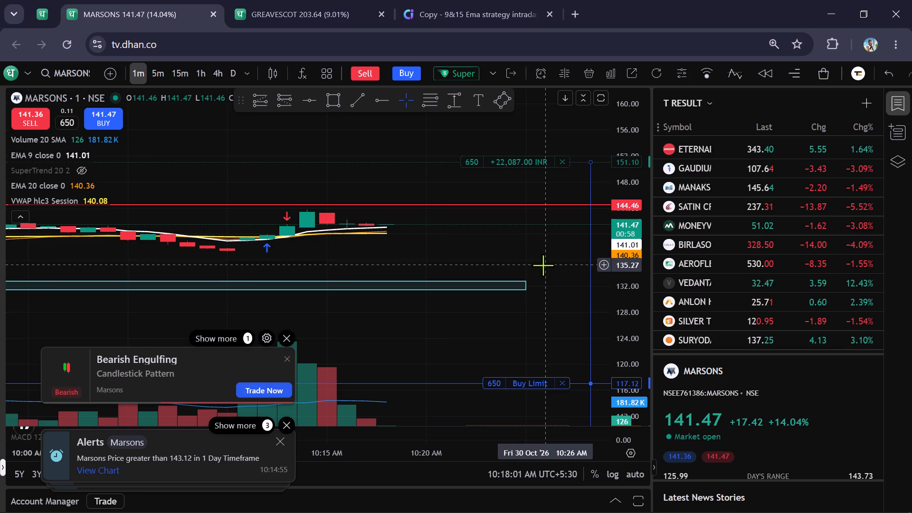
pyautogui.click(288, 352)
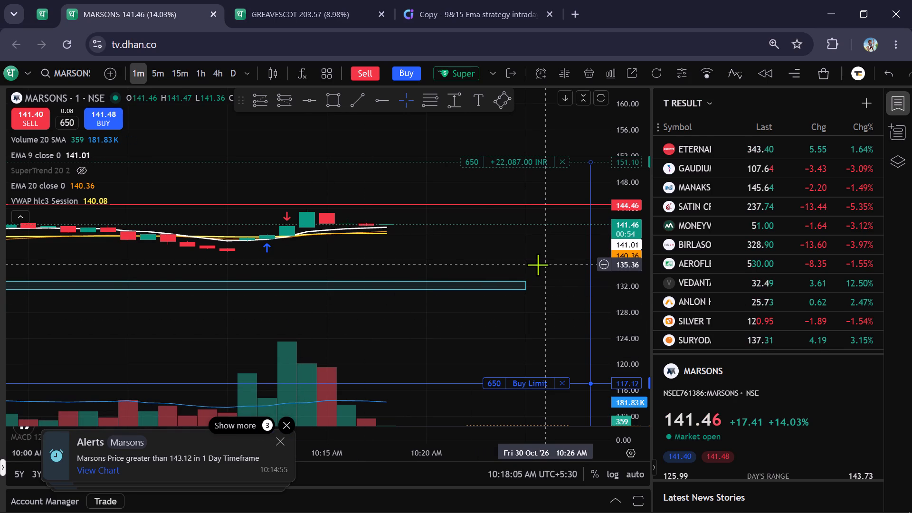
# Examine Marsons' 1-minute price action against the red resistance line, the blue zone and the pending buy limit, and check the T RESULT watchlist.
pyautogui.scroll(-5, 537, 265)
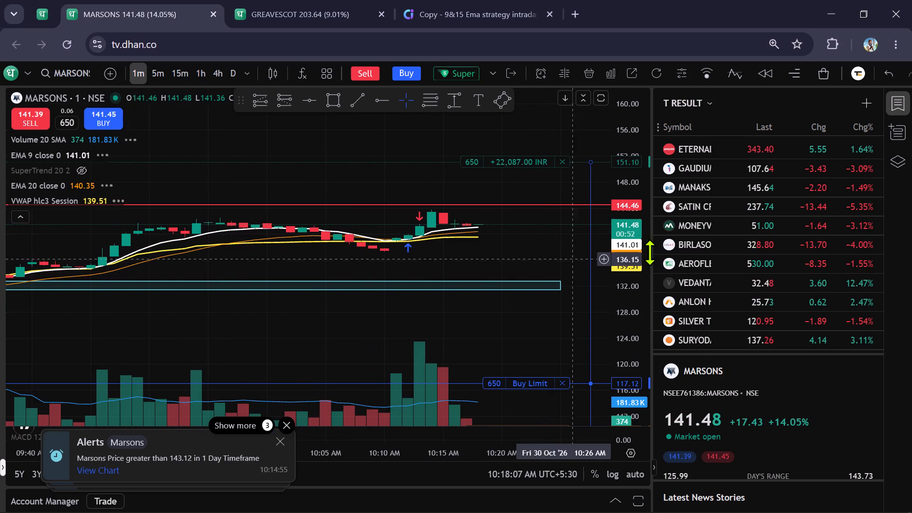
pyautogui.scroll(-6, 760, 222)
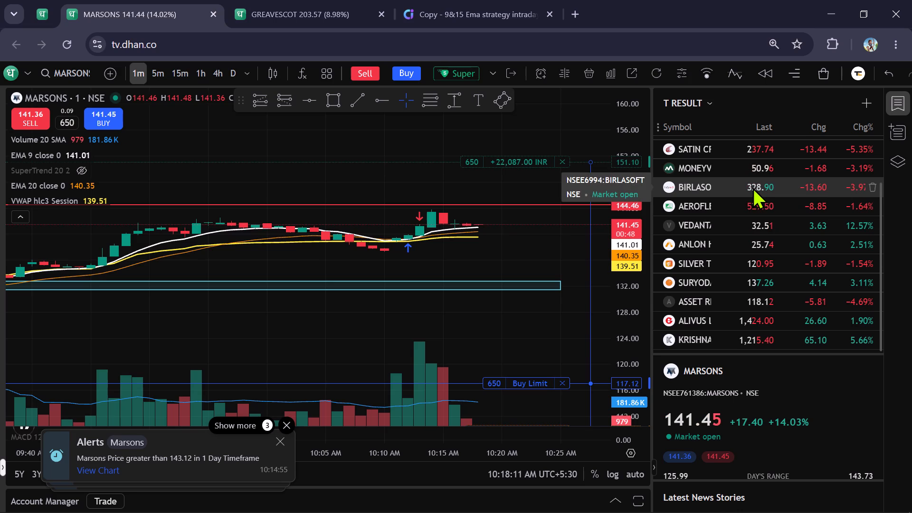
pyautogui.scroll(6, 752, 187)
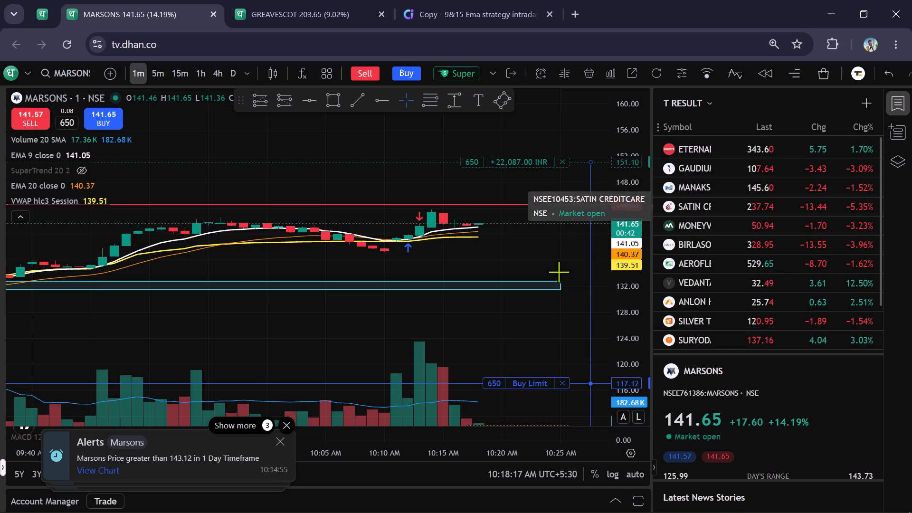
pyautogui.scroll(2, 503, 257)
pyautogui.moveTo(501, 257); pyautogui.dragTo(438, 270)
pyautogui.scroll(3, 620, 245)
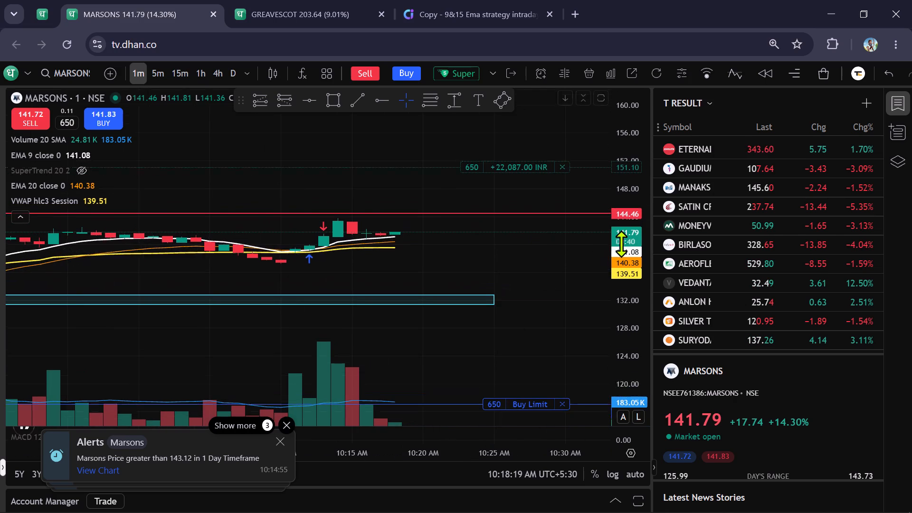
pyautogui.scroll(4, 621, 244)
pyautogui.scroll(-4, 622, 240)
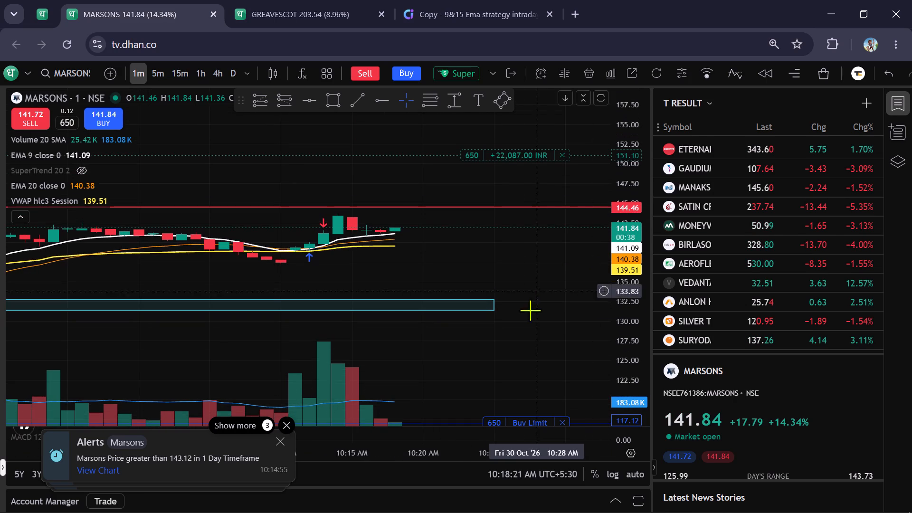
pyautogui.moveTo(529, 332); pyautogui.dragTo(521, 288)
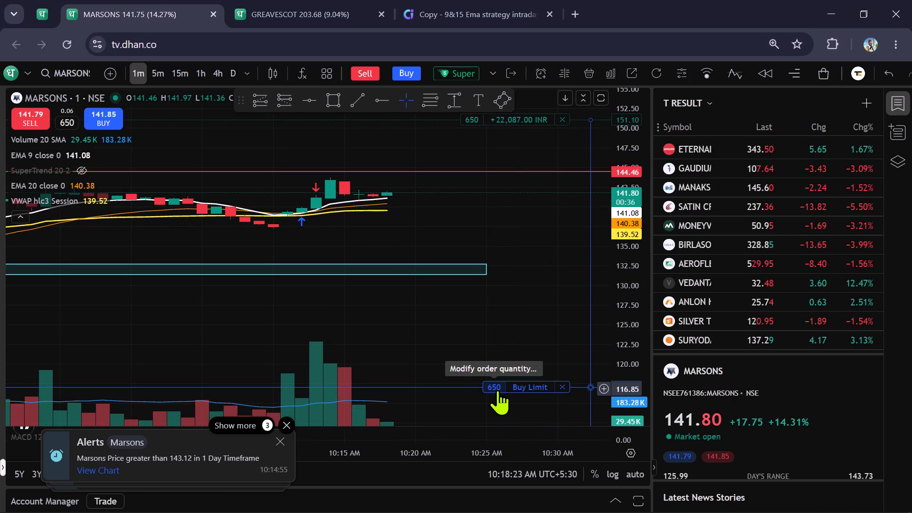
pyautogui.moveTo(526, 314); pyautogui.dragTo(455, 332)
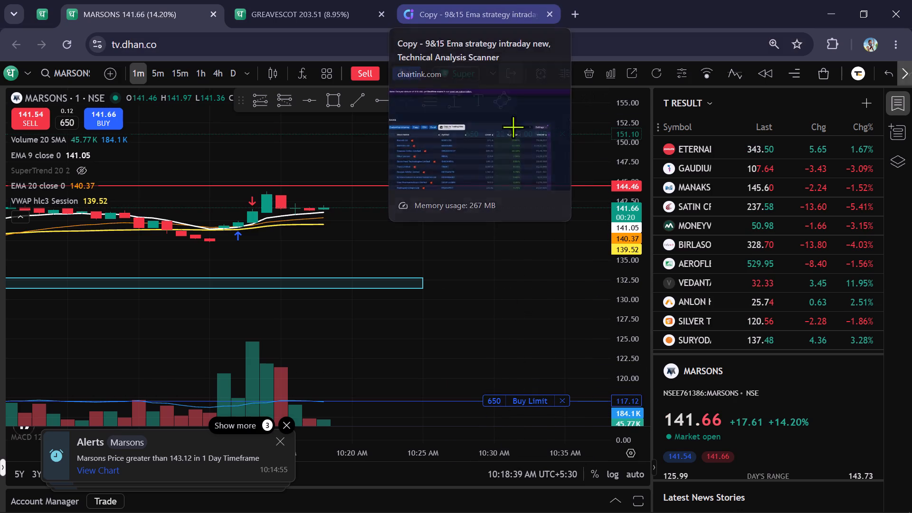
# Check the Greaves Cotton chart, then review the T RESULT watchlist alongside the Marsons chart.
pyautogui.click(299, 7)
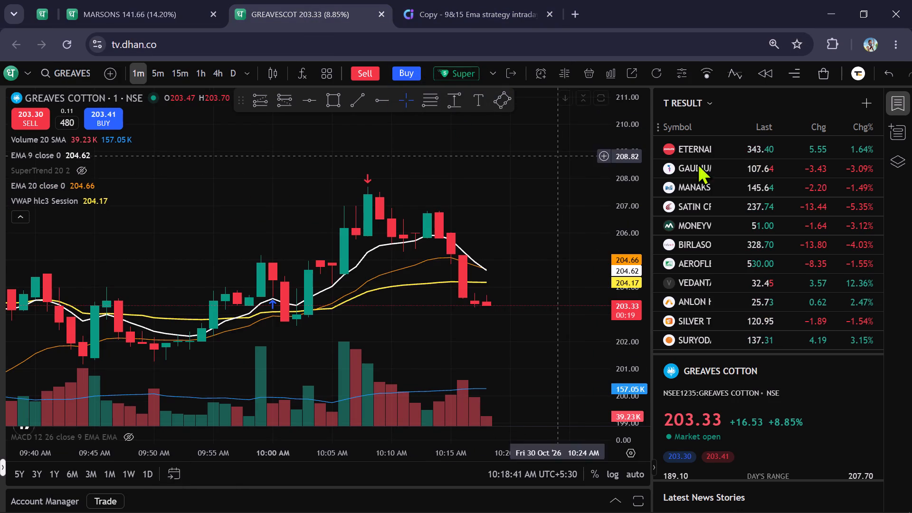
pyautogui.scroll(5, 726, 231)
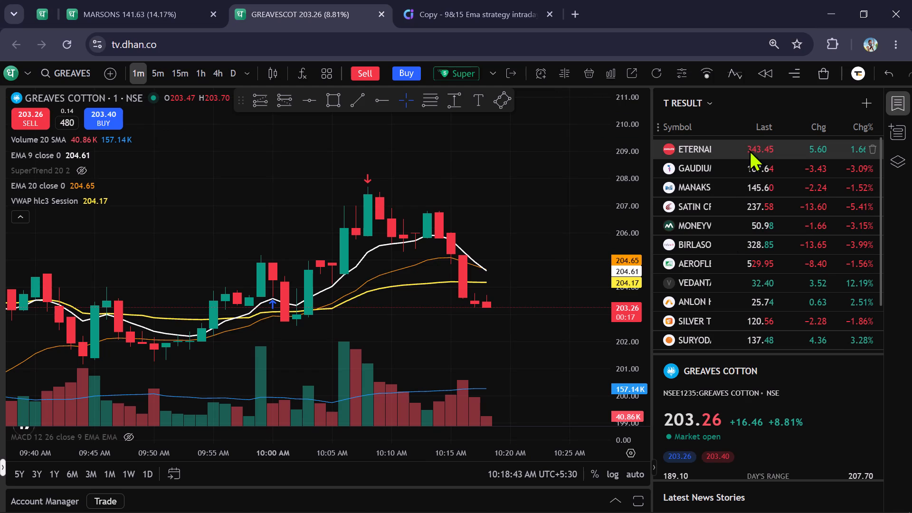
pyautogui.click(162, 2)
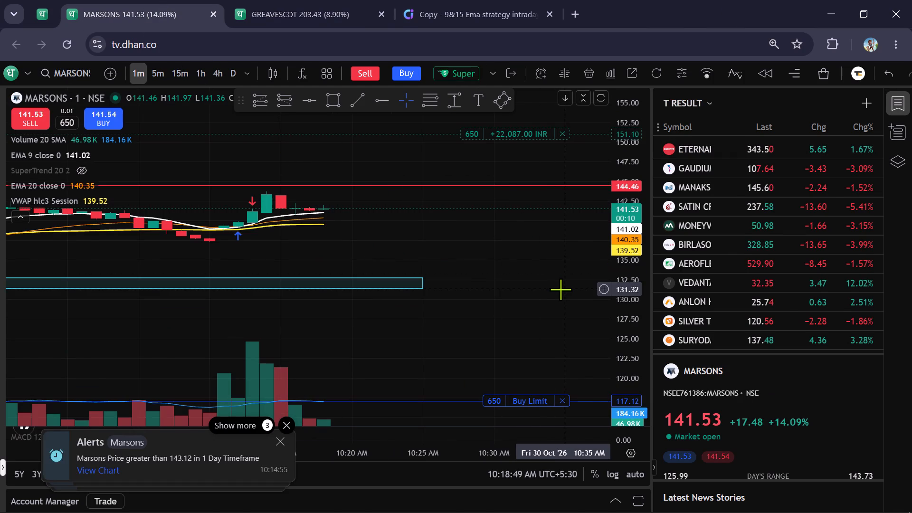
pyautogui.scroll(-14, 833, 268)
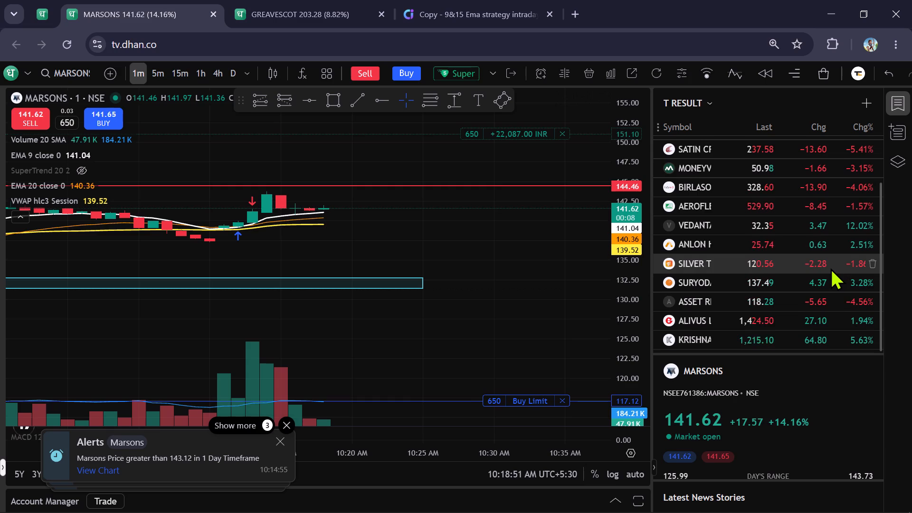
pyautogui.scroll(14, 830, 268)
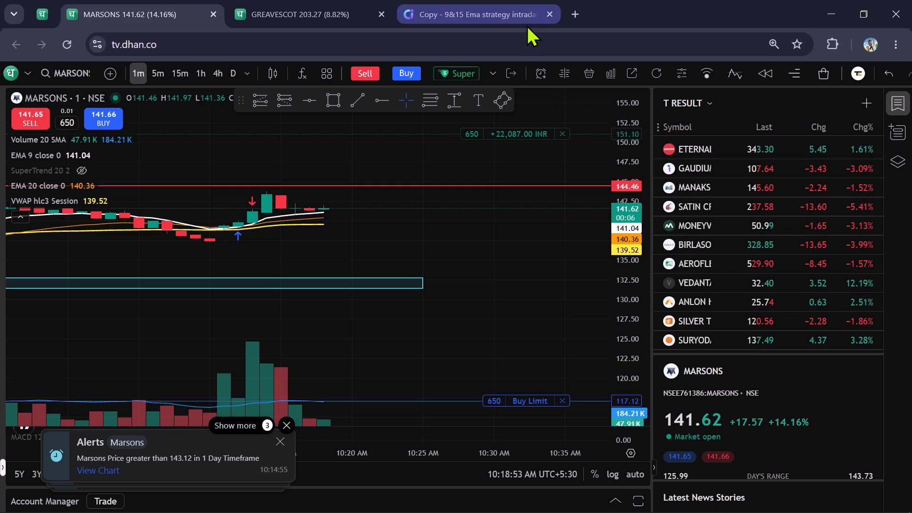
# Rerun the Chartink 9&15 EMA intraday scan and review the refreshed list of matching stocks.
pyautogui.click(522, 21)
pyautogui.scroll(2, 133, 99)
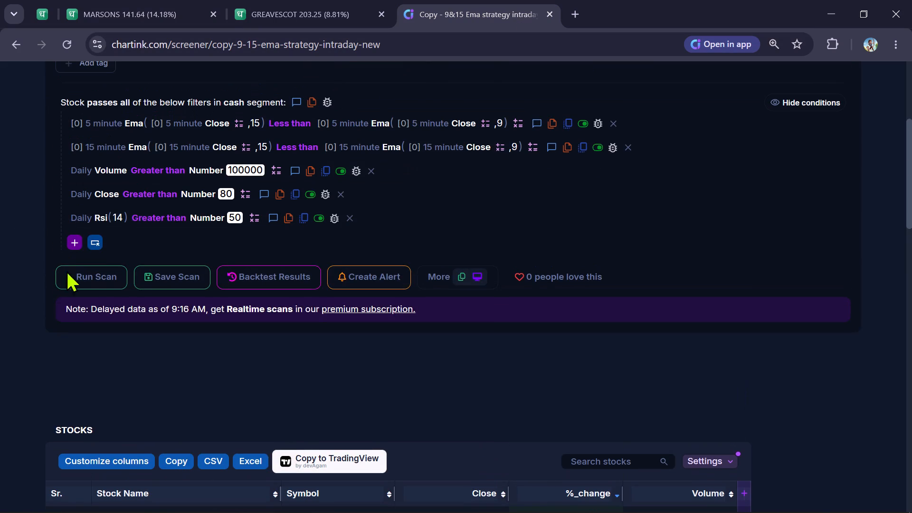
pyautogui.click(69, 274)
pyautogui.scroll(-2, 0, 256)
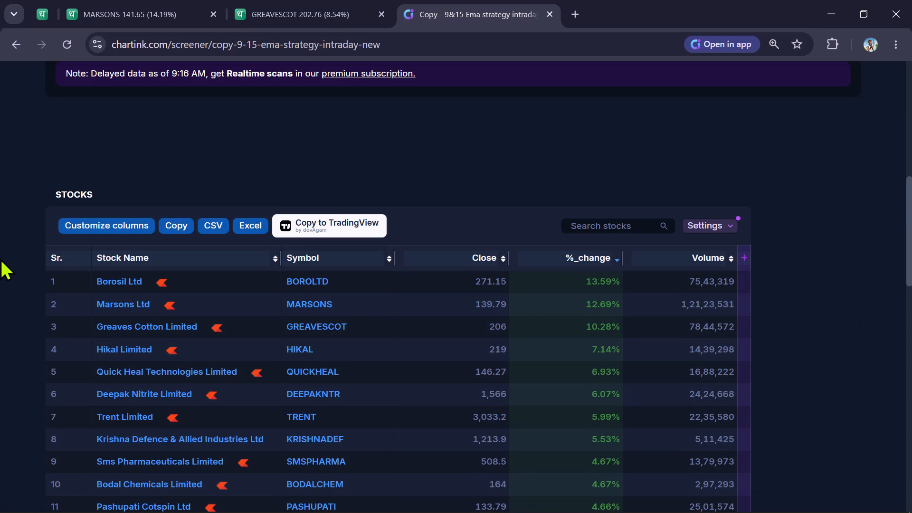
pyautogui.scroll(-1, 0, 263)
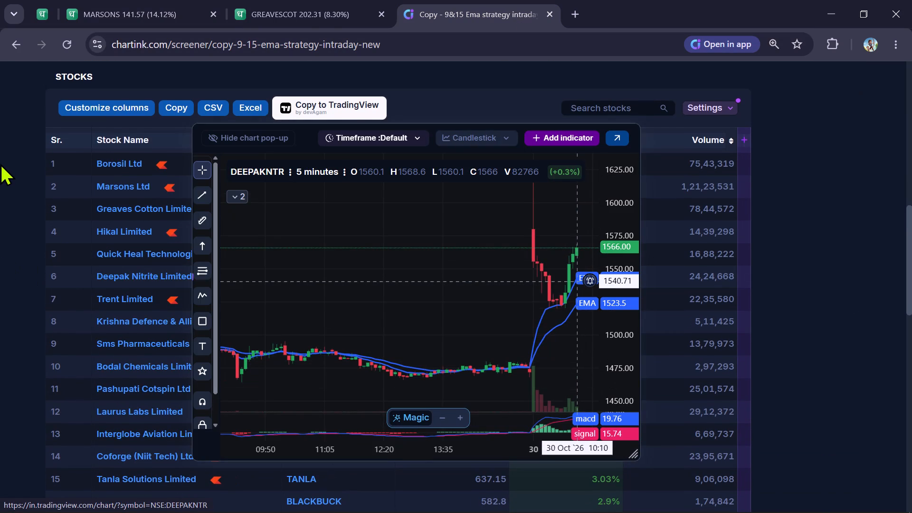
pyautogui.click(0, 163)
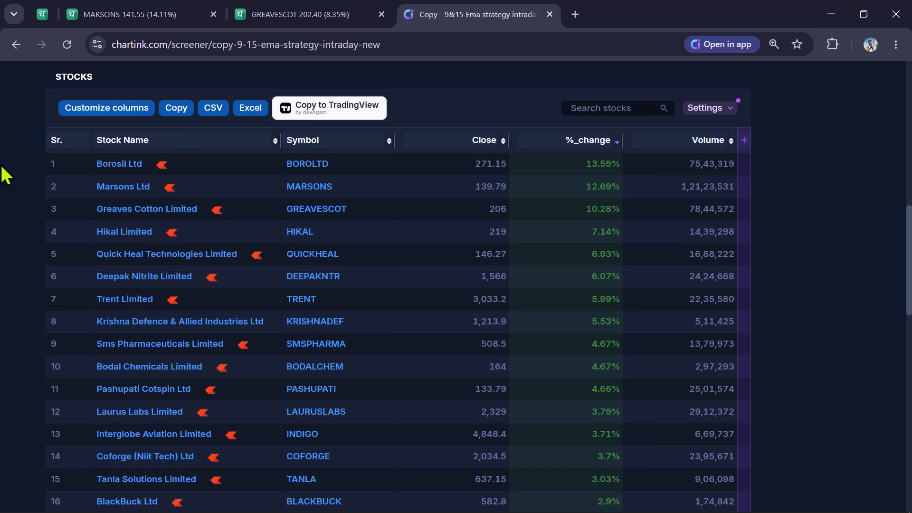
# Check Greaves Cotton's latest 1-minute candles and Marsons' price action over a wider time range.
pyautogui.click(289, 3)
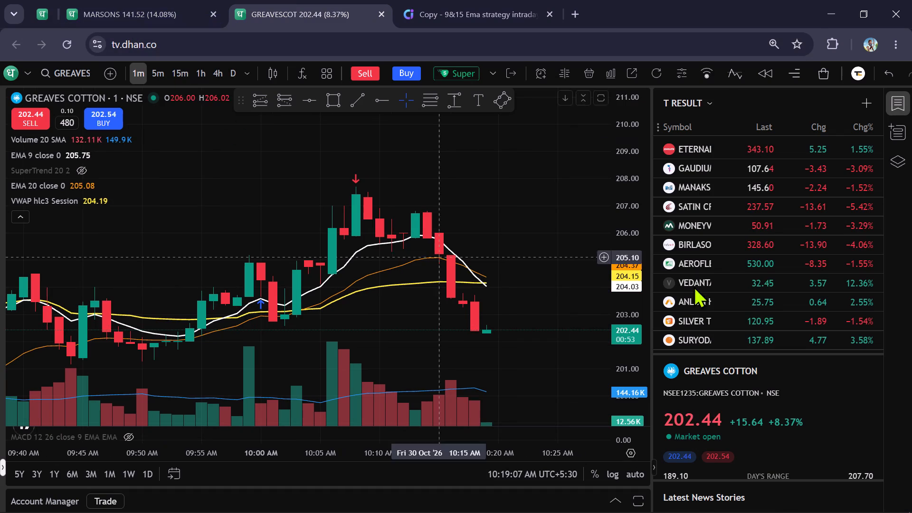
pyautogui.click(139, 0)
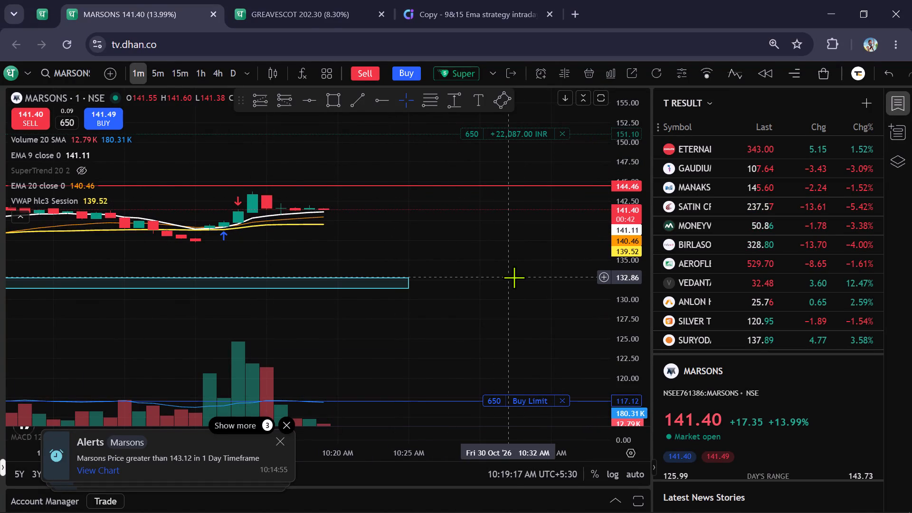
pyautogui.scroll(-6, 514, 277)
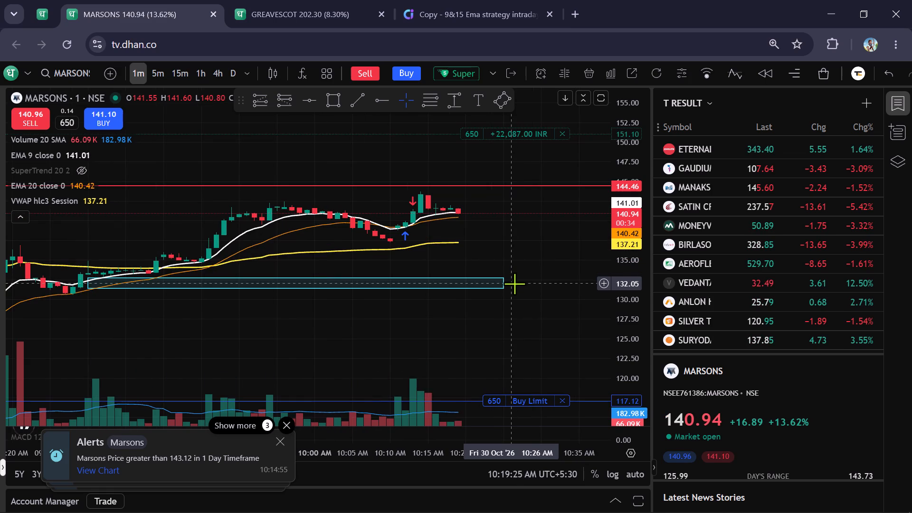
pyautogui.scroll(4, 514, 285)
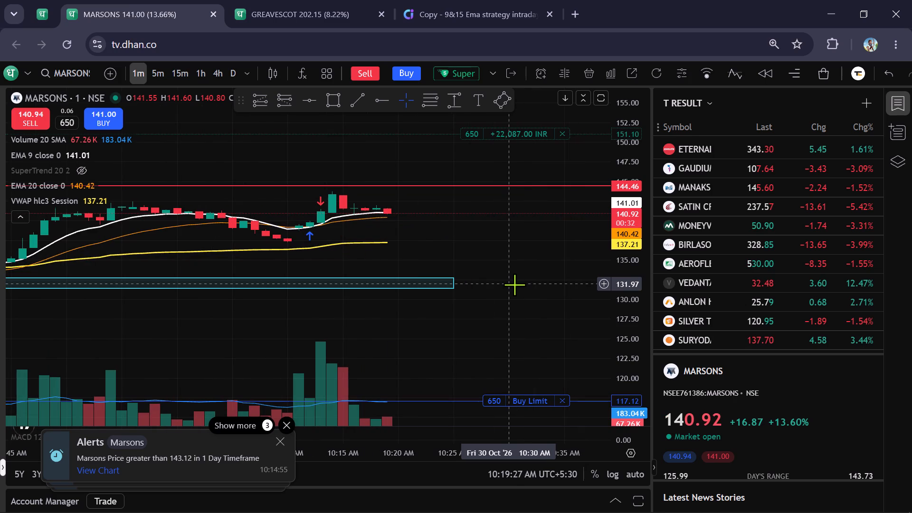
# Pick Bodal Chemicals from the Chartink scan and load its NSE chart in place of Greaves Cotton.
pyautogui.click(455, 0)
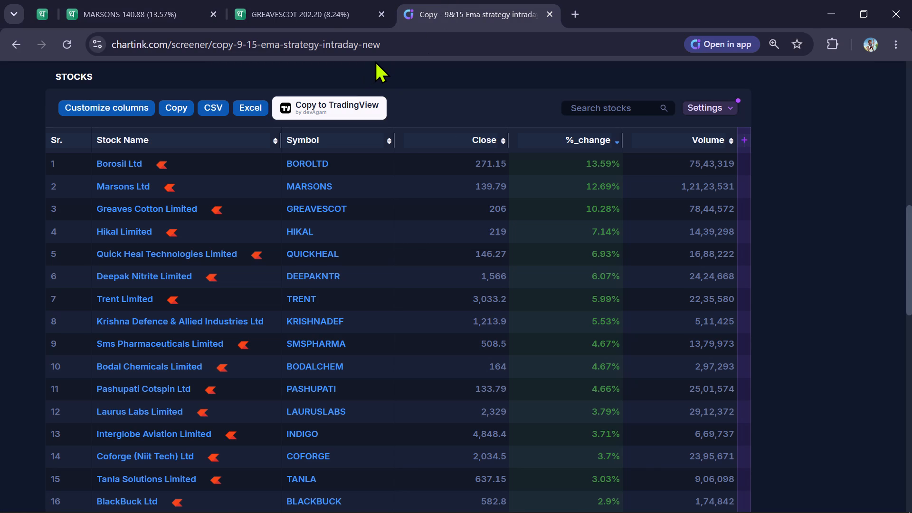
pyautogui.click(310, 0)
pyautogui.moveTo(521, 181); pyautogui.dragTo(506, 233)
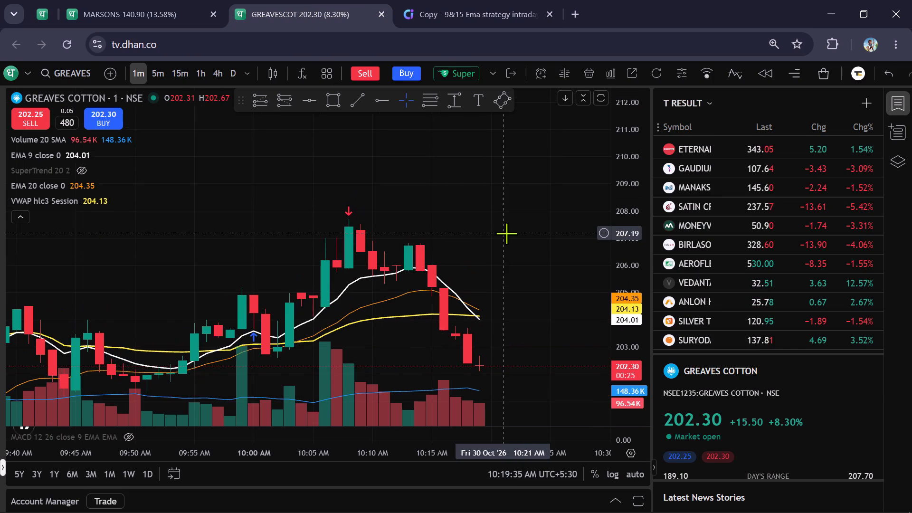
pyautogui.write('bodal')
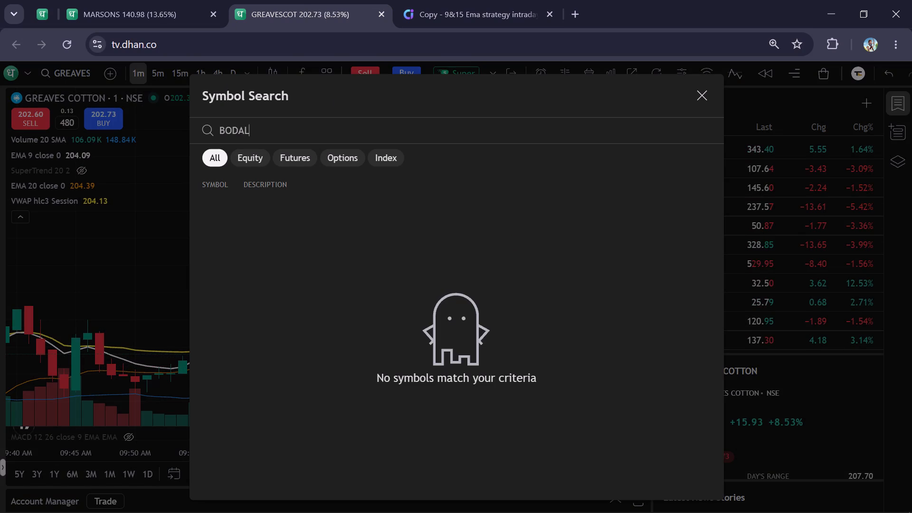
pyautogui.press('space')
pyautogui.write('che')
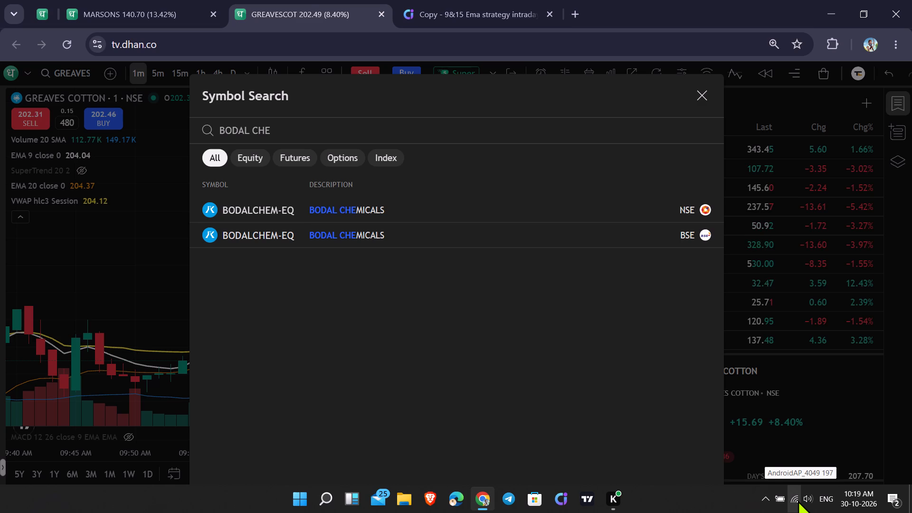
pyautogui.click(421, 208)
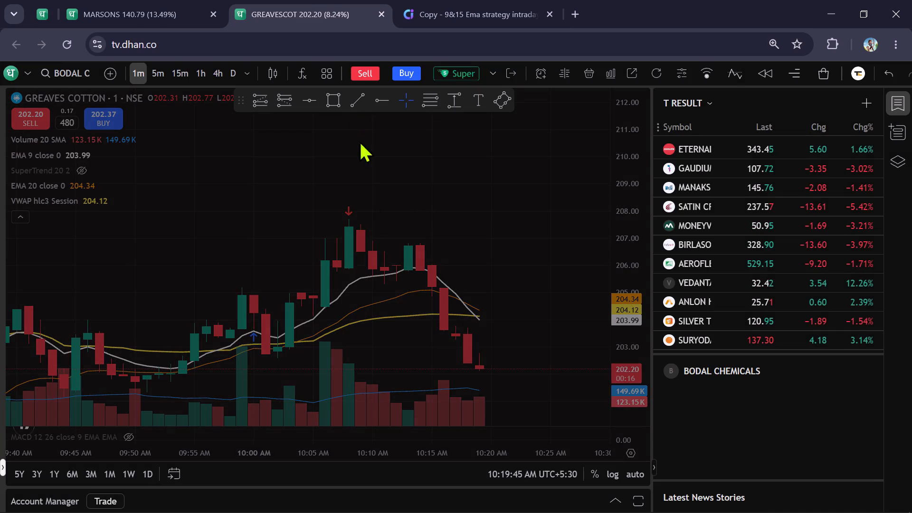
# Examine Marsons' 1-minute price action over a wider time range and Bodal Chemicals' recent candles.
pyautogui.click(167, 0)
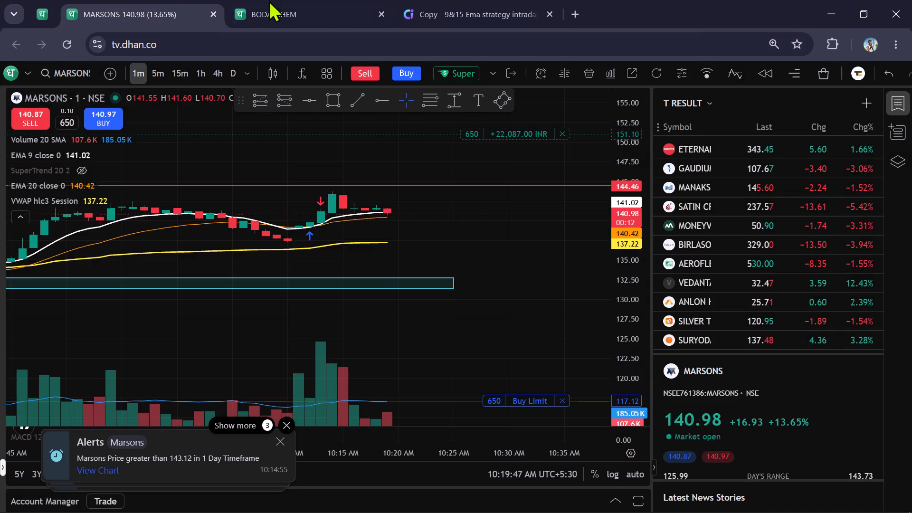
pyautogui.click(319, 0)
pyautogui.click(149, 5)
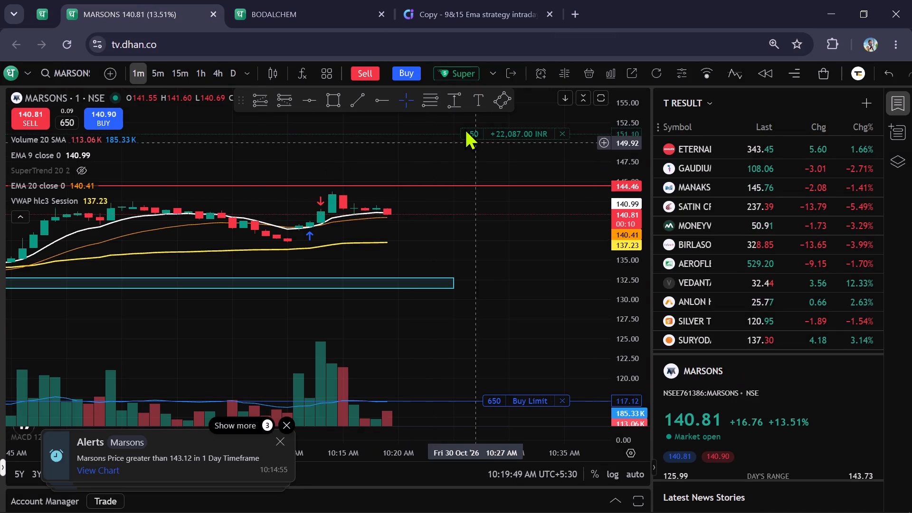
pyautogui.moveTo(525, 303); pyautogui.dragTo(519, 280)
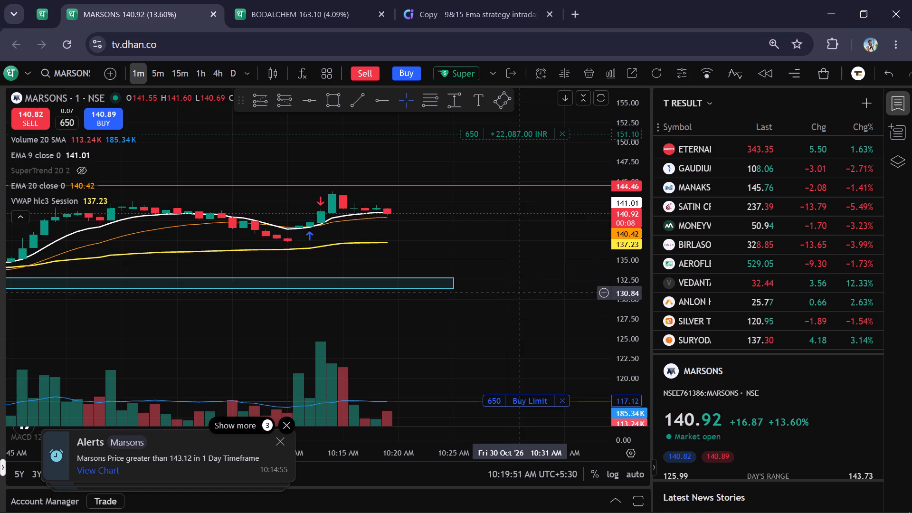
pyautogui.moveTo(519, 280); pyautogui.dragTo(511, 255)
pyautogui.scroll(-1, 565, 248)
pyautogui.moveTo(568, 228); pyautogui.dragTo(540, 278)
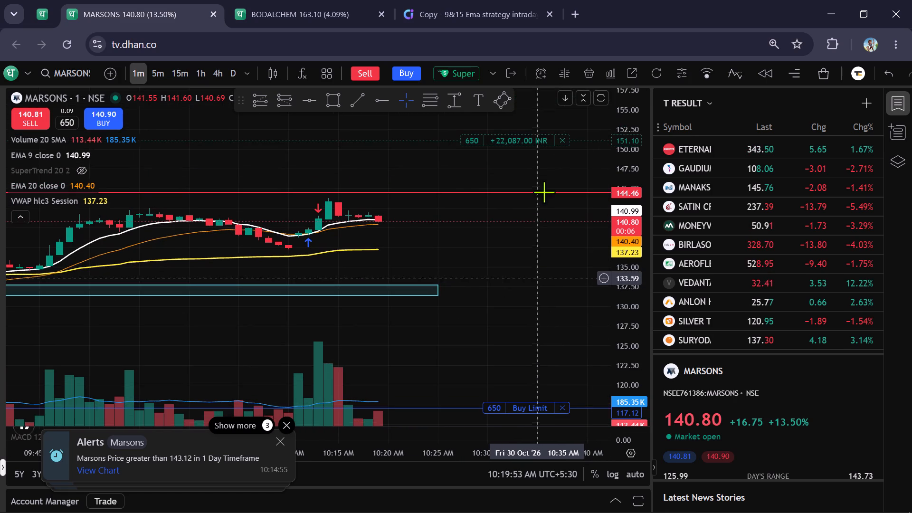
pyautogui.click(282, 10)
pyautogui.scroll(-5, 640, 145)
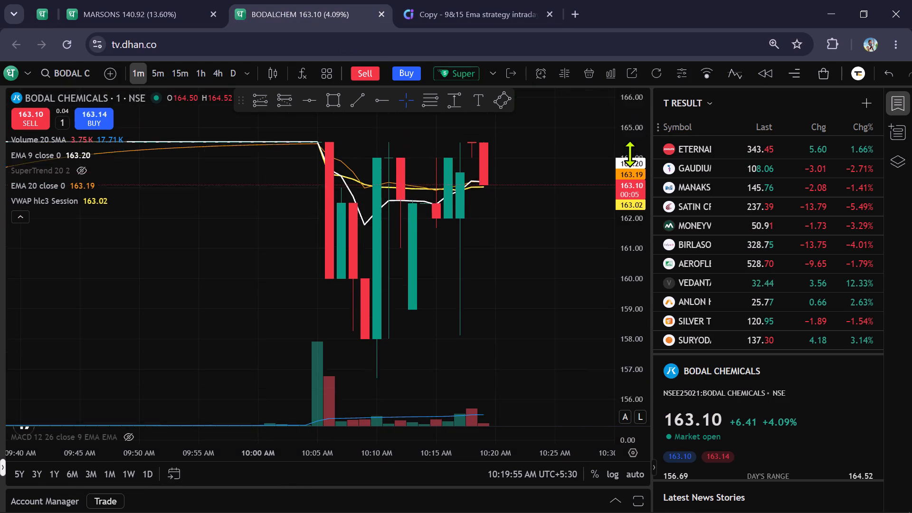
pyautogui.scroll(-3, 630, 153)
# Pick Pashupati Cotspin from the Chartink scan, load its NSE chart in place of Bodal Chemicals, and inspect its 1-minute candles.
pyautogui.click(451, 0)
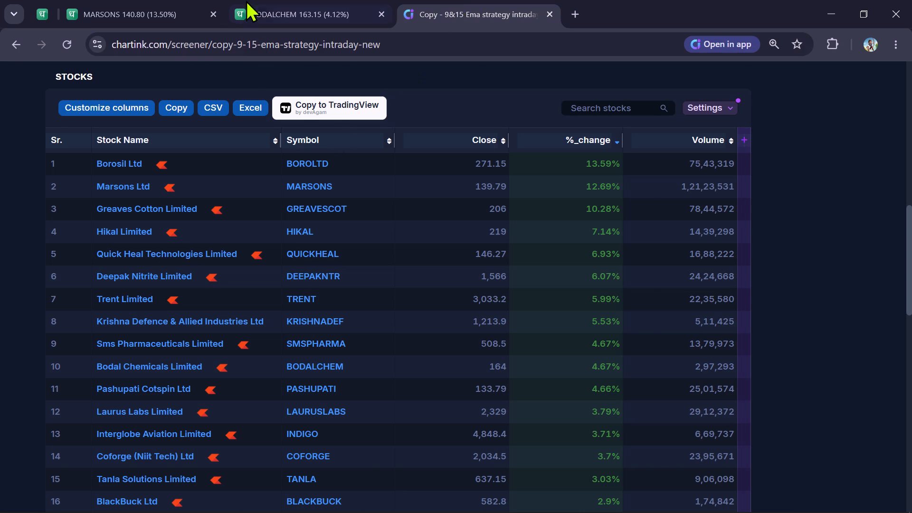
pyautogui.click(276, 0)
pyautogui.moveTo(530, 235); pyautogui.dragTo(510, 284)
pyautogui.write('pashupa')
pyautogui.press('Down')
pyautogui.press('Return')
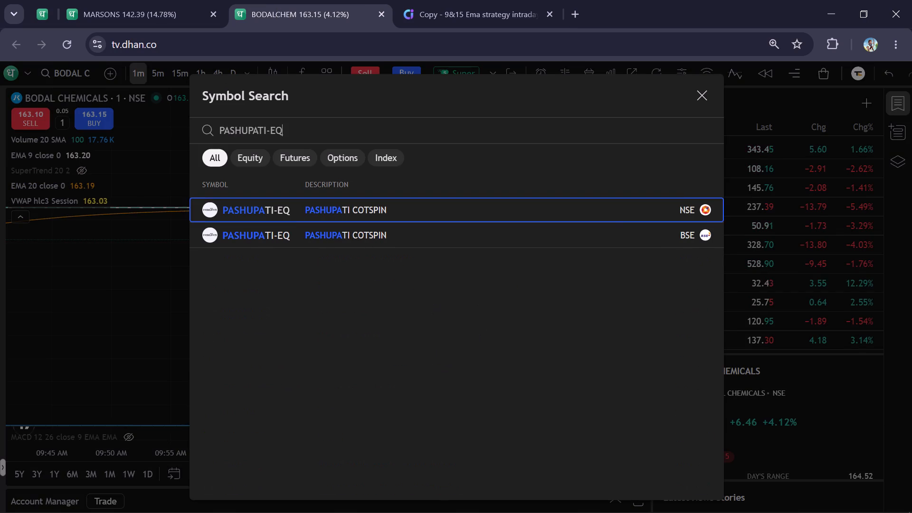
pyautogui.scroll(-7, 638, 197)
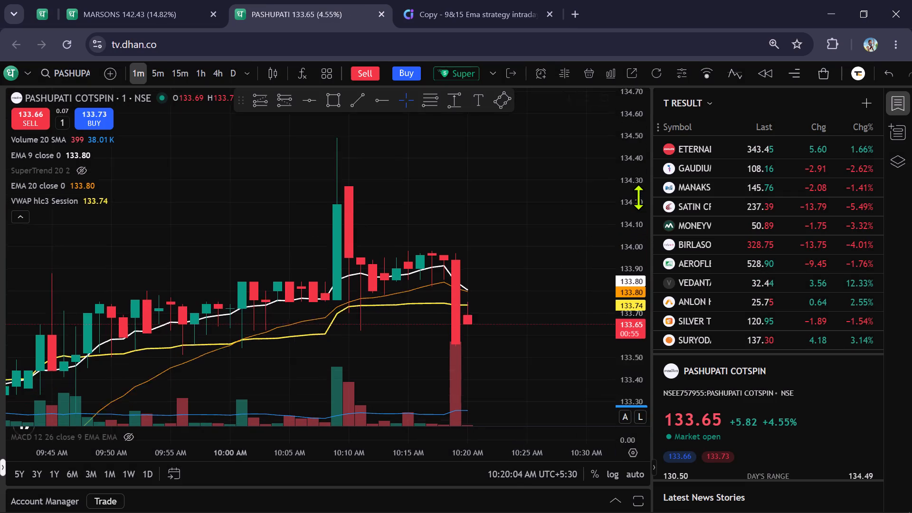
pyautogui.scroll(-8, 638, 197)
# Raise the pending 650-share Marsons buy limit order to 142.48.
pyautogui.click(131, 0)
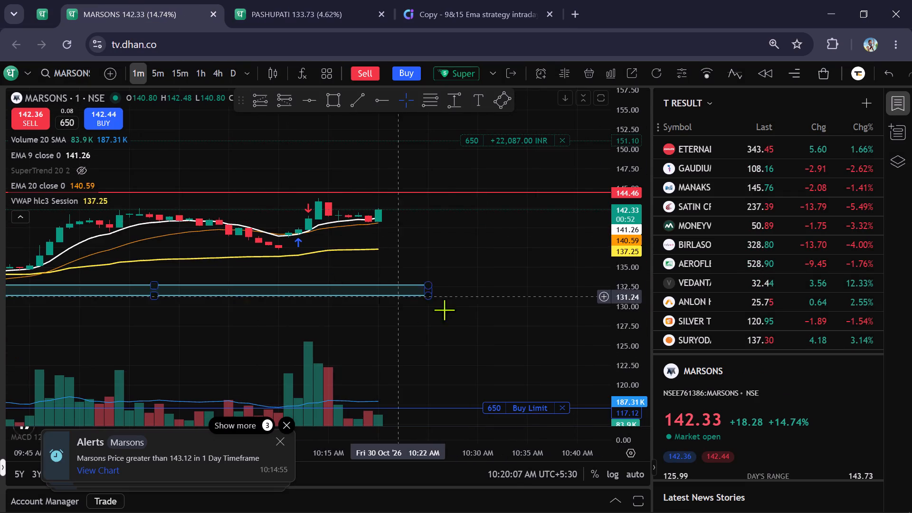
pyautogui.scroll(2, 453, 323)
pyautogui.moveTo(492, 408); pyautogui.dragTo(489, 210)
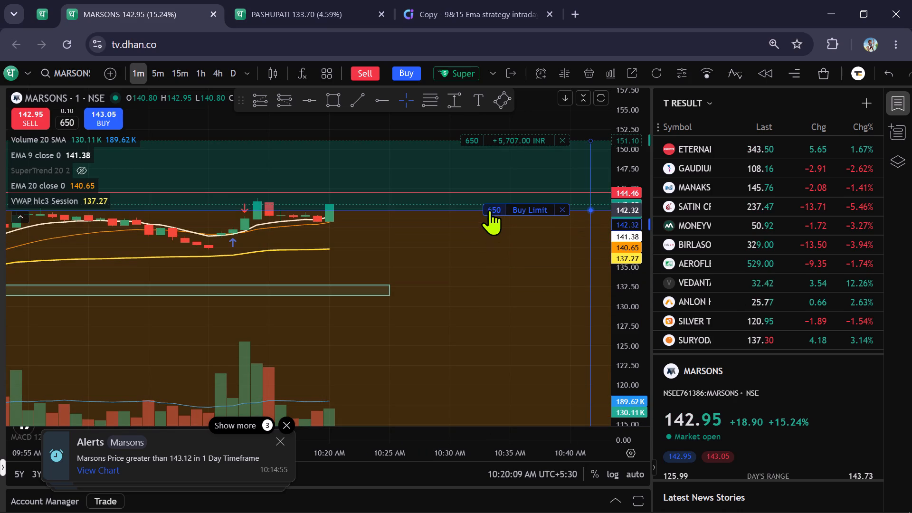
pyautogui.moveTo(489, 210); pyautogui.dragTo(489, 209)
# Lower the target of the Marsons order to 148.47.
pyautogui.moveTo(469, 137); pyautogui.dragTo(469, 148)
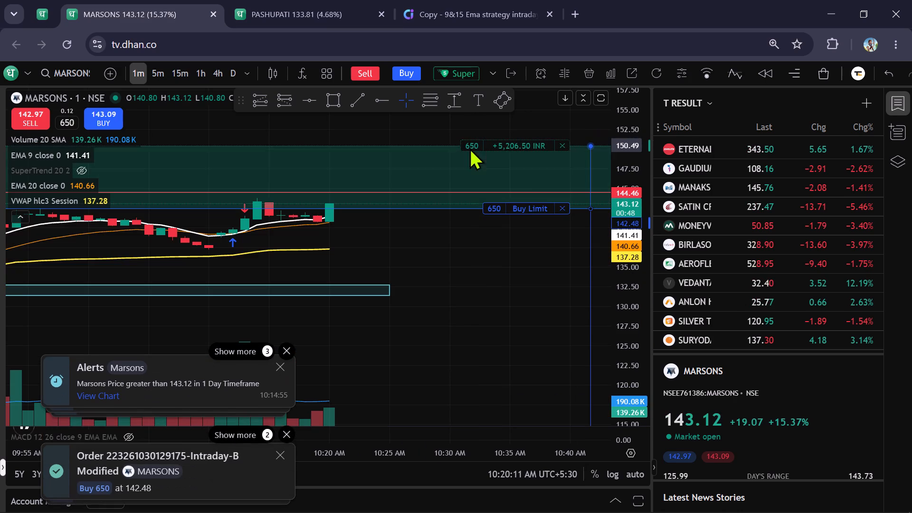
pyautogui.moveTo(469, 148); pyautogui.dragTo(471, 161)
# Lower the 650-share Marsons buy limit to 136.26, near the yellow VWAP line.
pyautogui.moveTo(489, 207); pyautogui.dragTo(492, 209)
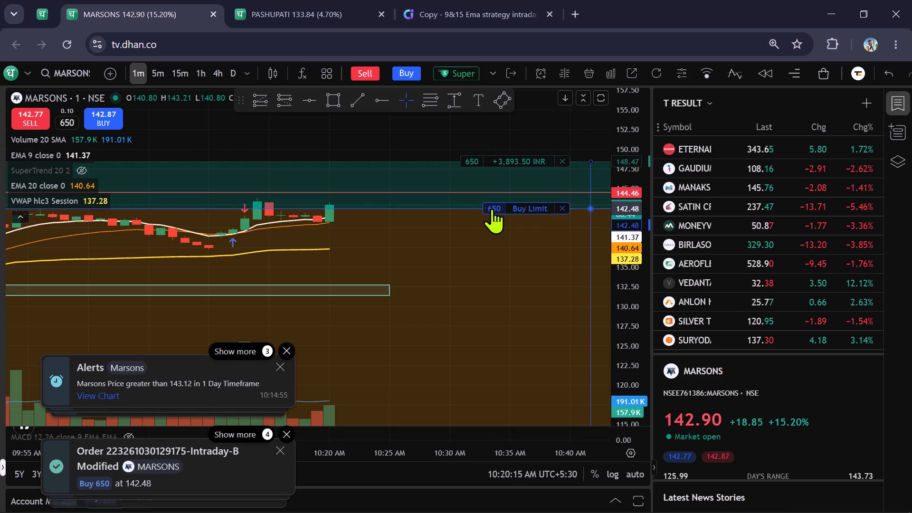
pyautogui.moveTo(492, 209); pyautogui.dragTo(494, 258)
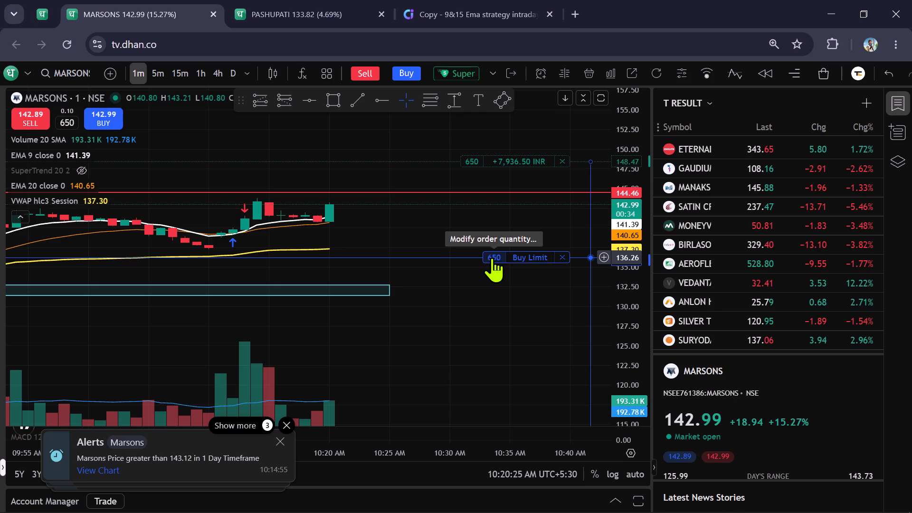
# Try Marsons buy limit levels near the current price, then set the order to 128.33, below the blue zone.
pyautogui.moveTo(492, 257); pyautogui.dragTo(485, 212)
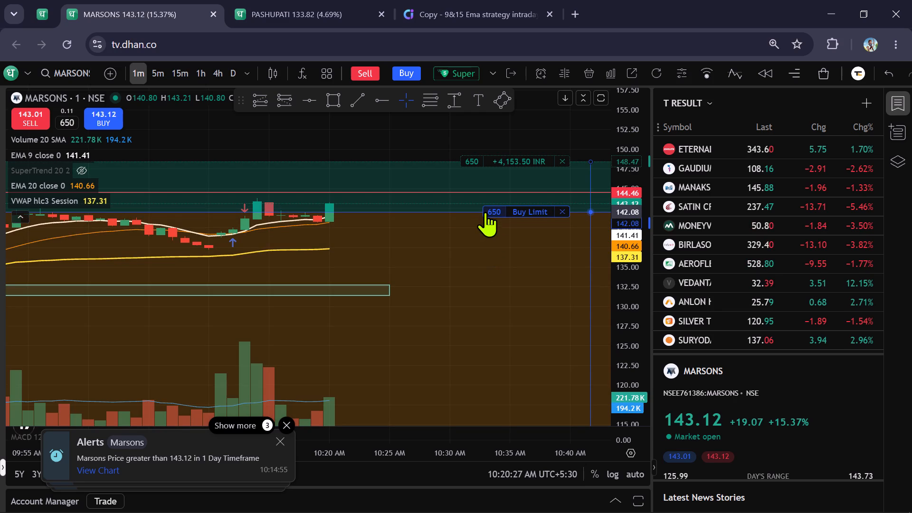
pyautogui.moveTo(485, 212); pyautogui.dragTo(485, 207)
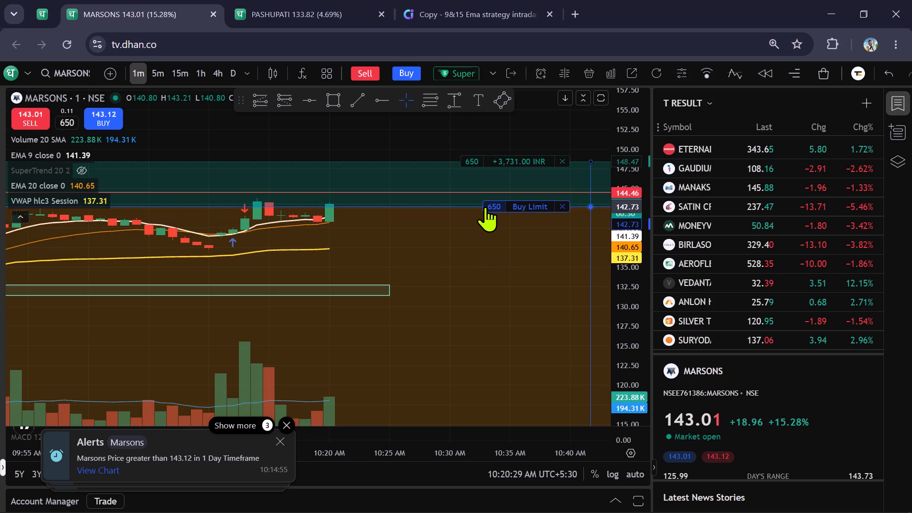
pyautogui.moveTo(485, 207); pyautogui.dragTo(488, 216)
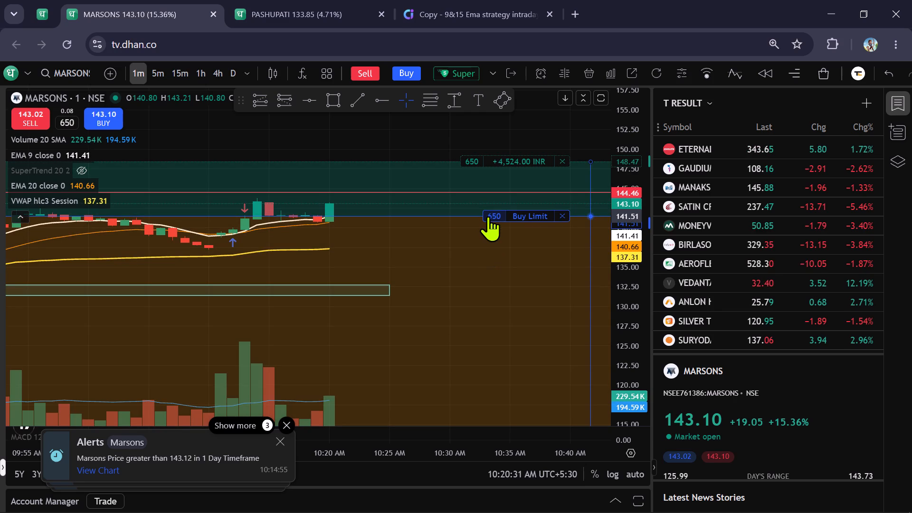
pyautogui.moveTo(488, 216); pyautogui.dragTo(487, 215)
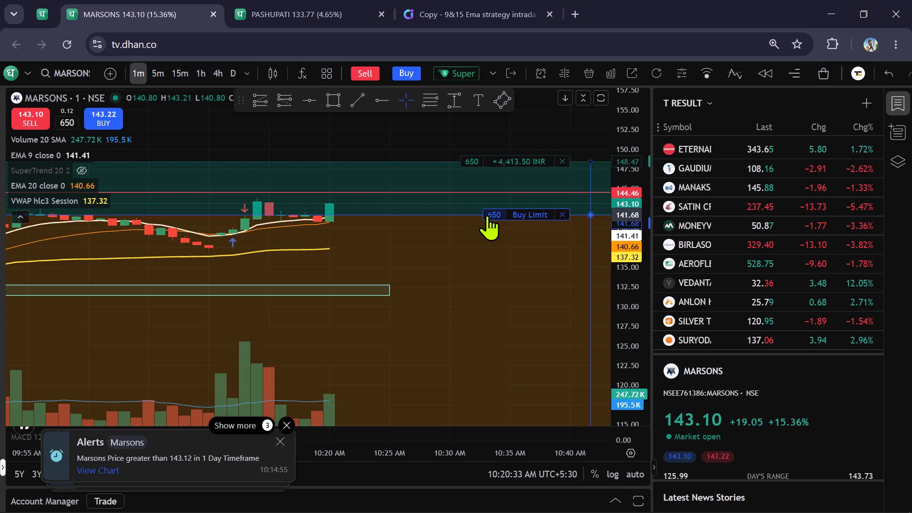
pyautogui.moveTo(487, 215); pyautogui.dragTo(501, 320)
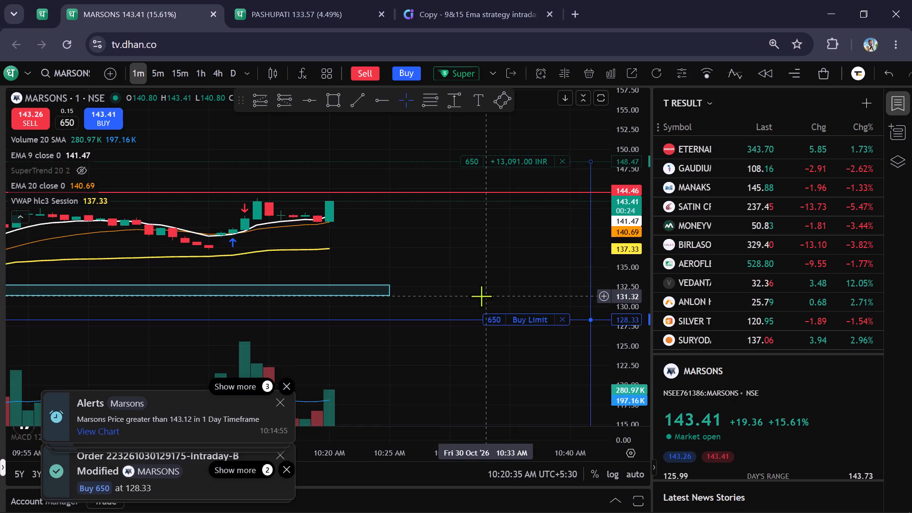
# Raise the target of the 650-share Marsons order to 154.37, above the red resistance line.
pyautogui.scroll(2, 492, 322)
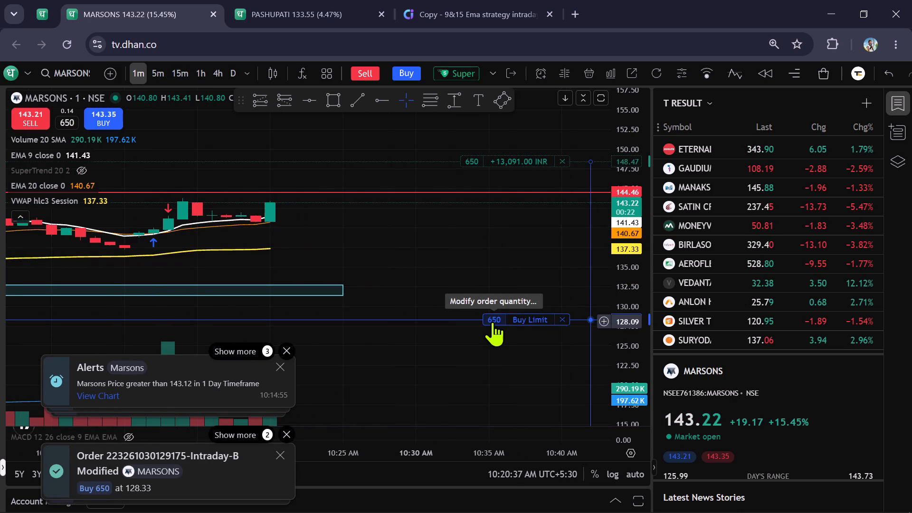
pyautogui.moveTo(457, 261); pyautogui.dragTo(486, 266)
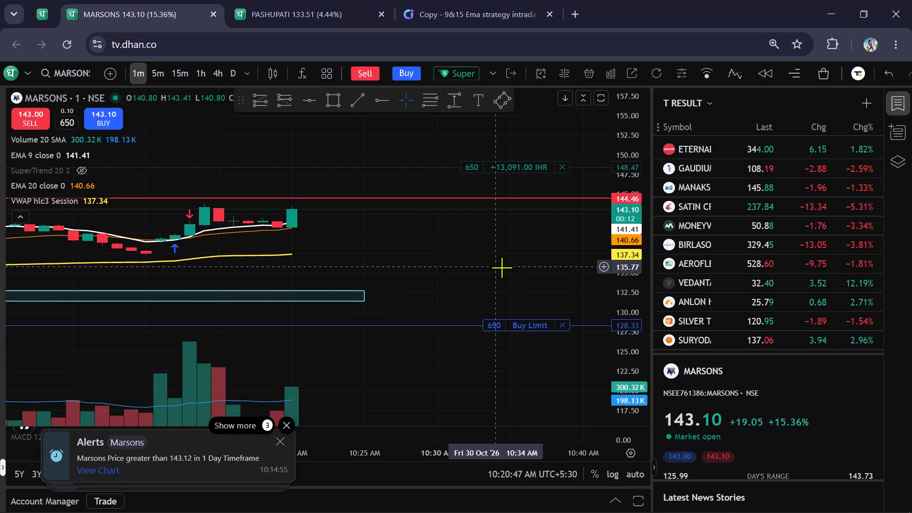
pyautogui.scroll(-1, 503, 268)
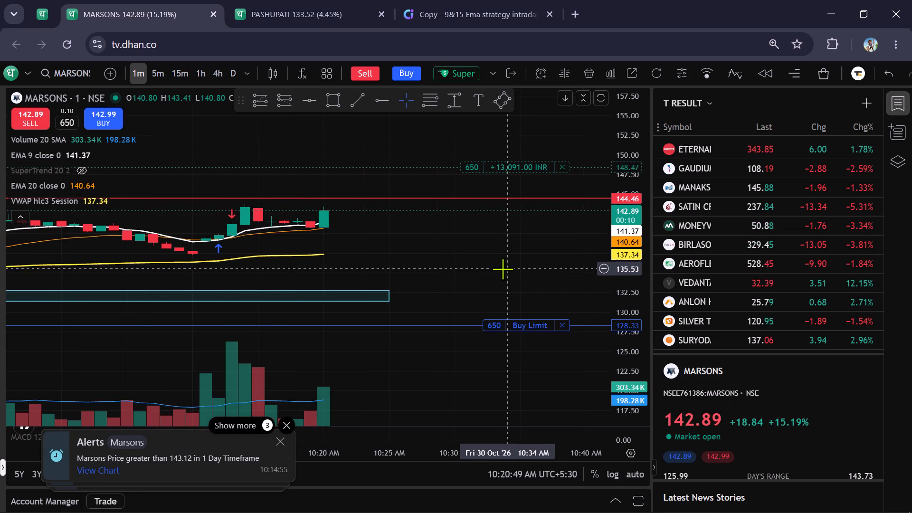
pyautogui.moveTo(475, 166); pyautogui.dragTo(477, 121)
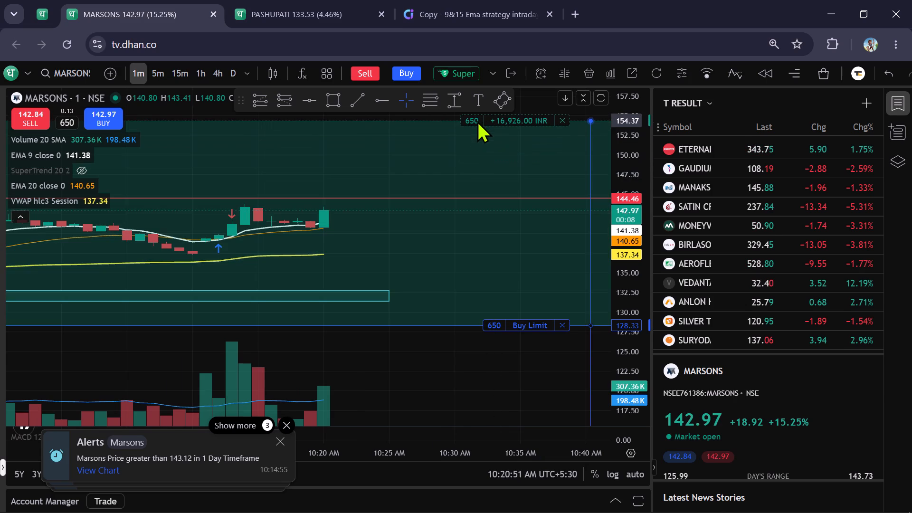
# Try the Marsons buy limit just under the red resistance line, then set it to 129.87, below the blue zone.
pyautogui.scroll(1, 481, 158)
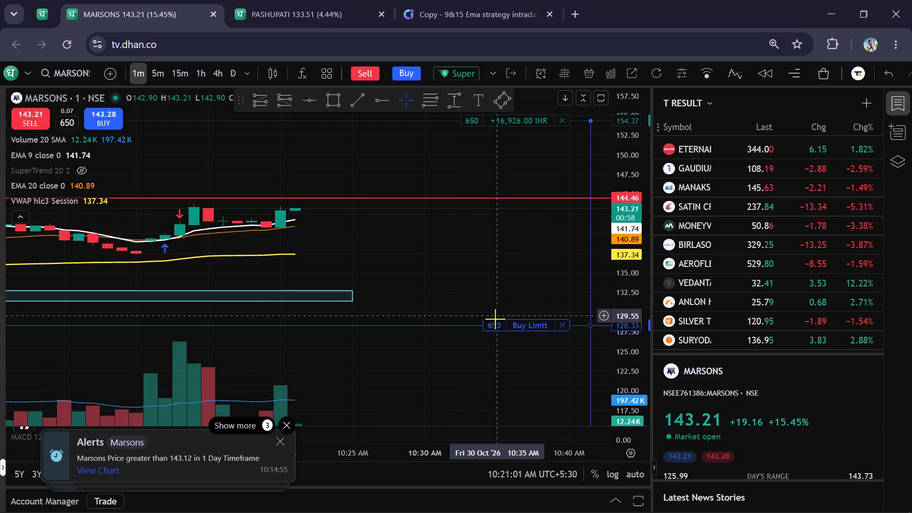
pyautogui.moveTo(494, 325); pyautogui.dragTo(473, 211)
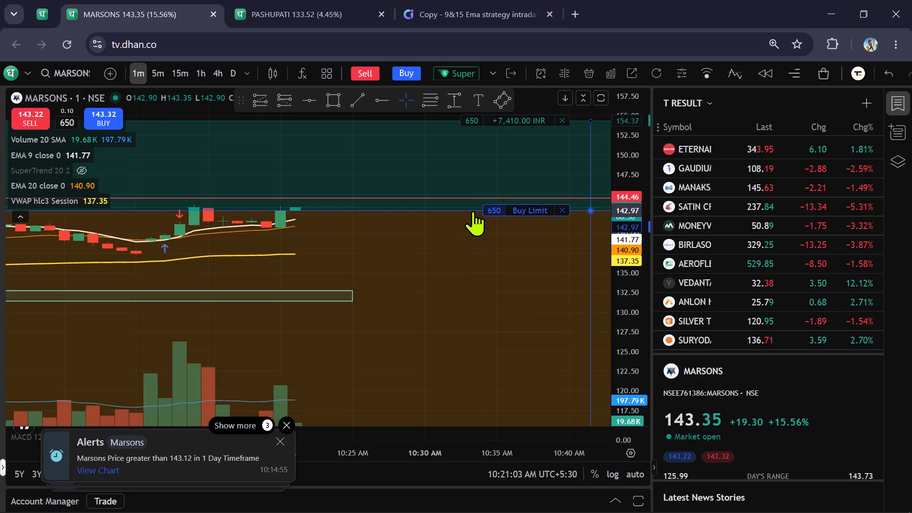
pyautogui.moveTo(473, 211); pyautogui.dragTo(465, 203)
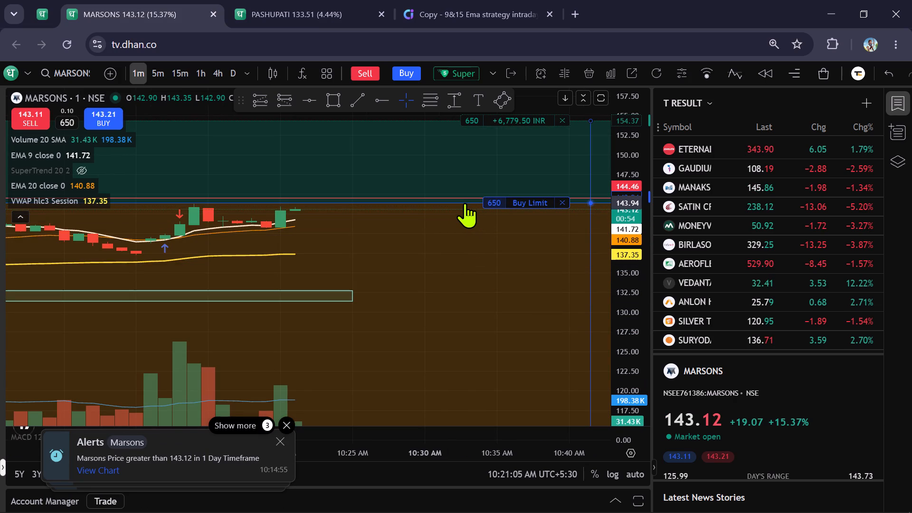
pyautogui.moveTo(465, 203); pyautogui.dragTo(465, 203)
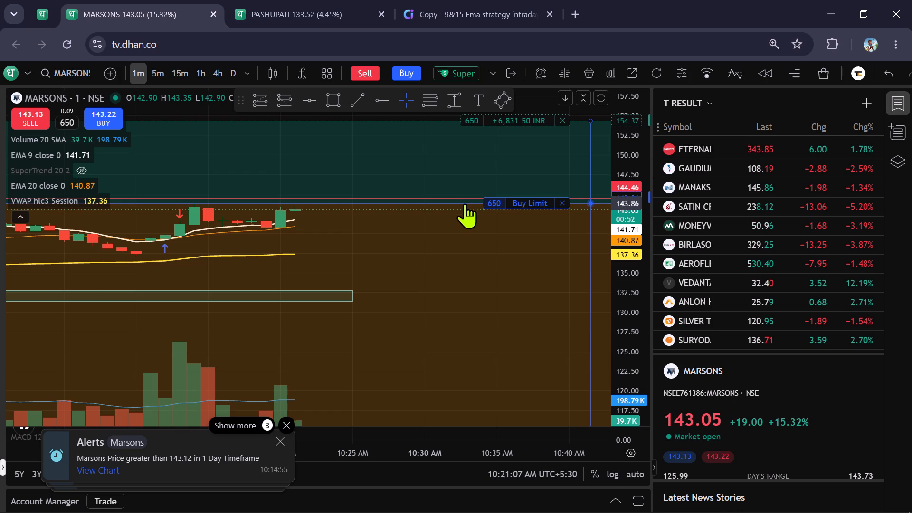
pyautogui.moveTo(465, 203); pyautogui.dragTo(482, 309)
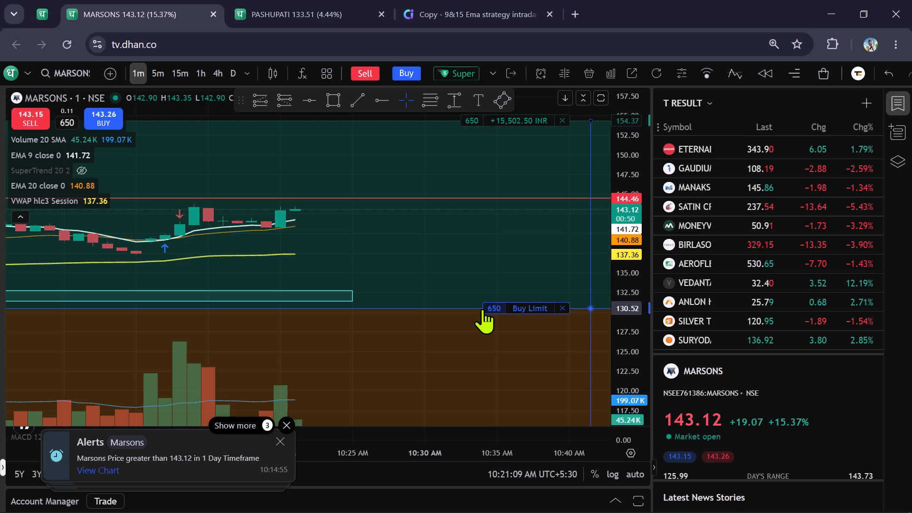
pyautogui.moveTo(482, 309); pyautogui.dragTo(486, 313)
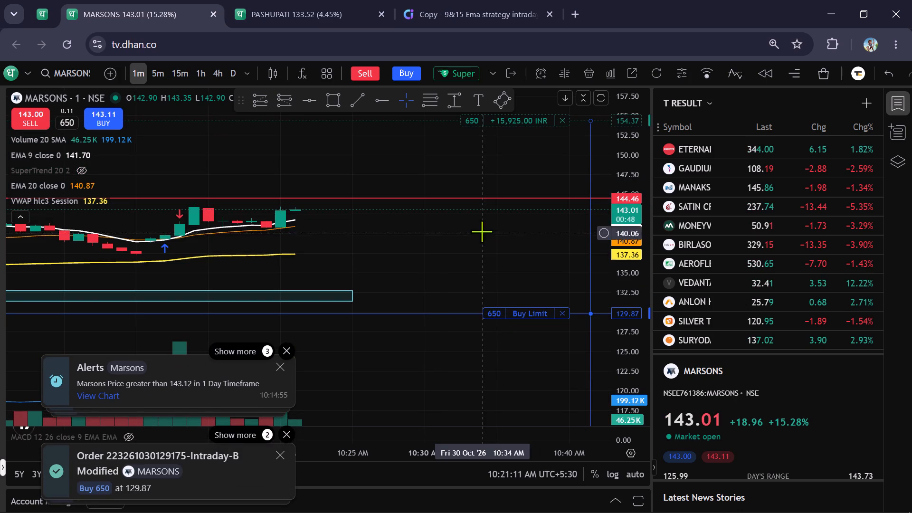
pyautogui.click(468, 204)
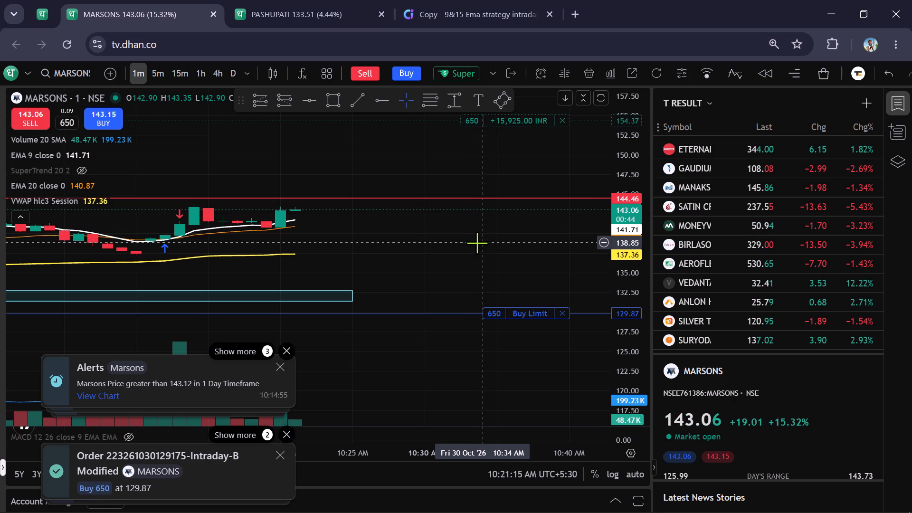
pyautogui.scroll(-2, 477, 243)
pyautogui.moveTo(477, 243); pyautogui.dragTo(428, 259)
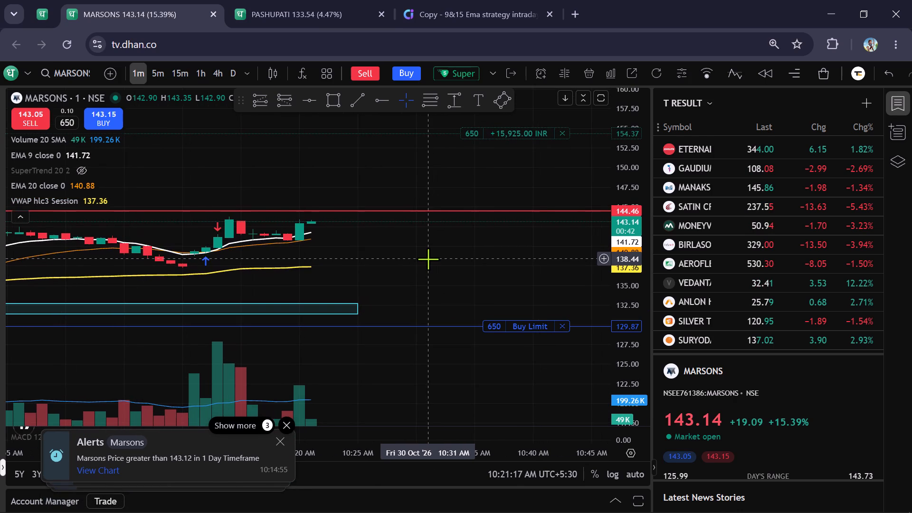
# Compare the one-minute charts of Marsons and Pashupati Cotspin, glancing at the Chartink screener's stock list.
pyautogui.click(311, 1)
pyautogui.click(395, 0)
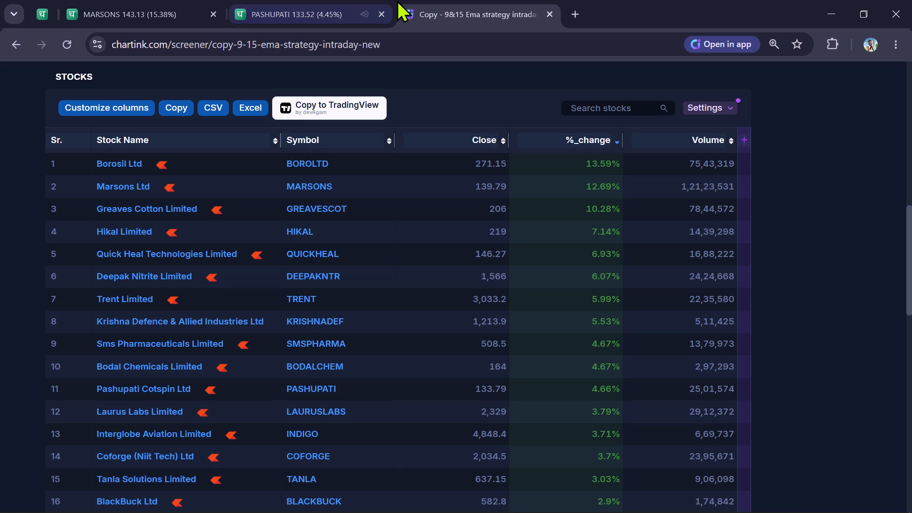
pyautogui.click(188, 0)
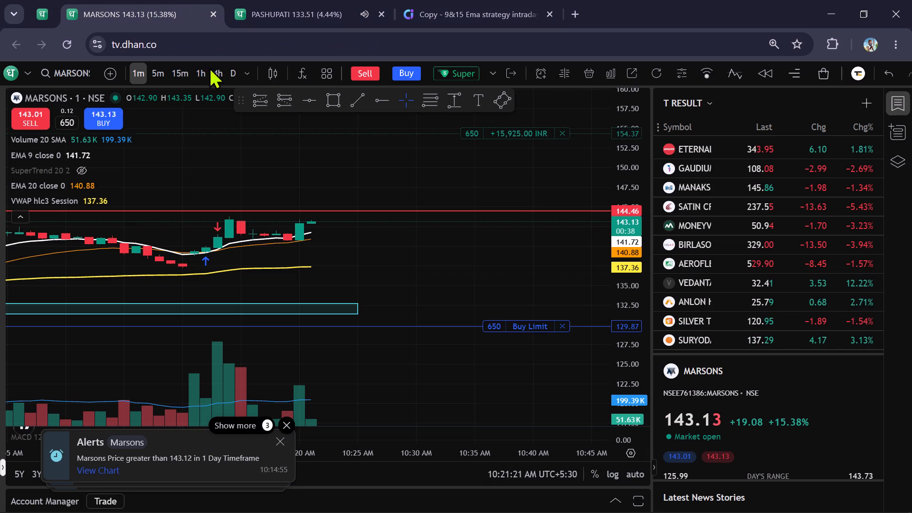
pyautogui.scroll(-2, 498, 247)
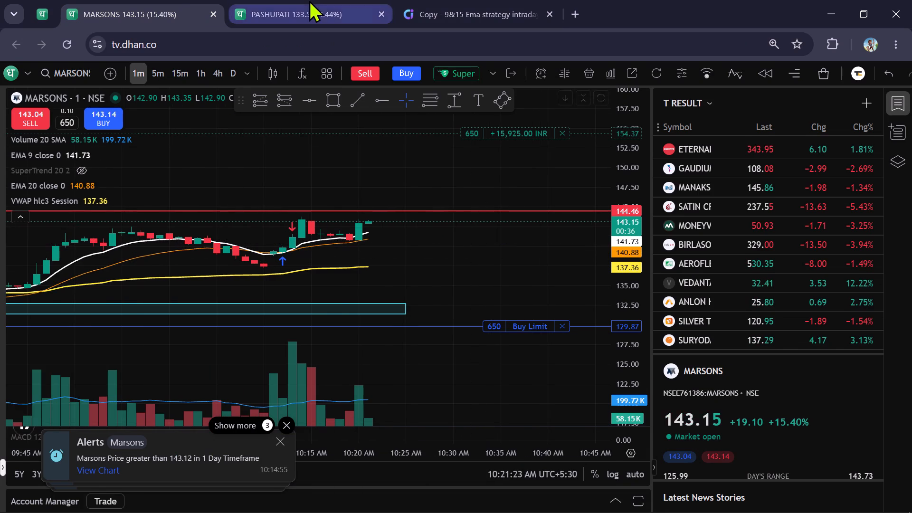
pyautogui.click(309, 0)
pyautogui.click(104, 0)
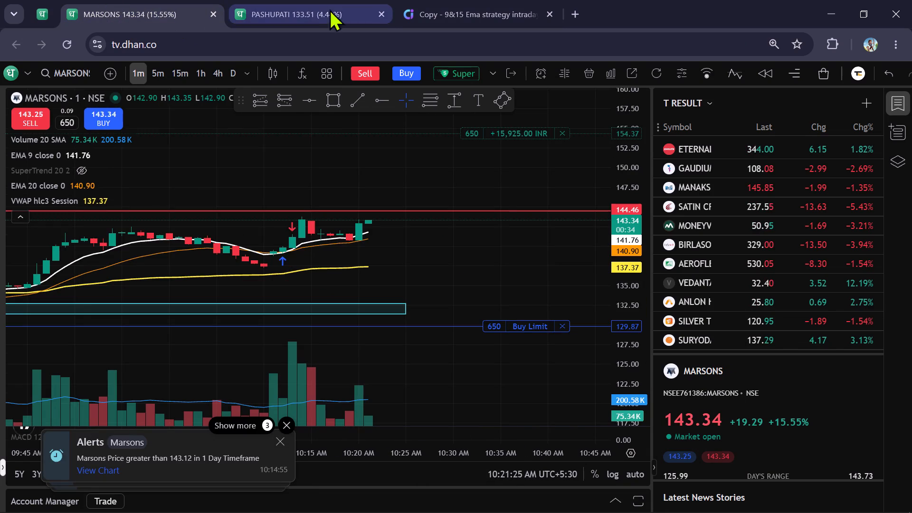
pyautogui.click(362, 9)
pyautogui.click(181, 5)
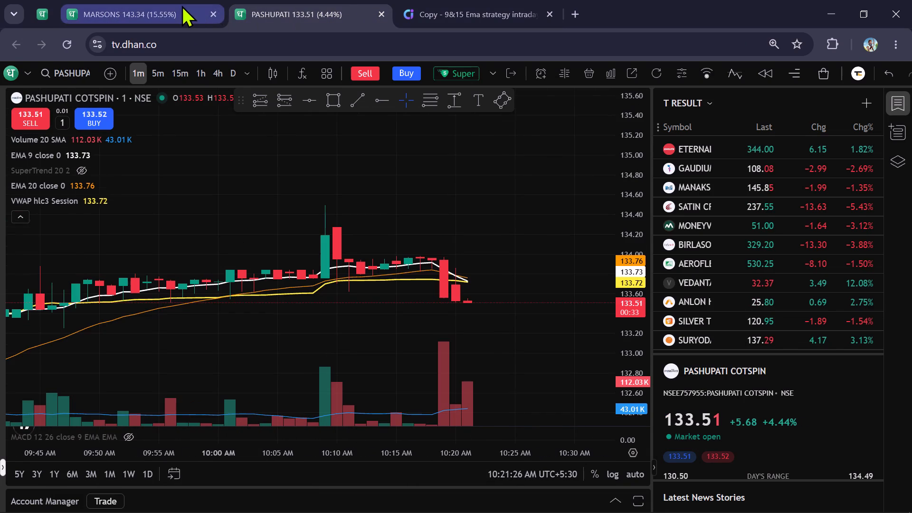
pyautogui.scroll(2, 379, 242)
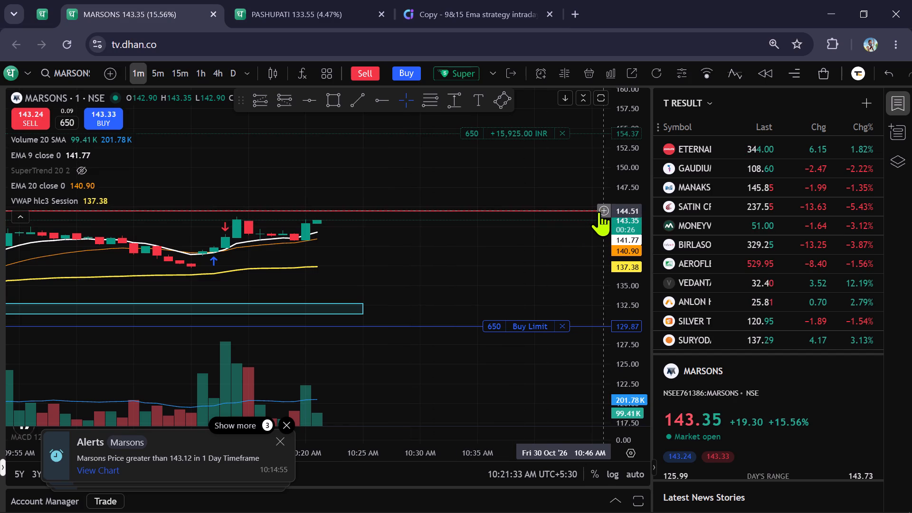
# Examine the Marsons price action on the five-minute and one-minute timeframes.
pyautogui.click(159, 77)
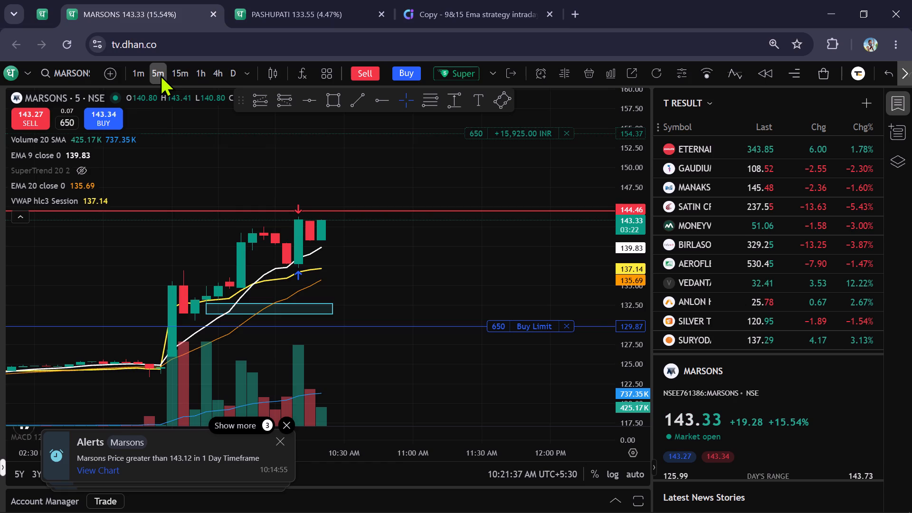
pyautogui.scroll(1, 462, 267)
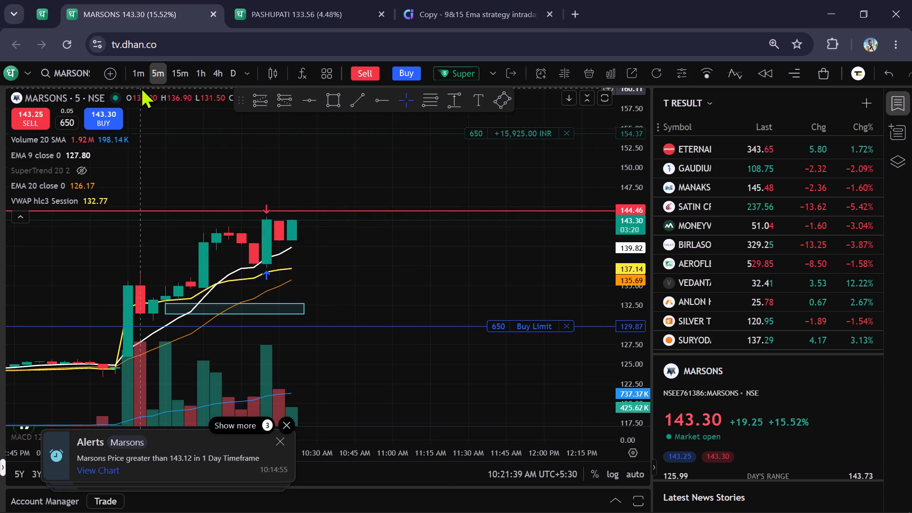
pyautogui.click(141, 76)
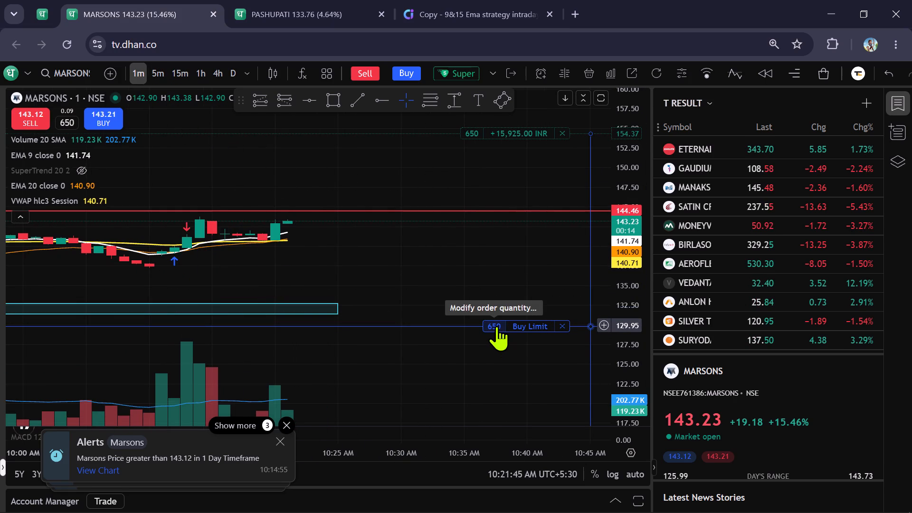
pyautogui.click(160, 79)
pyautogui.click(144, 72)
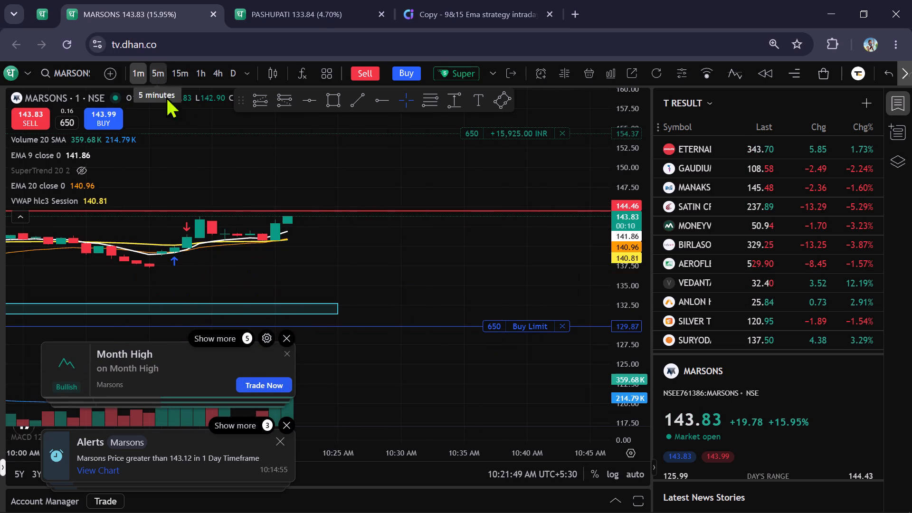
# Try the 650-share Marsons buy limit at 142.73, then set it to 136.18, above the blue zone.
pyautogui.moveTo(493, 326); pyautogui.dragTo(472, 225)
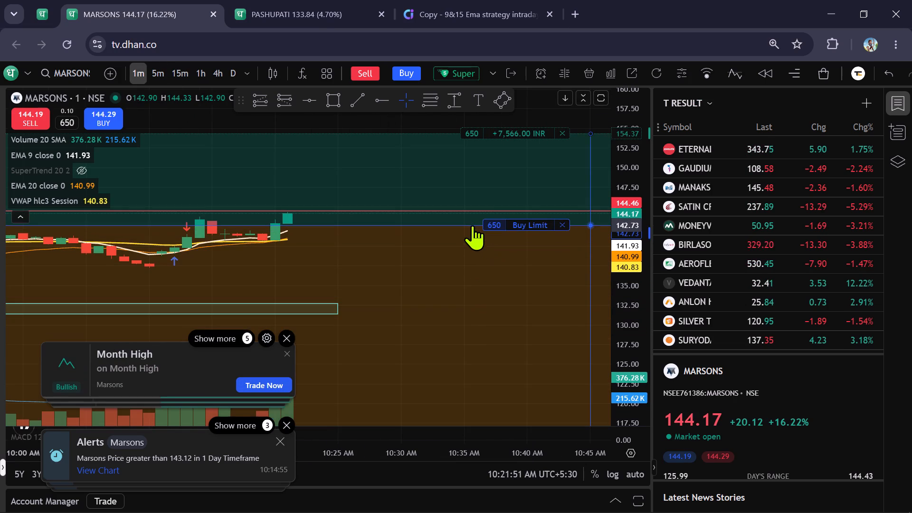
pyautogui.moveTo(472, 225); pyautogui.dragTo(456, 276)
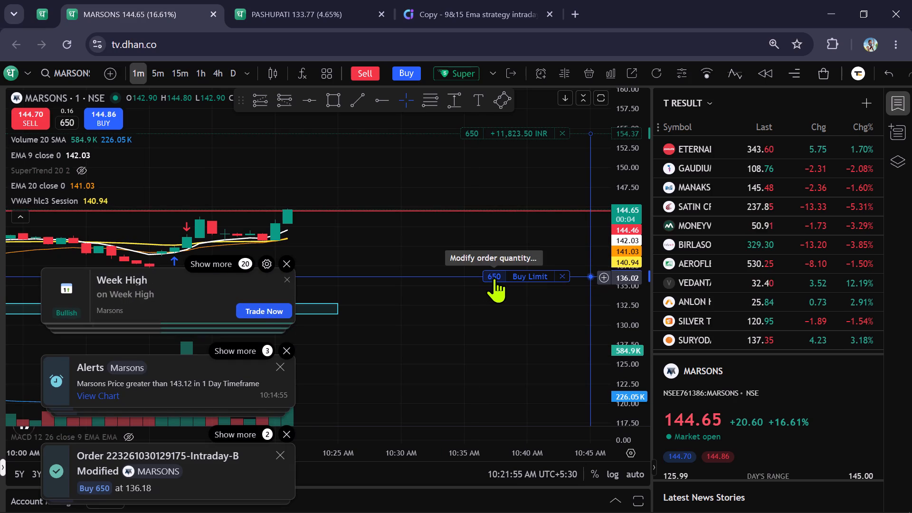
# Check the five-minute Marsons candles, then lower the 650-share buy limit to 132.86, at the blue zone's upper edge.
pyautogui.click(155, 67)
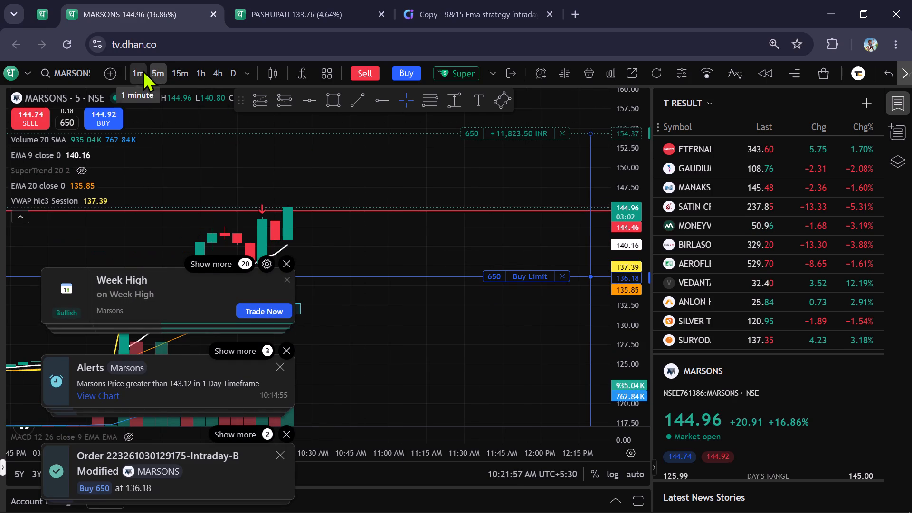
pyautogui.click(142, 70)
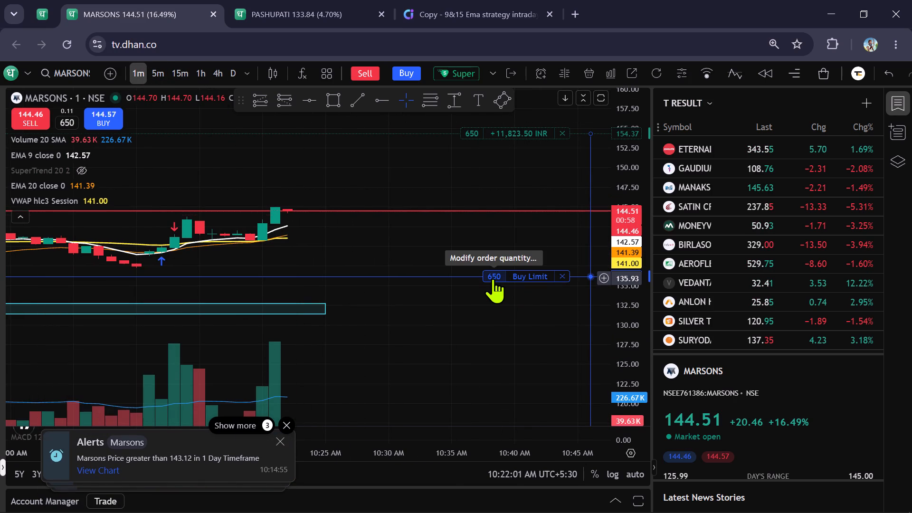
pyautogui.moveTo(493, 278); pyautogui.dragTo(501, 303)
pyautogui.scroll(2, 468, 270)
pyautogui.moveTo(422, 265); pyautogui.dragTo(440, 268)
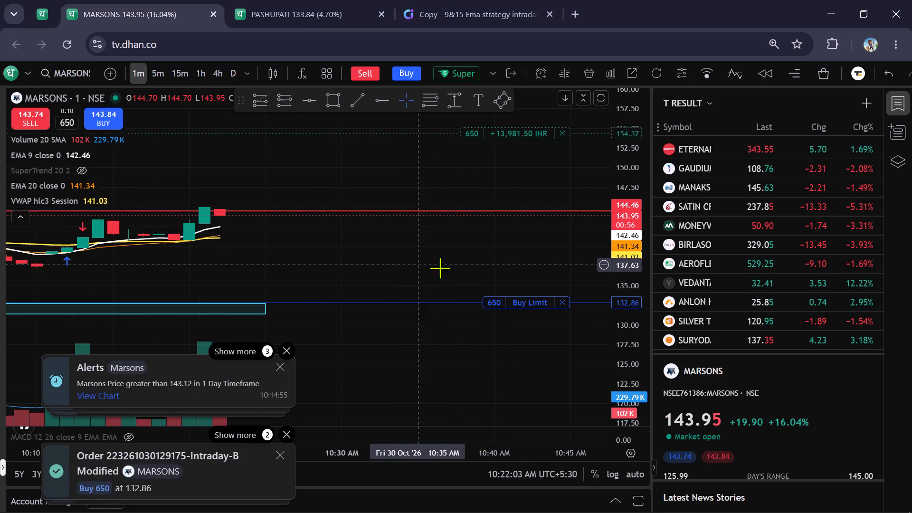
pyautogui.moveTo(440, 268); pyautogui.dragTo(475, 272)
# Examine the Marsons daily price history against the red resistance line and the order's entry, target and stop levels.
pyautogui.click(232, 78)
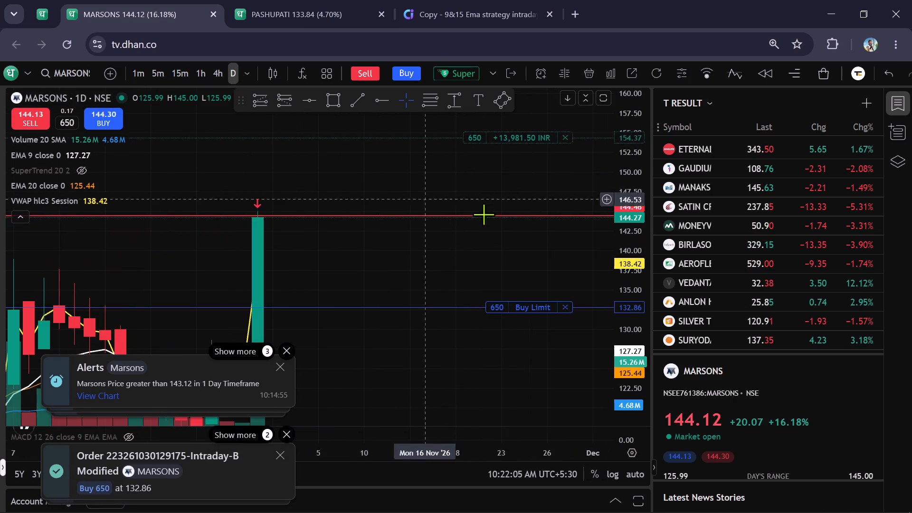
pyautogui.scroll(-2, 509, 226)
pyautogui.scroll(-7, 636, 241)
pyautogui.scroll(-8, 503, 248)
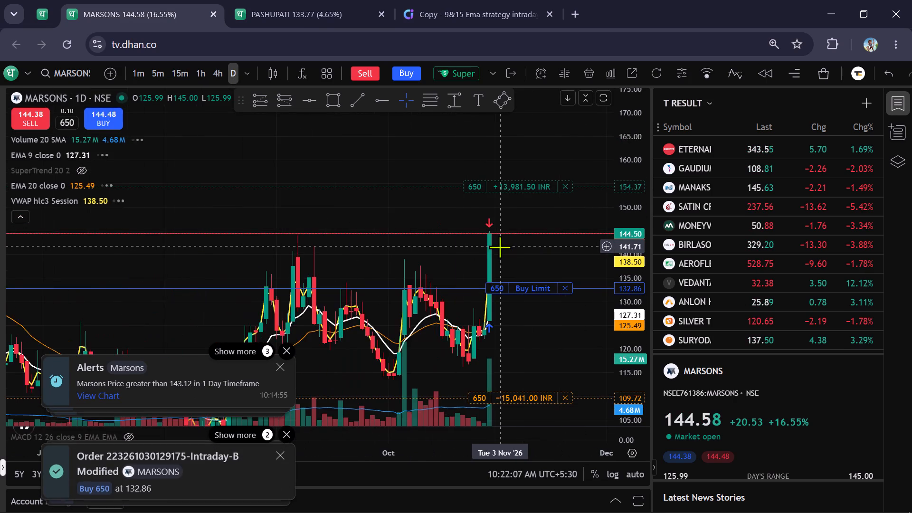
pyautogui.scroll(-5, 500, 247)
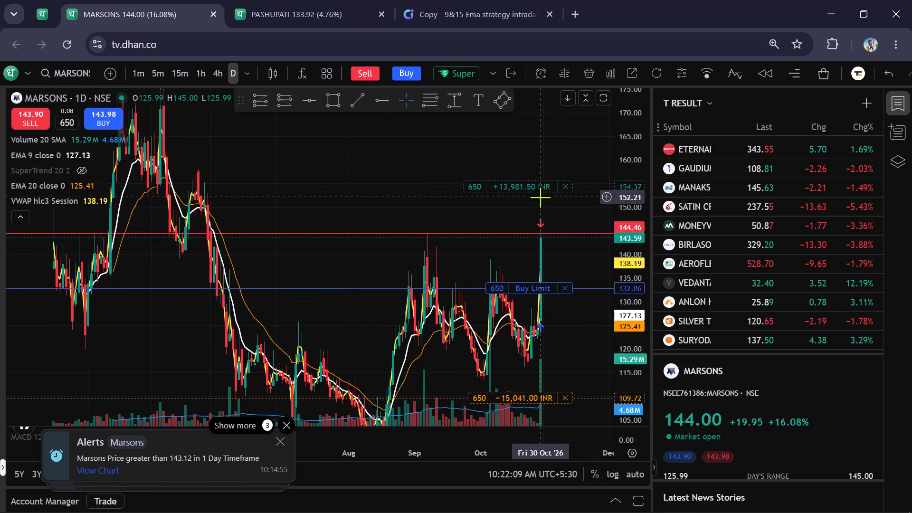
# Using the five-minute Marsons chart, lower the 650-share buy limit to 125.89, well below the blue zone.
pyautogui.click(149, 65)
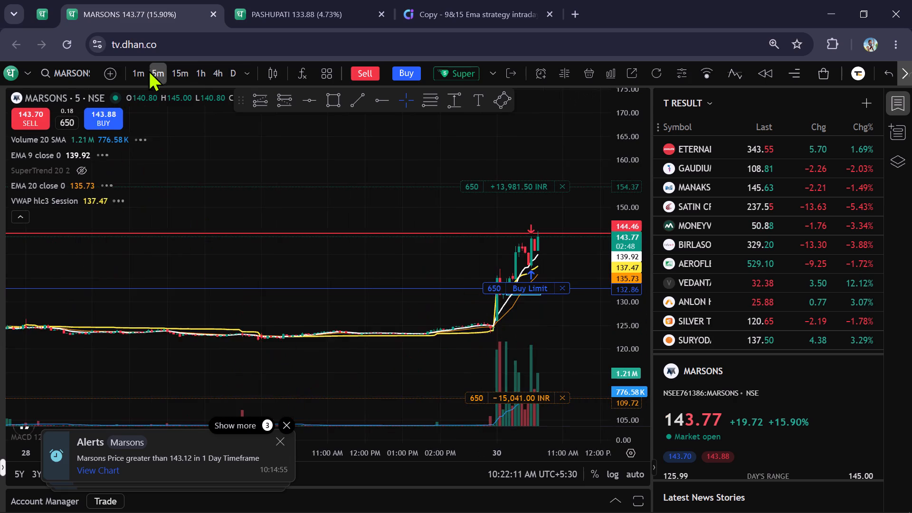
pyautogui.scroll(6, 180, 152)
pyautogui.scroll(10, 294, 238)
pyautogui.scroll(2, 486, 257)
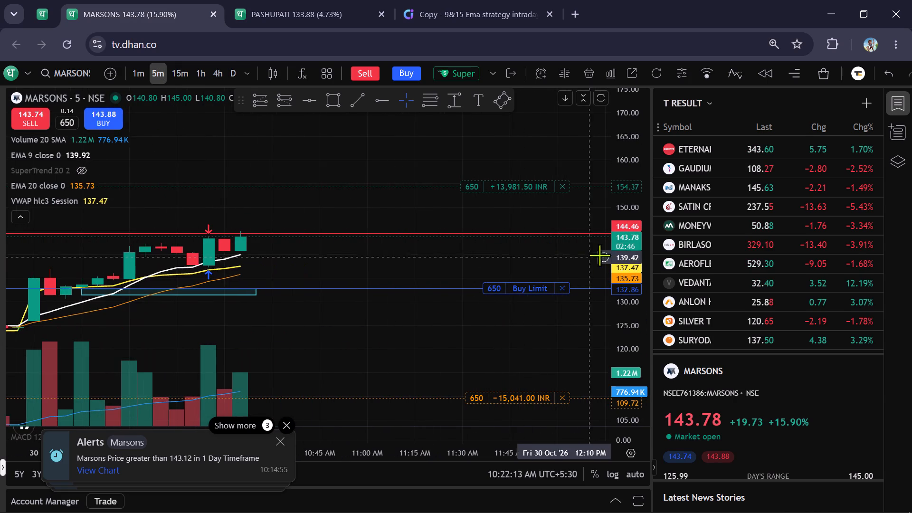
pyautogui.scroll(5, 626, 248)
pyautogui.scroll(2, 483, 274)
pyautogui.moveTo(351, 270); pyautogui.dragTo(501, 269)
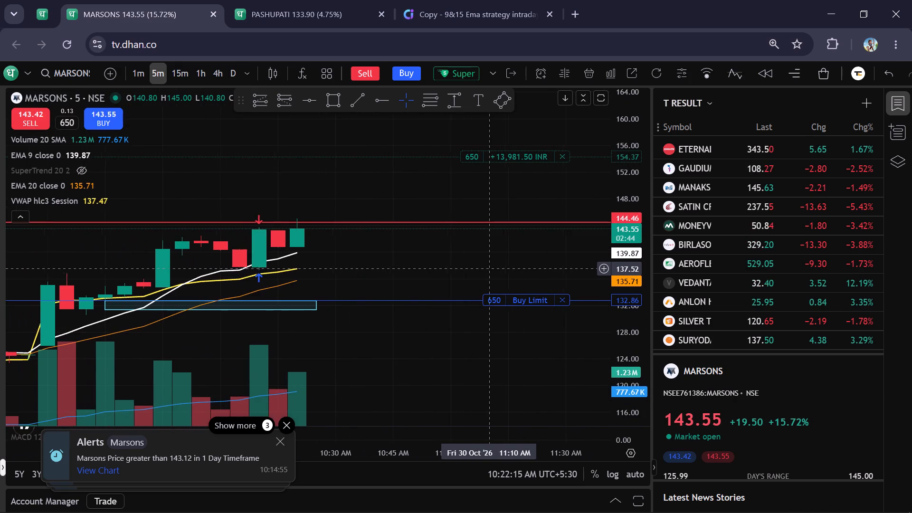
pyautogui.moveTo(501, 269); pyautogui.dragTo(503, 269)
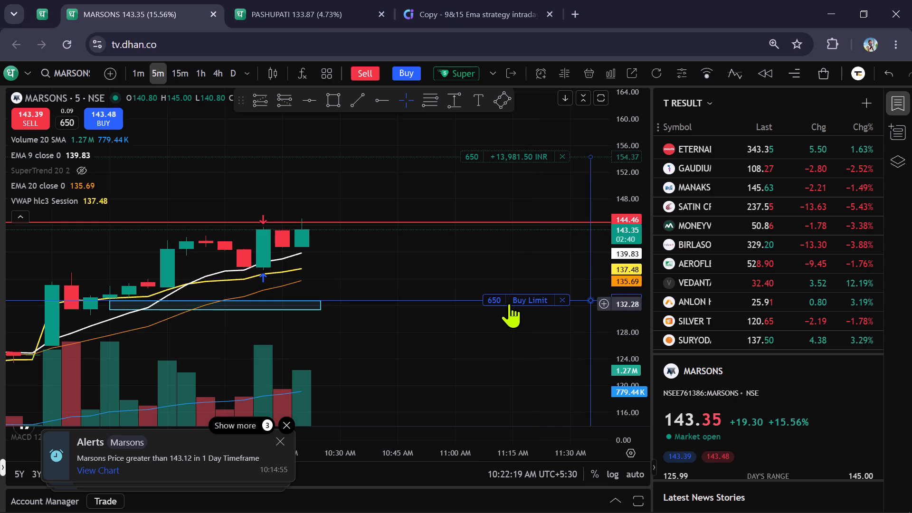
pyautogui.moveTo(500, 299); pyautogui.dragTo(511, 347)
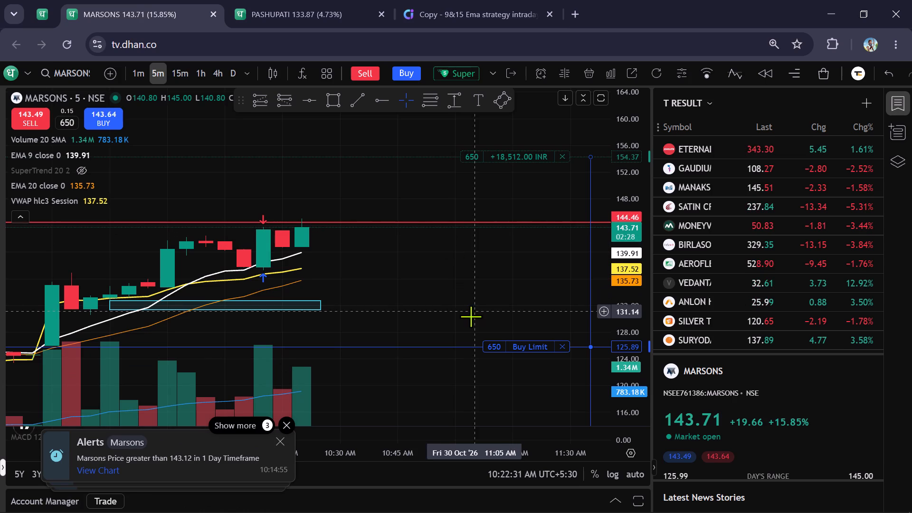
# Watch the Marsons one-minute candles around the red resistance line.
pyautogui.moveTo(457, 299); pyautogui.dragTo(470, 294)
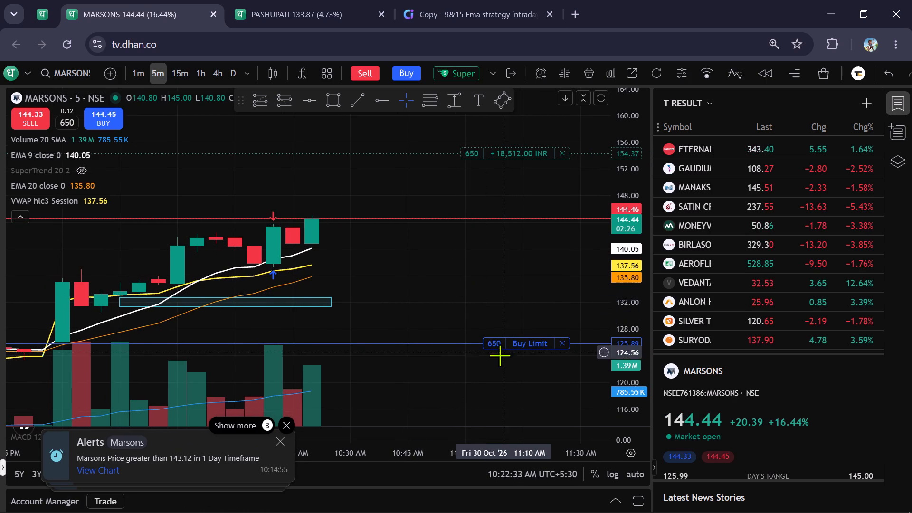
pyautogui.click(132, 70)
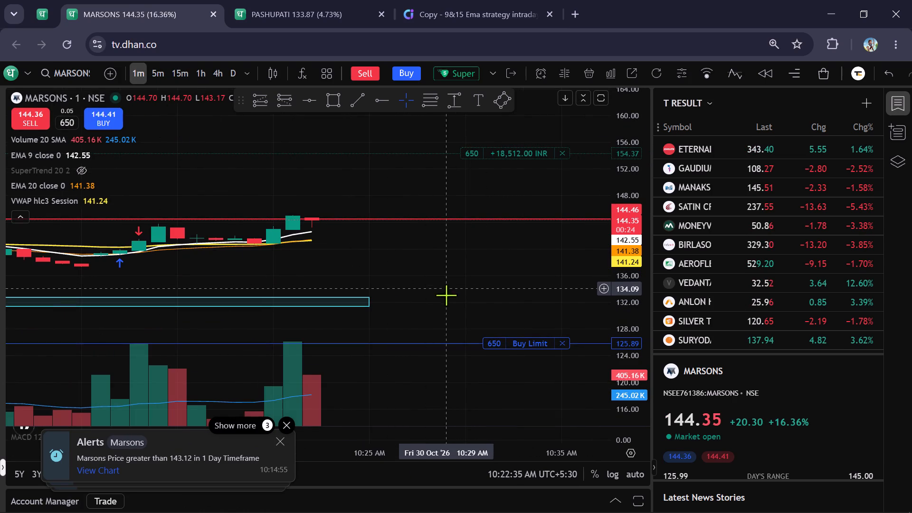
pyautogui.moveTo(459, 280); pyautogui.dragTo(472, 290)
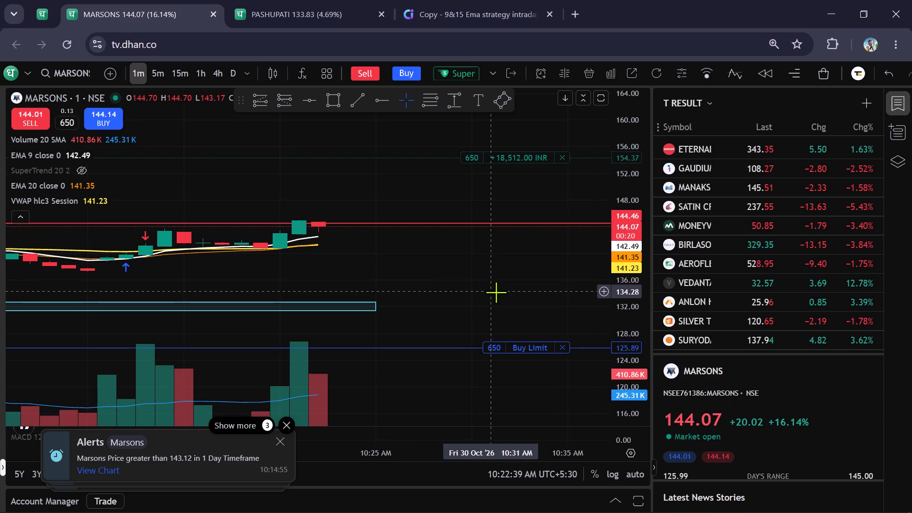
pyautogui.moveTo(494, 293); pyautogui.dragTo(436, 306)
pyautogui.moveTo(467, 313); pyautogui.dragTo(508, 298)
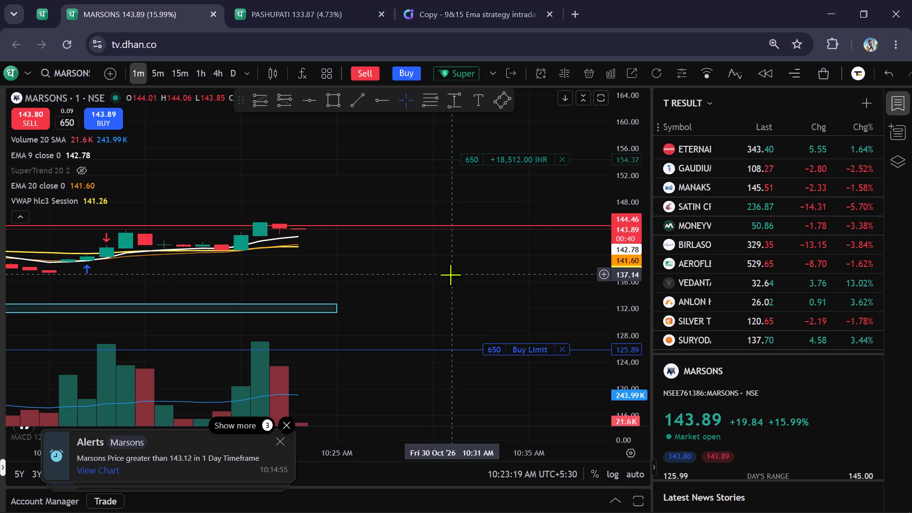
pyautogui.scroll(-1, 454, 283)
pyautogui.scroll(1, 454, 283)
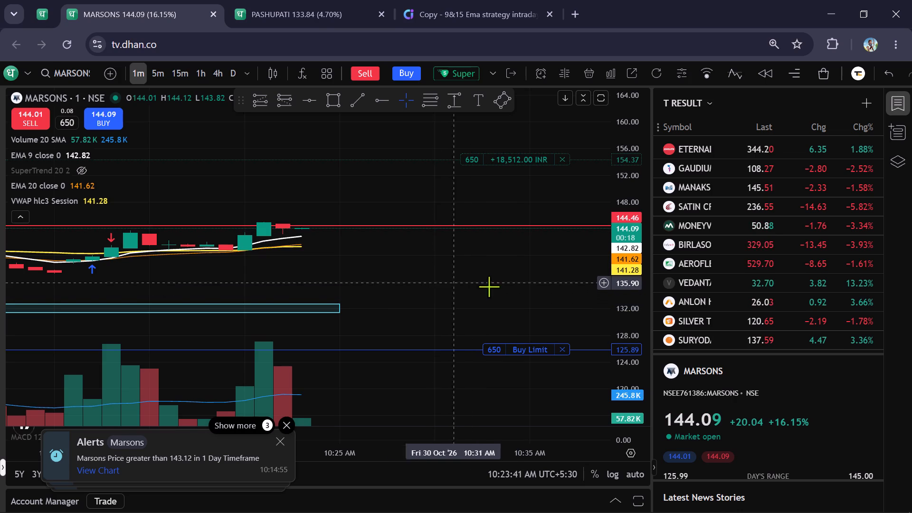
# Rerun the 9&15 EMA intraday scan on Chartink and review the refreshed stock list.
pyautogui.click(484, 0)
pyautogui.scroll(1, 41, 109)
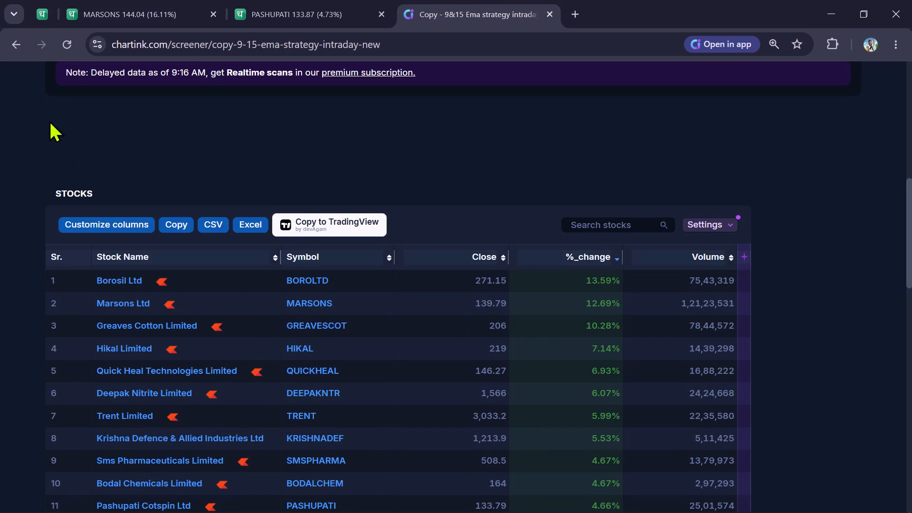
pyautogui.scroll(1, 75, 90)
pyautogui.click(81, 152)
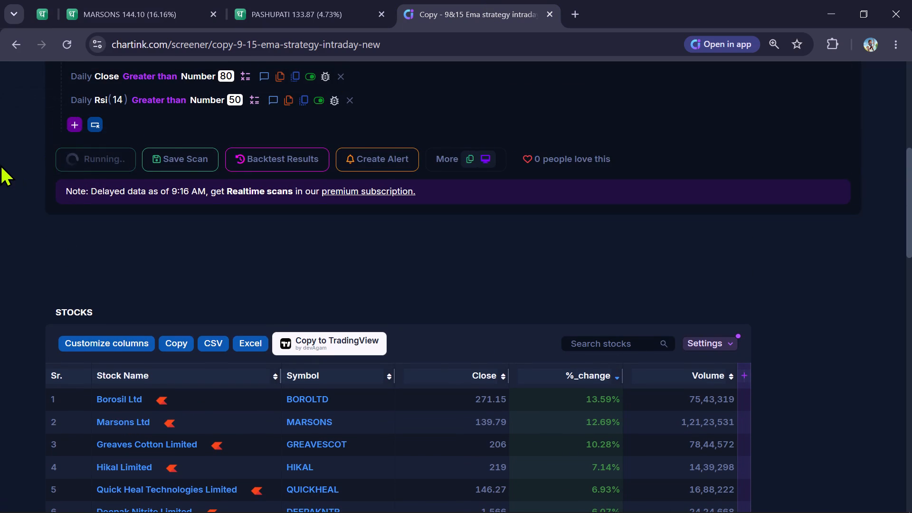
pyautogui.scroll(-2, 0, 164)
pyautogui.scroll(2, 0, 164)
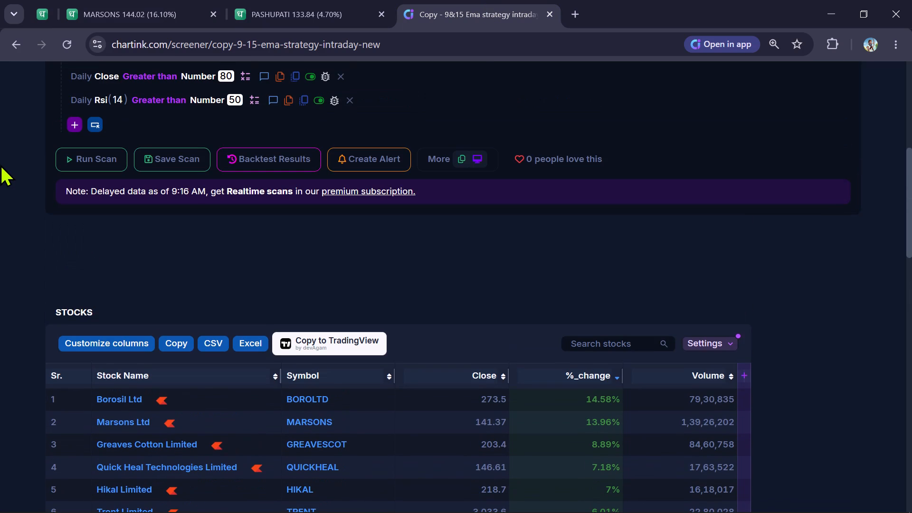
pyautogui.scroll(-1, 0, 164)
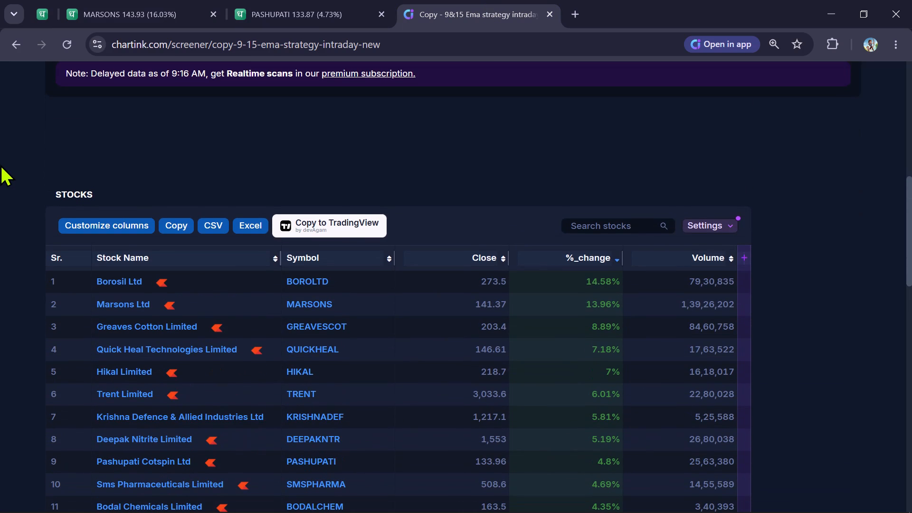
pyautogui.scroll(-1, 0, 164)
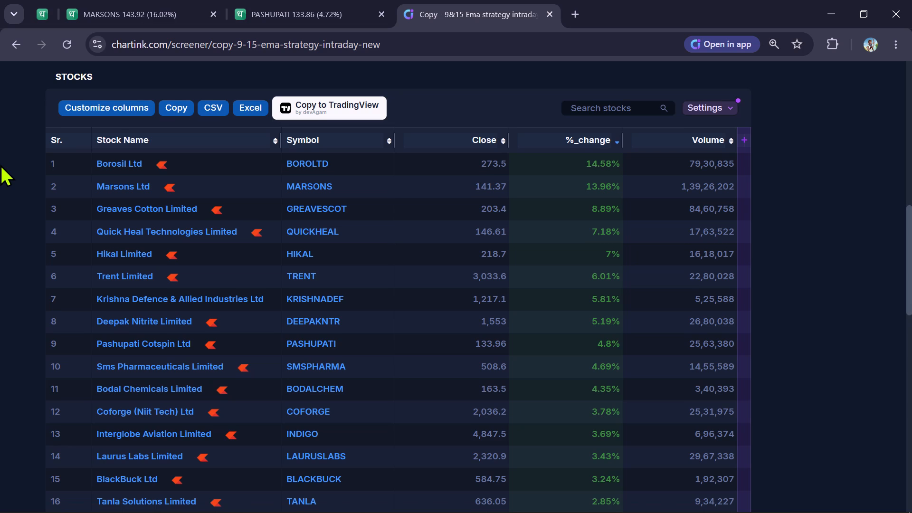
# Check the Pashupati Cotspin one-minute chart and return to the Marsons chart.
pyautogui.click(285, 0)
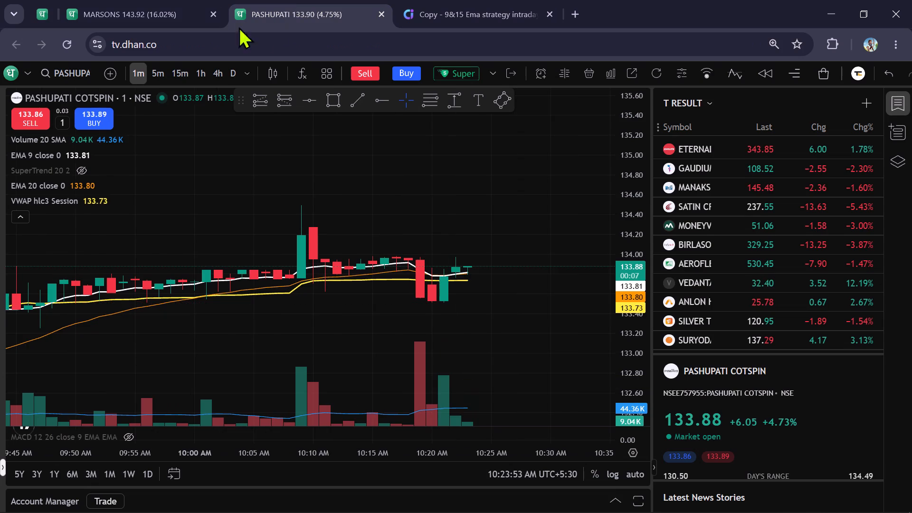
pyautogui.click(160, 10)
pyautogui.scroll(-1, 516, 274)
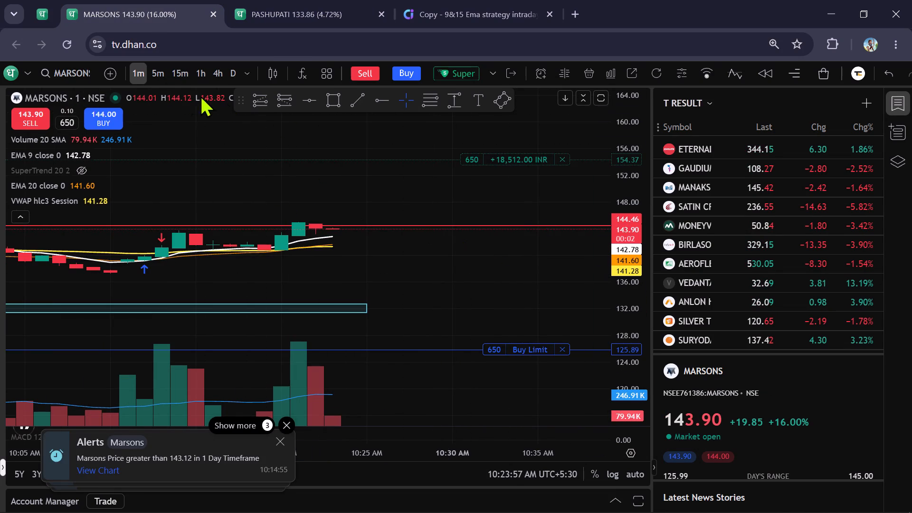
# Compare the Marsons five-minute and one-minute candles near the red resistance line, and glance over the Chartink scan list.
pyautogui.click(157, 76)
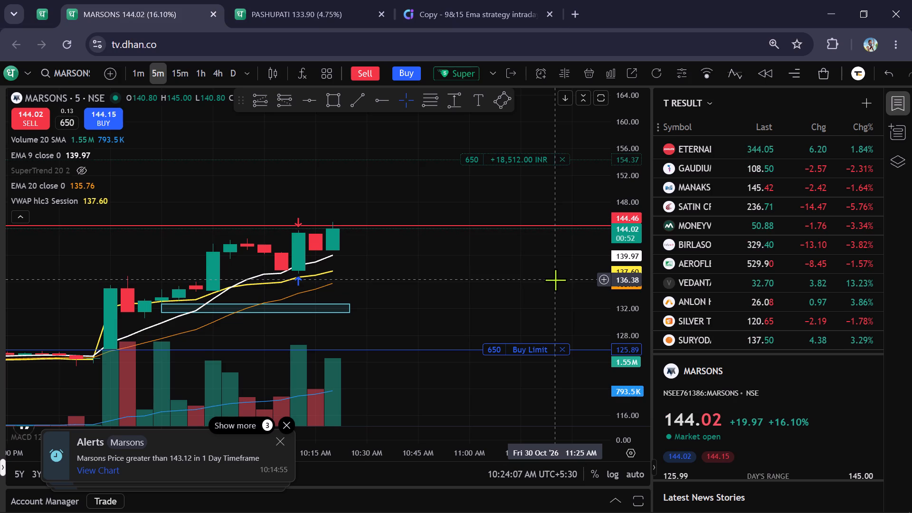
pyautogui.click(143, 77)
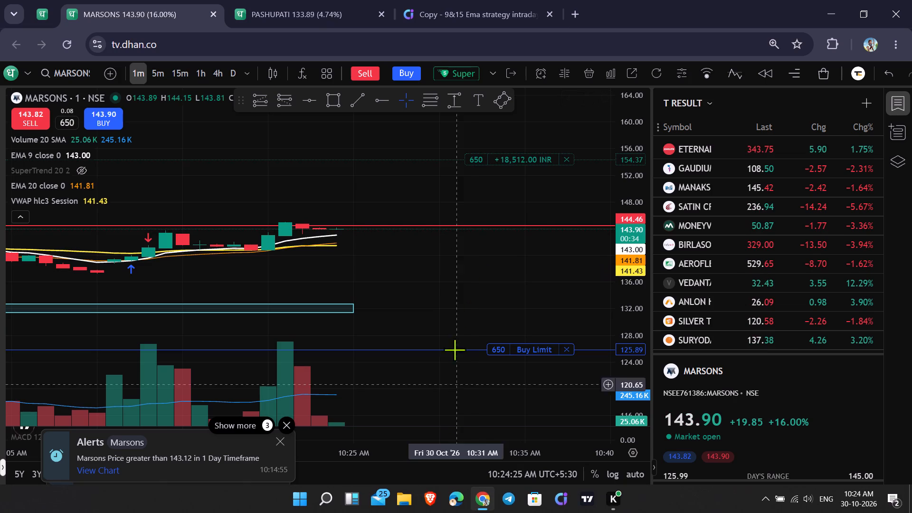
pyautogui.scroll(1, 441, 247)
pyautogui.scroll(-2, 484, 266)
pyautogui.scroll(5, 643, 231)
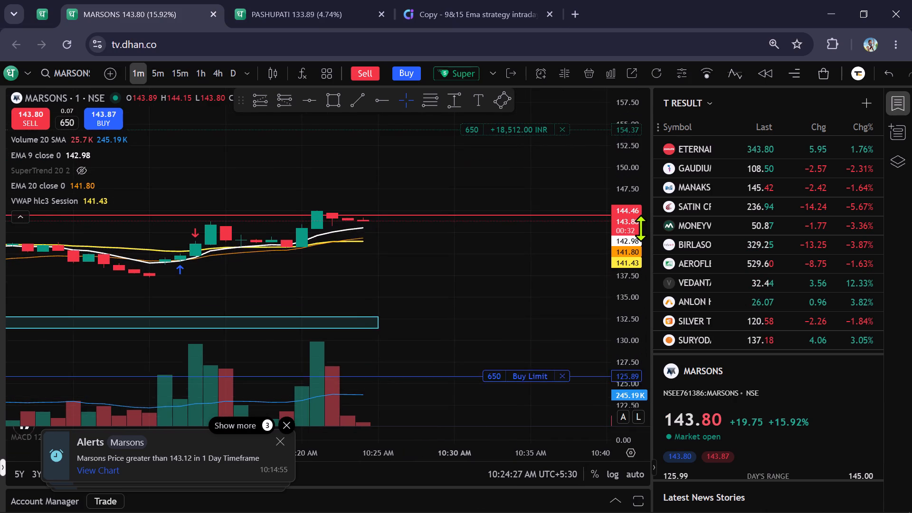
pyautogui.scroll(-2, 549, 238)
pyautogui.moveTo(516, 247); pyautogui.dragTo(440, 256)
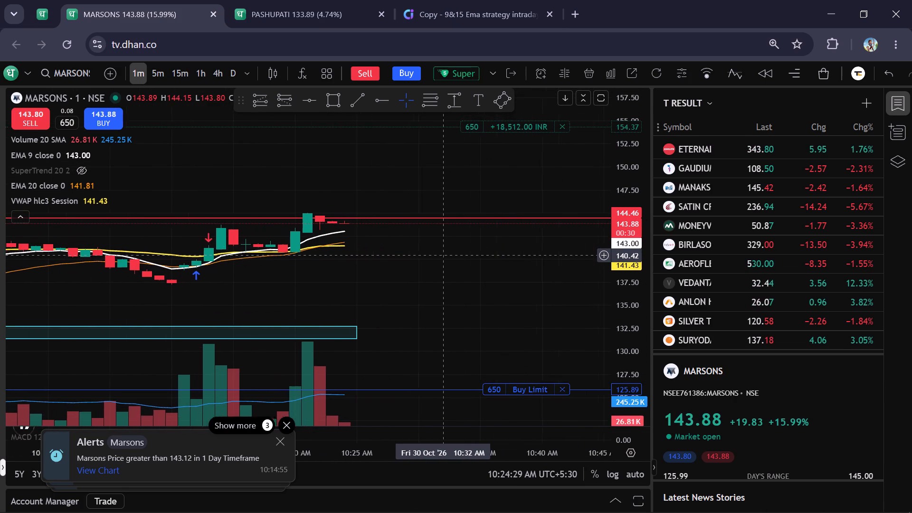
pyautogui.moveTo(440, 256); pyautogui.dragTo(431, 257)
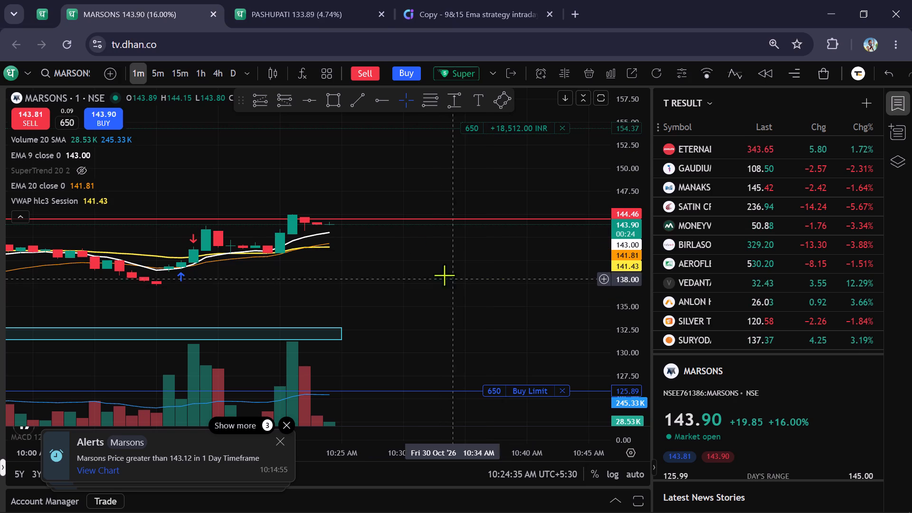
pyautogui.click(310, 0)
pyautogui.click(468, 0)
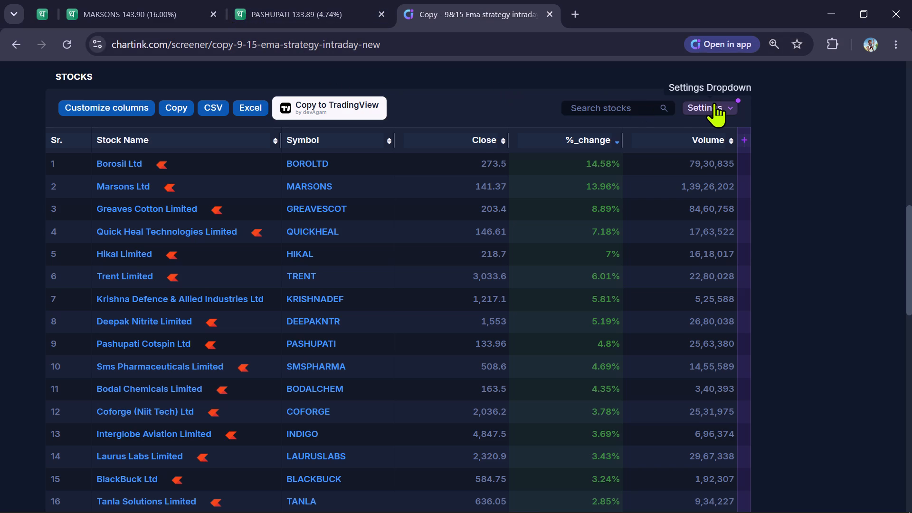
pyautogui.click(161, 7)
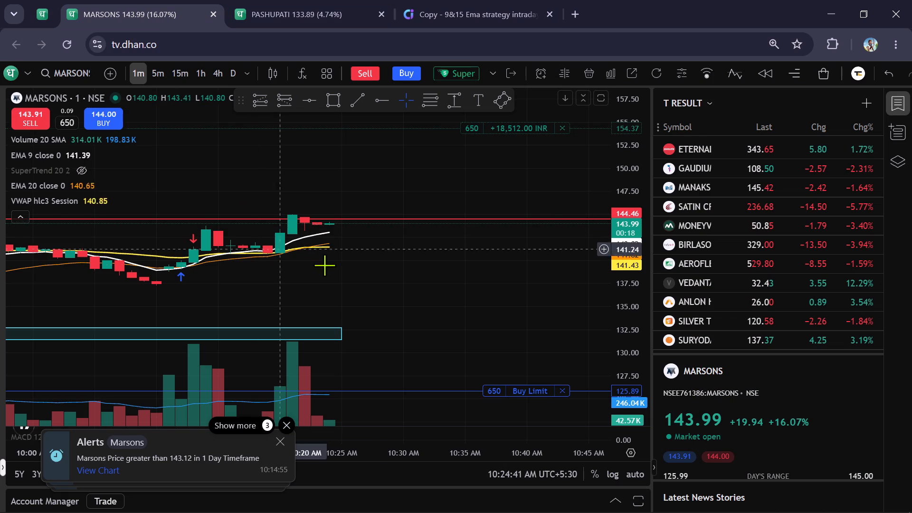
# Examine the recent Marsons one-minute candles against the EMAs and red resistance line, cross-checking the five-minute chart.
pyautogui.scroll(1, 451, 258)
pyautogui.moveTo(409, 303); pyautogui.dragTo(442, 303)
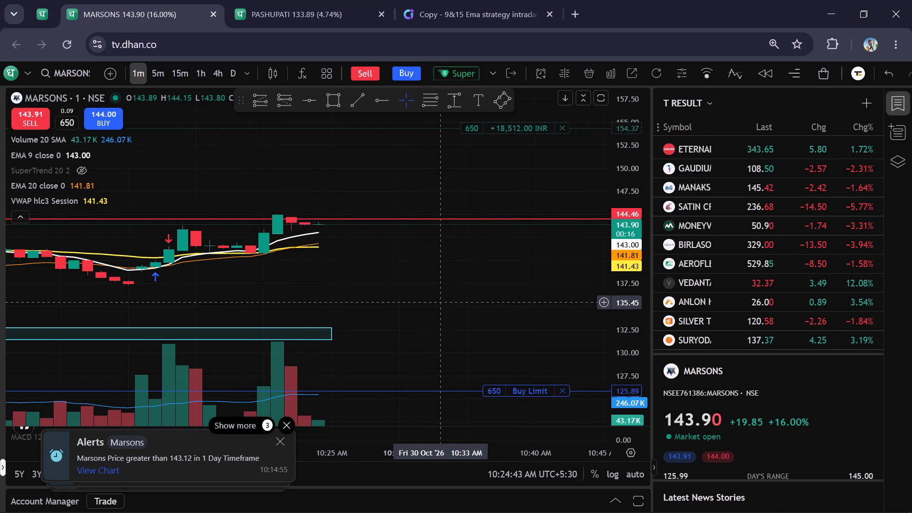
pyautogui.moveTo(442, 303); pyautogui.dragTo(447, 304)
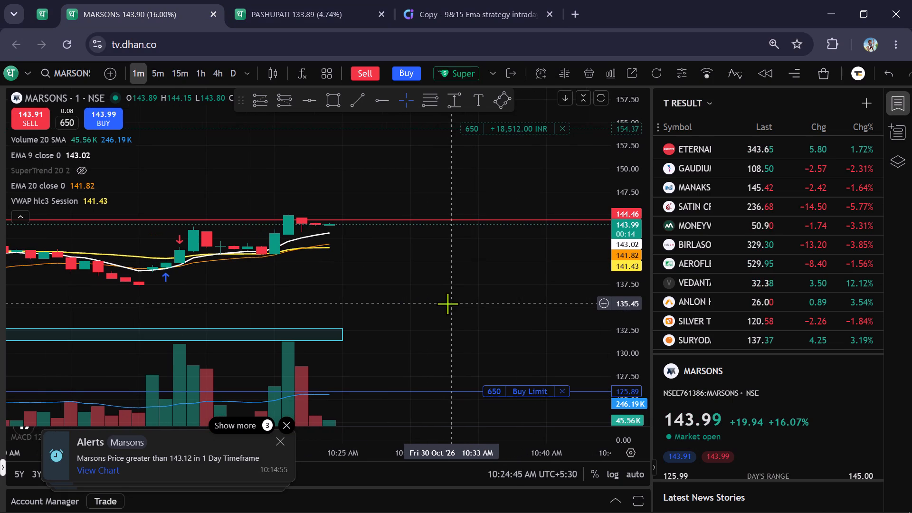
pyautogui.scroll(-2, 447, 304)
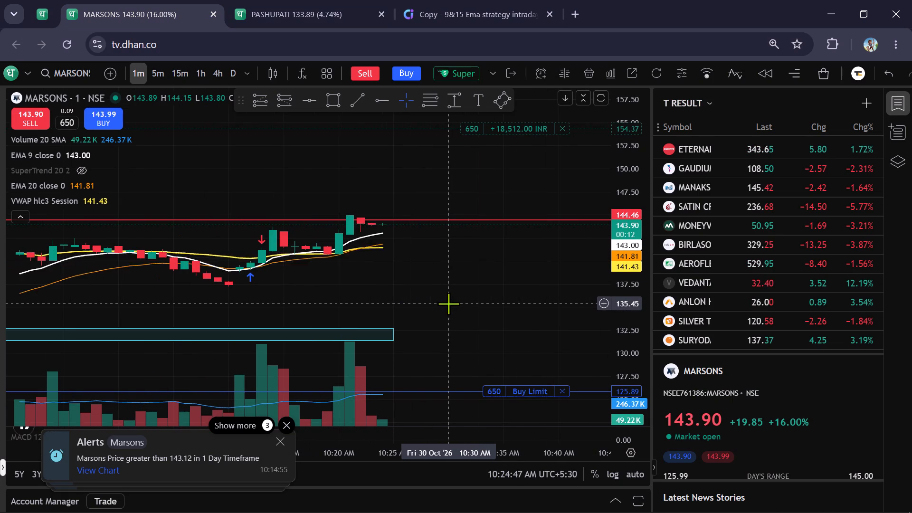
pyautogui.scroll(-1, 459, 301)
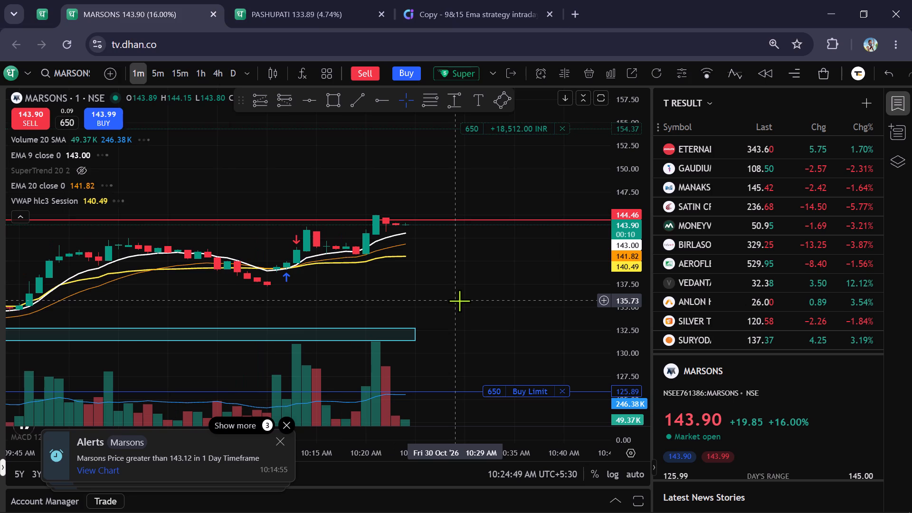
pyautogui.scroll(2, 459, 301)
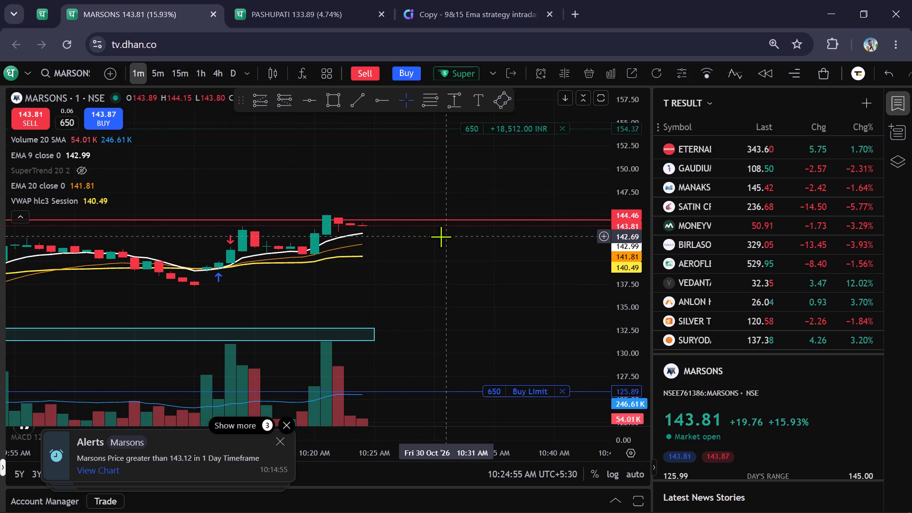
pyautogui.scroll(1, 446, 239)
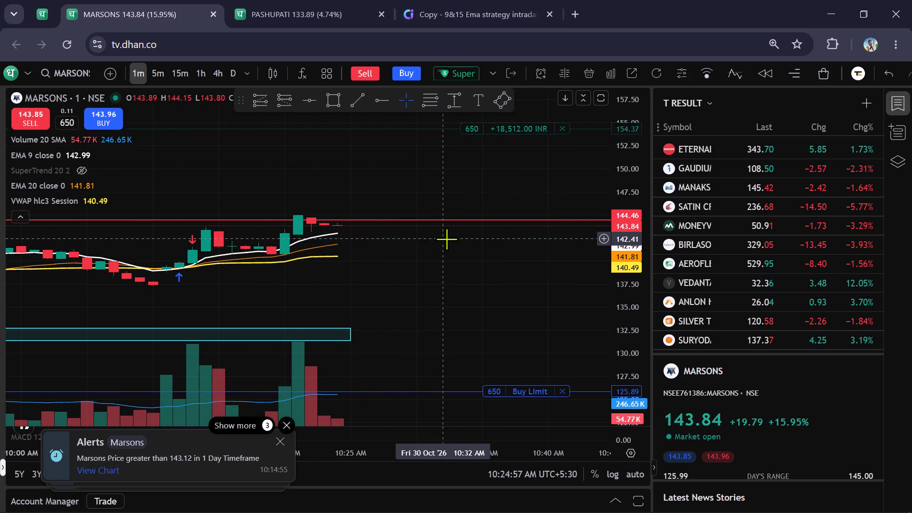
pyautogui.click(163, 69)
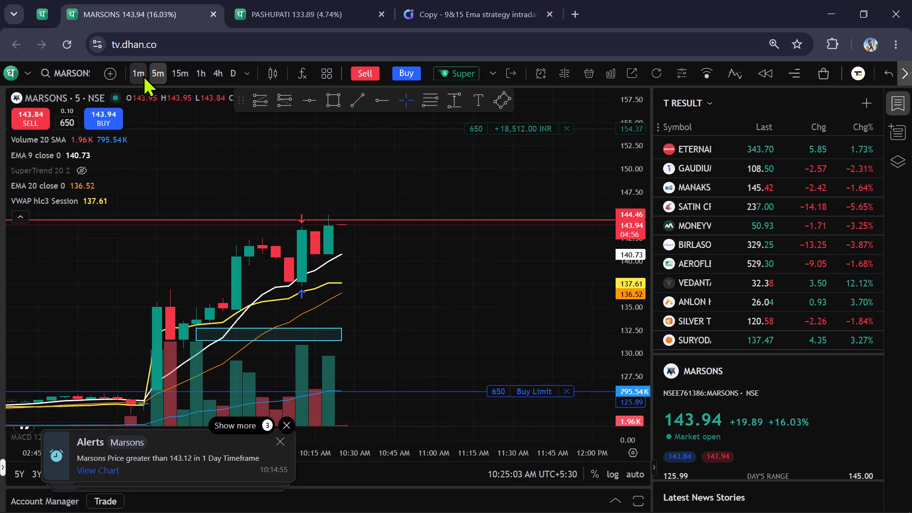
pyautogui.click(143, 75)
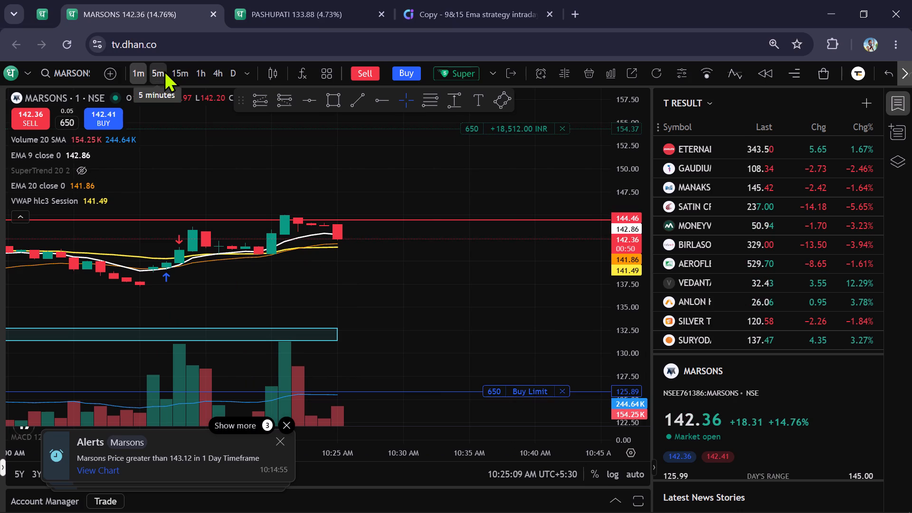
# Review the Marsons five-minute chart across the previous sessions and around the current breakout, including the order levels.
pyautogui.click(160, 70)
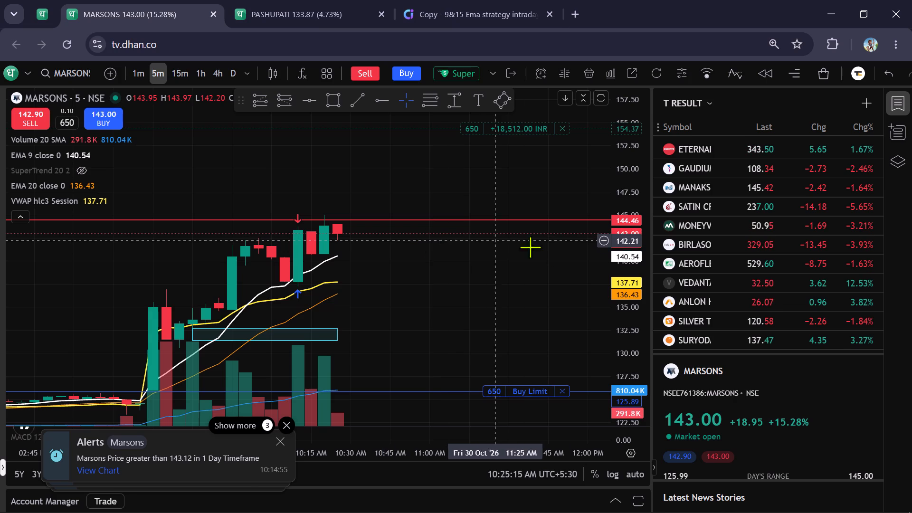
pyautogui.scroll(-8, 625, 255)
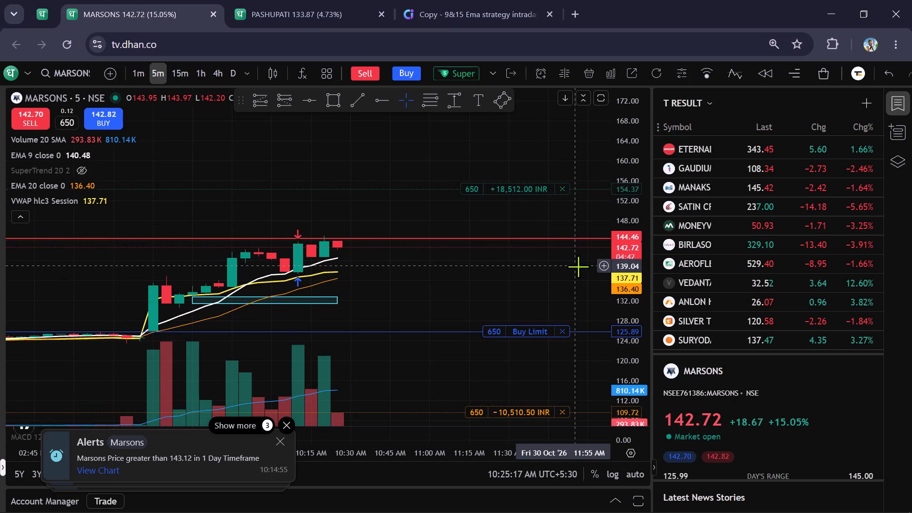
pyautogui.scroll(-15, 578, 266)
pyautogui.scroll(-6, 575, 264)
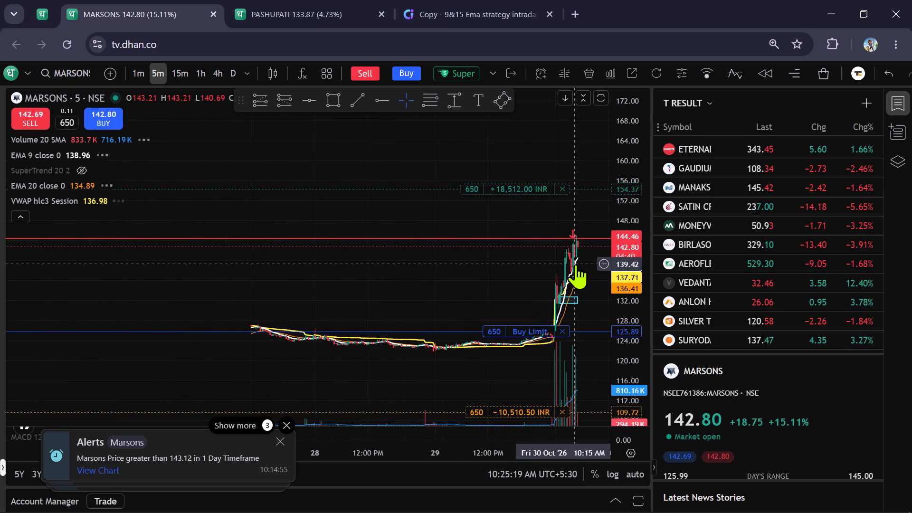
pyautogui.scroll(19, 574, 264)
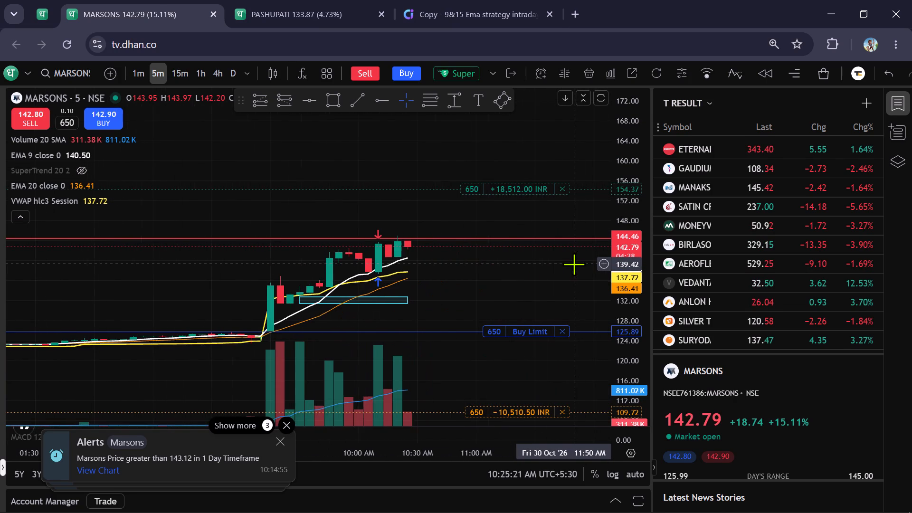
pyautogui.scroll(2, 574, 264)
pyautogui.scroll(3, 624, 273)
pyautogui.scroll(2, 555, 283)
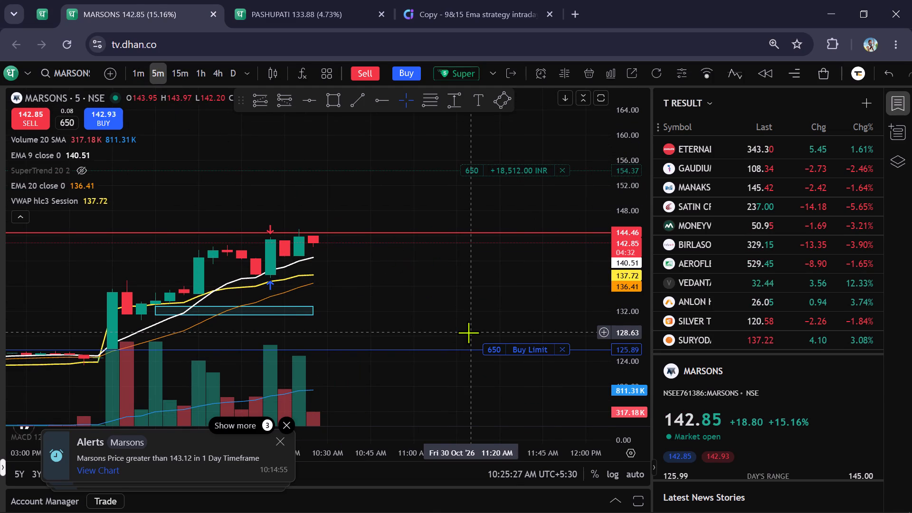
# On the Marsons one-minute chart, lower the profit target of the pending 650-share buy order to 151.96.
pyautogui.click(134, 78)
pyautogui.scroll(-1, 457, 263)
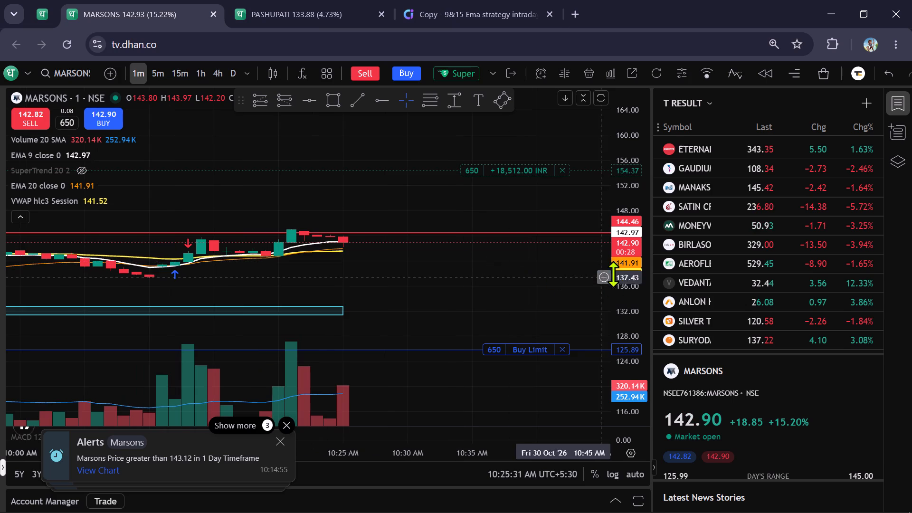
pyautogui.scroll(1, 623, 269)
pyautogui.moveTo(496, 299); pyautogui.dragTo(460, 269)
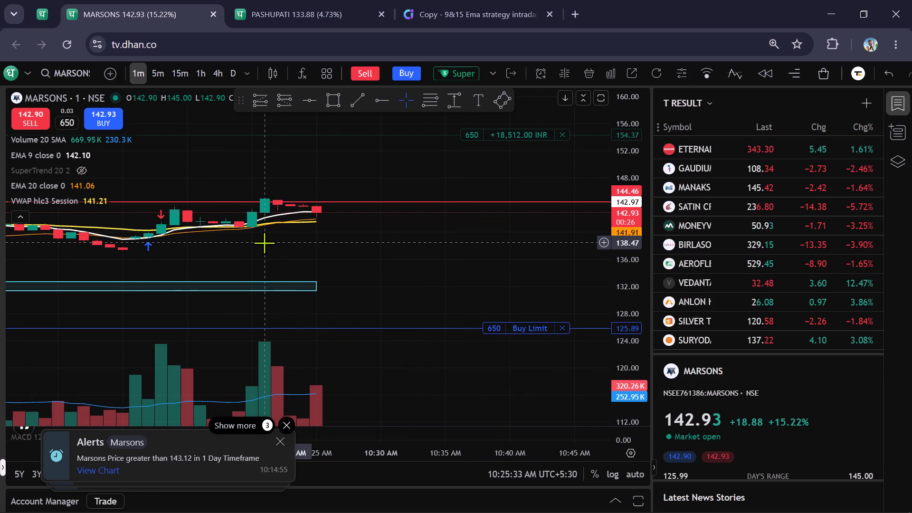
pyautogui.moveTo(518, 252); pyautogui.dragTo(493, 260)
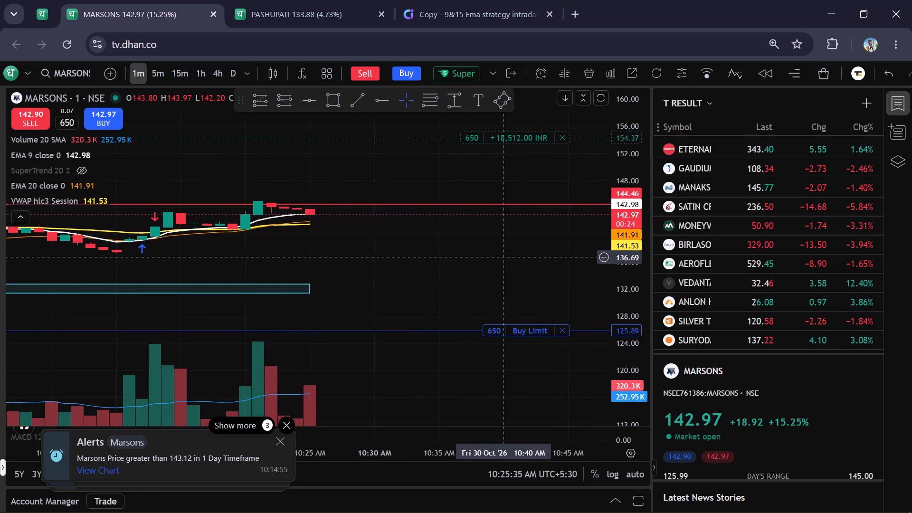
pyautogui.moveTo(493, 260); pyautogui.dragTo(487, 262)
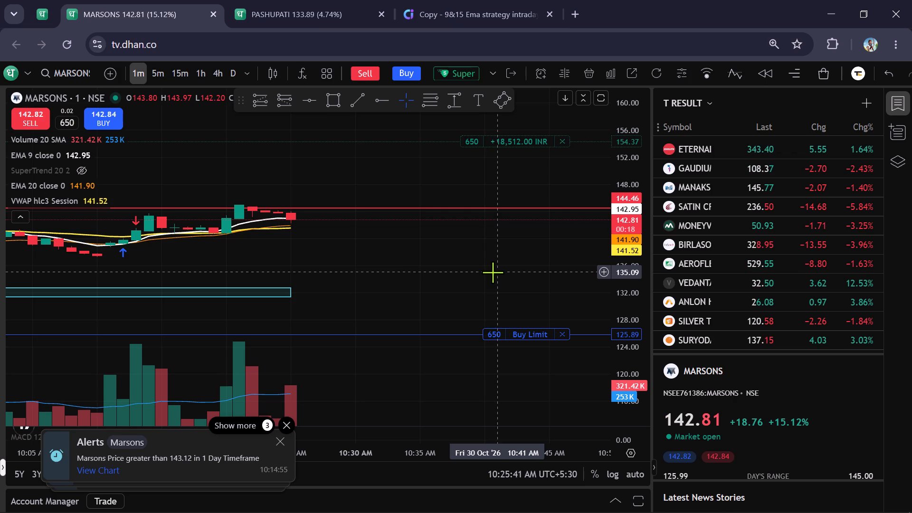
pyautogui.scroll(6, 631, 218)
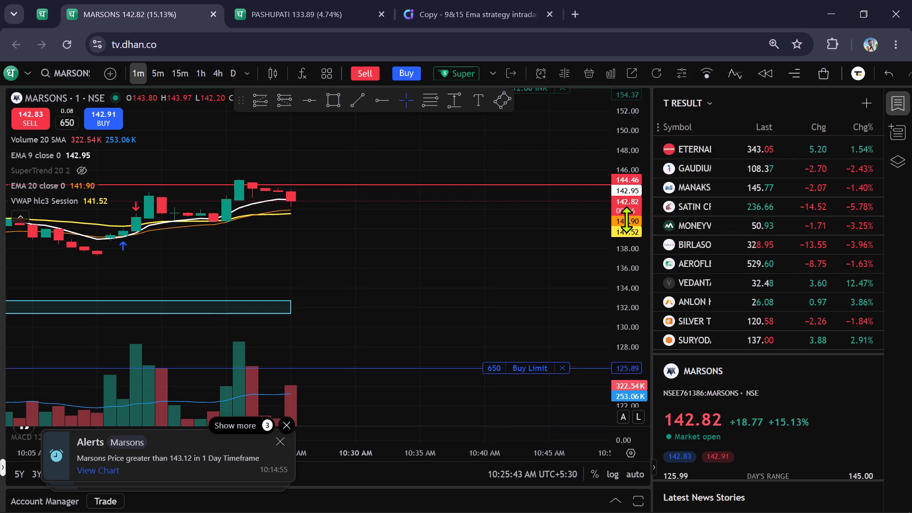
pyautogui.moveTo(507, 271); pyautogui.dragTo(533, 296)
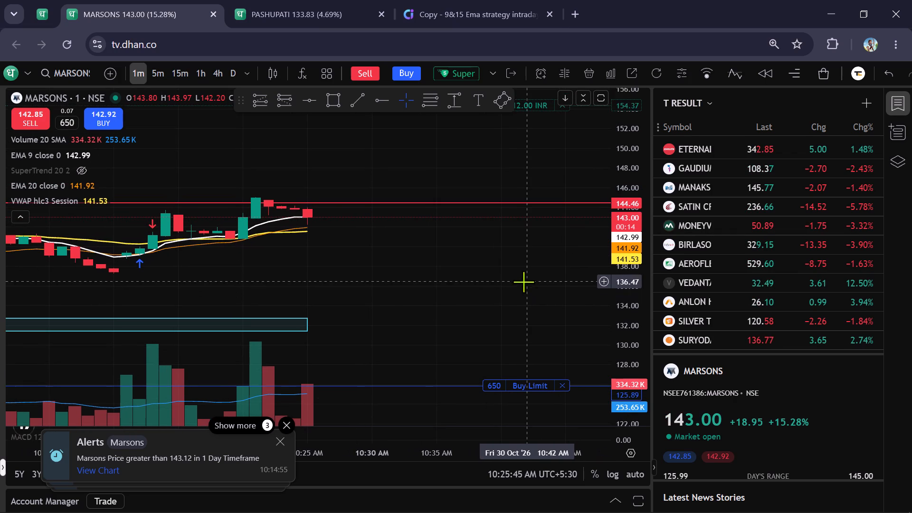
pyautogui.moveTo(523, 282); pyautogui.dragTo(529, 303)
pyautogui.scroll(-2, 636, 209)
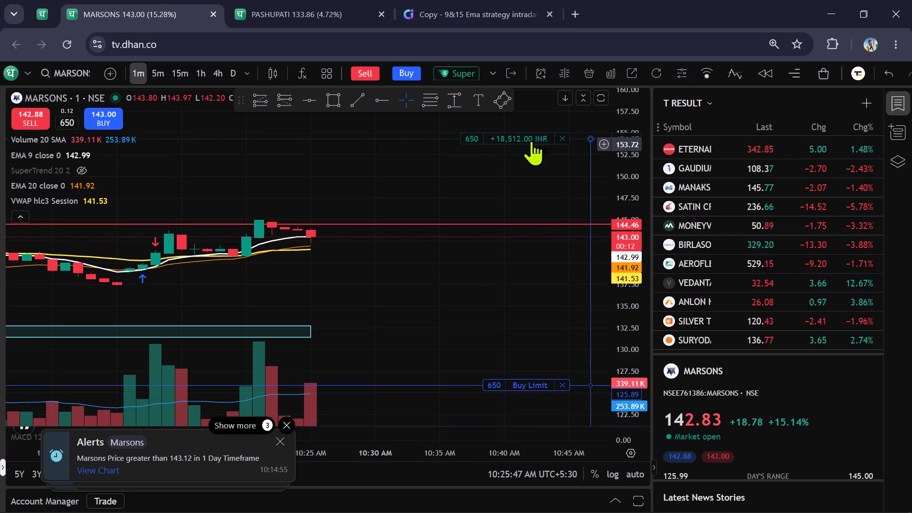
pyautogui.moveTo(479, 138); pyautogui.dragTo(484, 160)
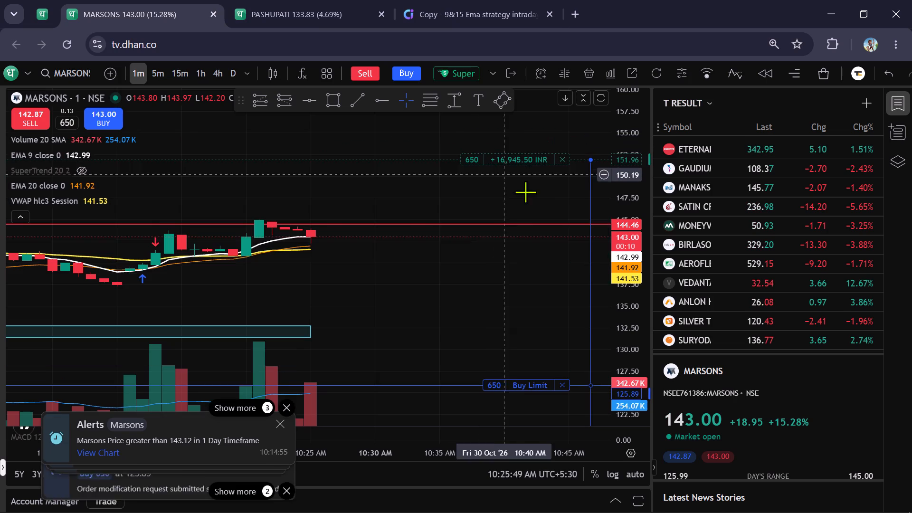
# Watch the Marsons one-minute candles below the red resistance line, and check the watchlist and the Pashupati Cotspin chart.
pyautogui.scroll(3, 608, 225)
pyautogui.scroll(-2, 437, 288)
pyautogui.moveTo(452, 291); pyautogui.dragTo(475, 296)
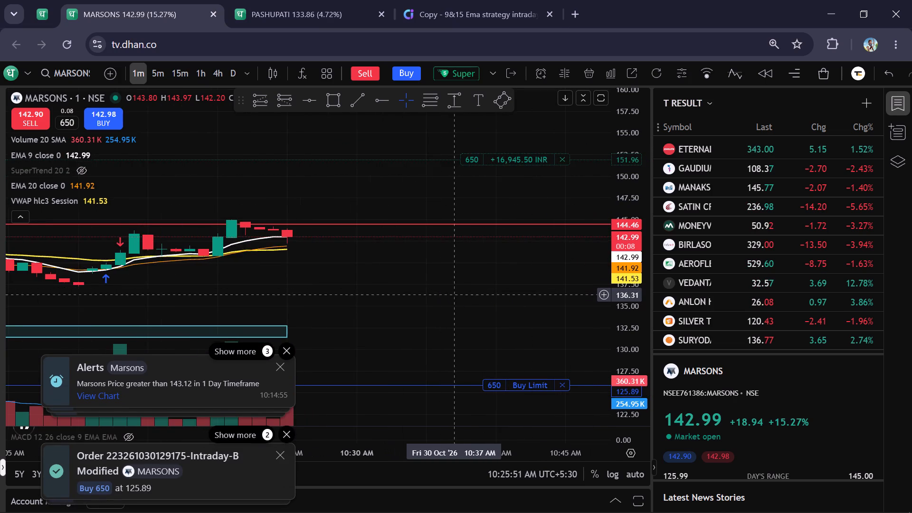
pyautogui.moveTo(475, 296); pyautogui.dragTo(510, 286)
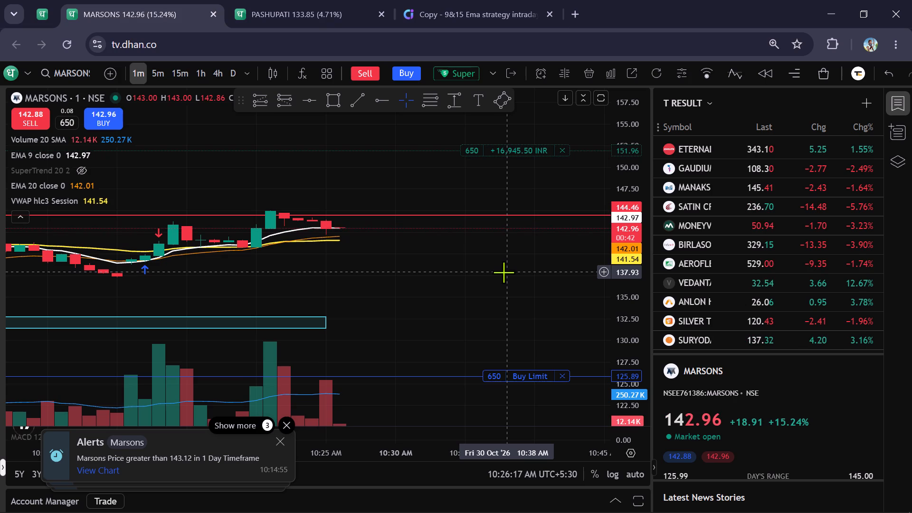
pyautogui.scroll(-6, 707, 220)
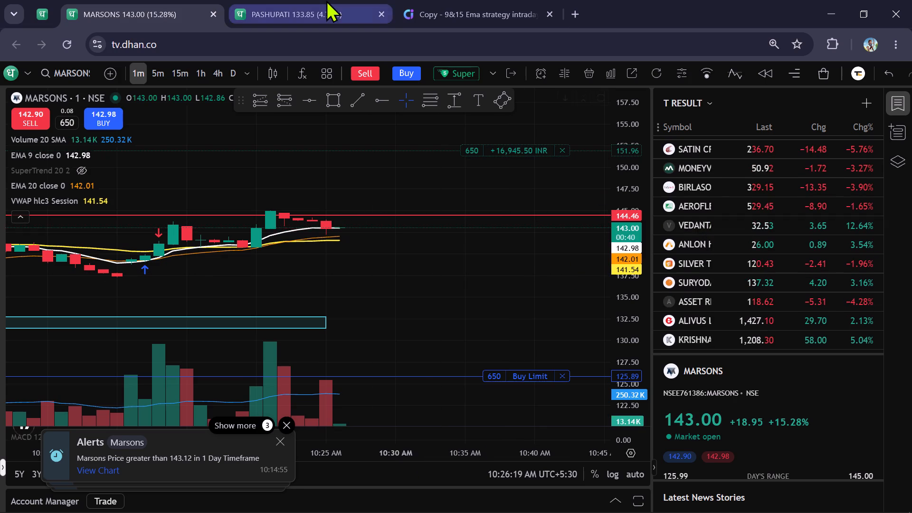
pyautogui.click(326, 0)
pyautogui.click(107, 0)
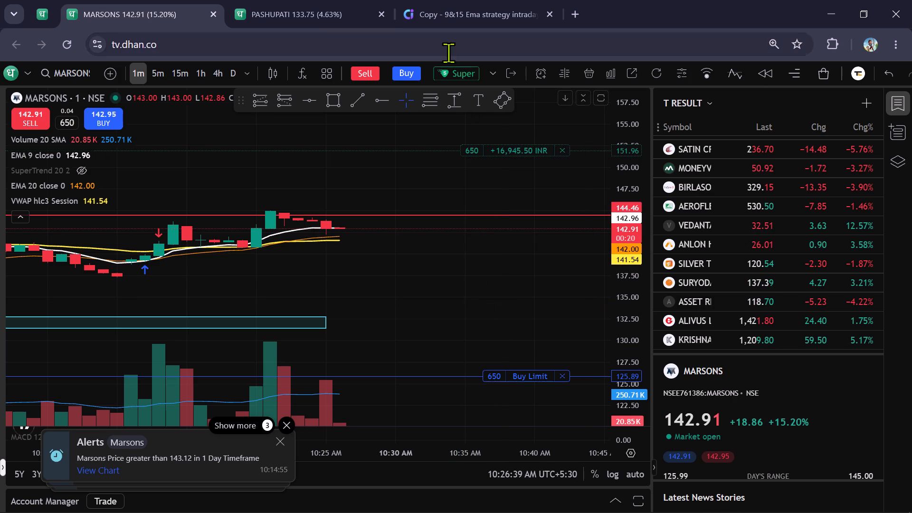
# Check the screener's stock list and load Borosil (BOROLTD-EQ, NSE) in place of the Pashupati Cotspin chart.
pyautogui.click(459, 1)
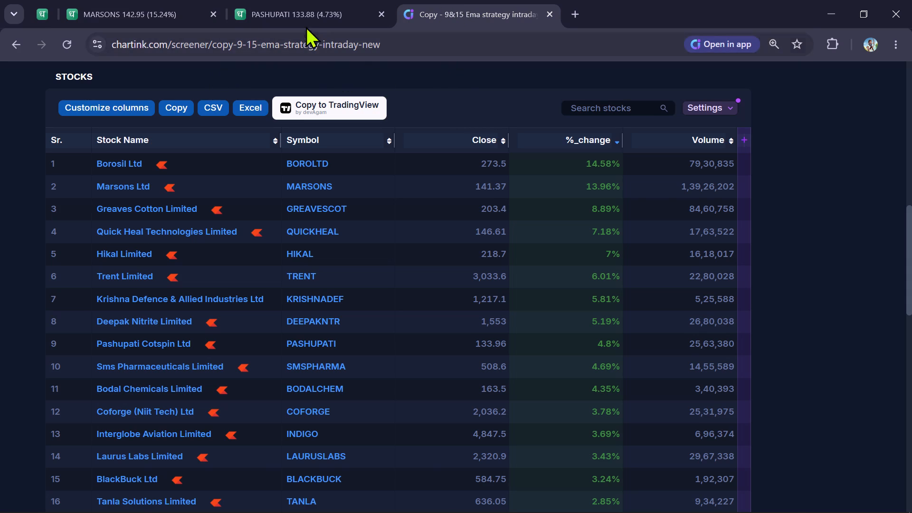
pyautogui.click(300, 2)
pyautogui.moveTo(392, 187); pyautogui.dragTo(399, 222)
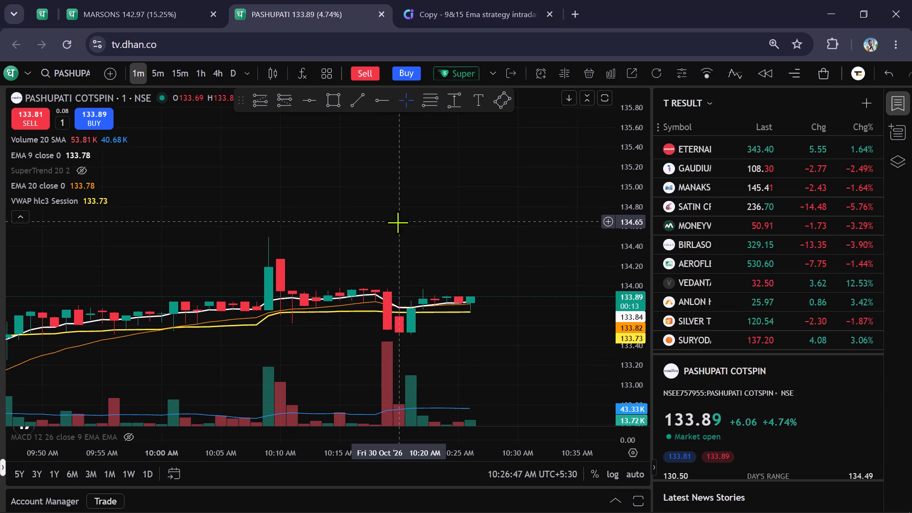
pyautogui.write('borosi')
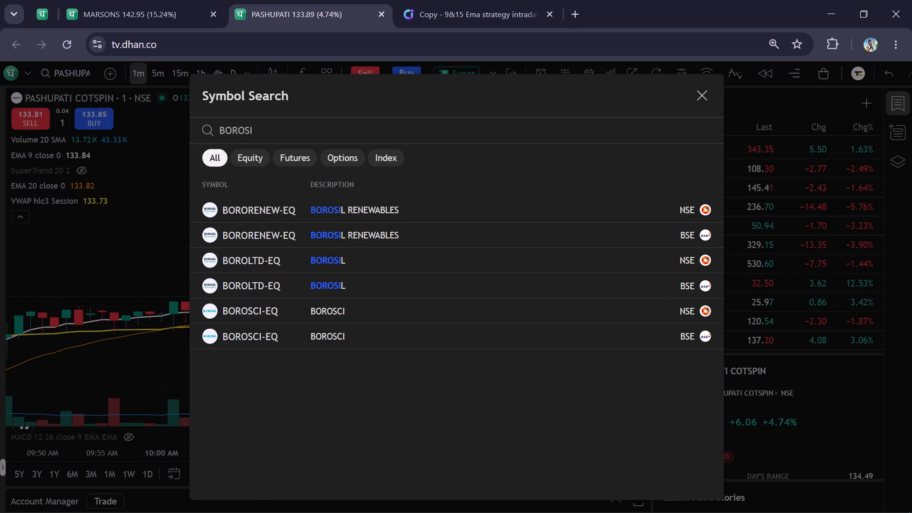
pyautogui.press('Down')
pyautogui.press('Down')
pyautogui.press('Down')
pyautogui.press('Return')
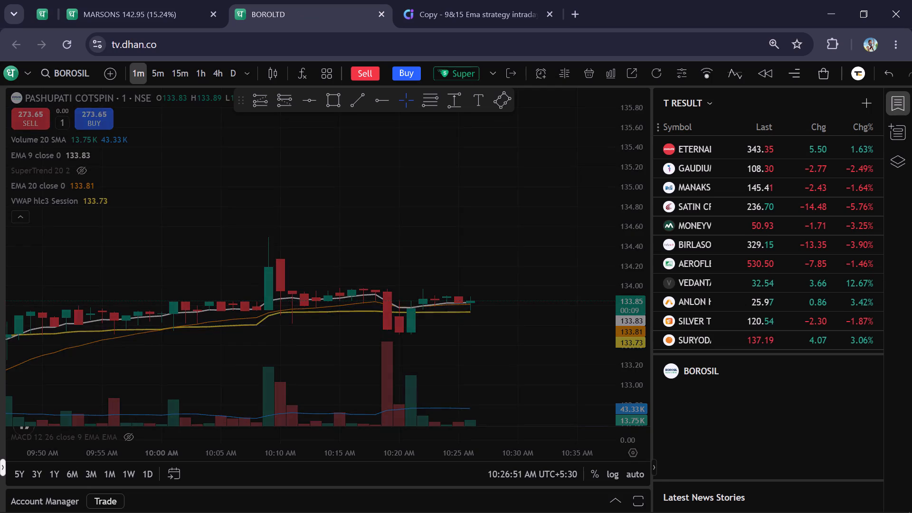
# Review the Marsons five-minute chart against the red resistance line and EMAs, and glance through the watchlist.
pyautogui.click(156, 7)
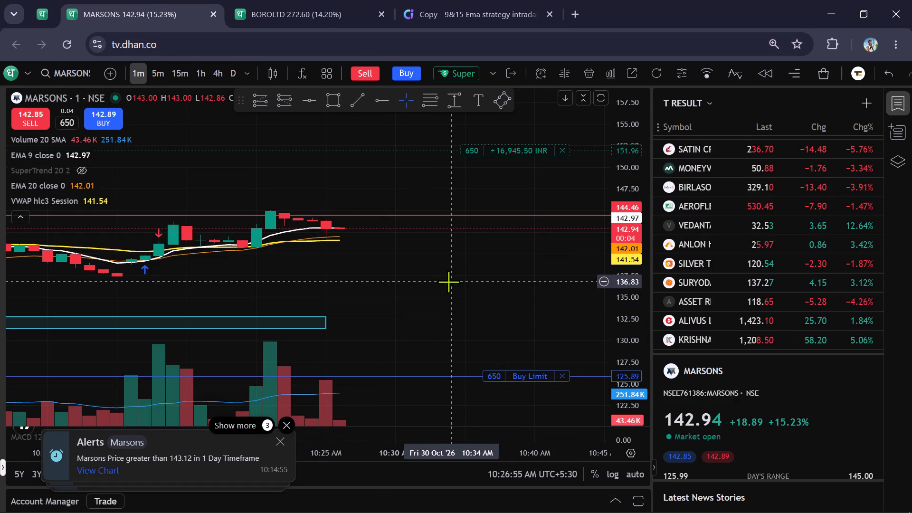
pyautogui.click(161, 64)
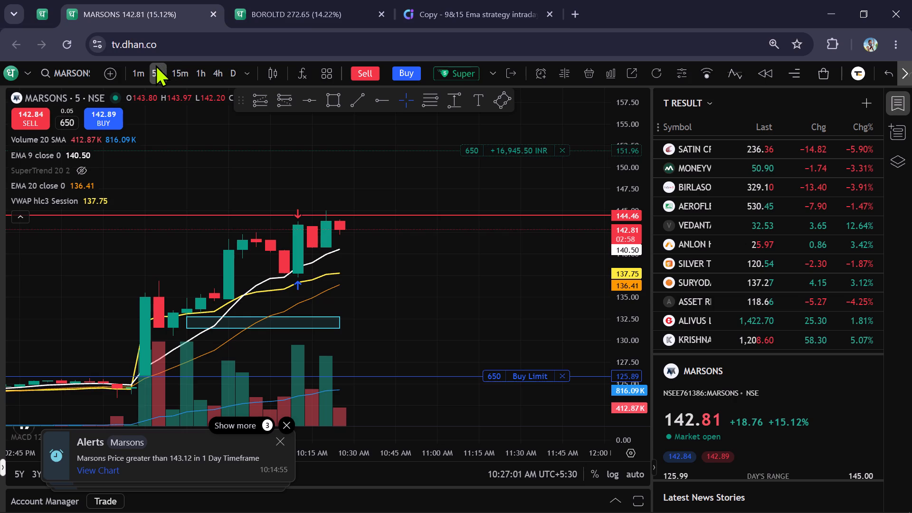
pyautogui.scroll(-1, 634, 274)
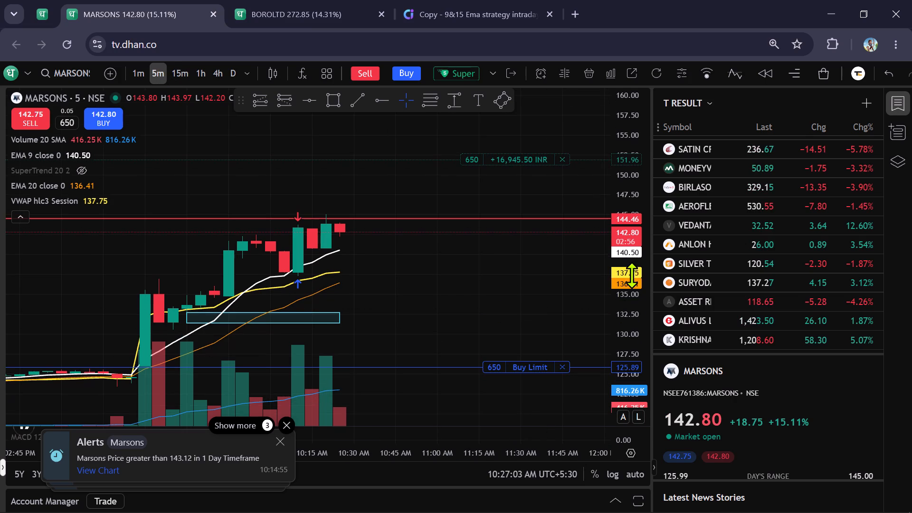
pyautogui.scroll(-5, 727, 345)
pyautogui.scroll(5, 728, 313)
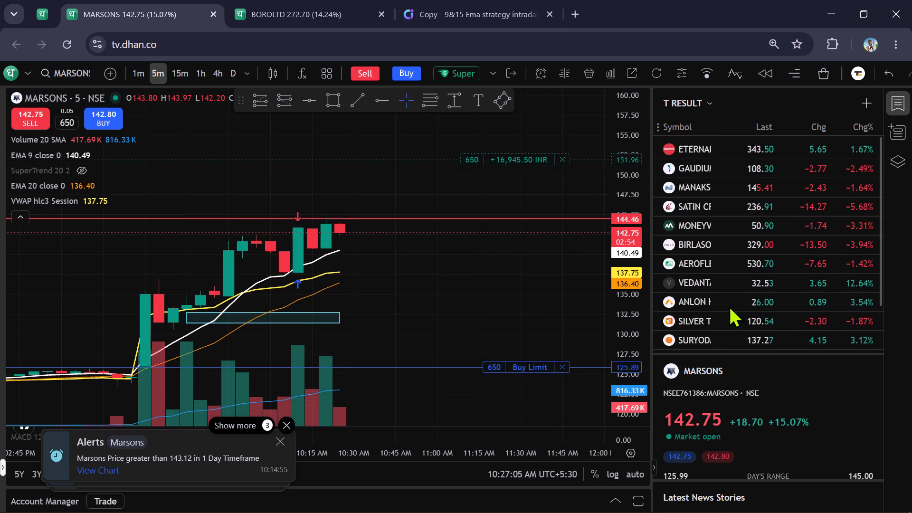
pyautogui.scroll(5, 730, 298)
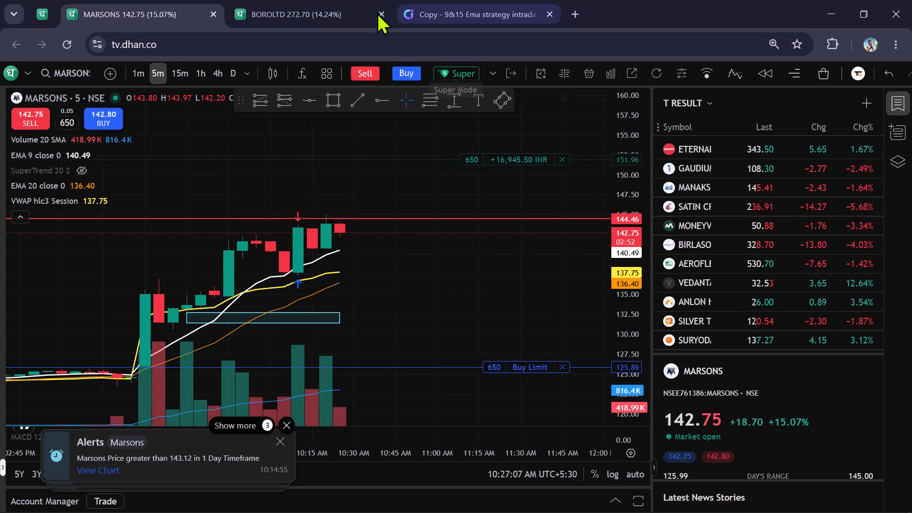
# Duplicate the Borosil chart tab.
pyautogui.click(352, 9)
pyautogui.rightClick(352, 10)
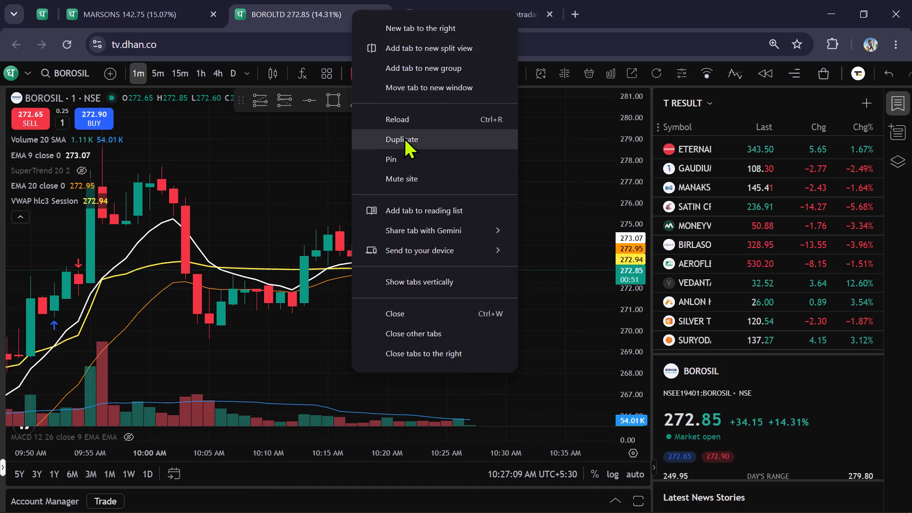
pyautogui.click(404, 137)
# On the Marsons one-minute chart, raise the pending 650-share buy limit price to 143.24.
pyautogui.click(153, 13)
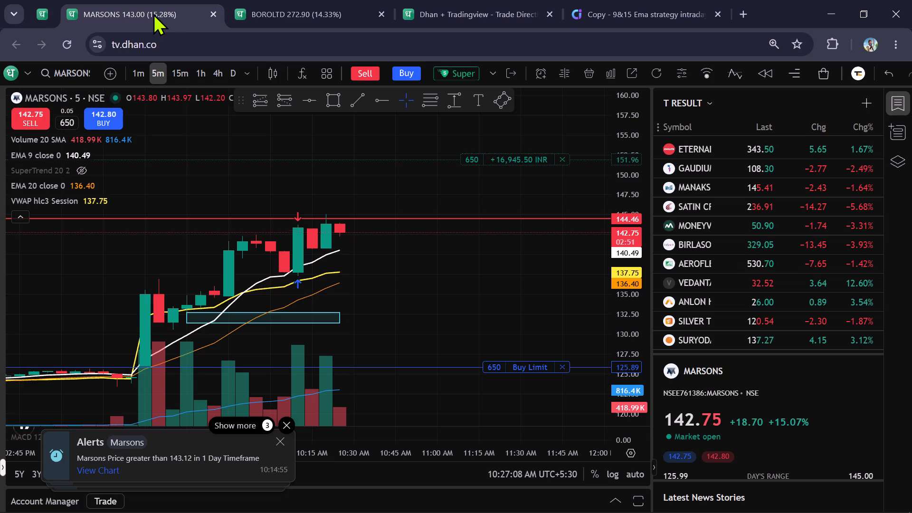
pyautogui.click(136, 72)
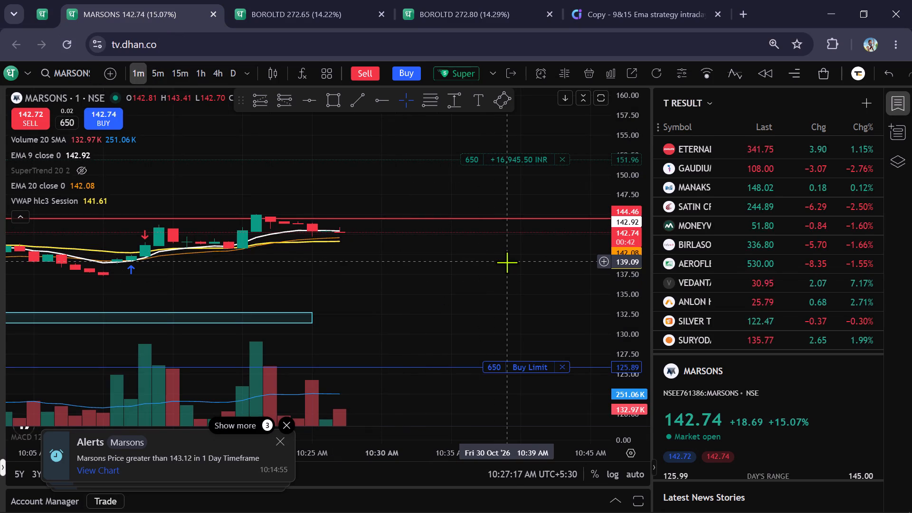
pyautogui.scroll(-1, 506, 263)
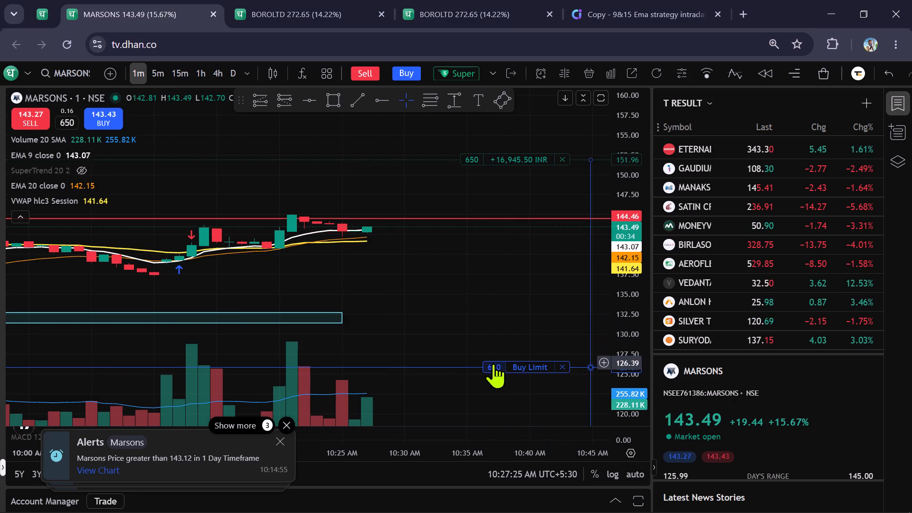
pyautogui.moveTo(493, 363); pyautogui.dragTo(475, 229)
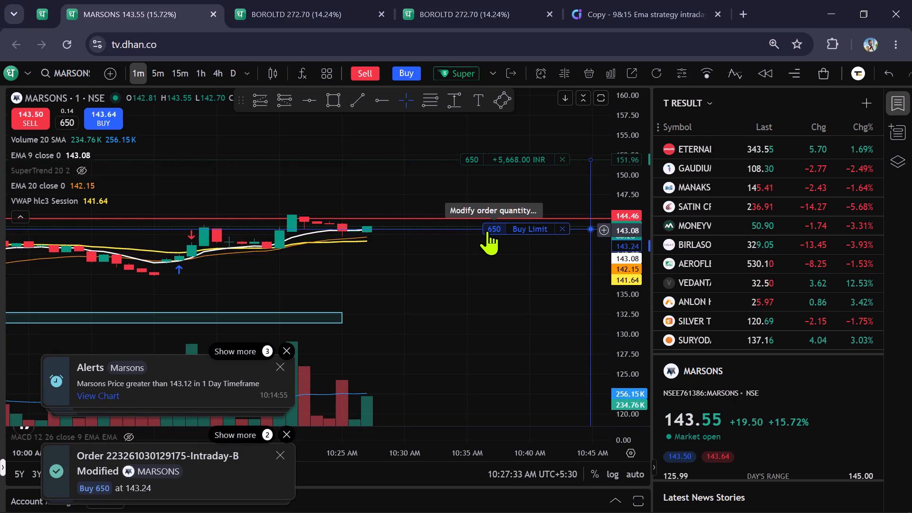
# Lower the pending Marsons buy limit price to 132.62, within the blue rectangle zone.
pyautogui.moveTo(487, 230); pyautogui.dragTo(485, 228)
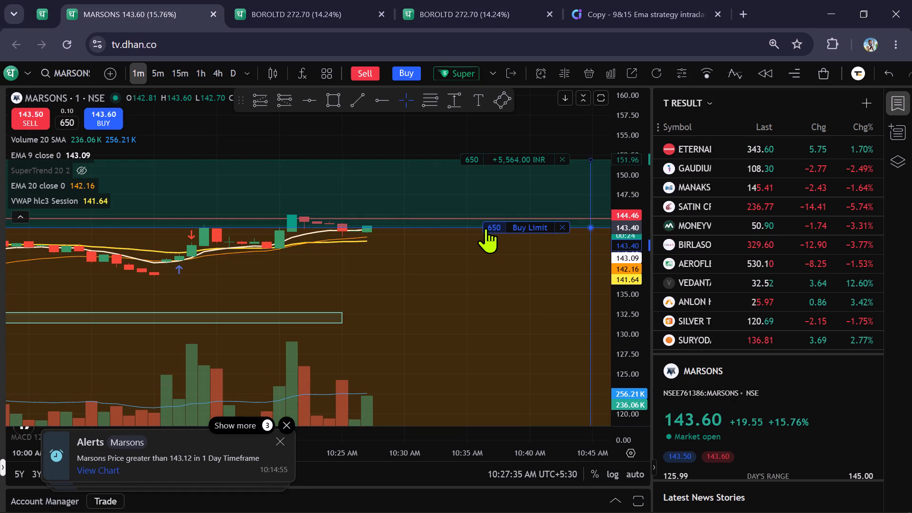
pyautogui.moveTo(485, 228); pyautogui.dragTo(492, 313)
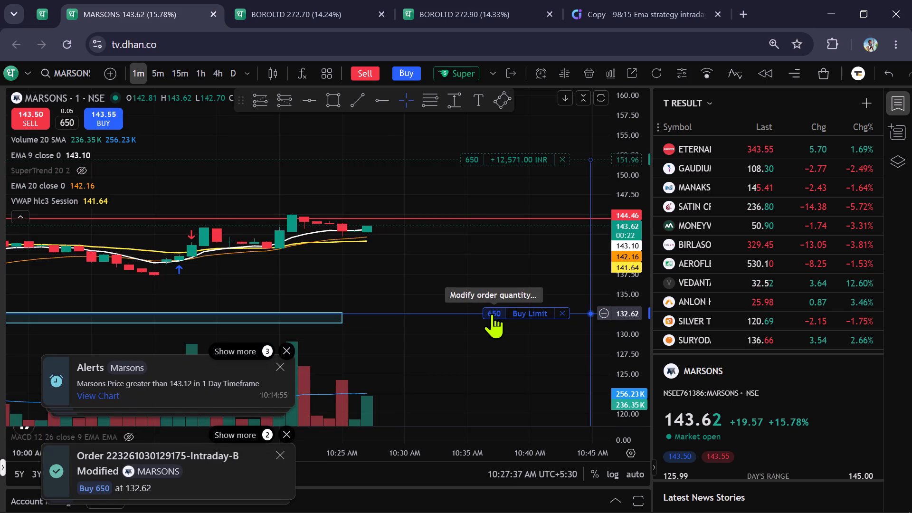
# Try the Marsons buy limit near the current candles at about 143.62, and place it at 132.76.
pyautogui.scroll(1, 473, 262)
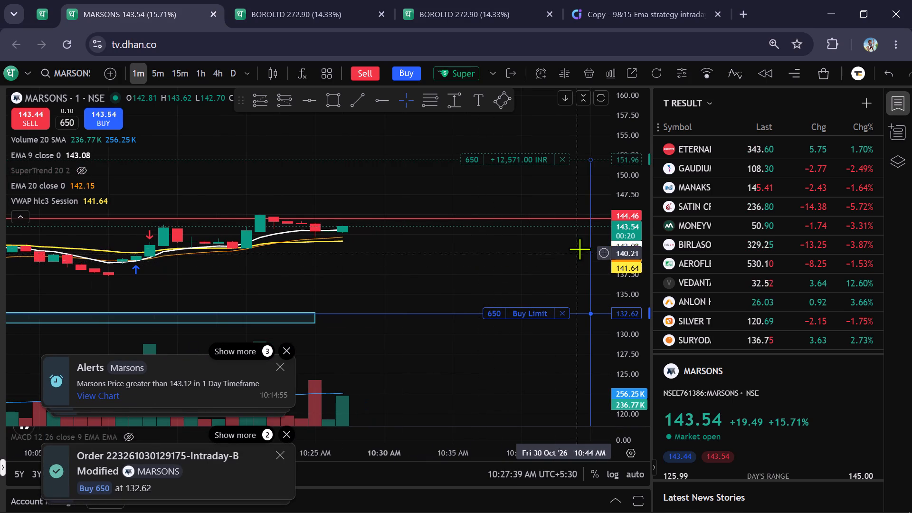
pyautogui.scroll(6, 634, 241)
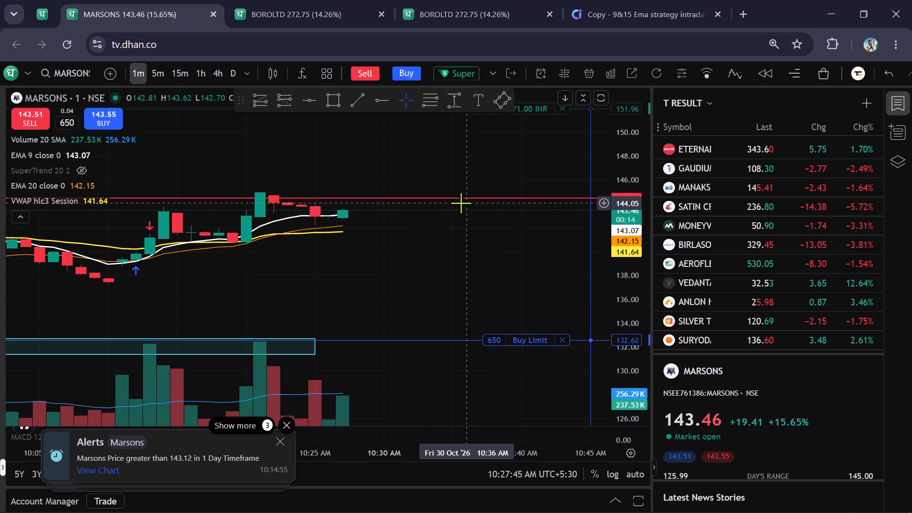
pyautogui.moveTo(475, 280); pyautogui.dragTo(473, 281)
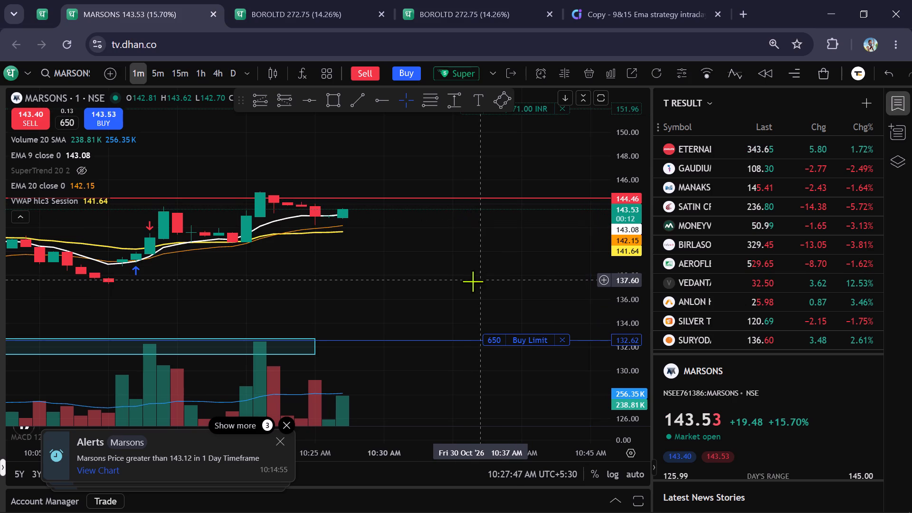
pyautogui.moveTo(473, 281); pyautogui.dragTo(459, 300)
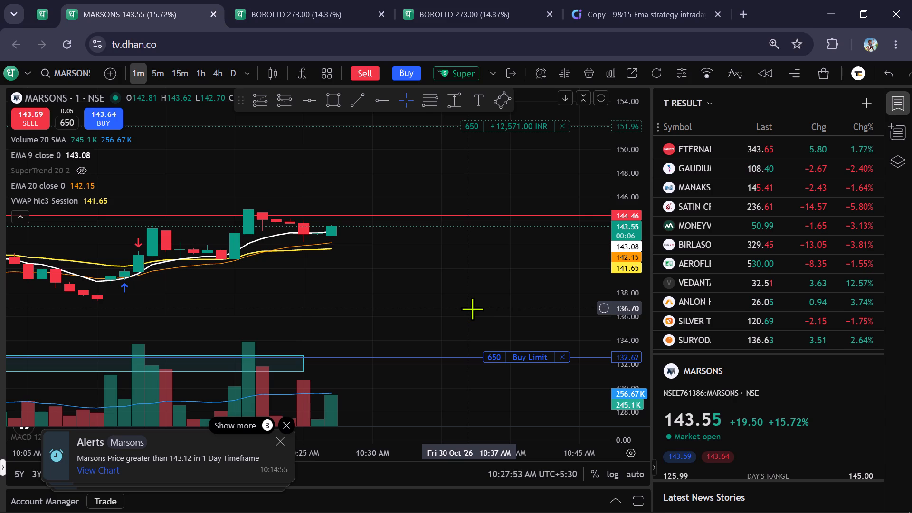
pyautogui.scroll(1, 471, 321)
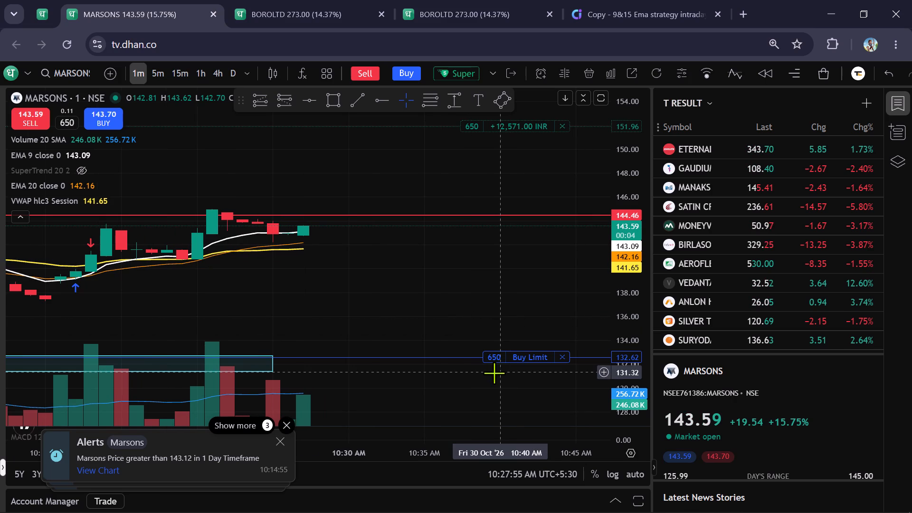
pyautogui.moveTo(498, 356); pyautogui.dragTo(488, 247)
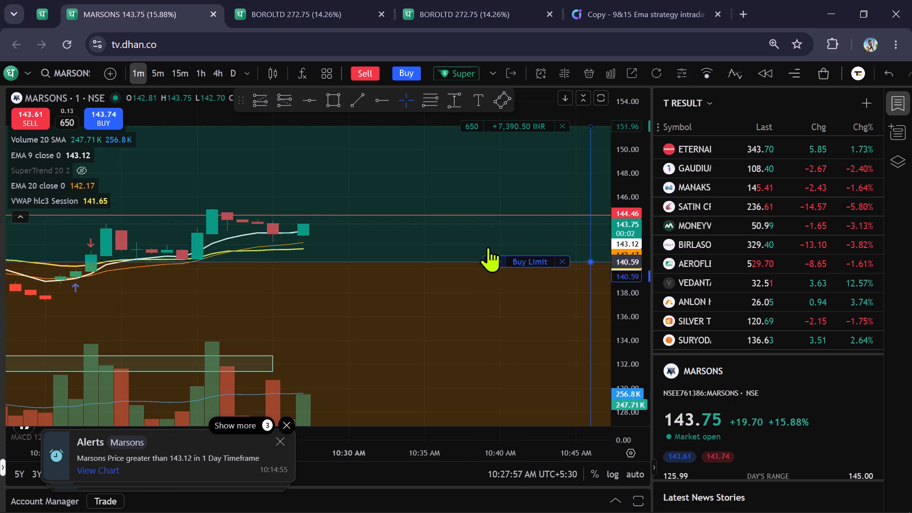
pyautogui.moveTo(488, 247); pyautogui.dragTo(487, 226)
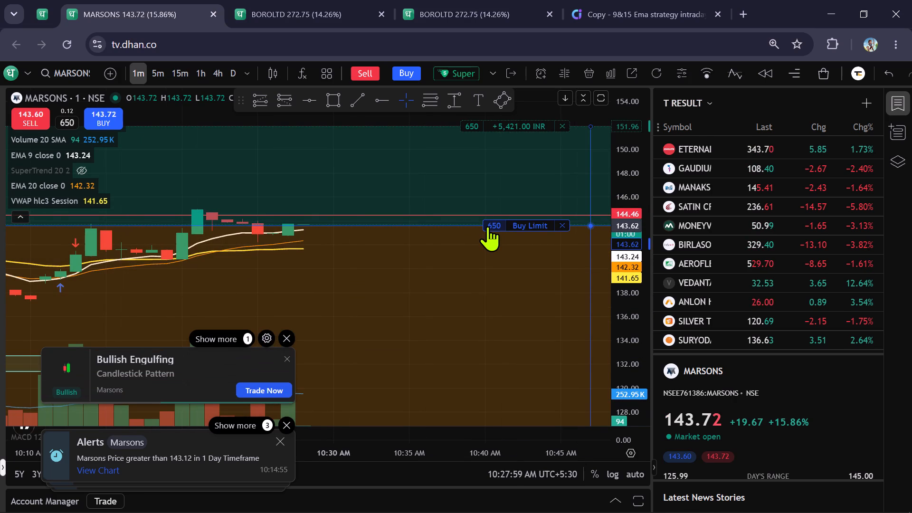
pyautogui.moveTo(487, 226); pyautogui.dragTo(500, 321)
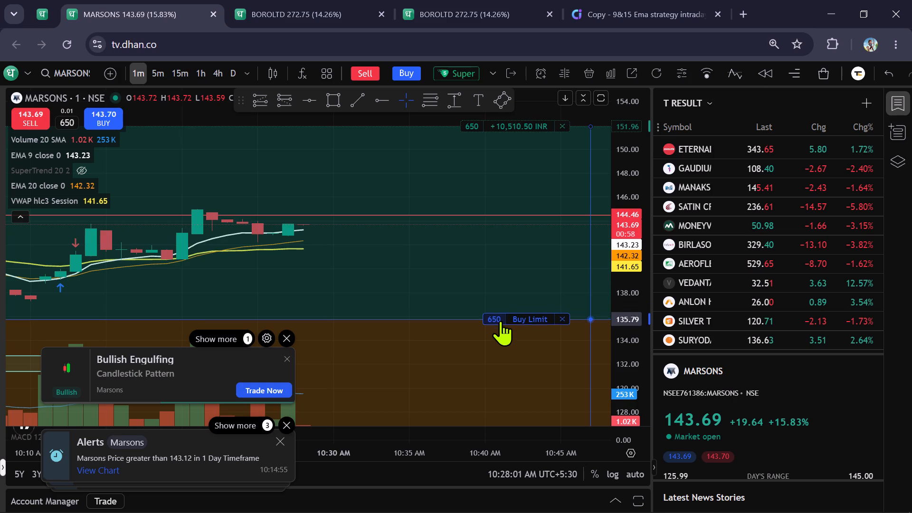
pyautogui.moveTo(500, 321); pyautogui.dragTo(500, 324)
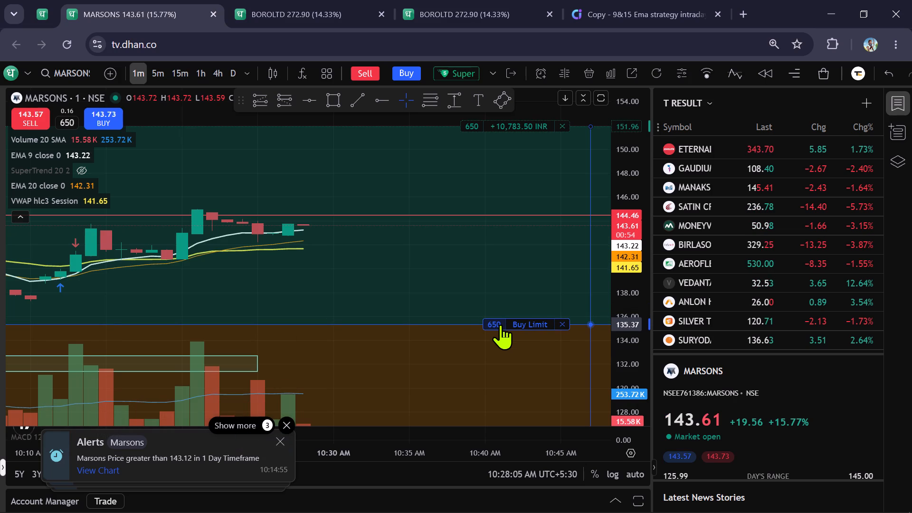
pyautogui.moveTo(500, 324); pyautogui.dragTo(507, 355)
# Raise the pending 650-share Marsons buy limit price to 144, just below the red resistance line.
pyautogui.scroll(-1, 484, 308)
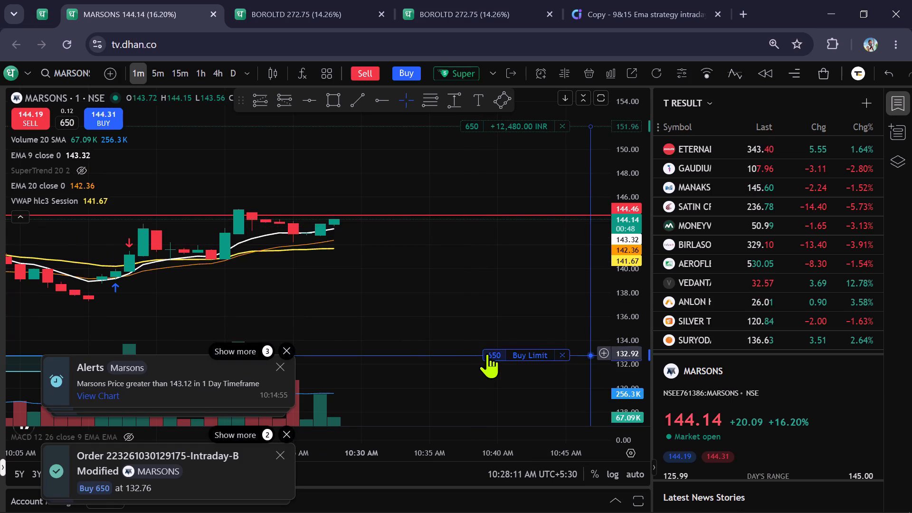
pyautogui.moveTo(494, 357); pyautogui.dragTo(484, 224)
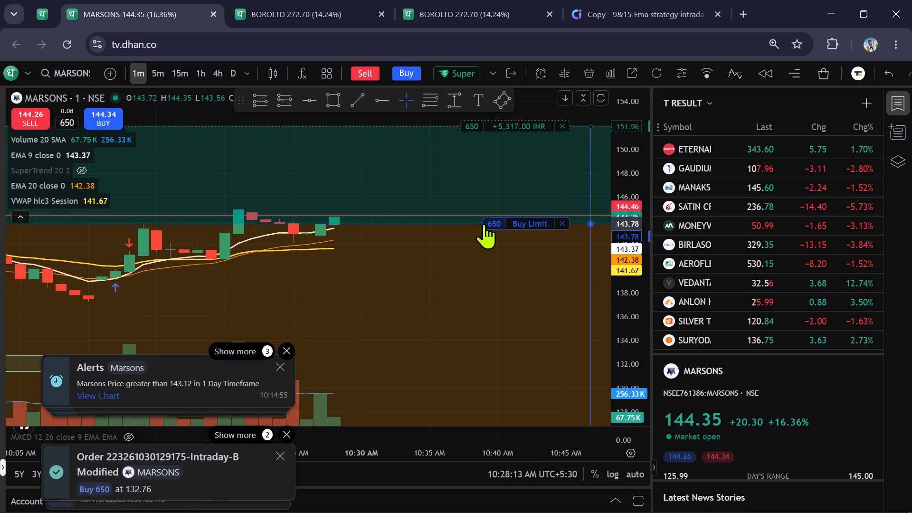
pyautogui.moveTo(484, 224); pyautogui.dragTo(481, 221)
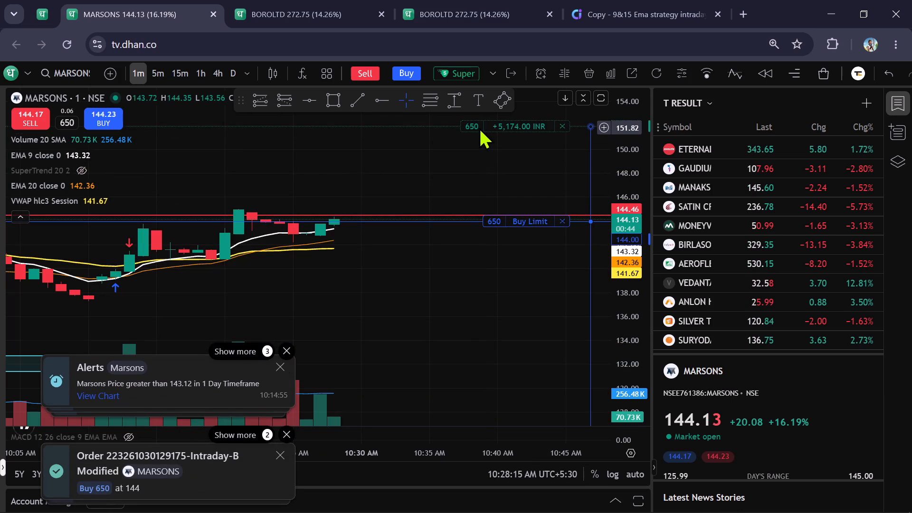
# Set the profit target of the pending 650-share Marsons buy order to 151.24.
pyautogui.moveTo(471, 123); pyautogui.dragTo(470, 199)
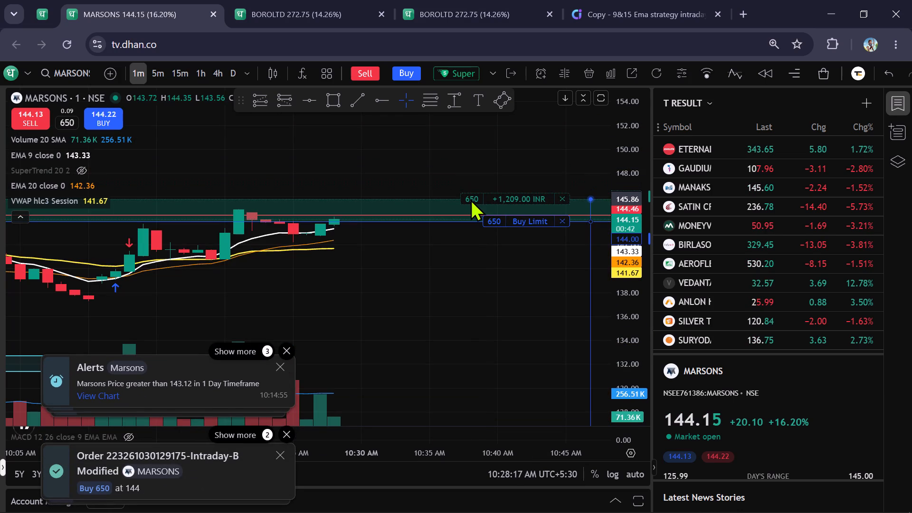
pyautogui.moveTo(470, 199); pyautogui.dragTo(465, 139)
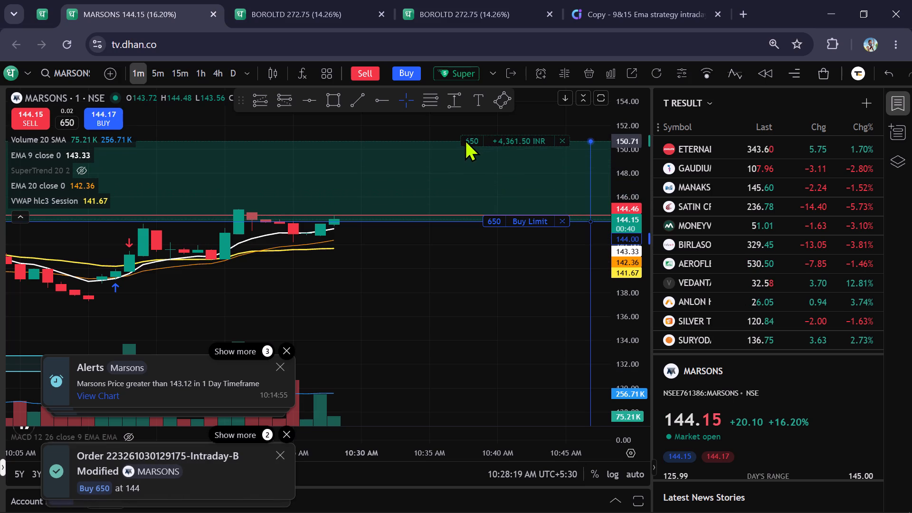
pyautogui.moveTo(465, 139); pyautogui.dragTo(465, 135)
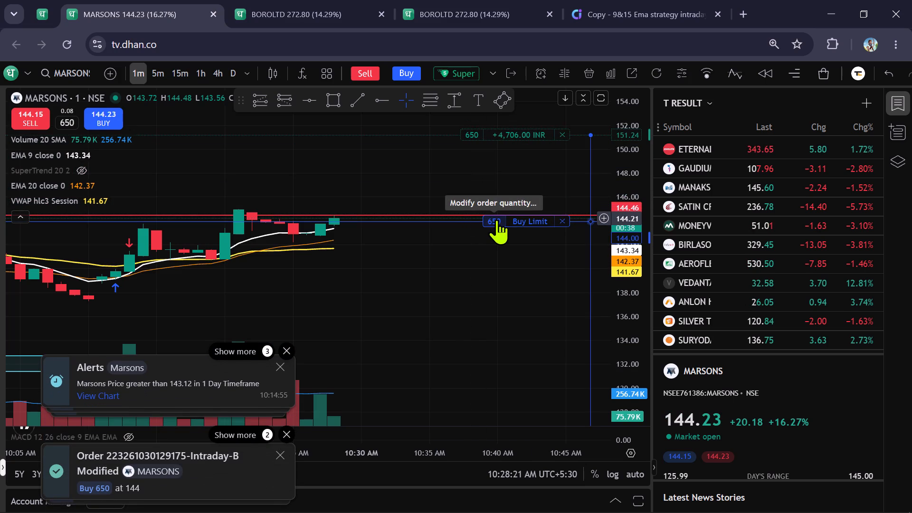
# Lower the pending 650-share Marsons buy limit price to 134.20, just above the blue rectangle zone.
pyautogui.moveTo(494, 224); pyautogui.dragTo(490, 275)
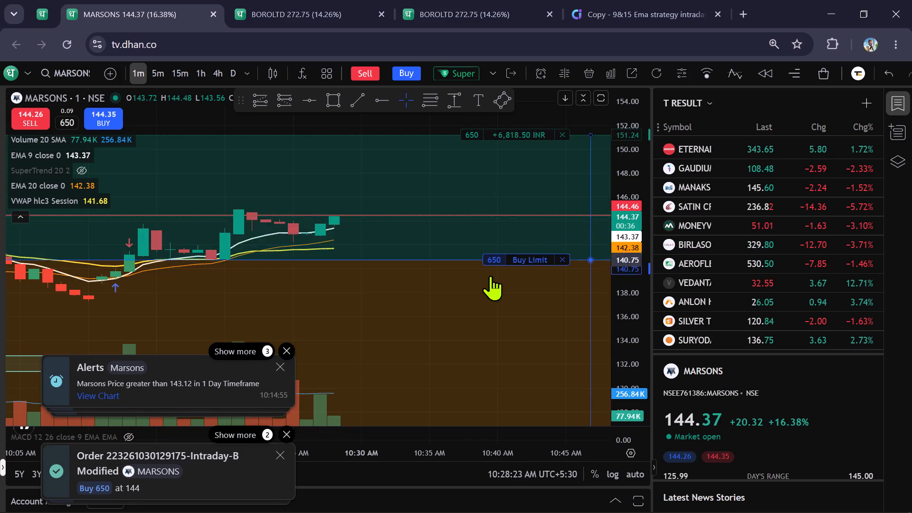
pyautogui.moveTo(490, 275); pyautogui.dragTo(489, 313)
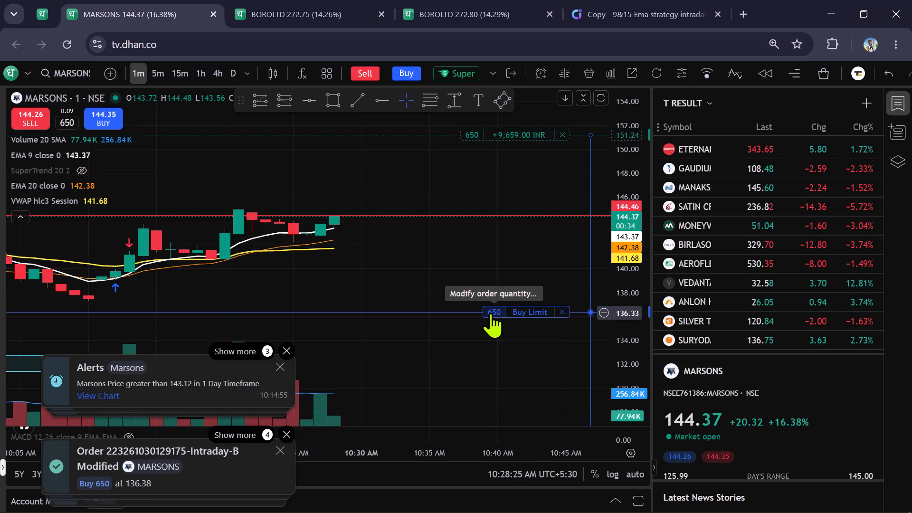
pyautogui.moveTo(491, 312); pyautogui.dragTo(491, 339)
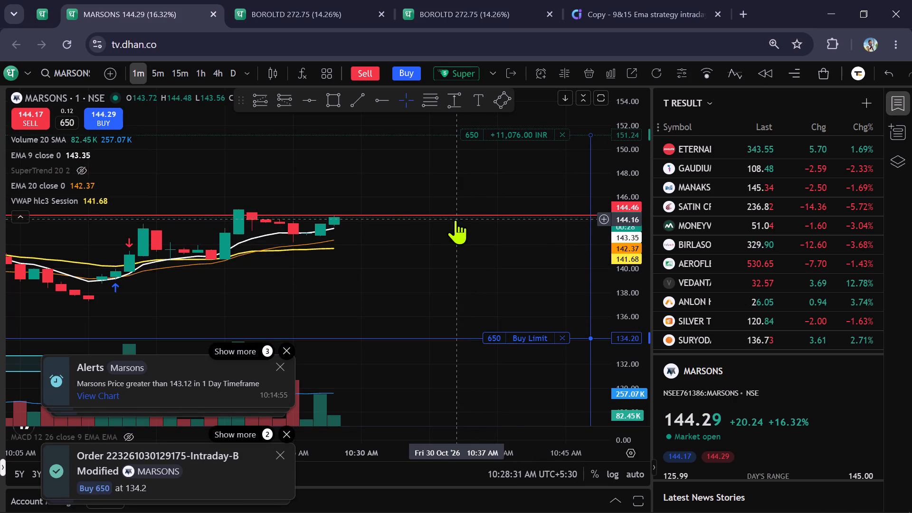
pyautogui.moveTo(461, 280); pyautogui.dragTo(439, 284)
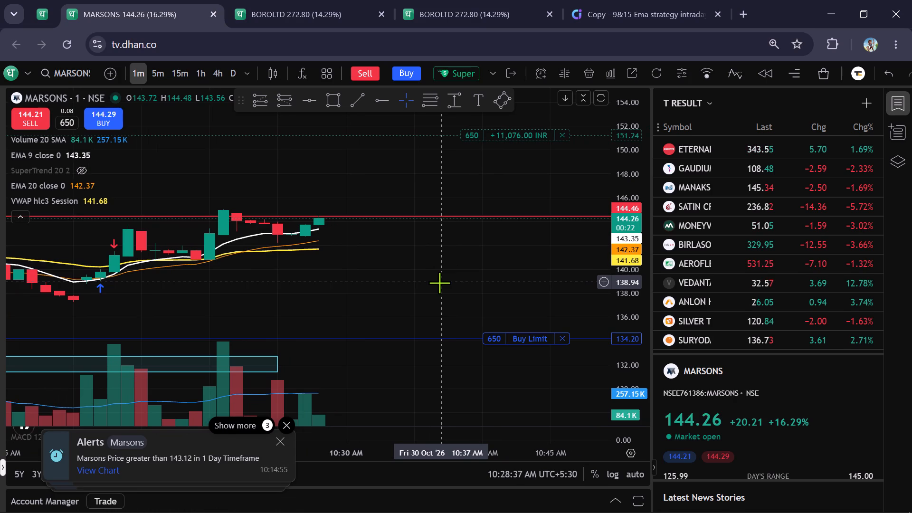
# Examine the Marsons chart near the red resistance line, comparing the 1-minute and 5-minute timeframes.
pyautogui.click(334, 0)
pyautogui.click(133, 2)
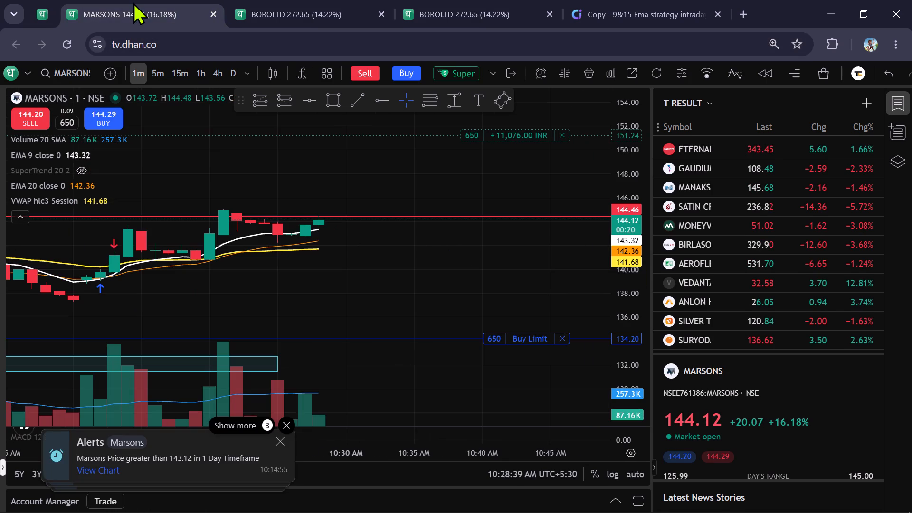
pyautogui.scroll(-1, 579, 254)
pyautogui.scroll(1, 638, 223)
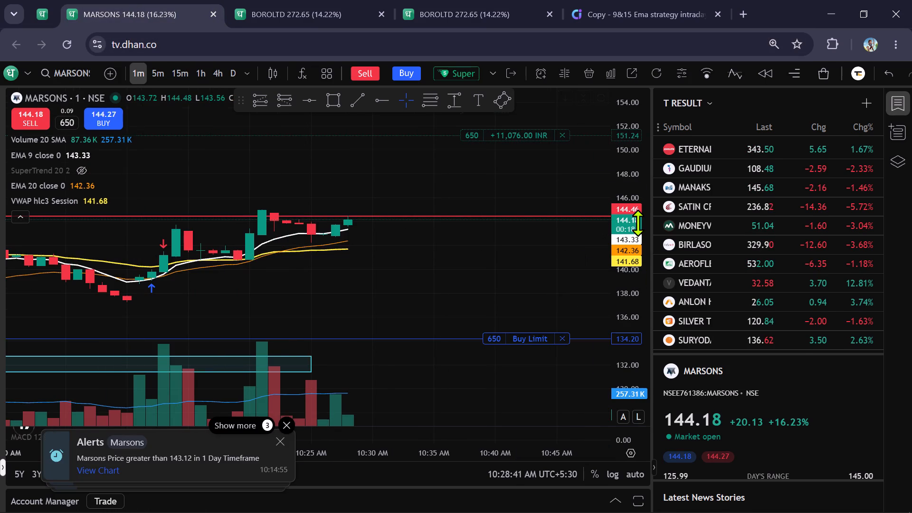
pyautogui.scroll(1, 638, 223)
pyautogui.scroll(-2, 631, 213)
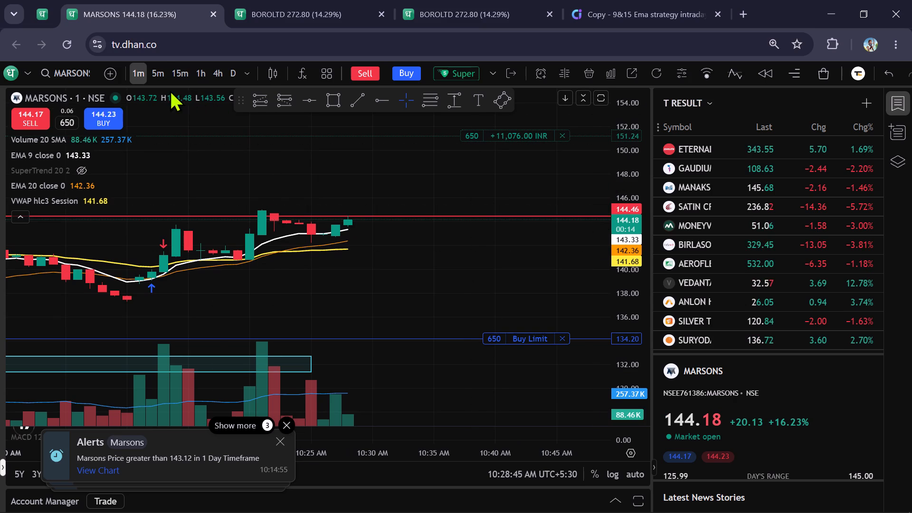
pyautogui.click(158, 75)
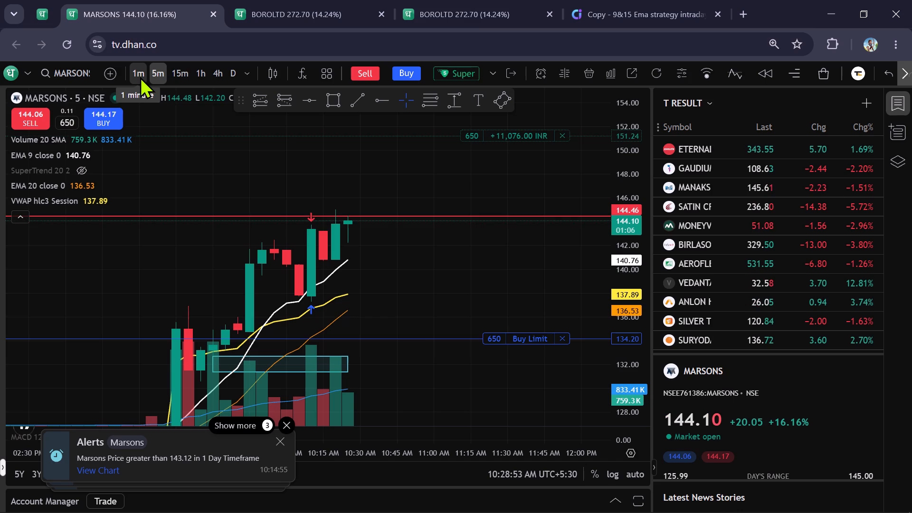
pyautogui.click(140, 76)
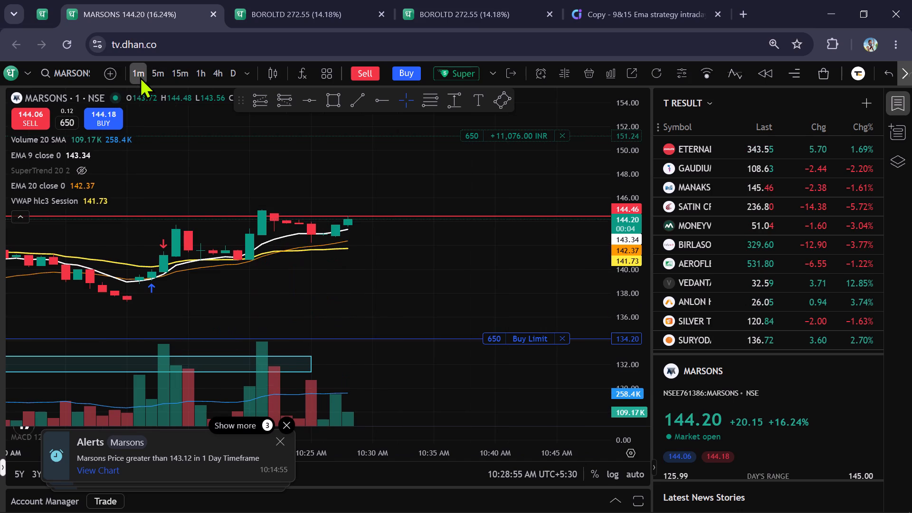
pyautogui.scroll(2, 480, 264)
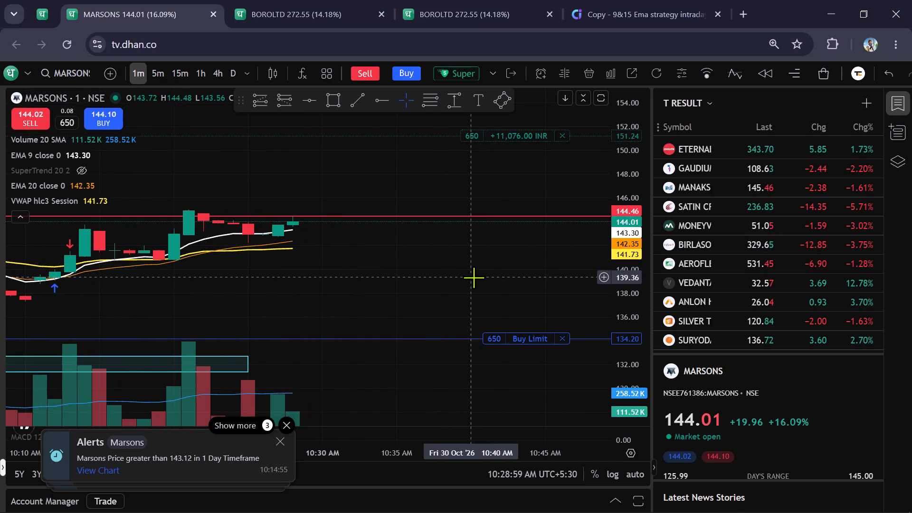
# Check the Borosil 1-minute chart, look at Vedanta Power from the T RESULT watchlist, and return to the Marsons chart.
pyautogui.click(451, 0)
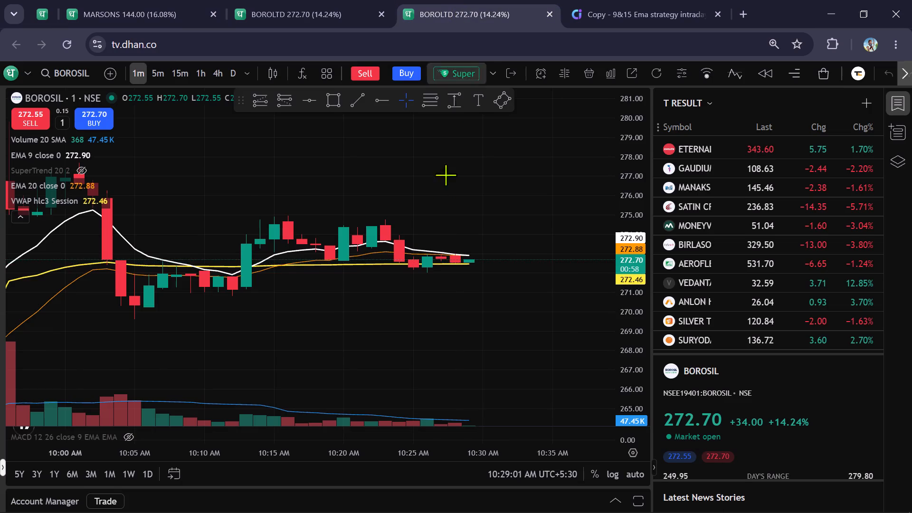
pyautogui.scroll(-8, 444, 209)
pyautogui.scroll(-4, 611, 197)
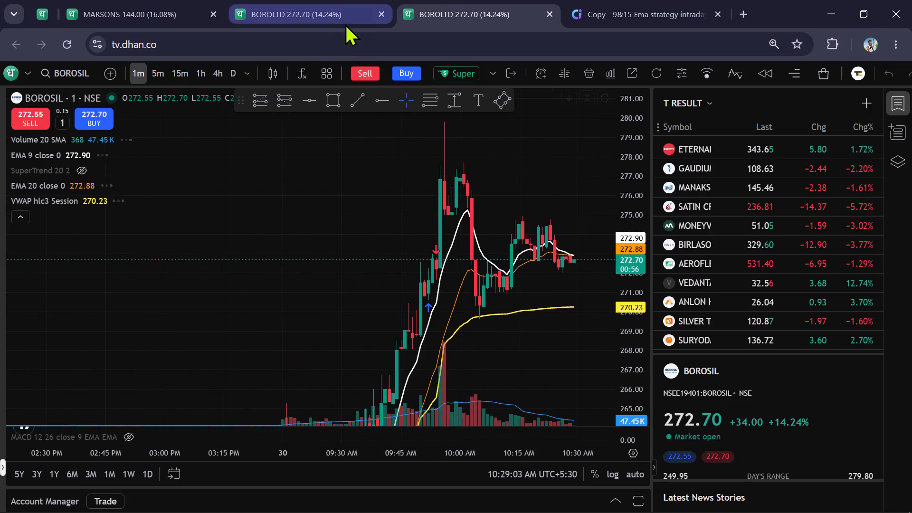
pyautogui.click(341, 19)
pyautogui.click(441, 11)
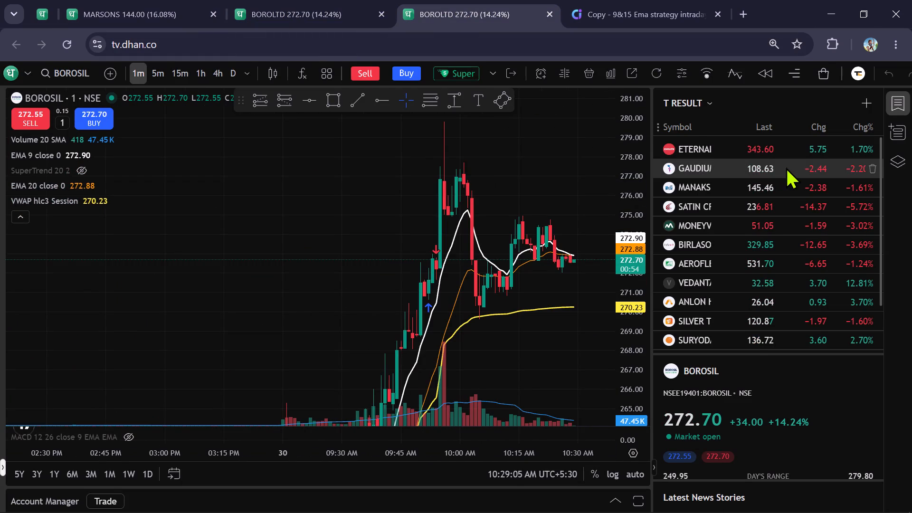
pyautogui.click(770, 286)
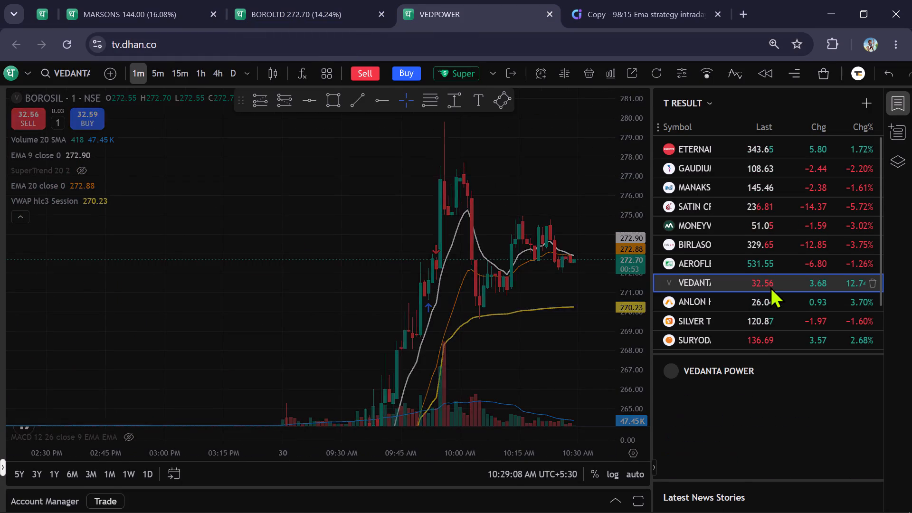
pyautogui.scroll(-2, 642, 210)
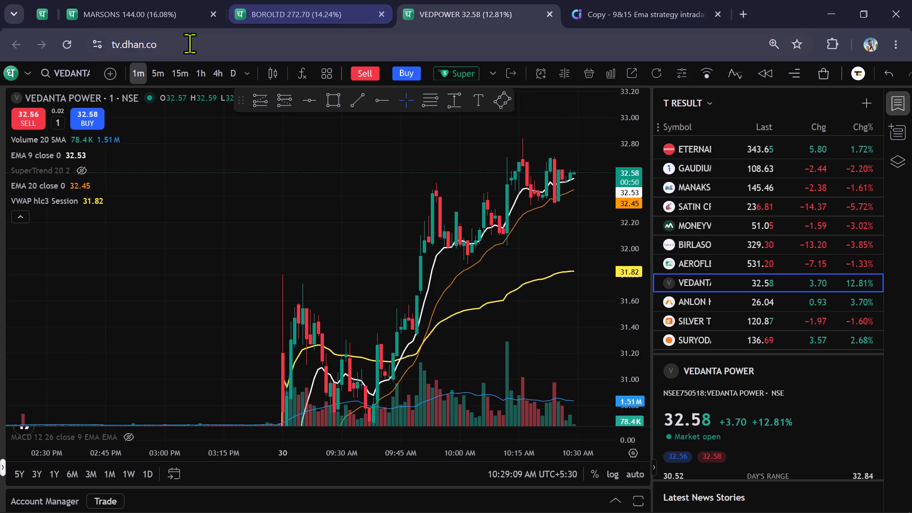
pyautogui.click(167, 11)
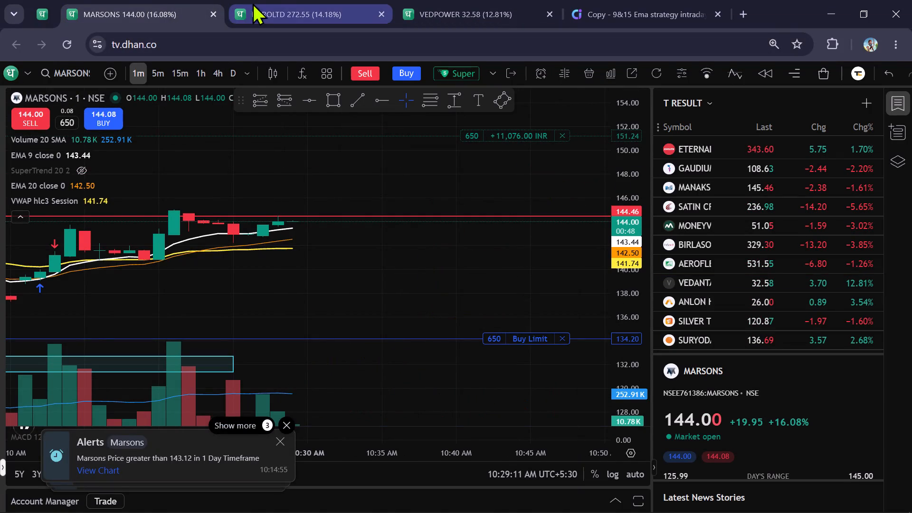
pyautogui.click(288, 4)
pyautogui.click(184, 8)
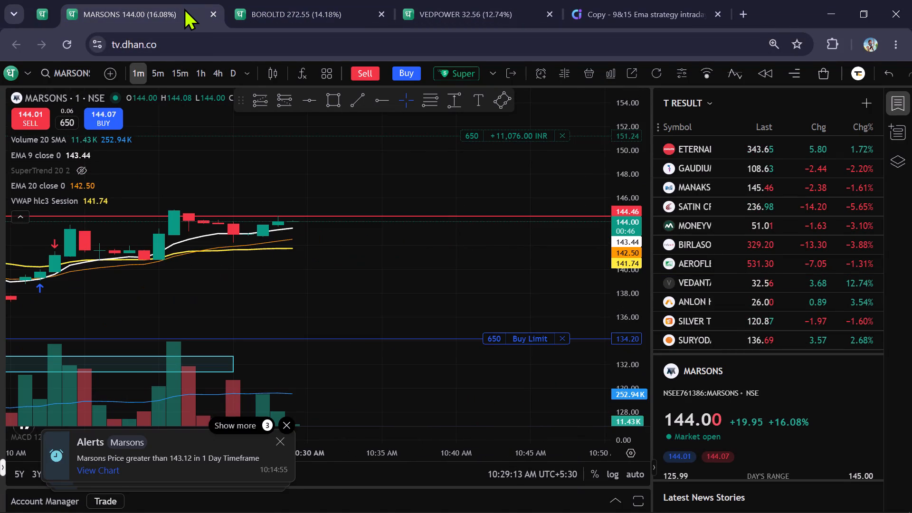
# Lower the pending 650-share Marsons buy limit price to 131.07, just below the blue rectangle zone.
pyautogui.scroll(-3, 456, 250)
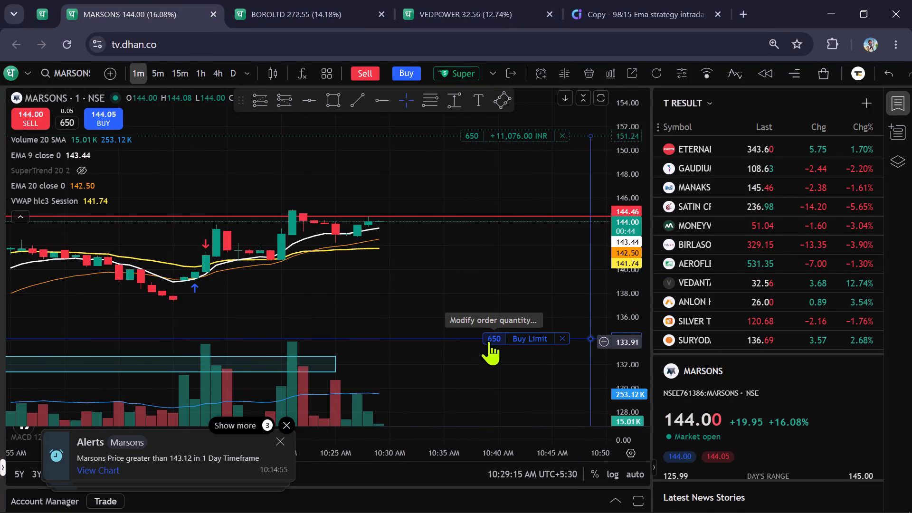
pyautogui.moveTo(491, 337); pyautogui.dragTo(491, 376)
pyautogui.scroll(1, 472, 281)
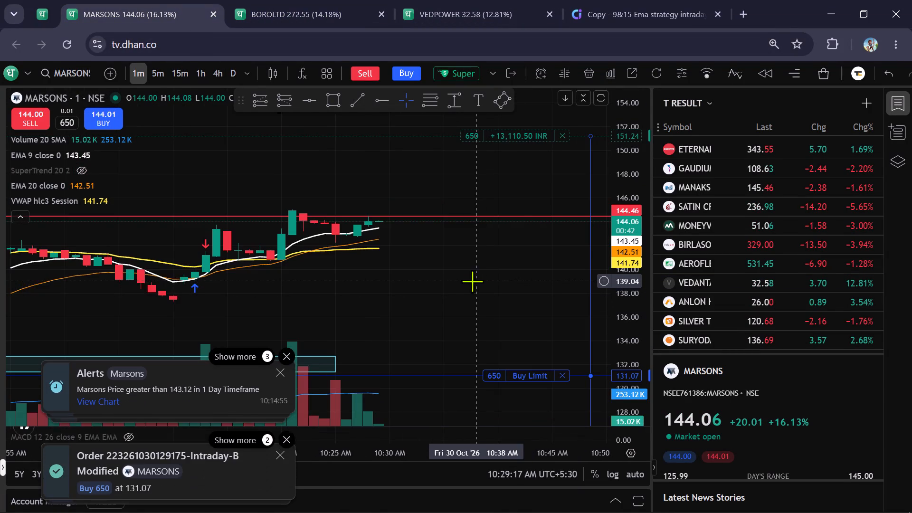
pyautogui.moveTo(503, 281); pyautogui.dragTo(434, 295)
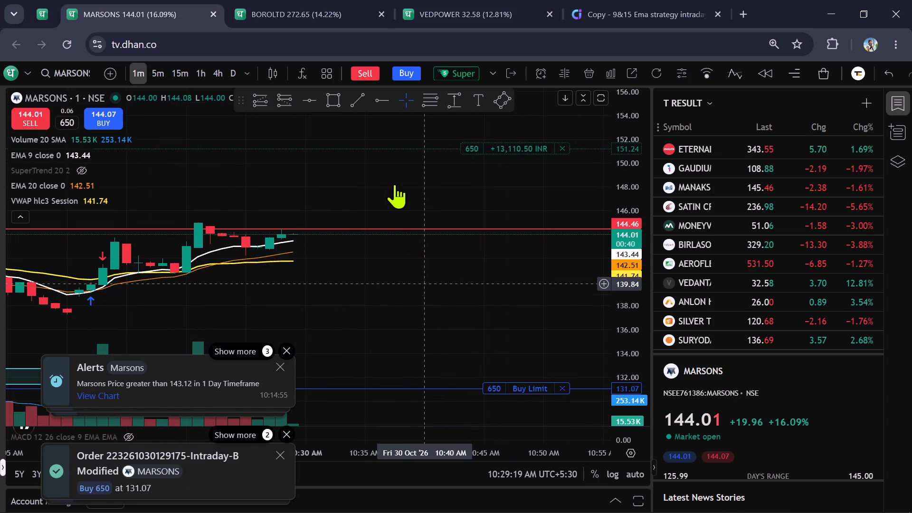
# Review the stock results of the 9&15 EMA intraday screener on Chartink.
pyautogui.click(344, 6)
pyautogui.click(472, 0)
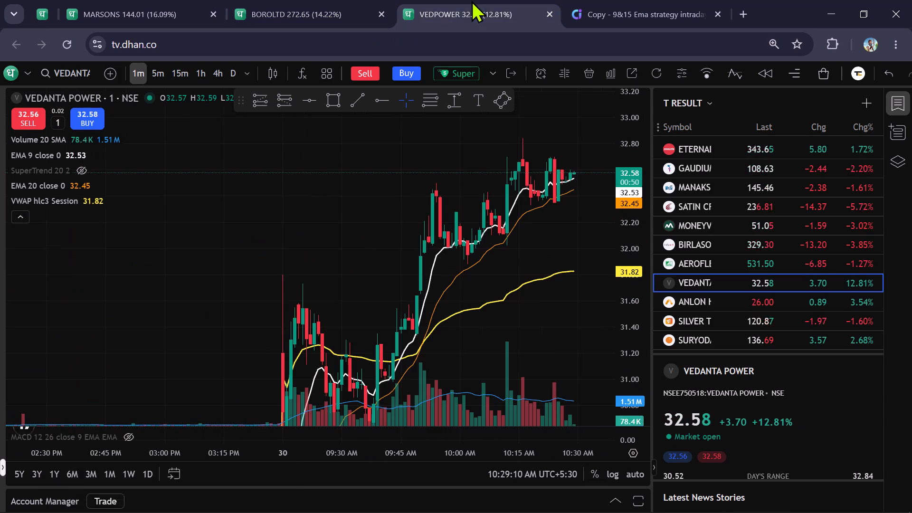
pyautogui.click(589, 0)
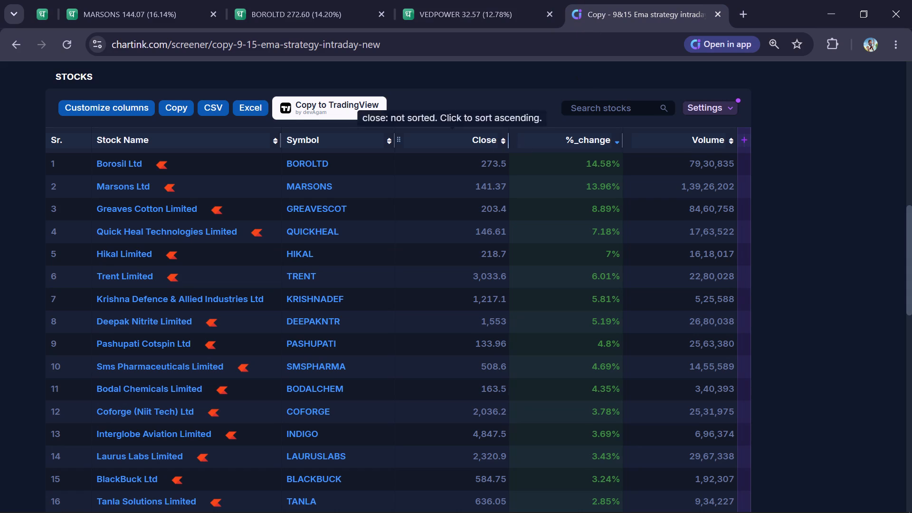
pyautogui.scroll(-2, 409, 89)
pyautogui.scroll(1, 409, 89)
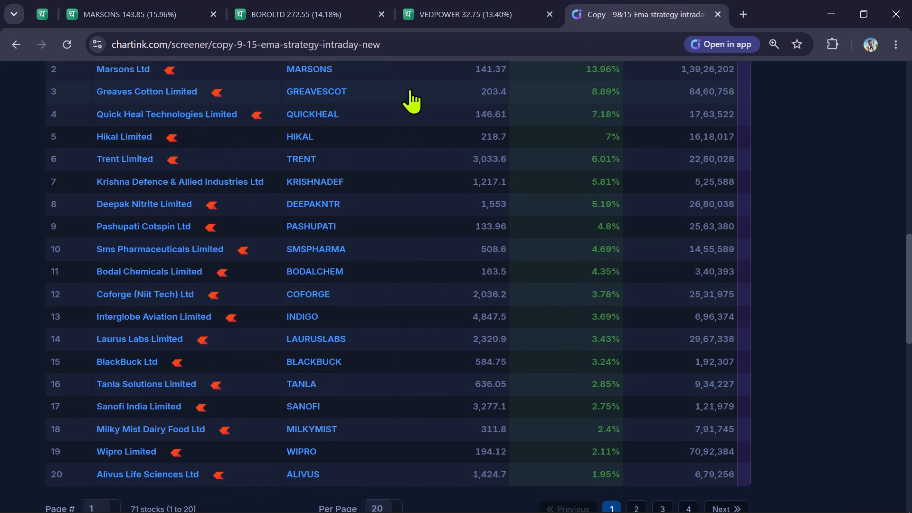
pyautogui.scroll(3, 409, 89)
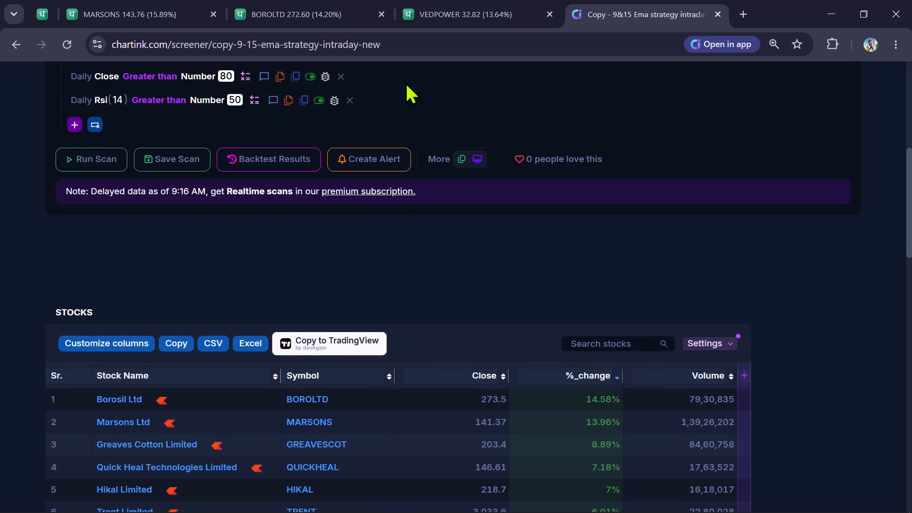
# Examine the latest candles on the Vedanta Power 1-minute chart, and search the symbols for Wipro.
pyautogui.click(323, 17)
pyautogui.click(453, 5)
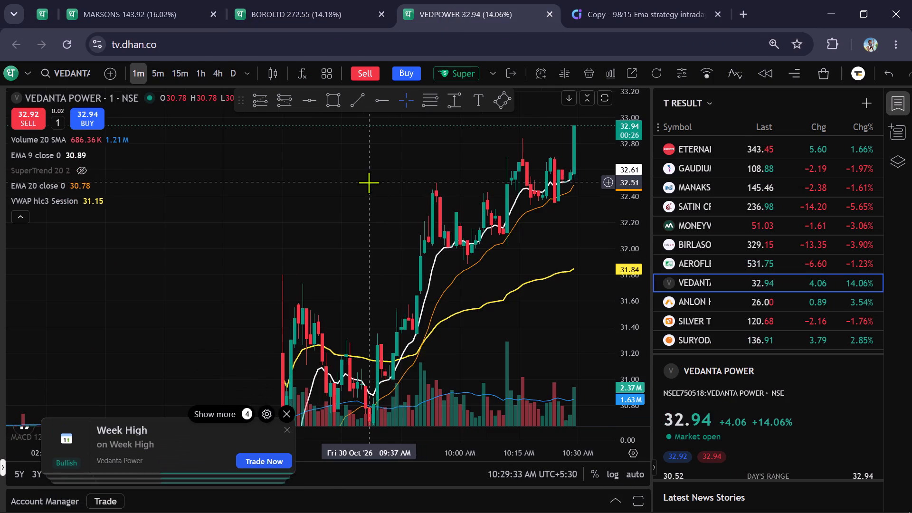
pyautogui.scroll(5, 365, 182)
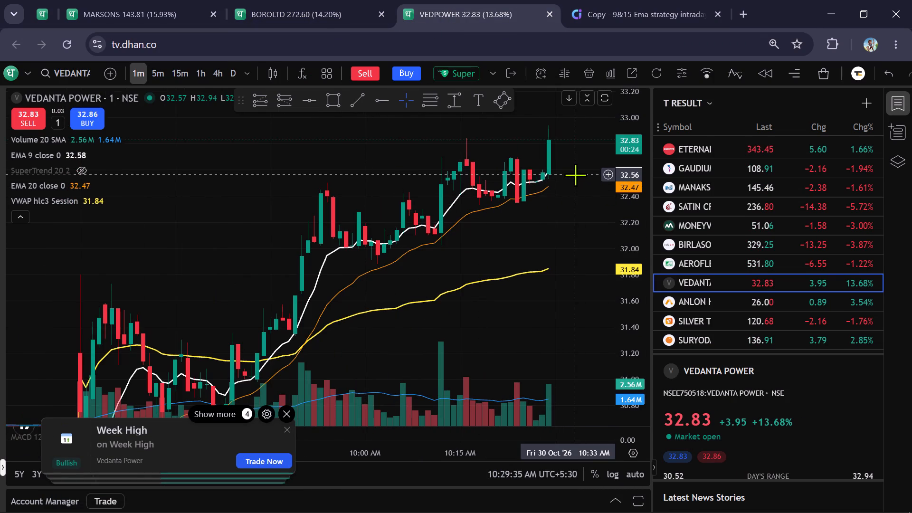
pyautogui.moveTo(577, 196); pyautogui.dragTo(491, 250)
pyautogui.write('wipro')
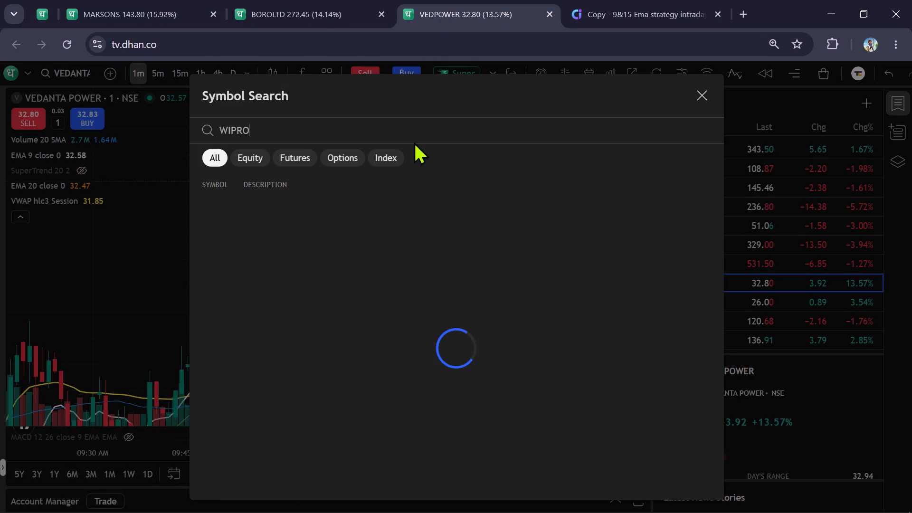
# Raise the profit target of the pending 650-share Marsons buy order to about 154.
pyautogui.click(180, 0)
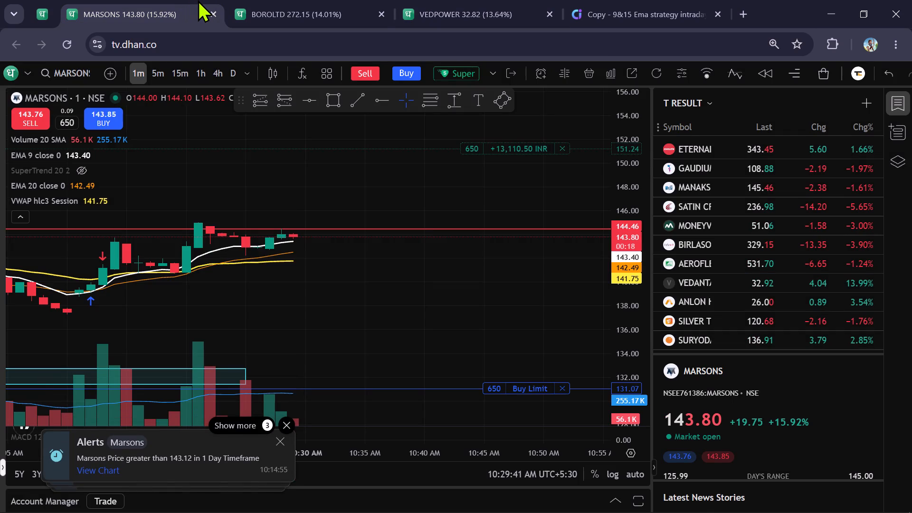
pyautogui.click(292, 0)
pyautogui.click(180, 0)
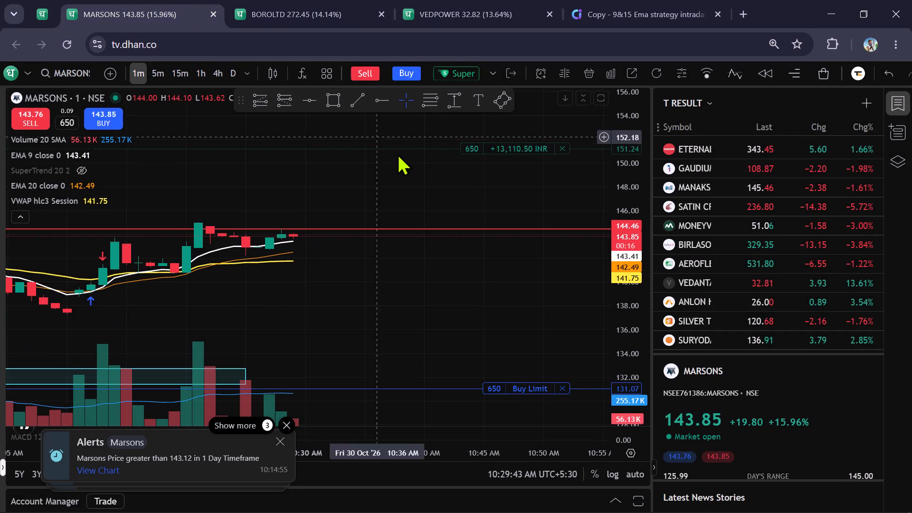
pyautogui.moveTo(438, 183); pyautogui.dragTo(429, 221)
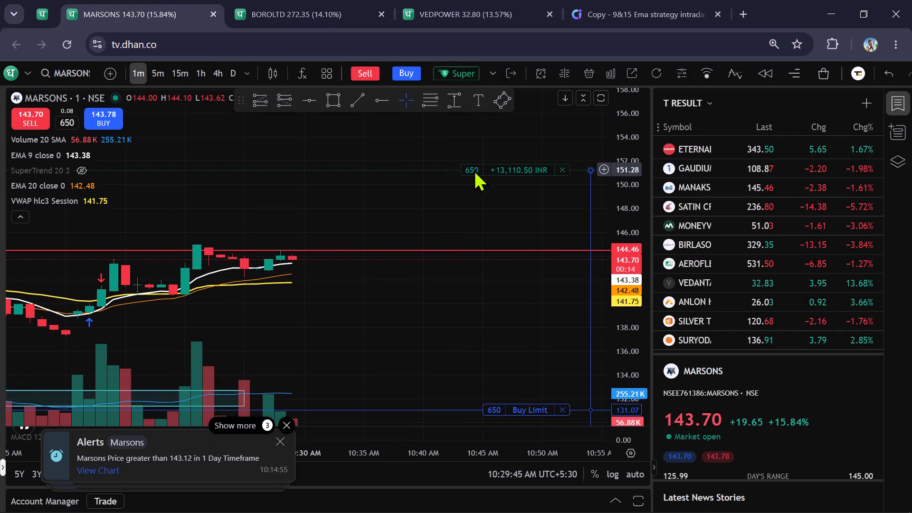
pyautogui.moveTo(474, 170); pyautogui.dragTo(472, 134)
# Check Borosil, and open the NSE equity chart of Wipro from the symbol search results to examine its price action.
pyautogui.click(321, 0)
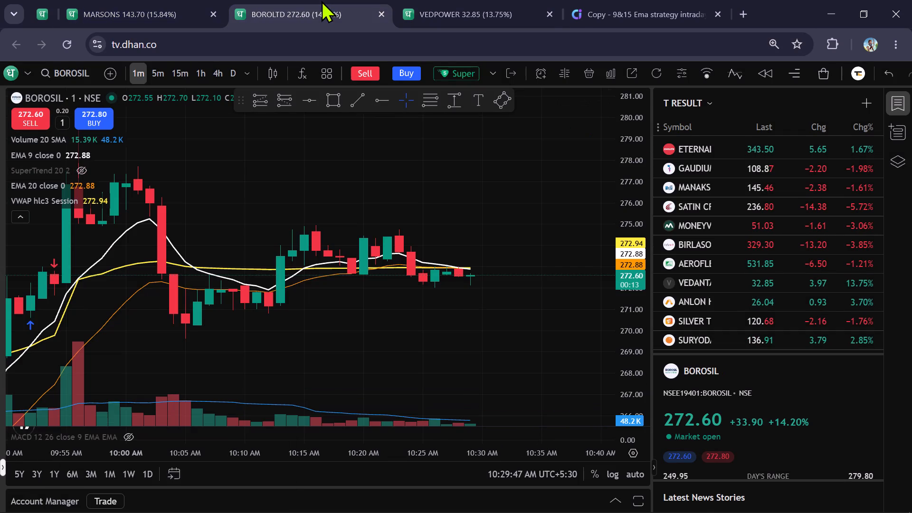
pyautogui.click(445, 0)
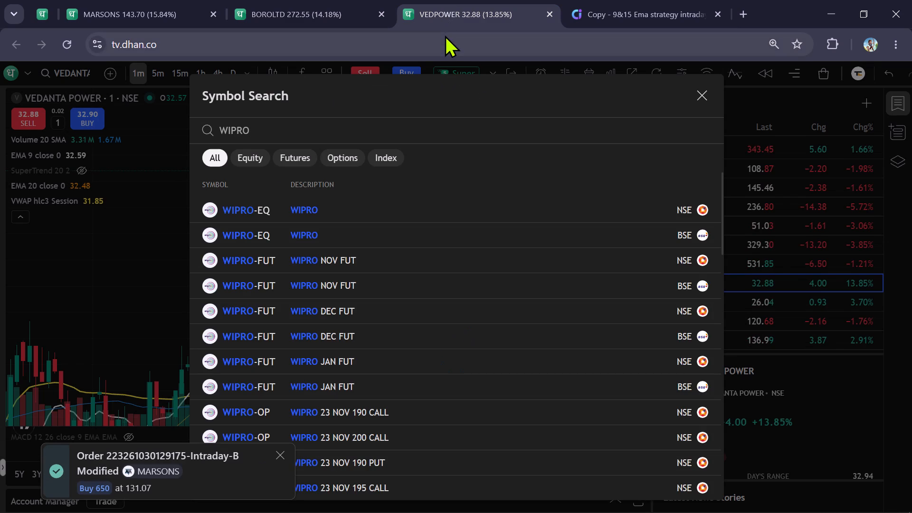
pyautogui.click(336, 212)
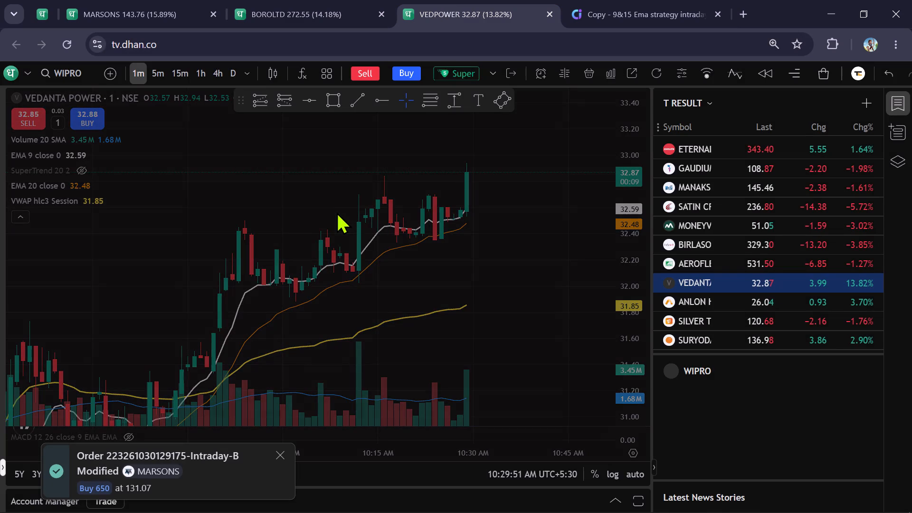
pyautogui.scroll(-4, 620, 184)
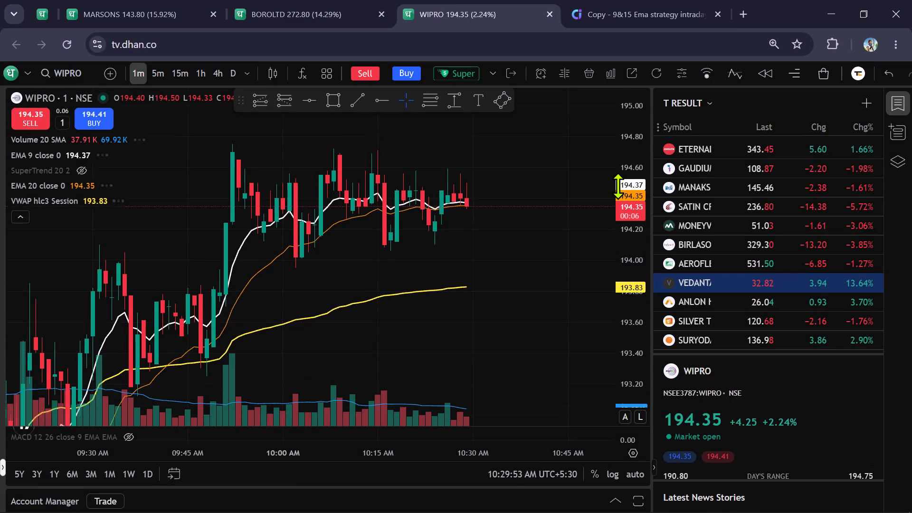
pyautogui.scroll(-1, 618, 186)
# Look through the watchlist charts of Suryoday Small Finance Bank, SILVER T and Anlon Healthcare.
pyautogui.click(806, 342)
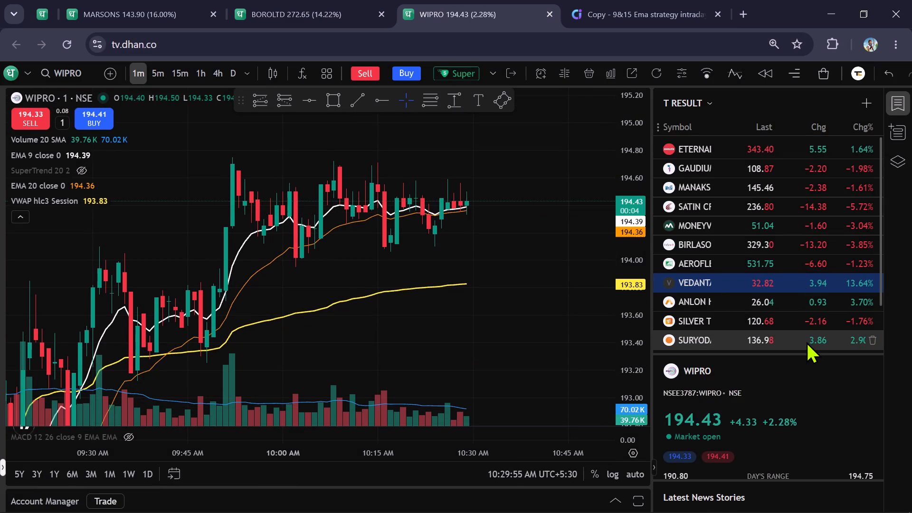
pyautogui.click(805, 325)
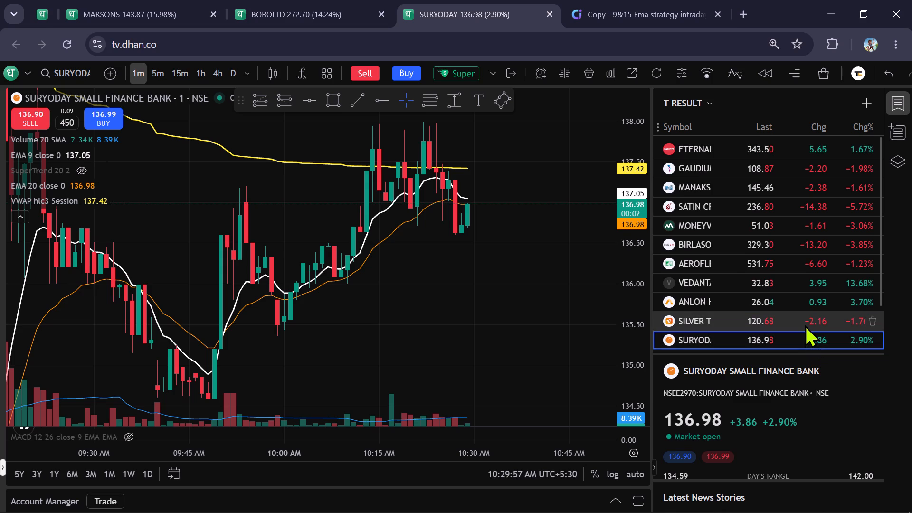
pyautogui.click(800, 304)
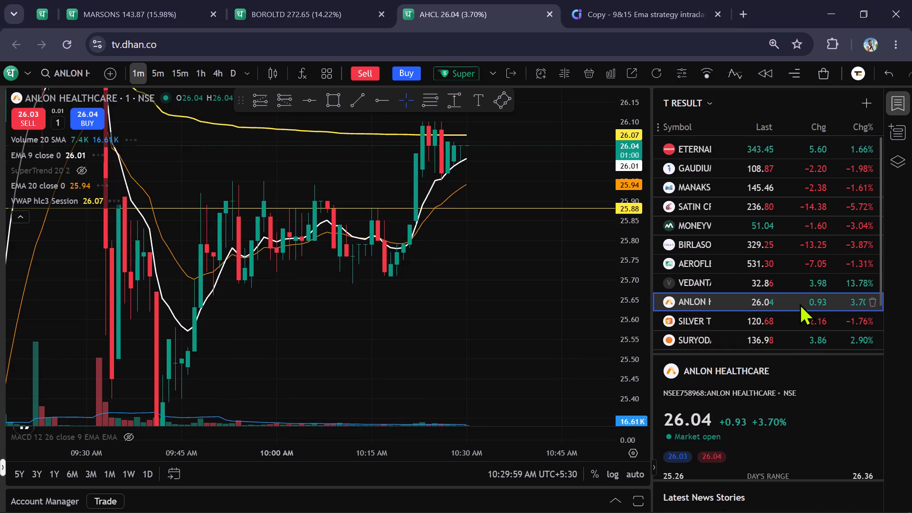
# Remove the SILVER T entry from the T RESULT watchlist.
pyautogui.scroll(-2, 797, 304)
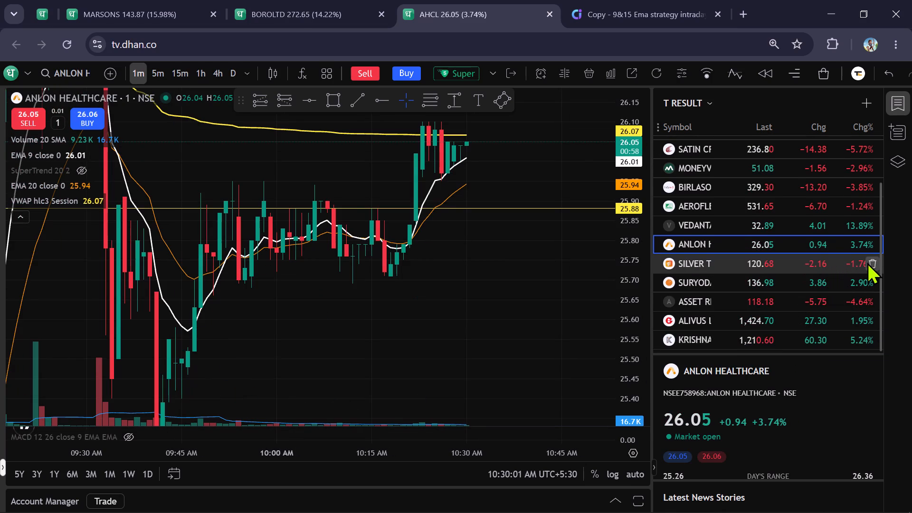
pyautogui.click(867, 262)
# Look through the T RESULT watchlist charts of Alivus Life Sciences and Krishna Defence & Allied Industries.
pyautogui.click(826, 317)
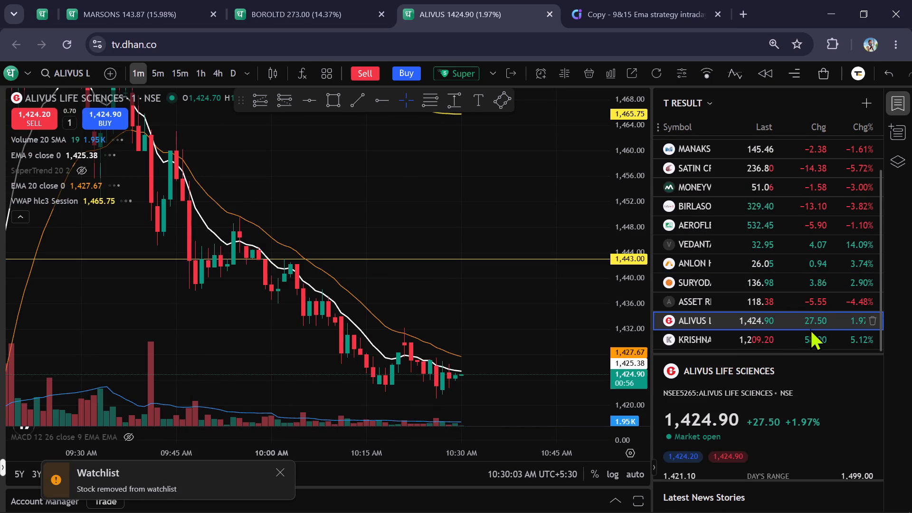
pyautogui.click(810, 343)
pyautogui.scroll(-6, 743, 245)
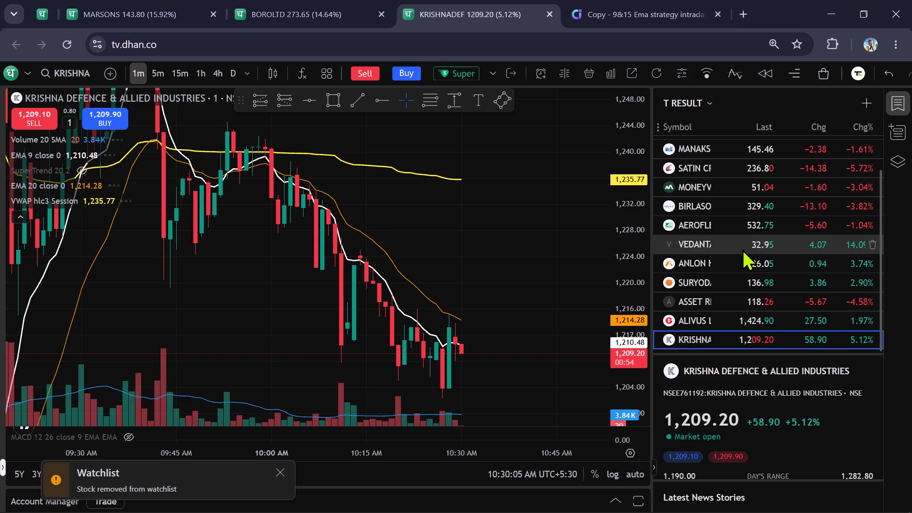
pyautogui.scroll(11, 714, 248)
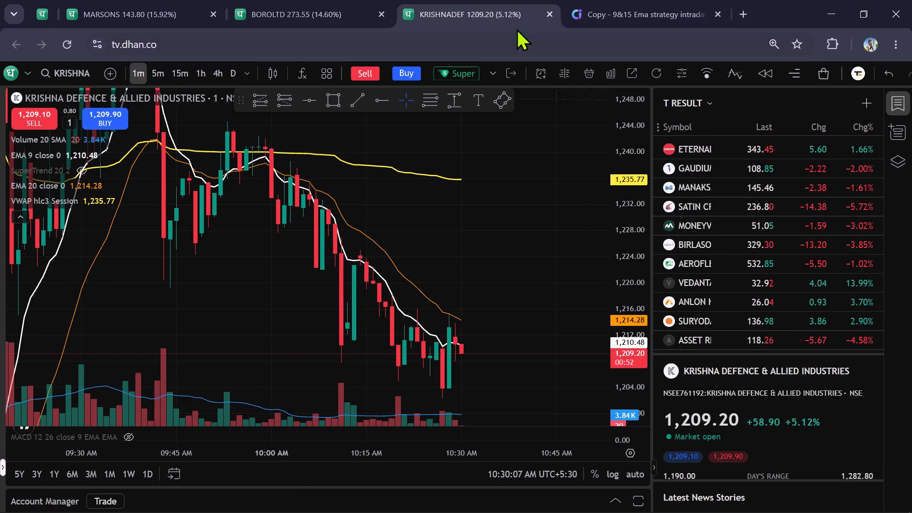
# Check the Borosil chart, and examine Marsons on the 5-minute timeframe with its pending order levels in view.
pyautogui.click(295, 0)
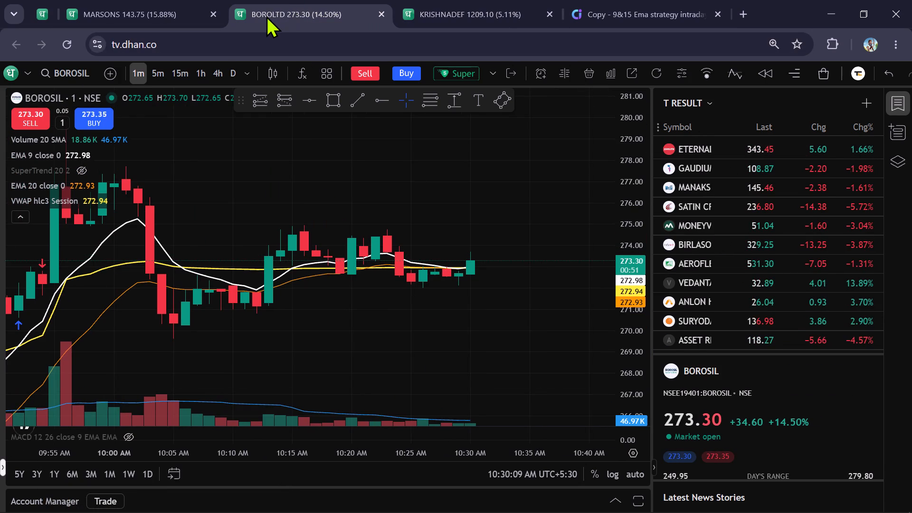
pyautogui.click(142, 16)
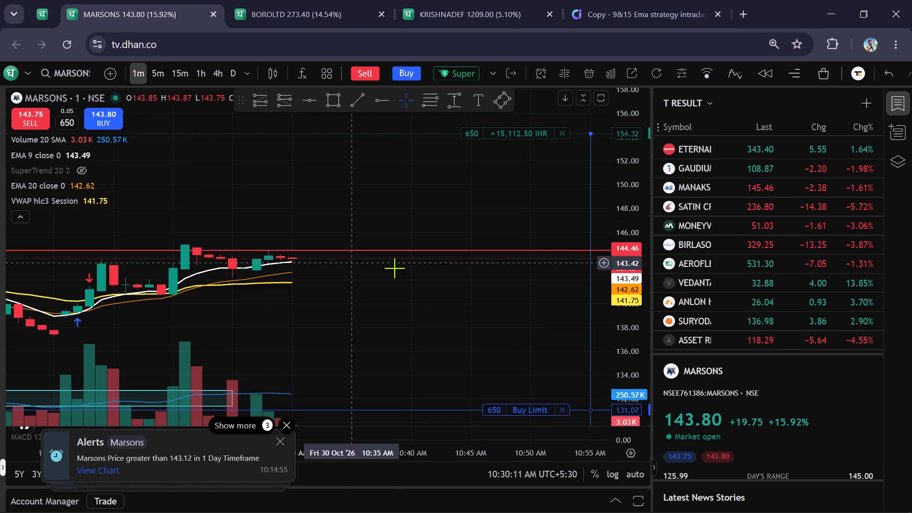
pyautogui.scroll(-2, 457, 313)
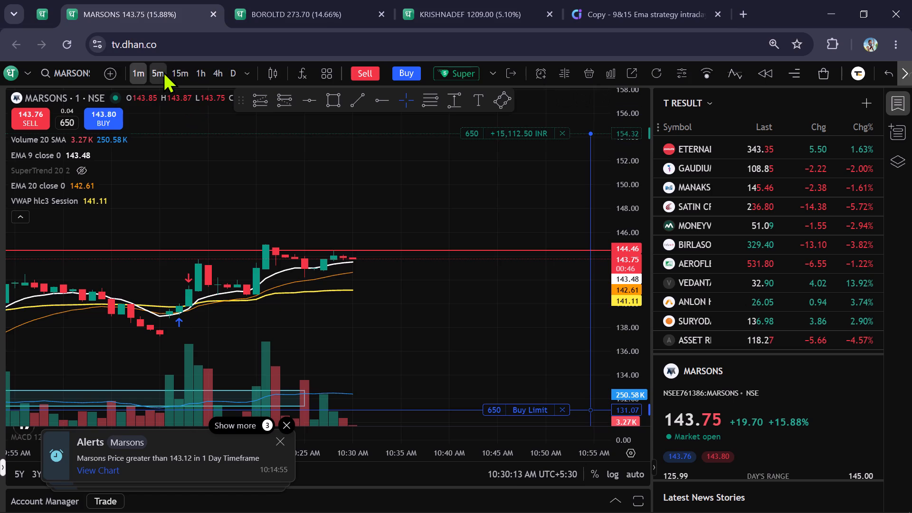
pyautogui.click(163, 71)
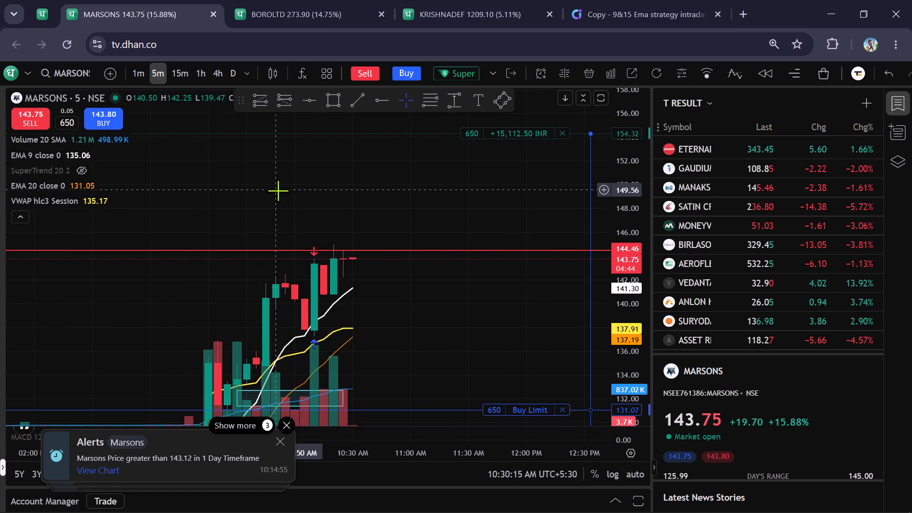
pyautogui.scroll(-2, 622, 210)
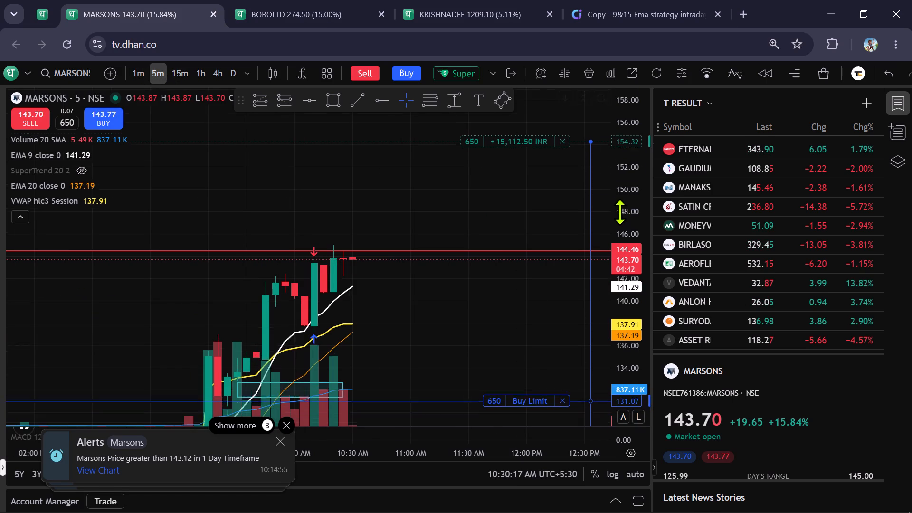
pyautogui.scroll(-4, 620, 212)
# Switch to Chartink and open the saved 5 MIN ORB INTRADAY screener from the scan dashboard.
pyautogui.click(674, 0)
pyautogui.scroll(3, 224, 98)
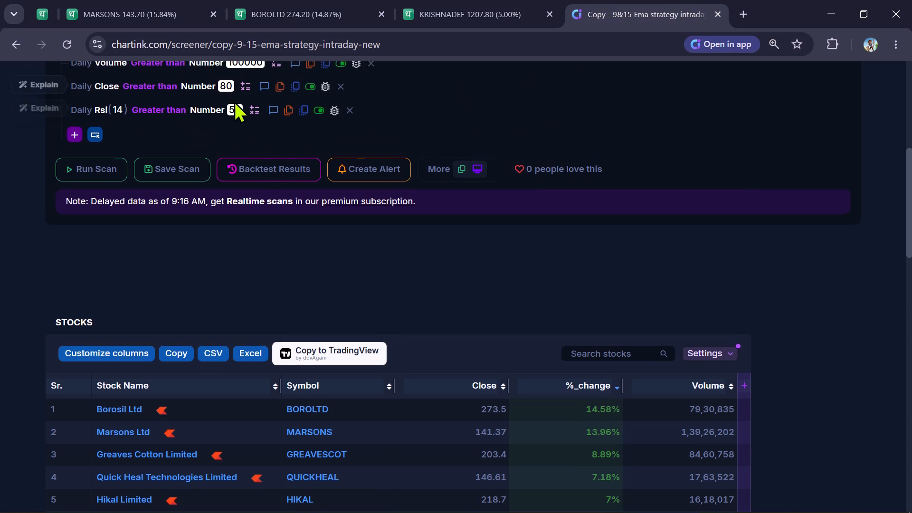
pyautogui.scroll(1, 234, 101)
pyautogui.moveTo(461, 163); pyautogui.dragTo(466, 152)
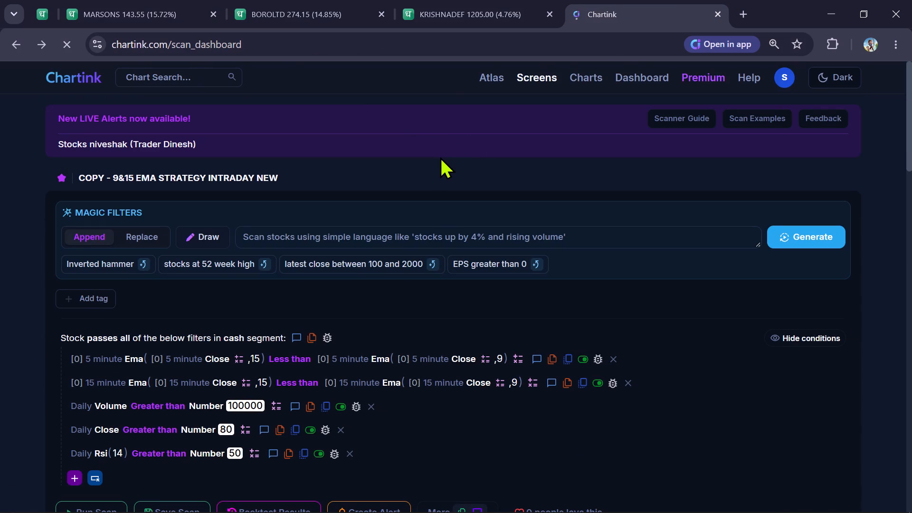
pyautogui.scroll(-3, 313, 175)
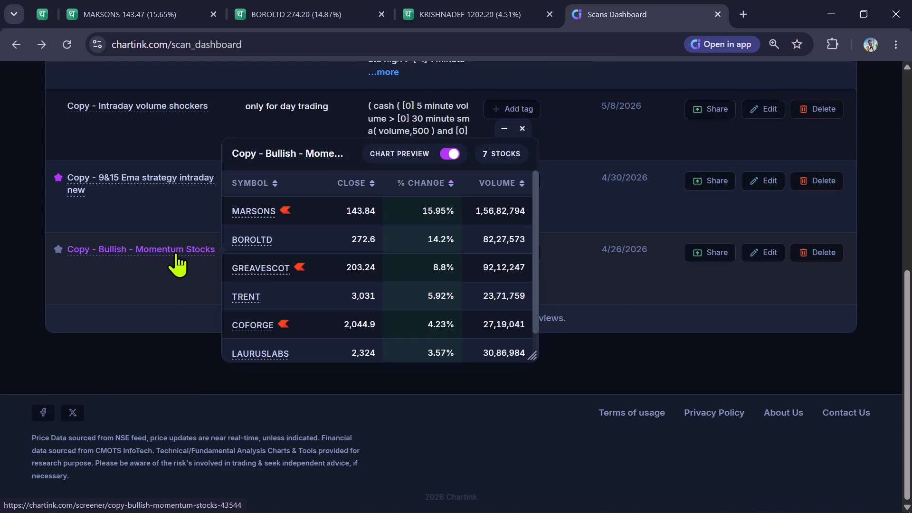
pyautogui.scroll(2, 161, 177)
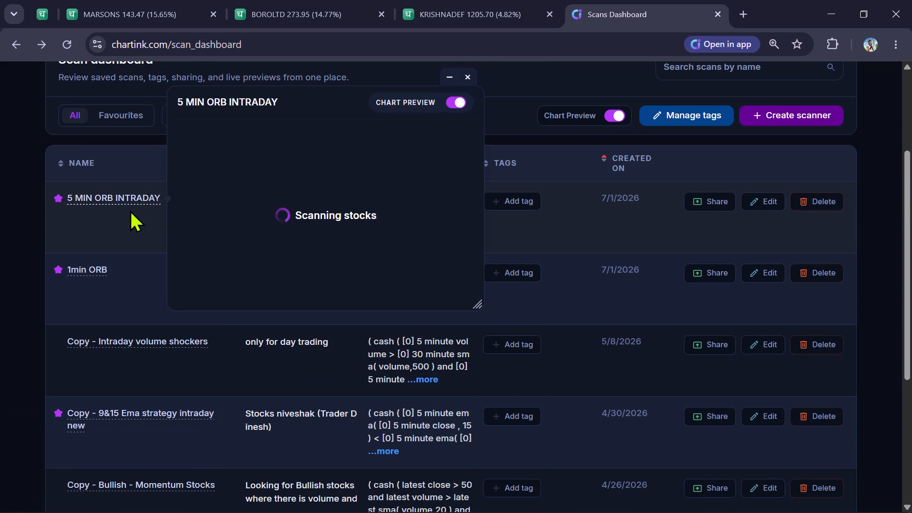
pyautogui.click(130, 203)
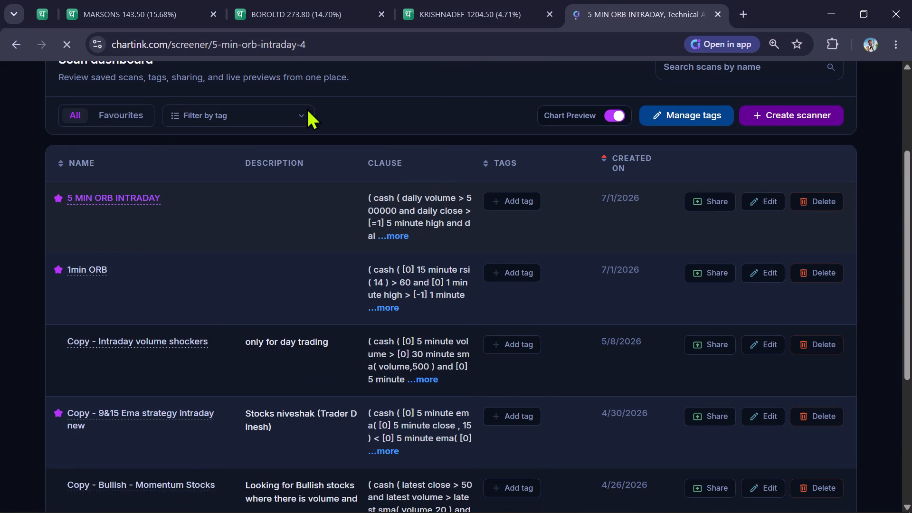
# Recheck the price action on the Krishna Defence, Borosil and Marsons charts.
pyautogui.click(445, 4)
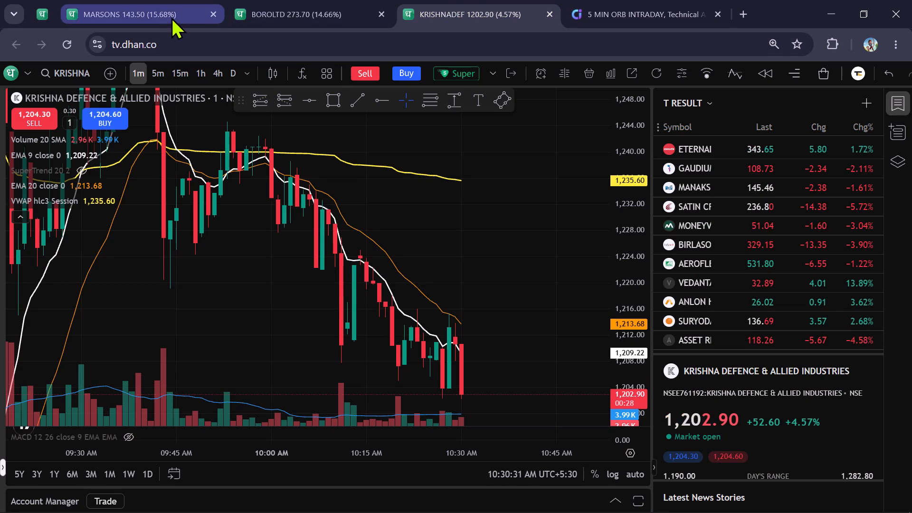
pyautogui.click(302, 0)
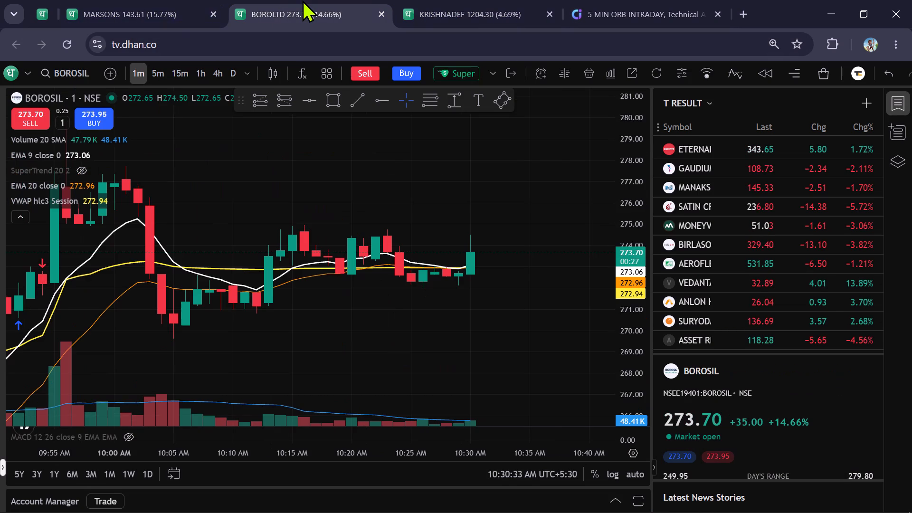
pyautogui.click(147, 12)
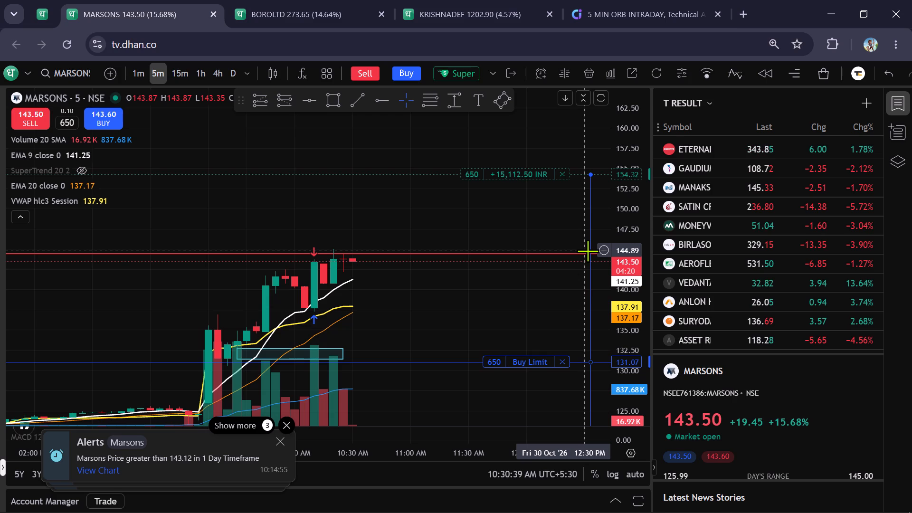
# Review the 5 MIN ORB INTRADAY scan results and load the NSE equity chart of SMS Pharmaceuticals by searching "sms".
pyautogui.click(589, 0)
pyautogui.scroll(-2, 541, 232)
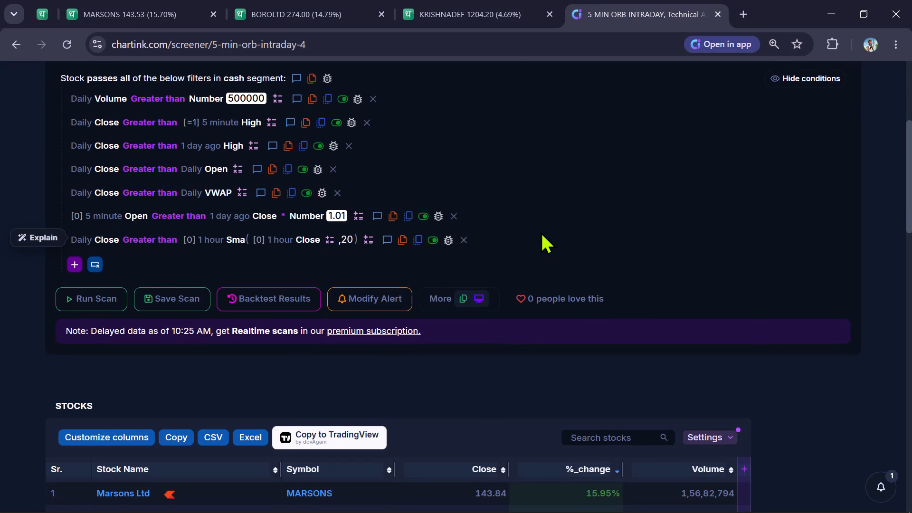
pyautogui.scroll(-2, 564, 207)
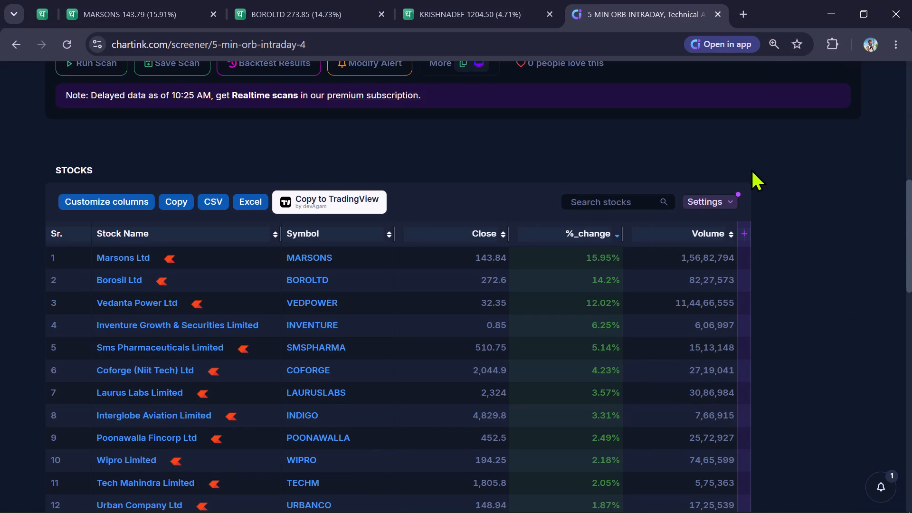
pyautogui.click(508, 0)
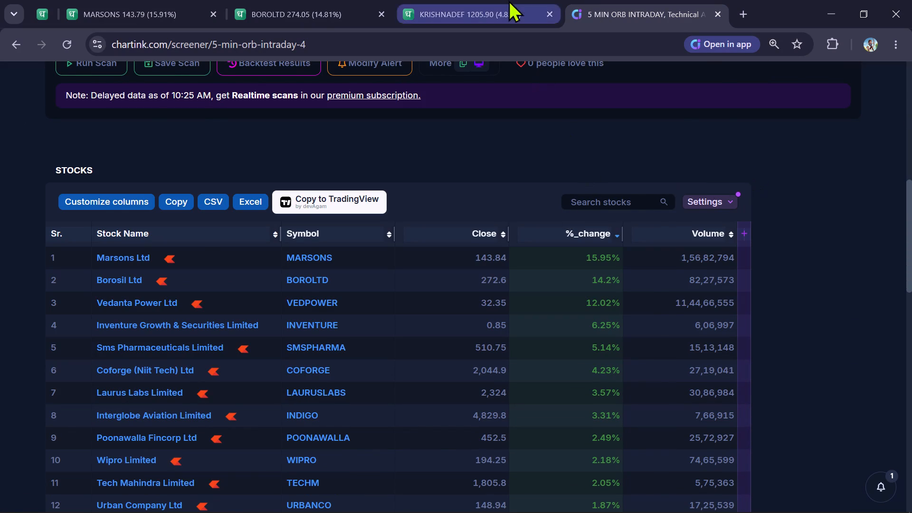
pyautogui.moveTo(518, 247); pyautogui.dragTo(474, 329)
pyautogui.write('sms')
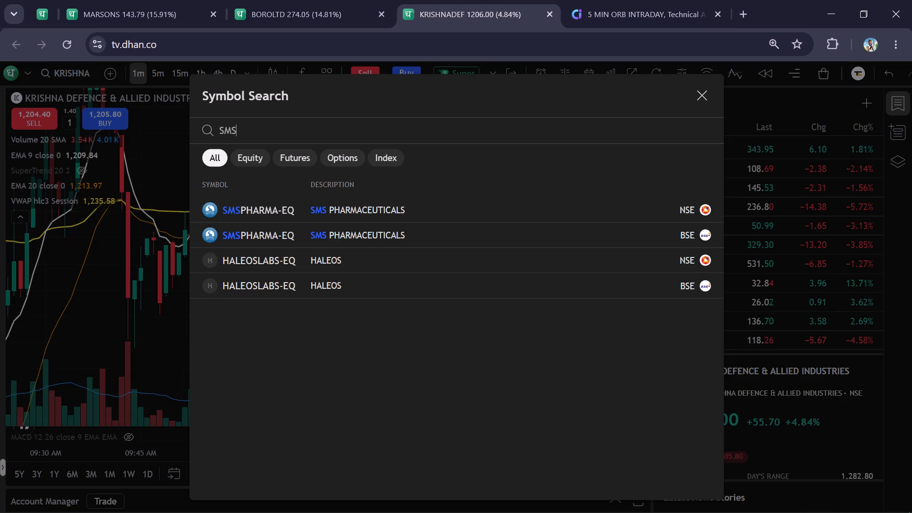
pyautogui.press('Down')
pyautogui.press('Return')
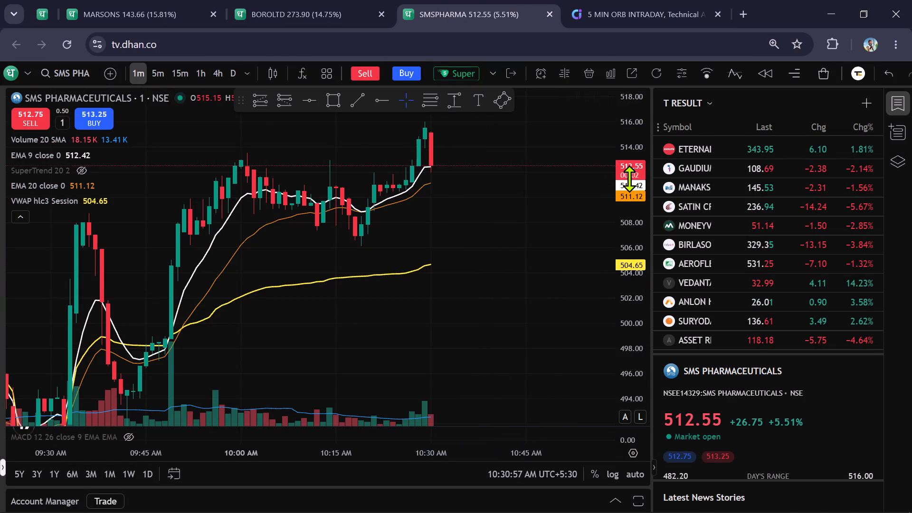
# Examine the SMS Pharmaceuticals price action on the 1-minute chart and on the 5-minute timeframe.
pyautogui.scroll(-7, 629, 179)
pyautogui.scroll(2, 546, 230)
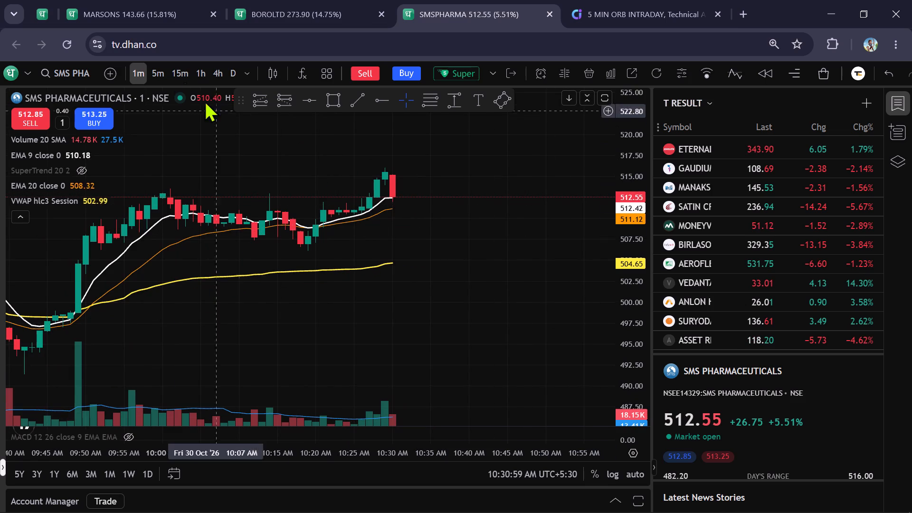
pyautogui.click(161, 77)
pyautogui.scroll(-2, 625, 204)
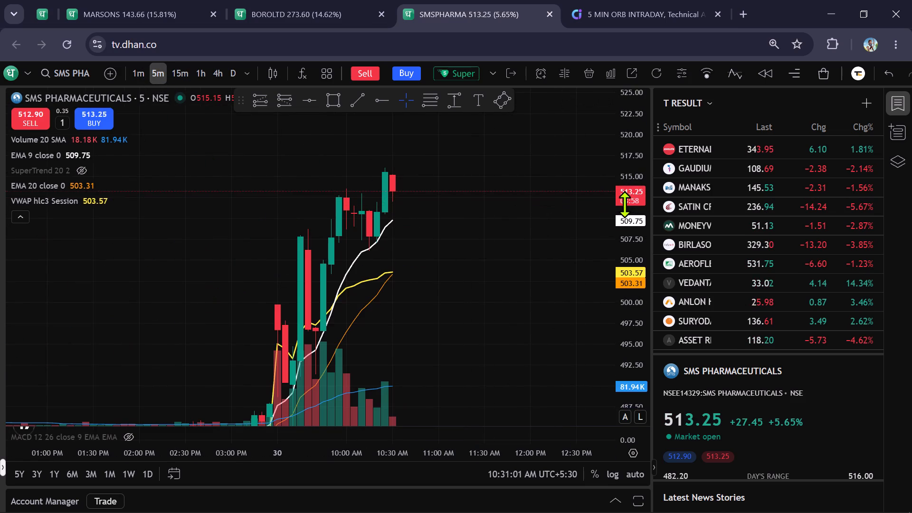
pyautogui.scroll(-6, 625, 204)
pyautogui.scroll(3, 519, 255)
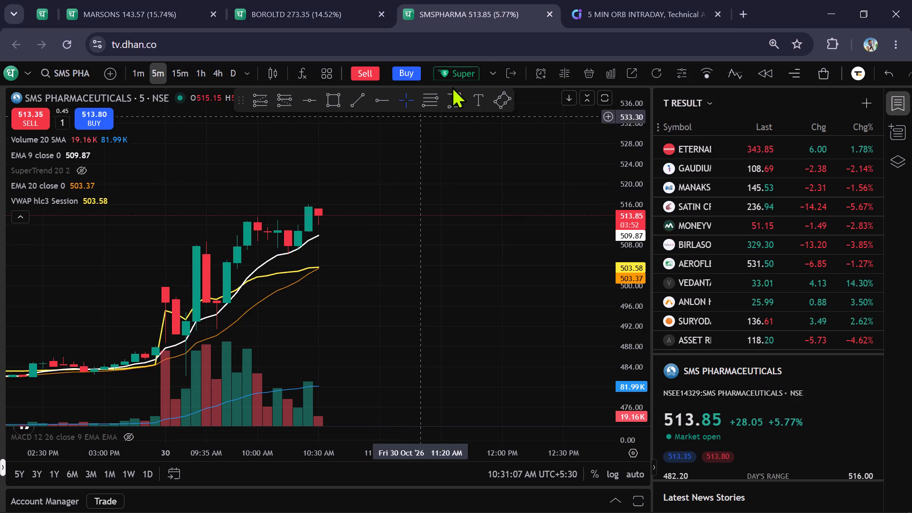
# Prepare an intraday market buy Super Order for SMS Pharmaceuticals with quantity 200, and move the order window off the latest candles.
pyautogui.click(464, 74)
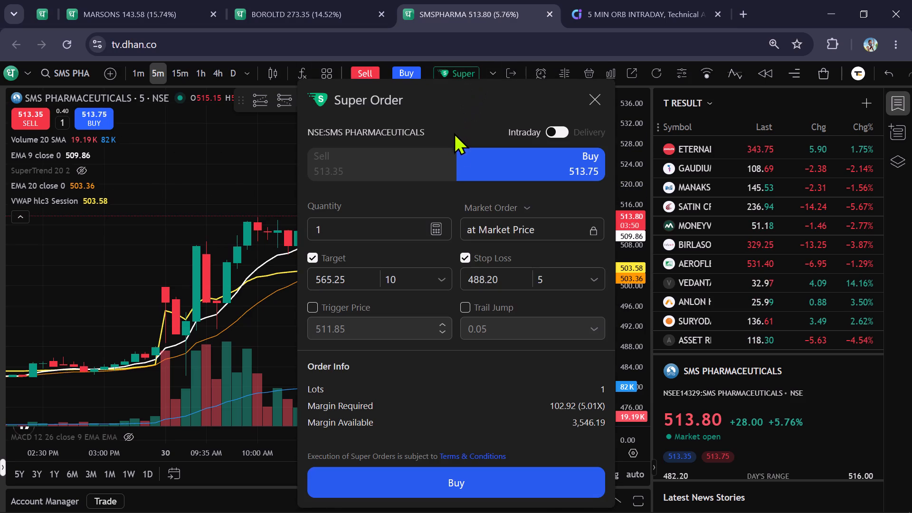
pyautogui.click(376, 228)
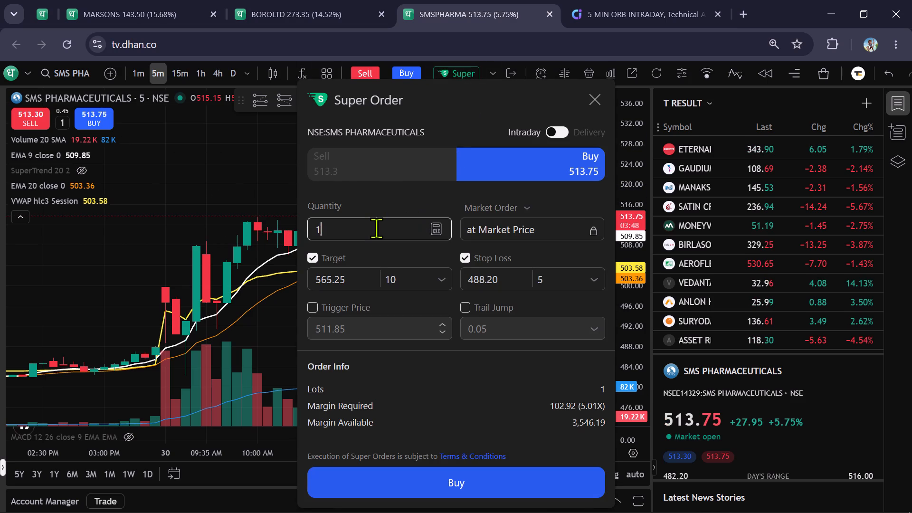
pyautogui.press('BackSpace')
pyautogui.write('200')
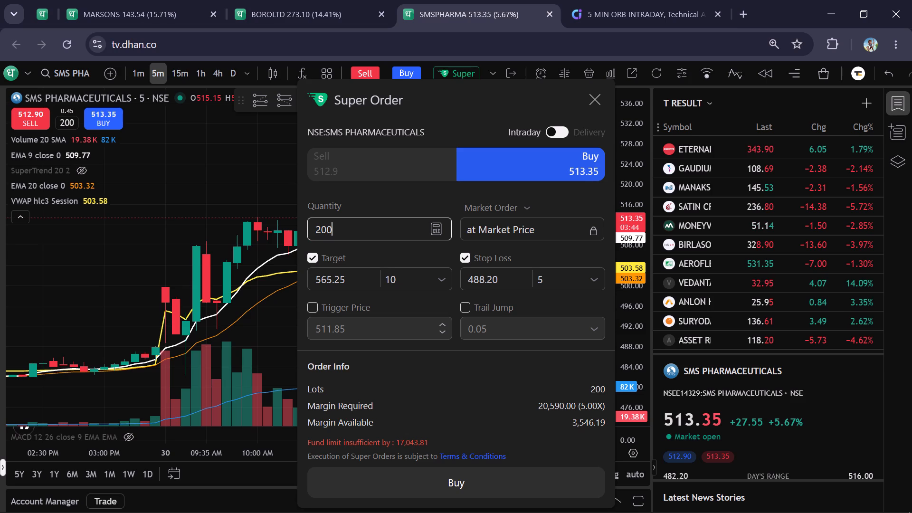
pyautogui.moveTo(476, 114); pyautogui.dragTo(439, 132)
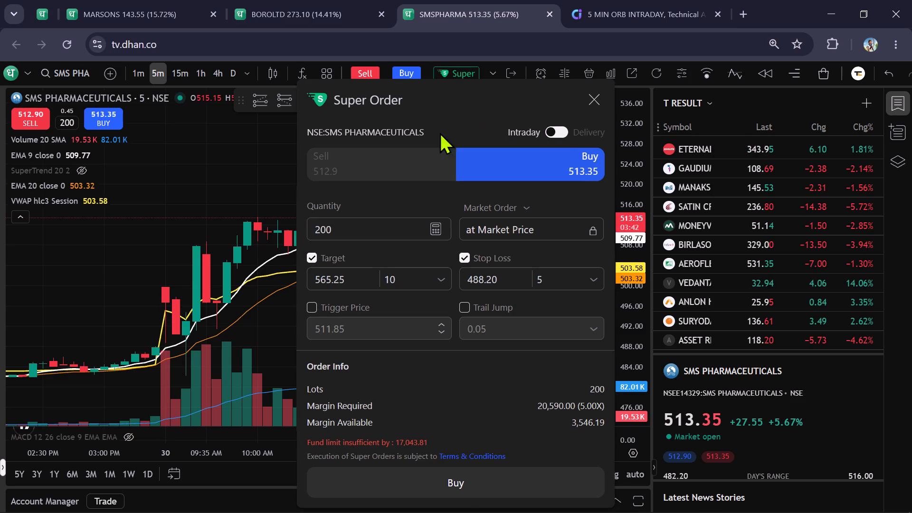
pyautogui.moveTo(439, 132); pyautogui.dragTo(159, 203)
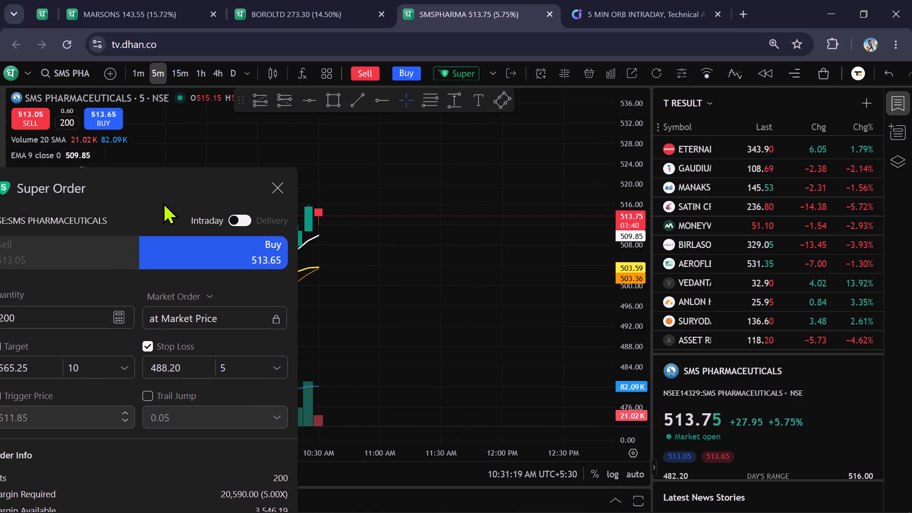
# Check the Marsons chart with its pending order and the 5 MIN ORB INTRADAY scan results again.
pyautogui.click(322, 0)
pyautogui.click(167, 1)
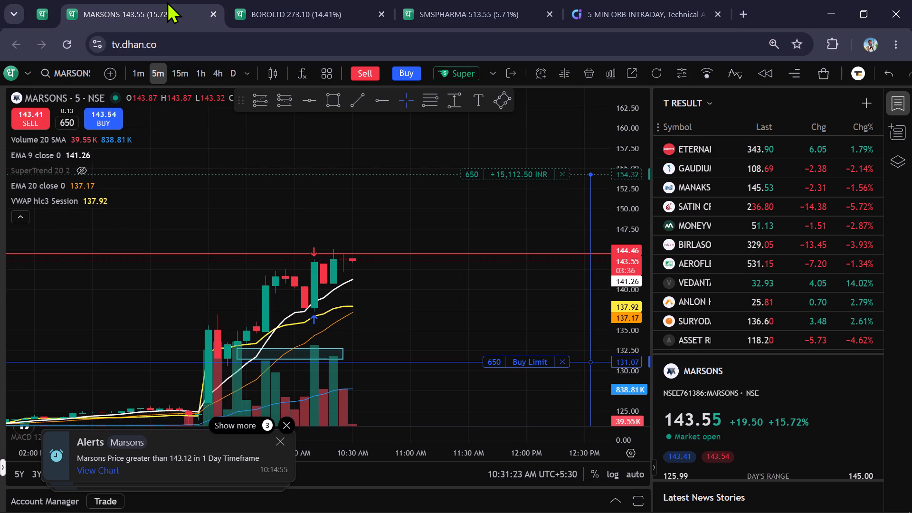
pyautogui.click(618, 0)
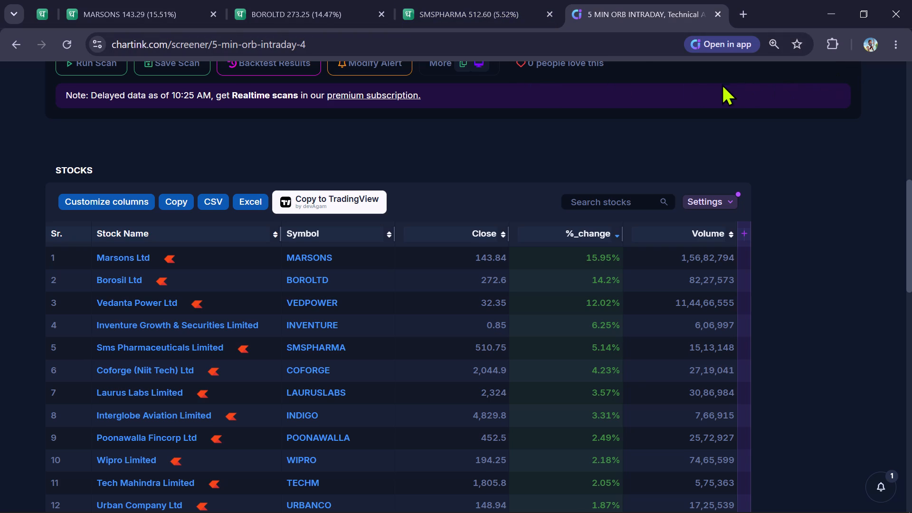
# Examine SMS Pharmaceuticals beside the open Super Order, first on the 5-minute chart and then on the daily timeframe.
pyautogui.click(456, 0)
pyautogui.moveTo(427, 159); pyautogui.dragTo(540, 162)
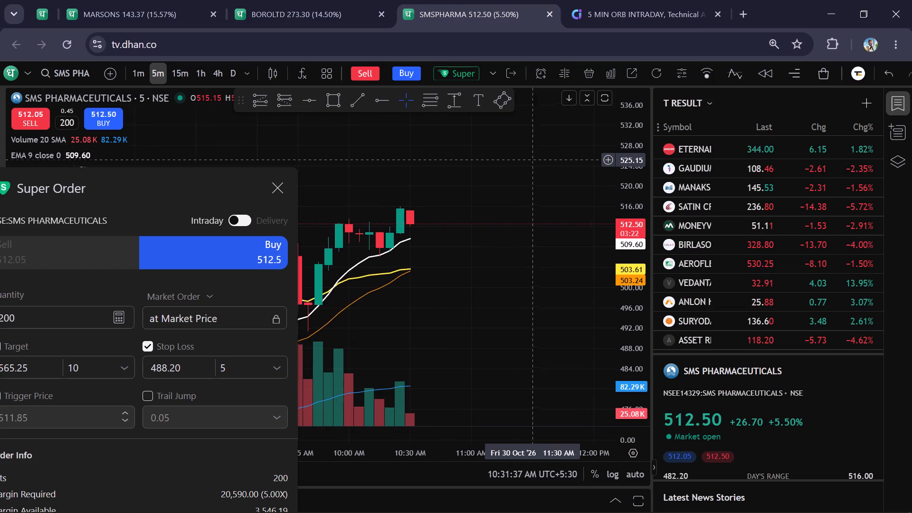
pyautogui.moveTo(540, 162); pyautogui.dragTo(553, 167)
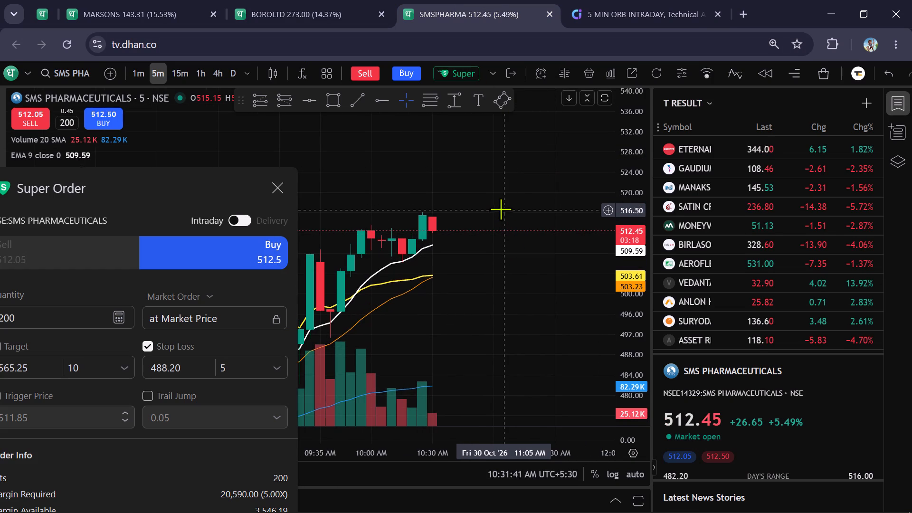
pyautogui.scroll(-6, 636, 214)
pyautogui.click(231, 69)
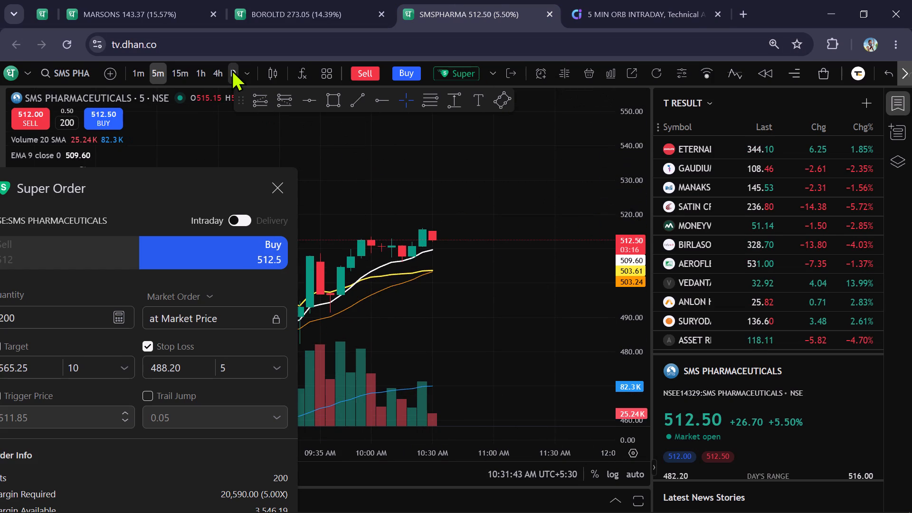
pyautogui.scroll(-8, 640, 242)
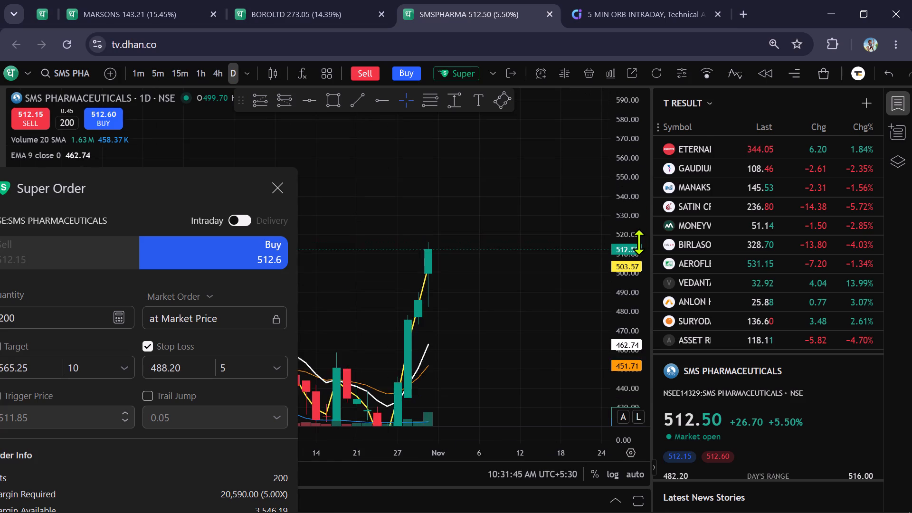
# Examine the SMS Pharmaceuticals daily price history from the long-term view back to the latest candles, and return to the 5-minute timeframe.
pyautogui.scroll(-9, 639, 242)
pyautogui.scroll(-16, 484, 209)
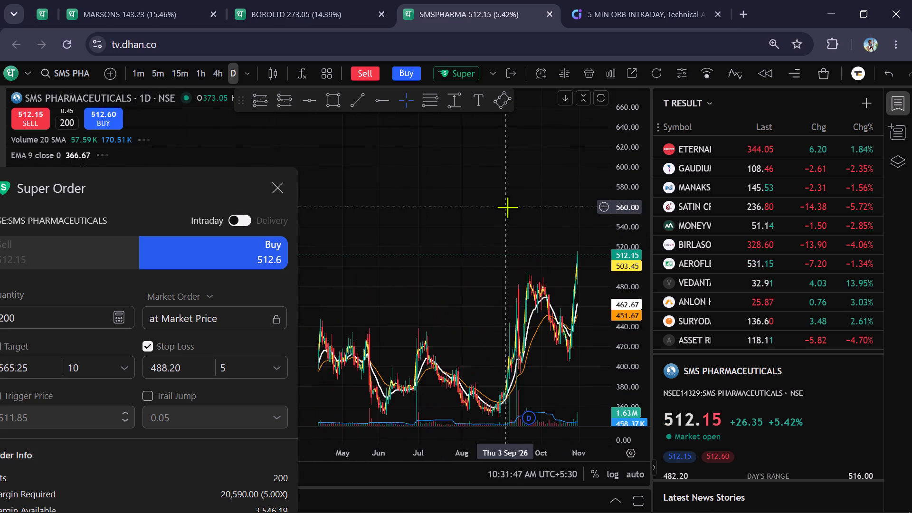
pyautogui.scroll(-17, 507, 207)
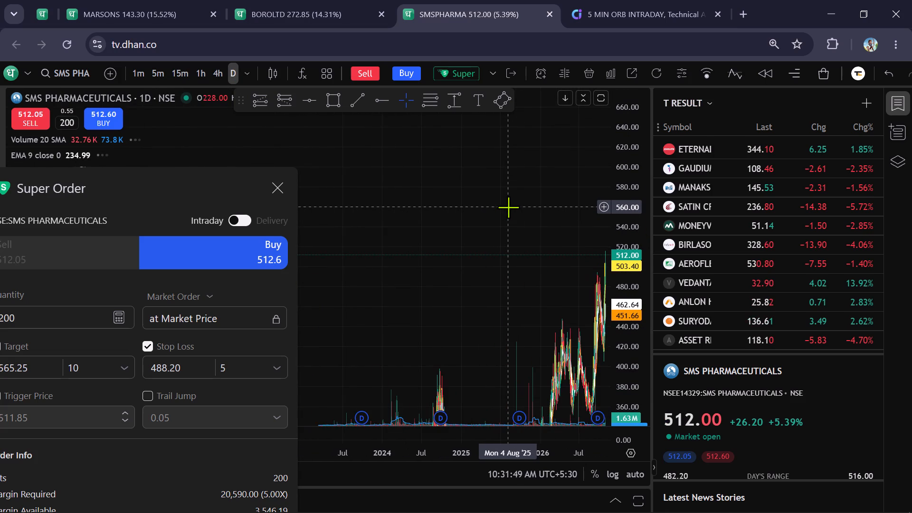
pyautogui.scroll(-9, 508, 207)
pyautogui.scroll(20, 508, 207)
pyautogui.scroll(6, 508, 207)
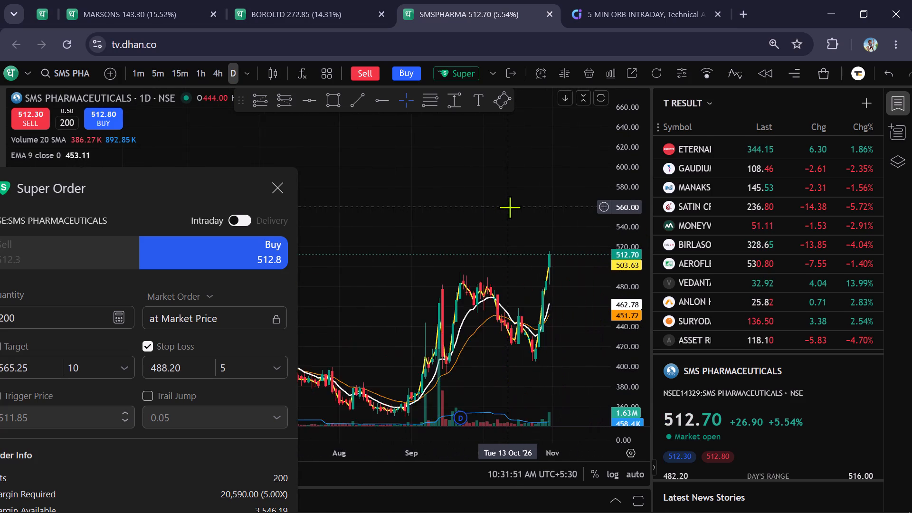
pyautogui.scroll(15, 510, 207)
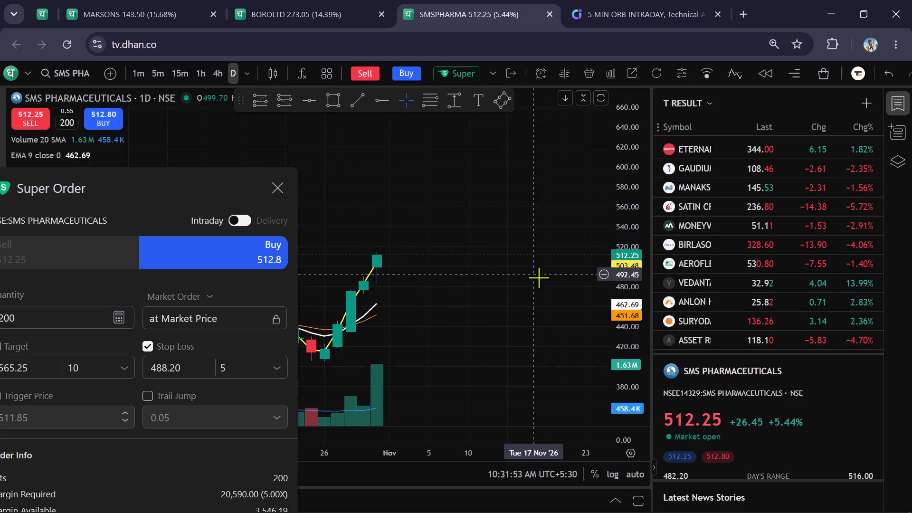
pyautogui.click(164, 82)
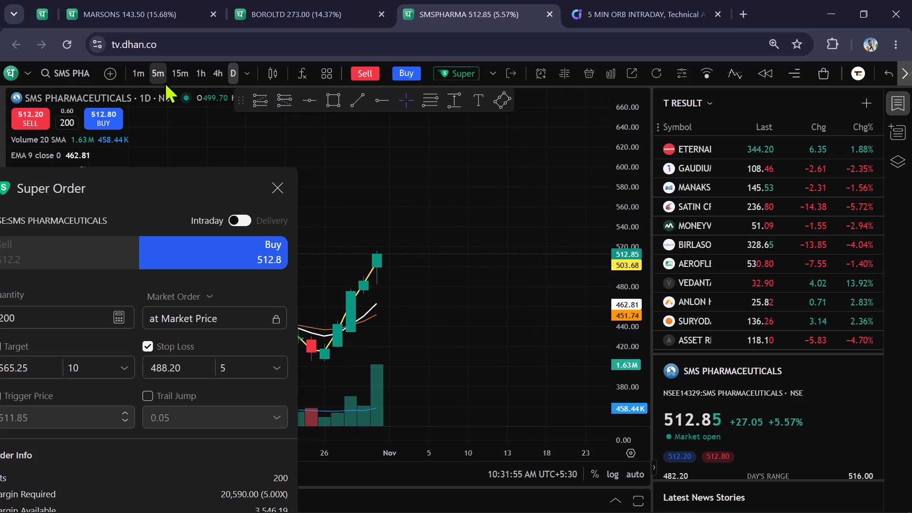
# Replace the Borosil chart with the NSE chart of Poonawalla Fincorp and examine its 1-minute price action.
pyautogui.click(317, 17)
pyautogui.moveTo(374, 174); pyautogui.dragTo(358, 218)
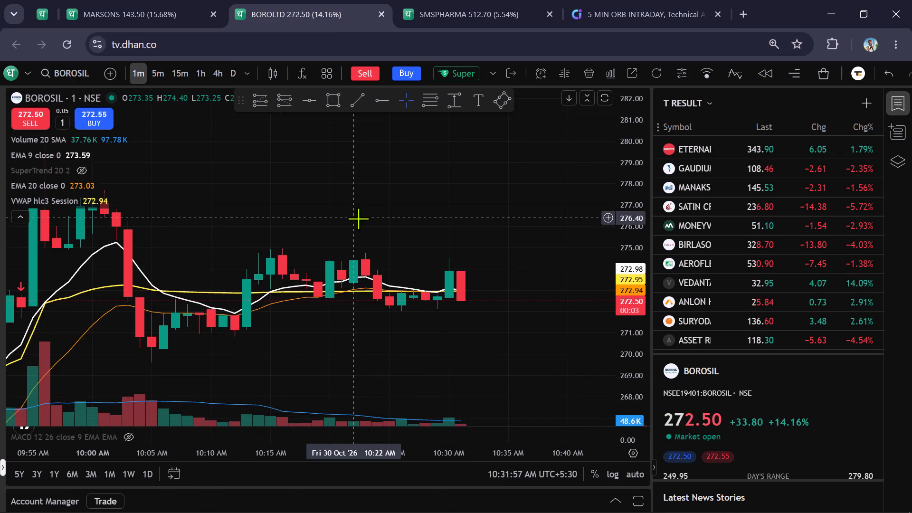
pyautogui.write('pon')
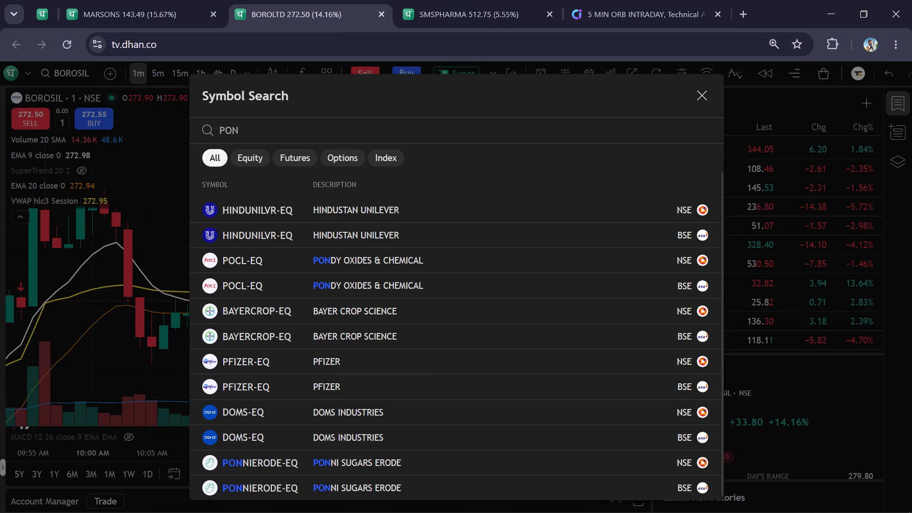
pyautogui.press('BackSpace')
pyautogui.write('ona')
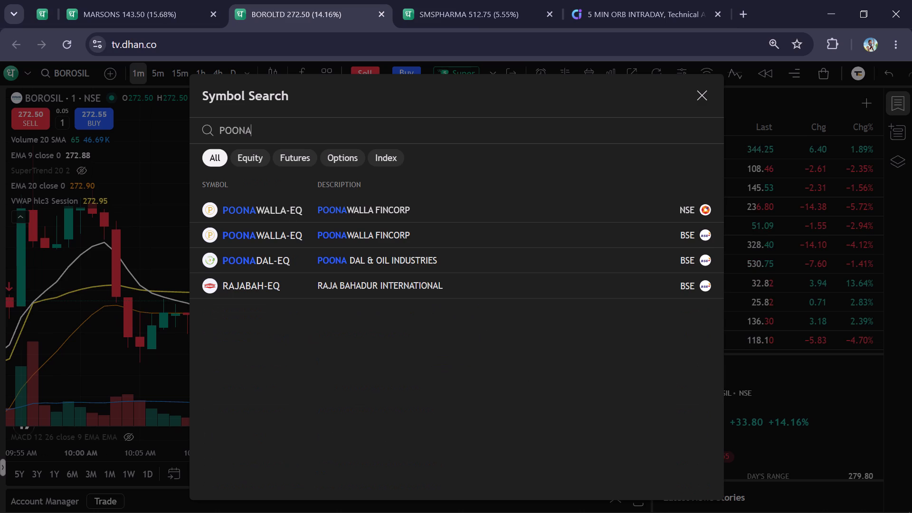
pyautogui.press('Down')
pyautogui.press('Return')
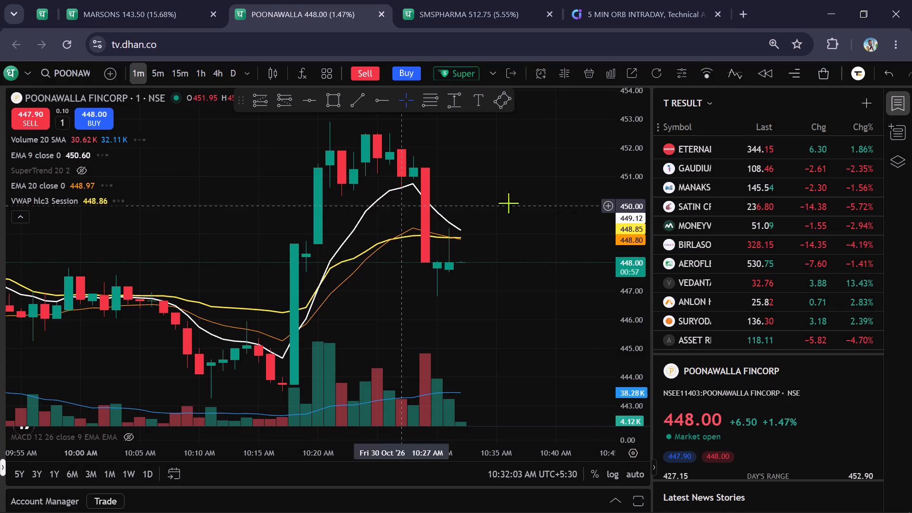
pyautogui.scroll(-9, 631, 208)
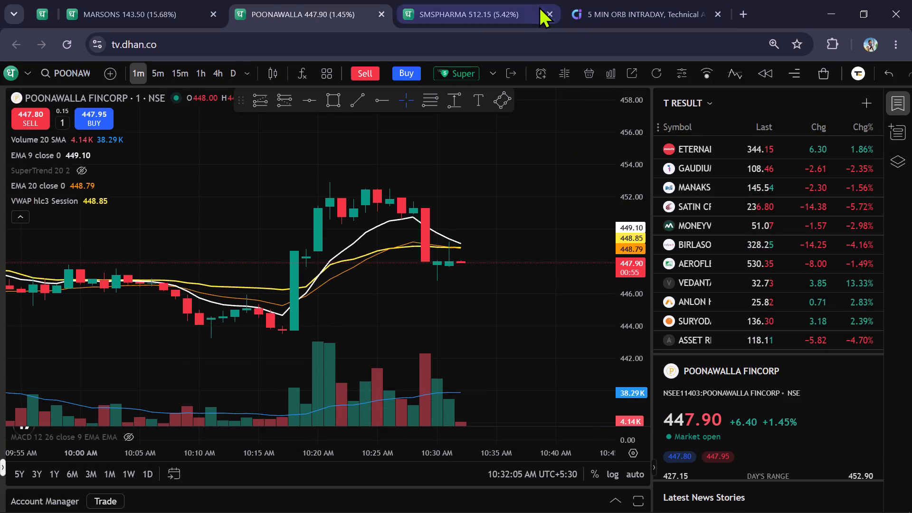
# Check the 5 MIN ORB INTRADAY scan results and load the NSE chart of Urban Company in place of Poonawalla Fincorp.
pyautogui.click(632, 0)
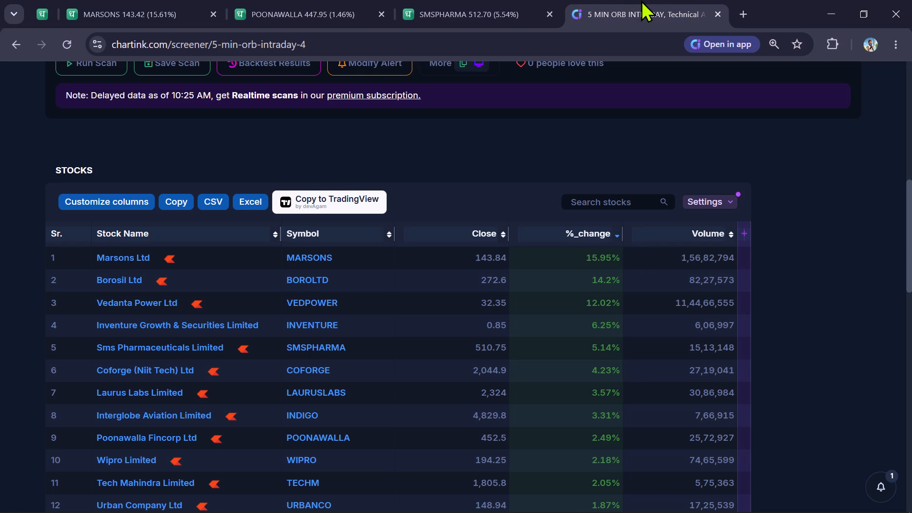
pyautogui.click(290, 0)
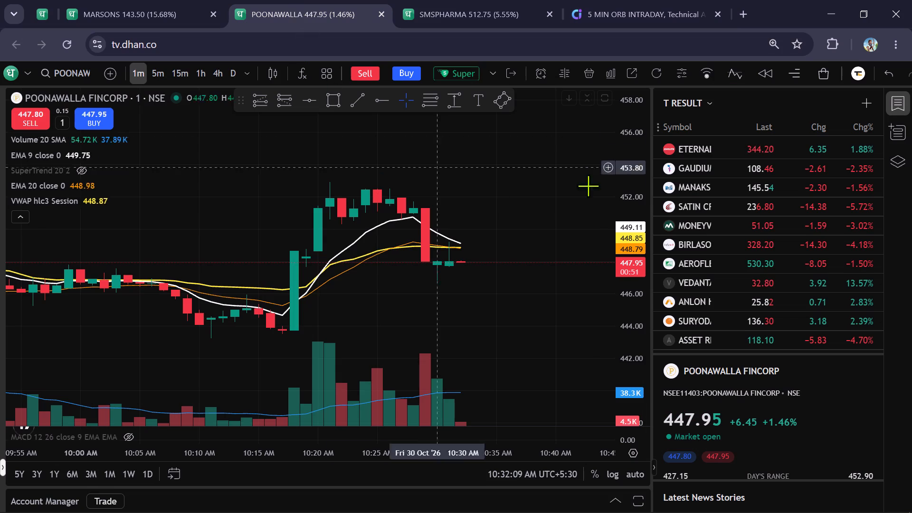
pyautogui.moveTo(537, 179); pyautogui.dragTo(500, 247)
pyautogui.write('urban')
pyautogui.press('Down')
pyautogui.press('Down')
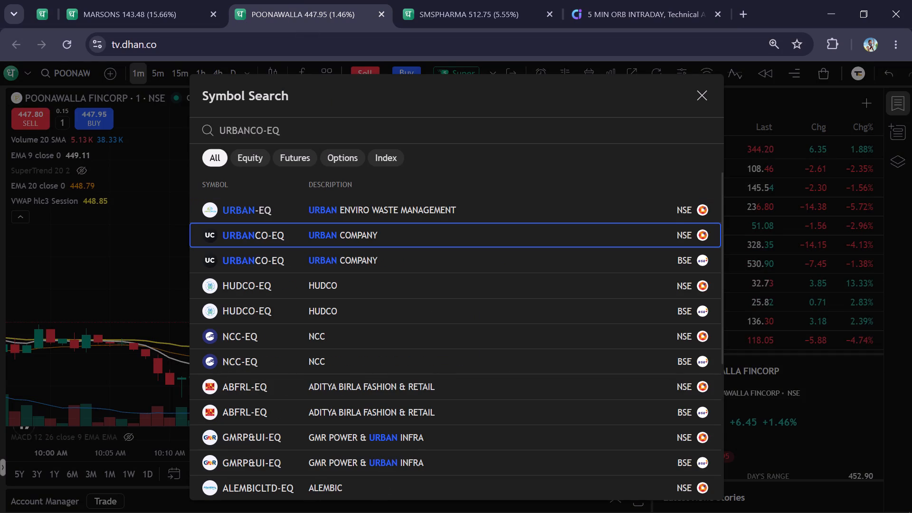
pyautogui.press('Return')
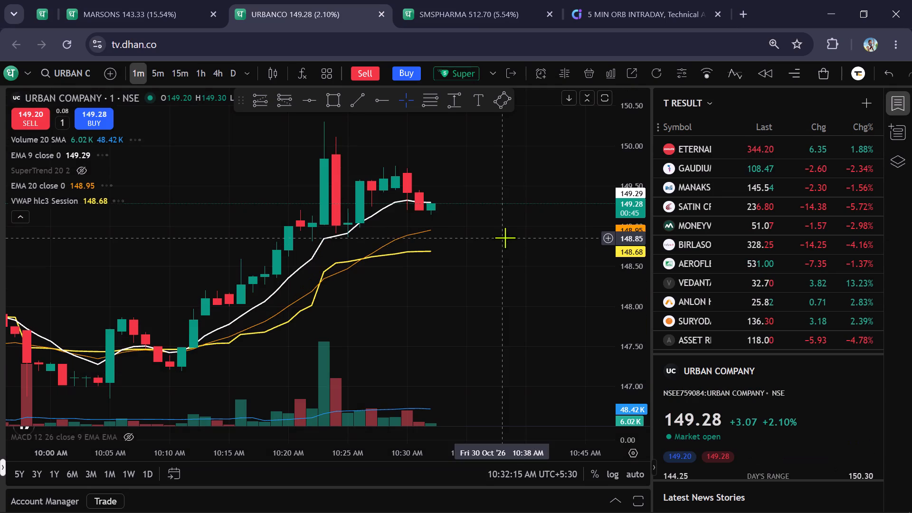
# Review the Marsons chart and examine the SMS Pharmaceuticals 5-minute chart beside its open Super Order.
pyautogui.click(137, 9)
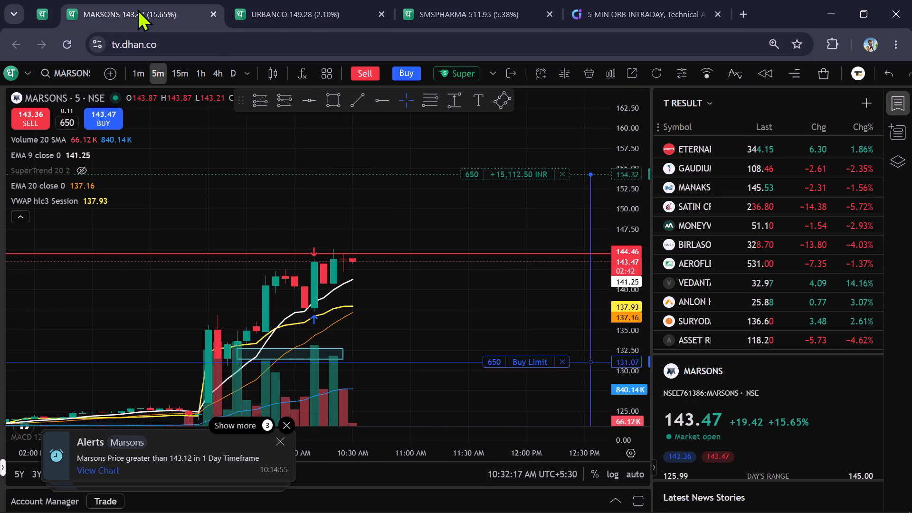
pyautogui.click(432, 0)
pyautogui.scroll(-3, 469, 103)
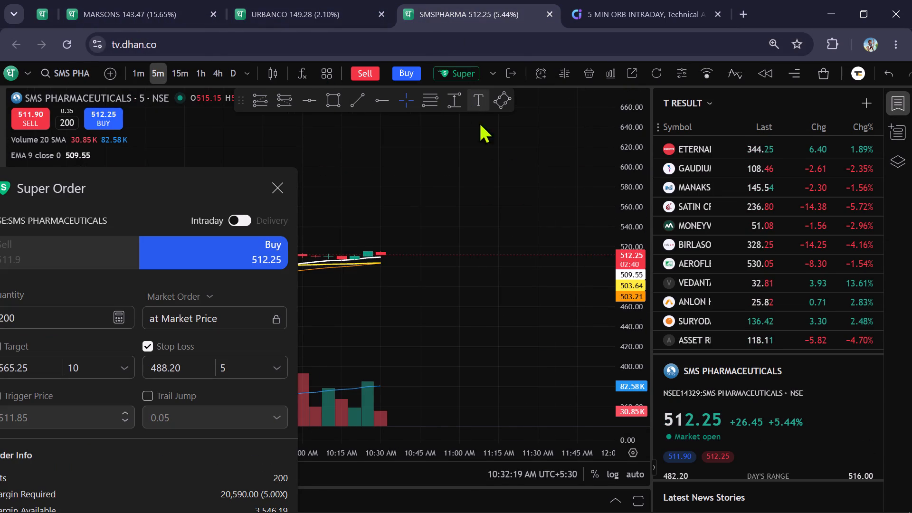
pyautogui.scroll(11, 635, 209)
pyautogui.scroll(-2, 528, 228)
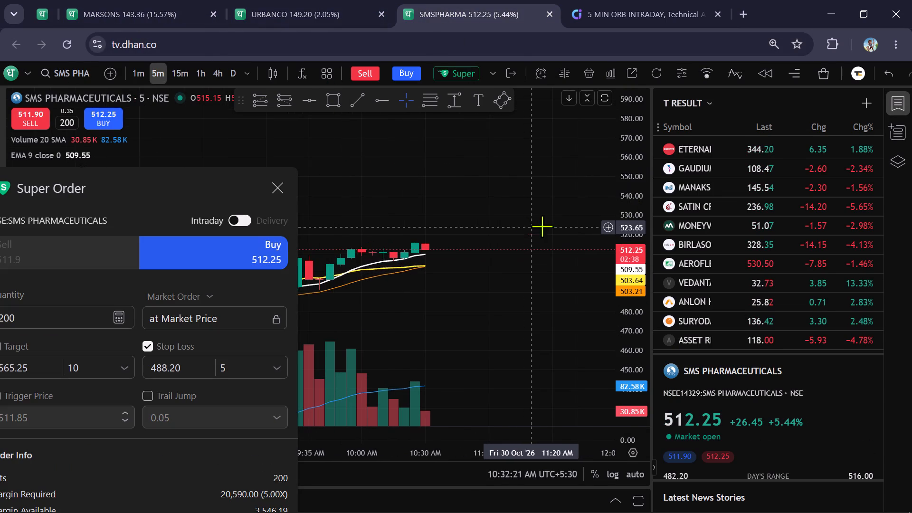
# Compare the full 5 MIN ORB INTRADAY stock list with the Urban Company, SMS Pharmaceuticals and Marsons charts.
pyautogui.click(323, 15)
pyautogui.click(670, 6)
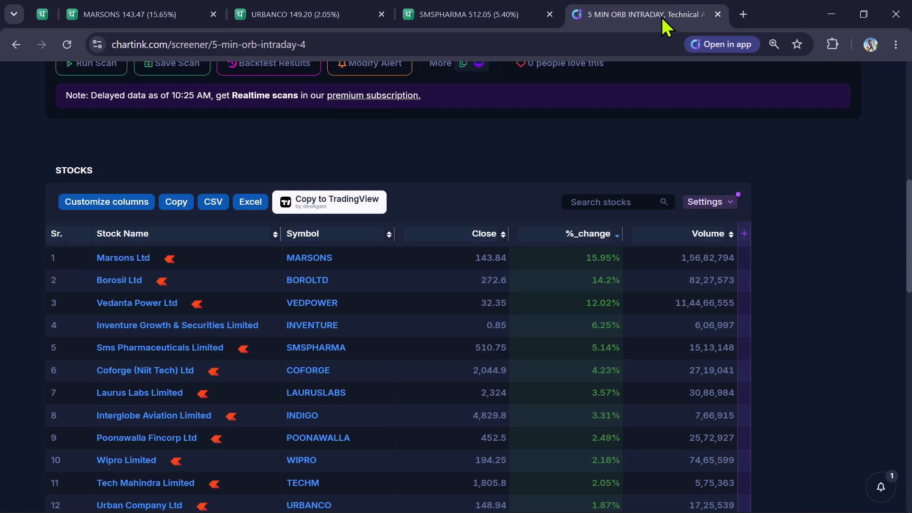
pyautogui.click(510, 0)
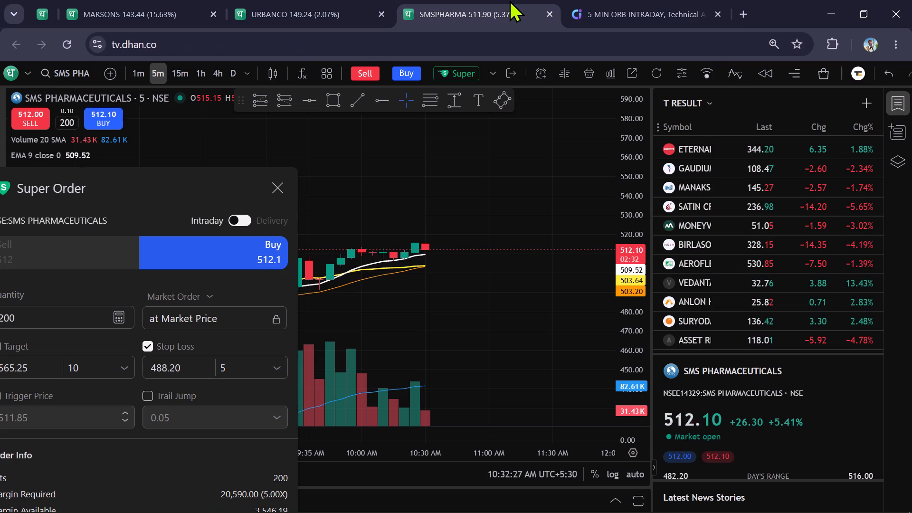
pyautogui.click(105, 0)
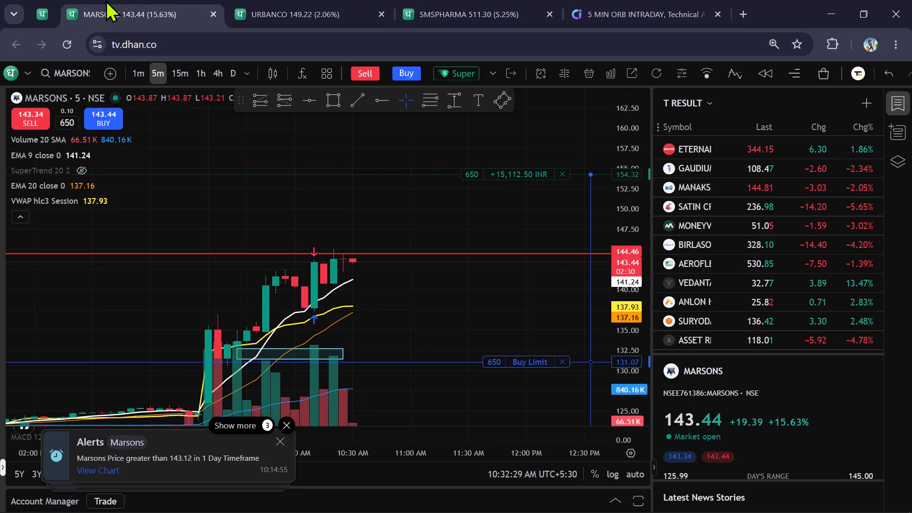
pyautogui.click(248, 0)
pyautogui.click(435, 0)
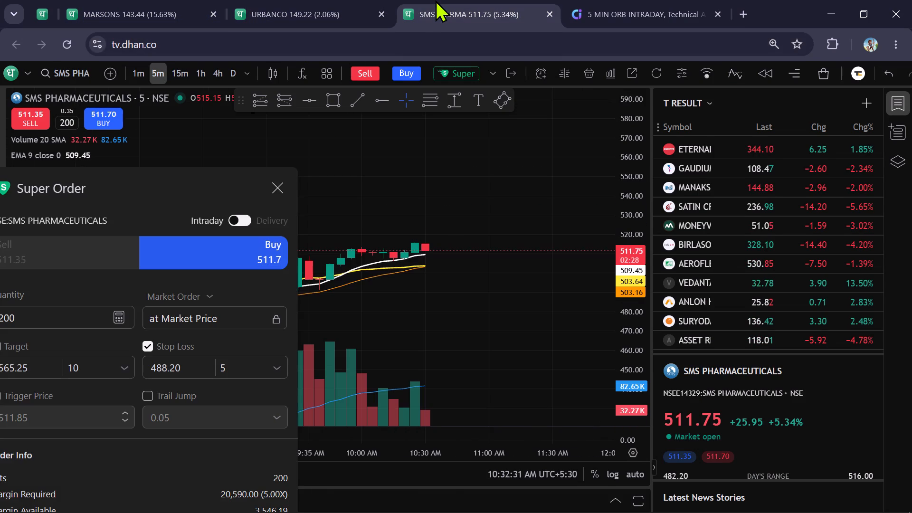
pyautogui.click(620, 14)
pyautogui.scroll(-1, 705, 113)
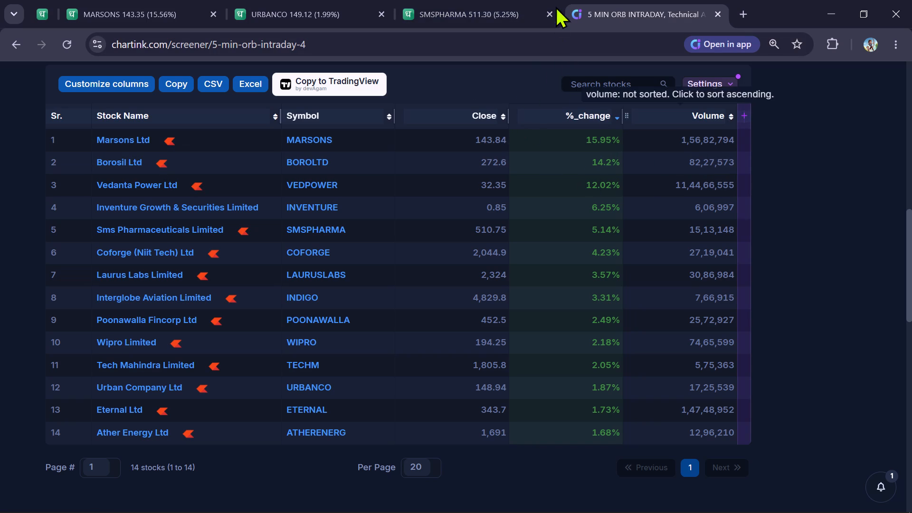
pyautogui.click(471, 0)
pyautogui.click(309, 8)
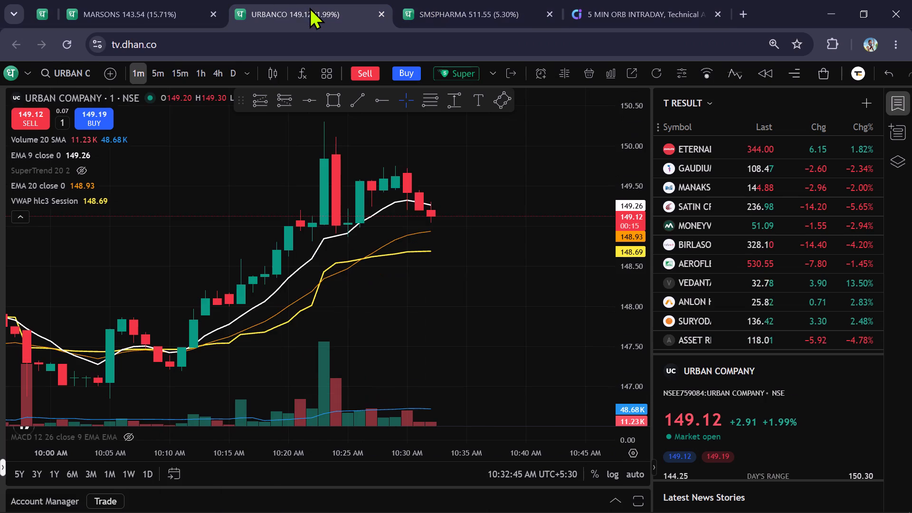
# Examine the Marsons 5-minute chart around its pending buy limit, comparing it with Urban Company and SMS Pharmaceuticals.
pyautogui.click(103, 1)
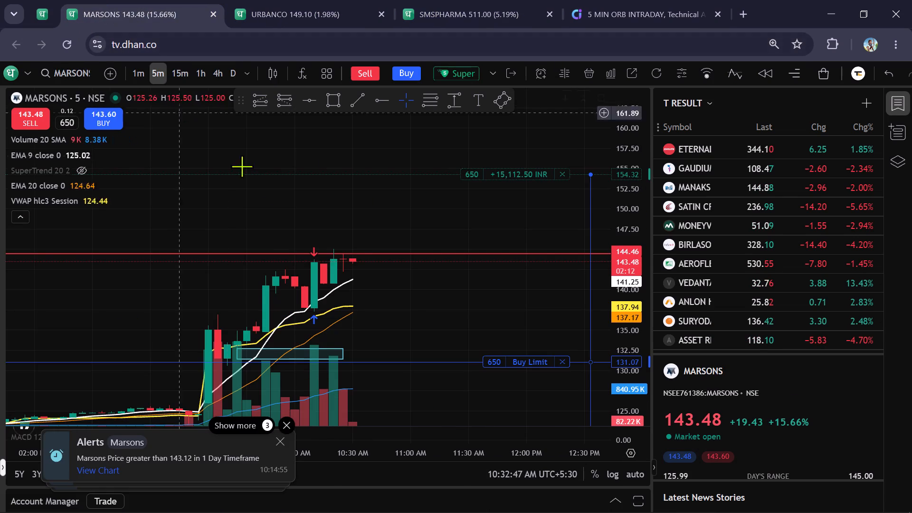
pyautogui.scroll(2, 433, 319)
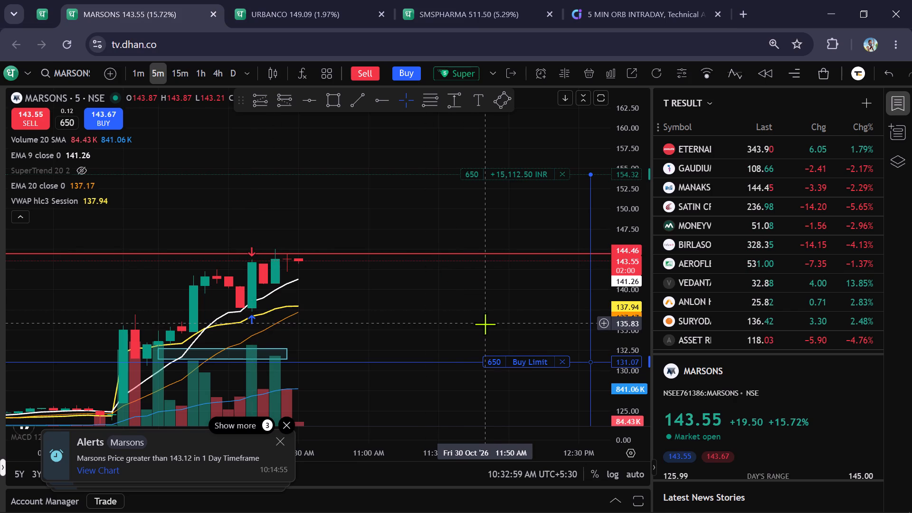
pyautogui.scroll(-3, 621, 264)
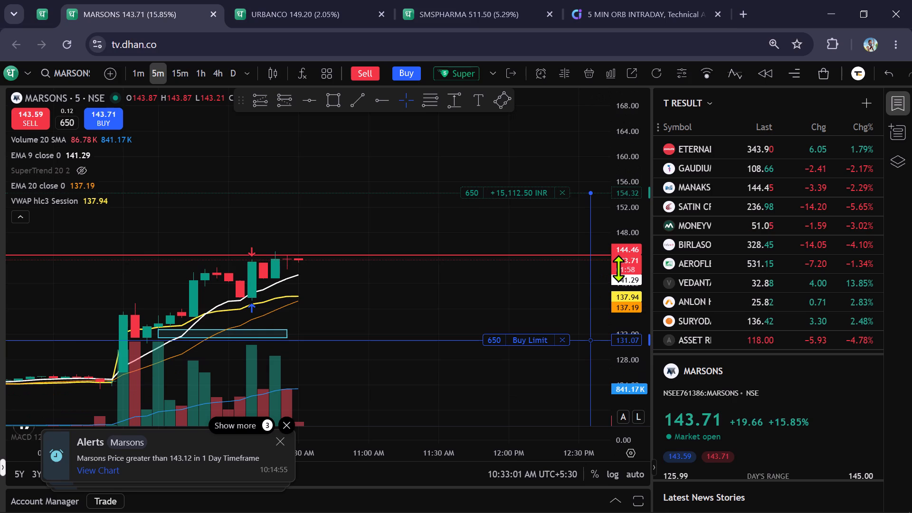
pyautogui.scroll(5, 627, 262)
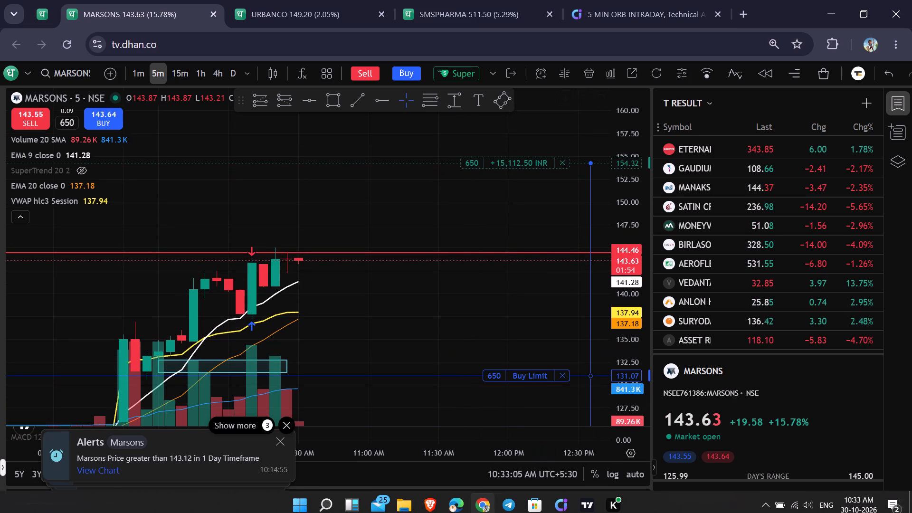
pyautogui.click(291, 0)
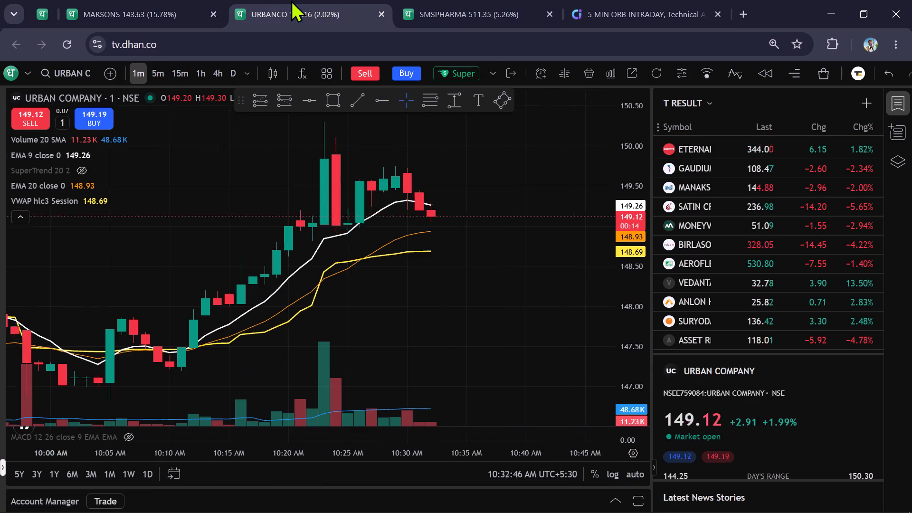
pyautogui.click(439, 0)
pyautogui.click(292, 5)
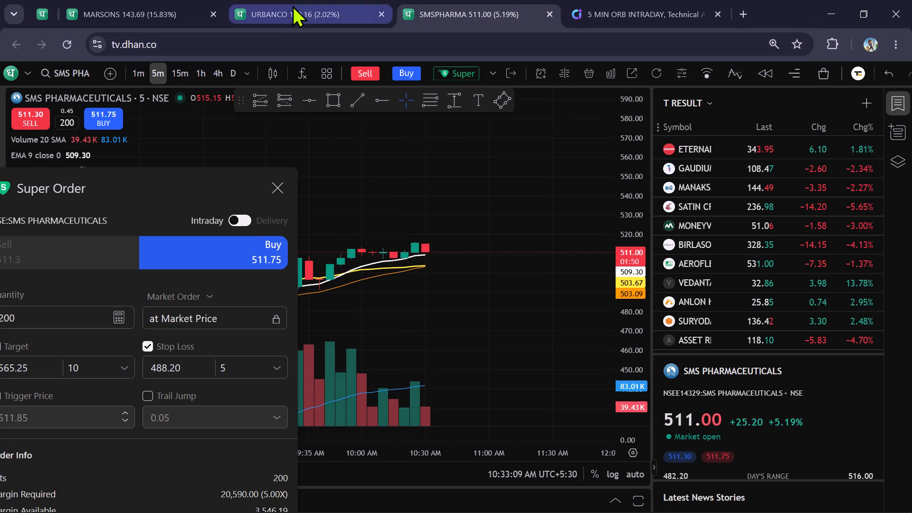
pyautogui.click(146, 0)
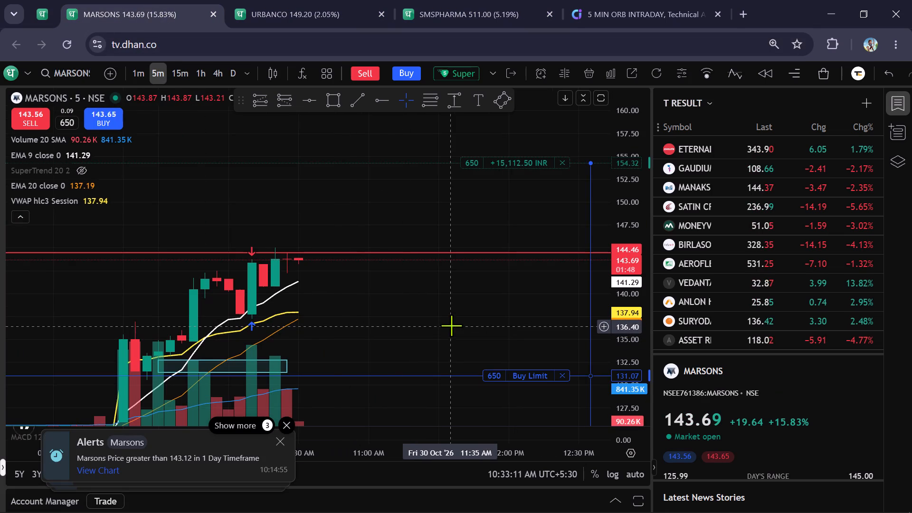
# Cancel the pending 650-share Marsons buy limit order at 131.07.
pyautogui.click(561, 374)
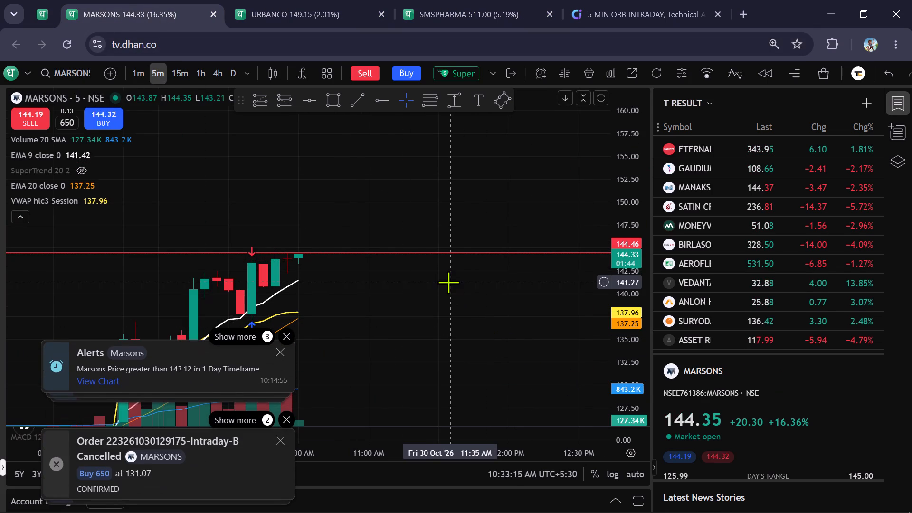
# Start a 650-share intraday Marsons buy Super Order as a limit order priced at 128.
pyautogui.click(465, 70)
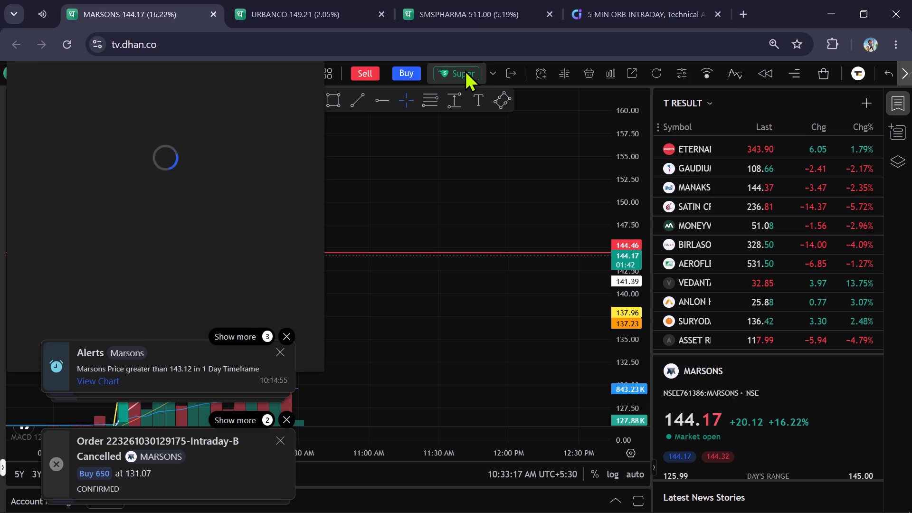
pyautogui.click(209, 66)
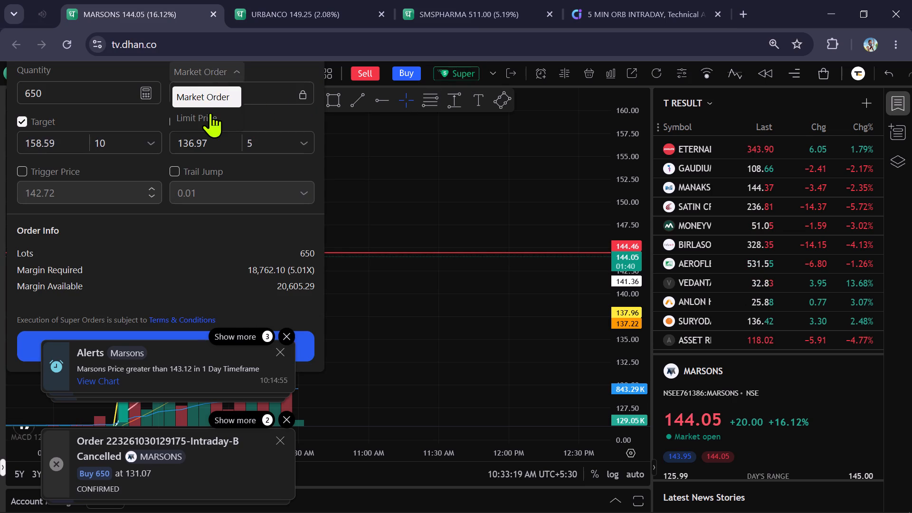
pyautogui.click(207, 119)
pyautogui.click(233, 95)
pyautogui.press('BackSpace')
pyautogui.press('BackSpace')
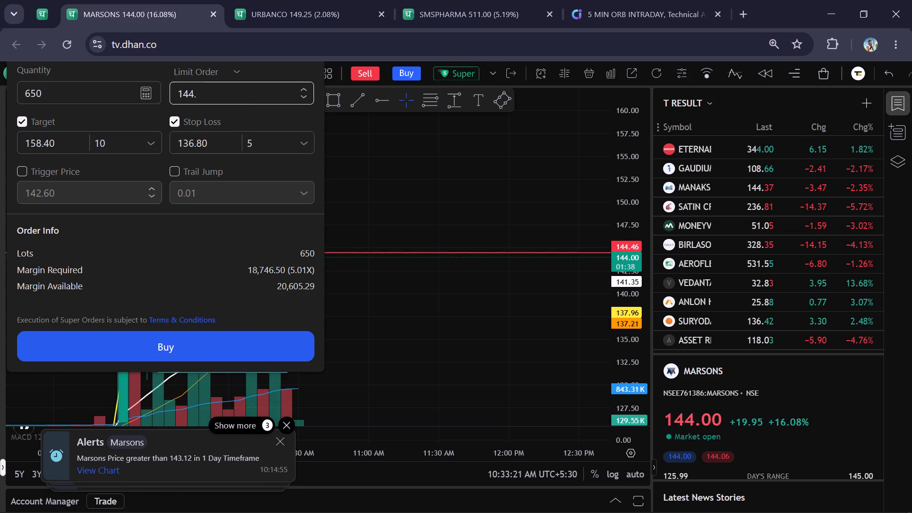
pyautogui.press('BackSpace')
pyautogui.press('BackSpace')
pyautogui.press('BackSpace')
pyautogui.write('28')
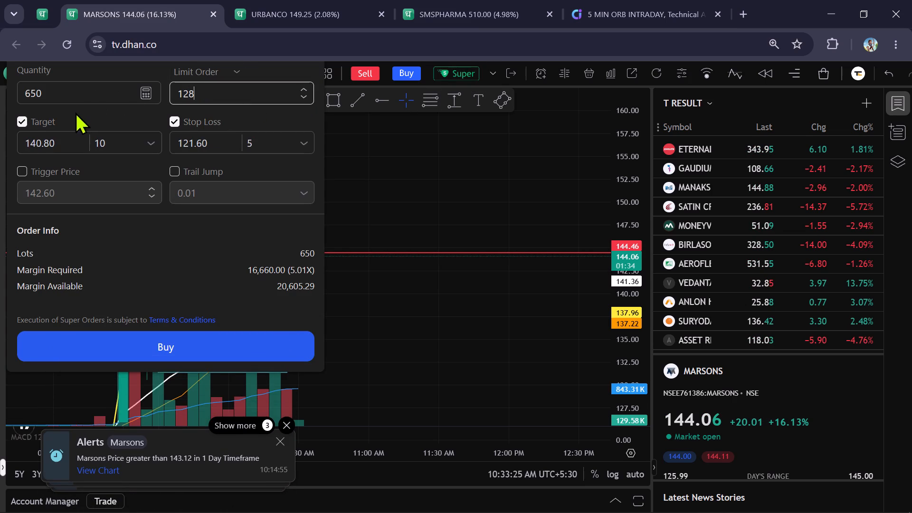
# Set the Marsons Super Order's target price to 152.
pyautogui.click(66, 142)
pyautogui.press('BackSpace')
pyautogui.press('BackSpace')
pyautogui.press('BackSpace')
pyautogui.press('BackSpace')
pyautogui.press('BackSpace')
pyautogui.press('BackSpace')
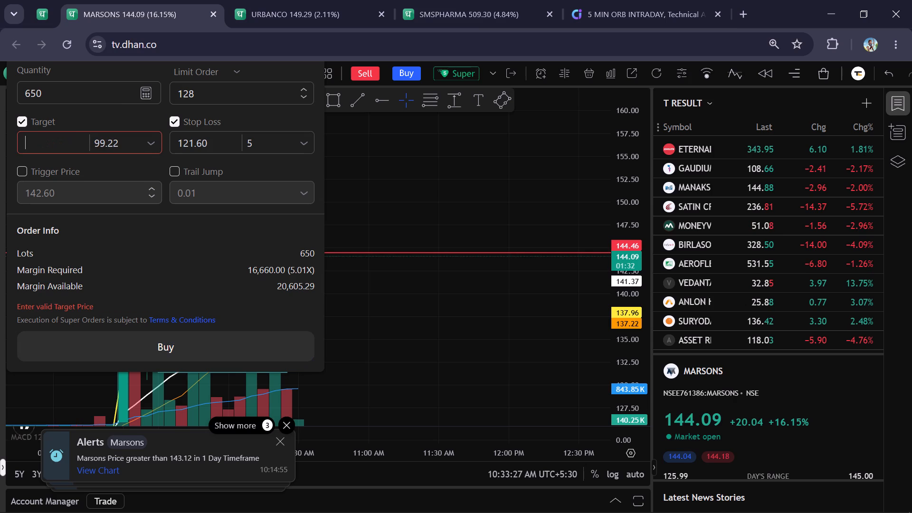
pyautogui.write('152')
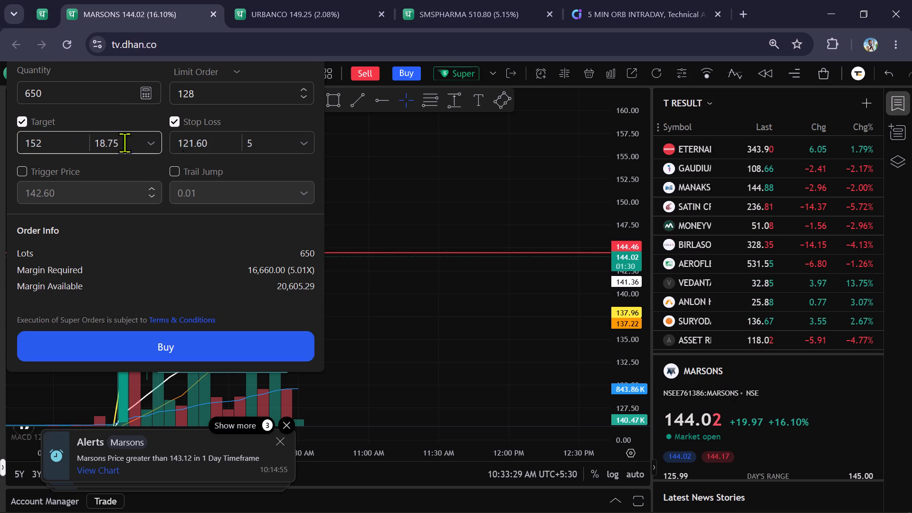
# Move the Super Order window away from the Marsons candles so the price action is uncovered.
pyautogui.moveTo(272, 59); pyautogui.dragTo(270, 85)
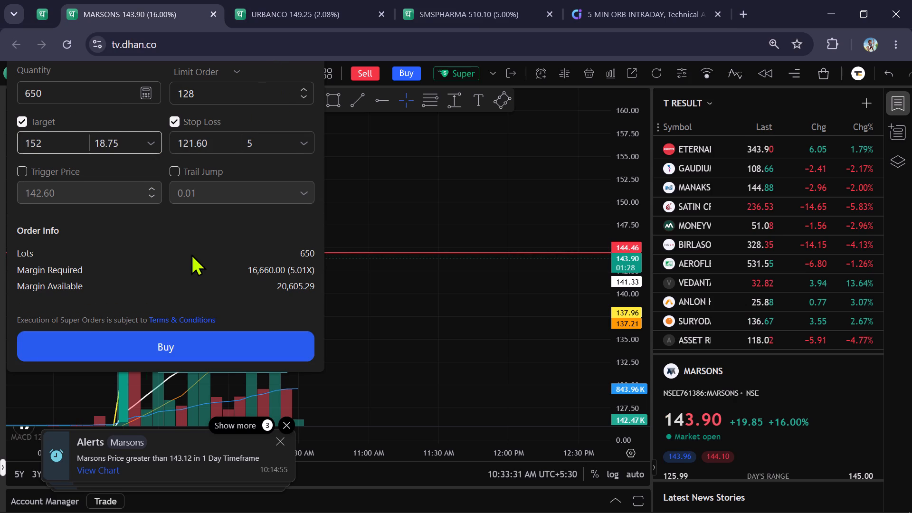
pyautogui.moveTo(195, 259); pyautogui.dragTo(153, 432)
pyautogui.moveTo(168, 162); pyautogui.dragTo(384, 381)
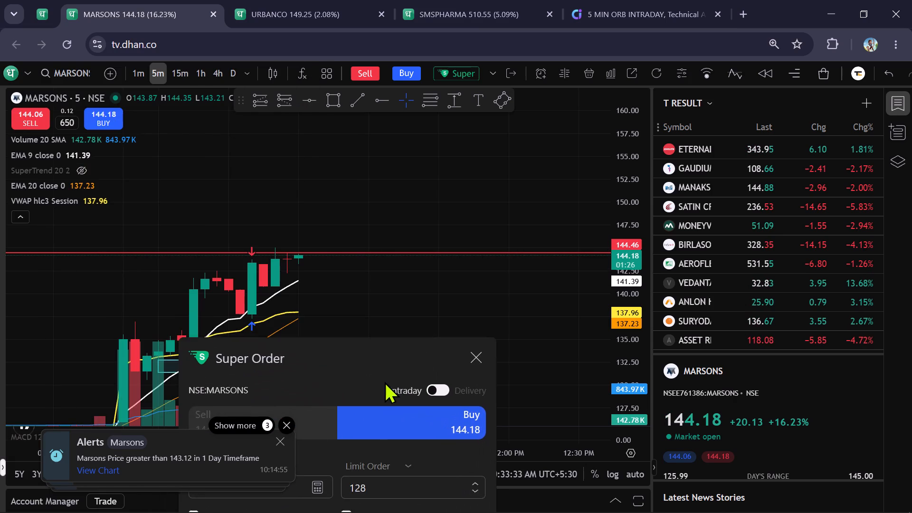
pyautogui.moveTo(384, 381); pyautogui.dragTo(391, 378)
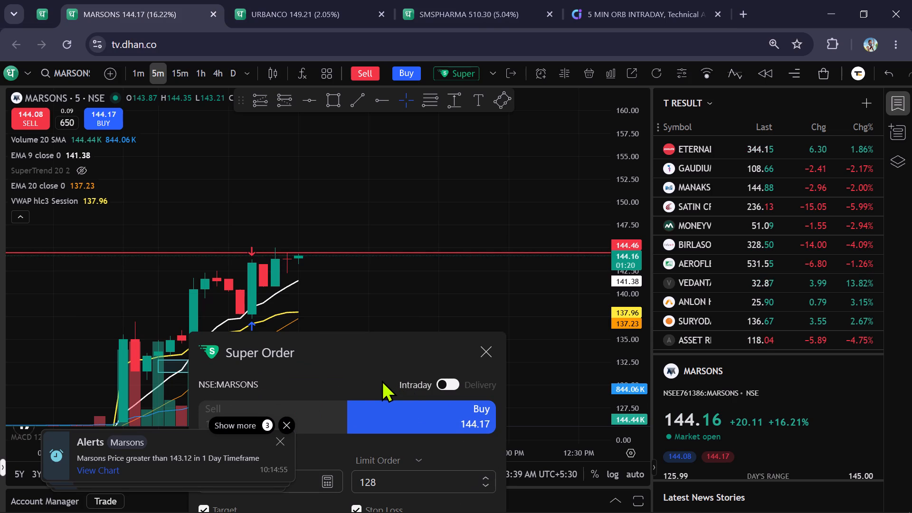
pyautogui.moveTo(381, 380); pyautogui.dragTo(588, 336)
# Compare the Urban Company and SMS Pharmaceuticals charts and the 5 MIN ORB INTRADAY screener with the Marsons 5-minute chart.
pyautogui.click(344, 0)
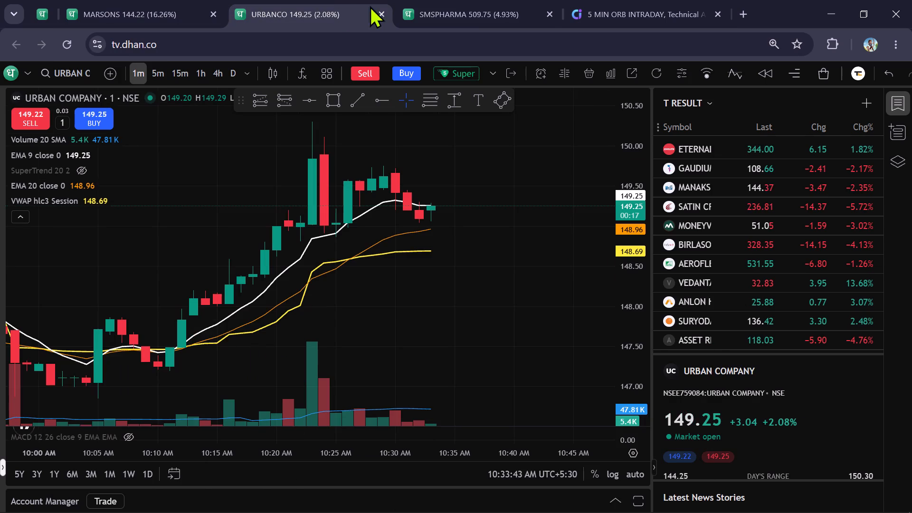
pyautogui.click(463, 0)
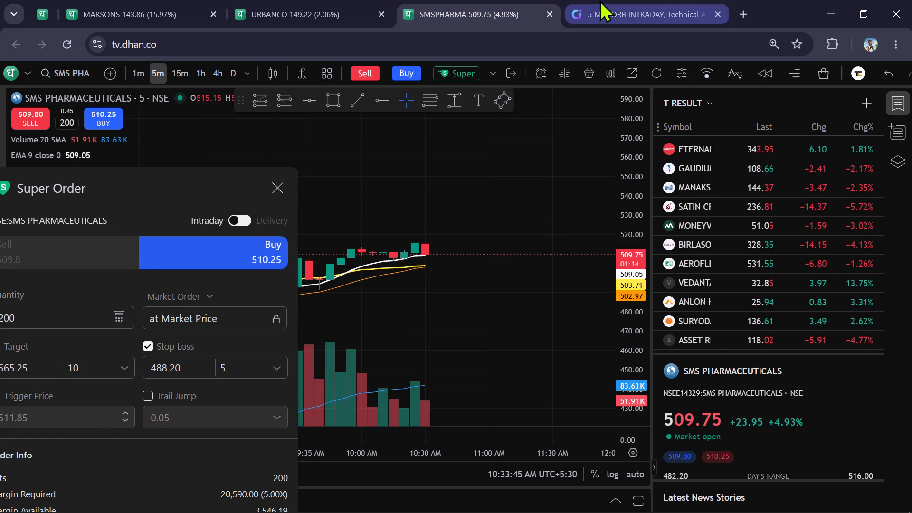
pyautogui.click(599, 0)
pyautogui.scroll(3, 593, 176)
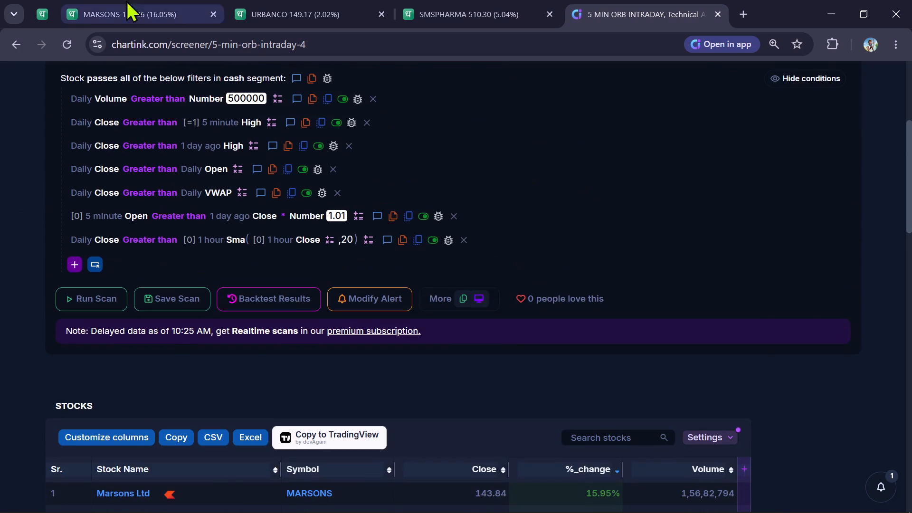
pyautogui.click(76, 0)
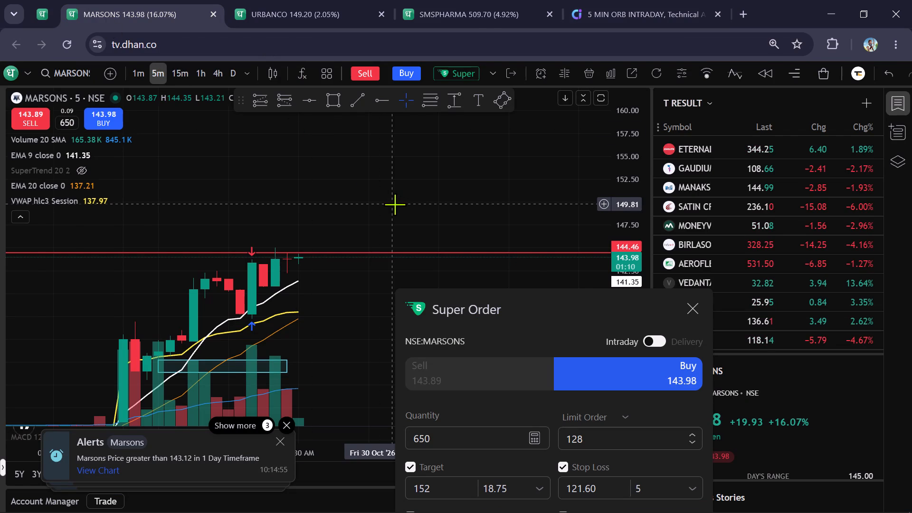
pyautogui.scroll(1, 395, 204)
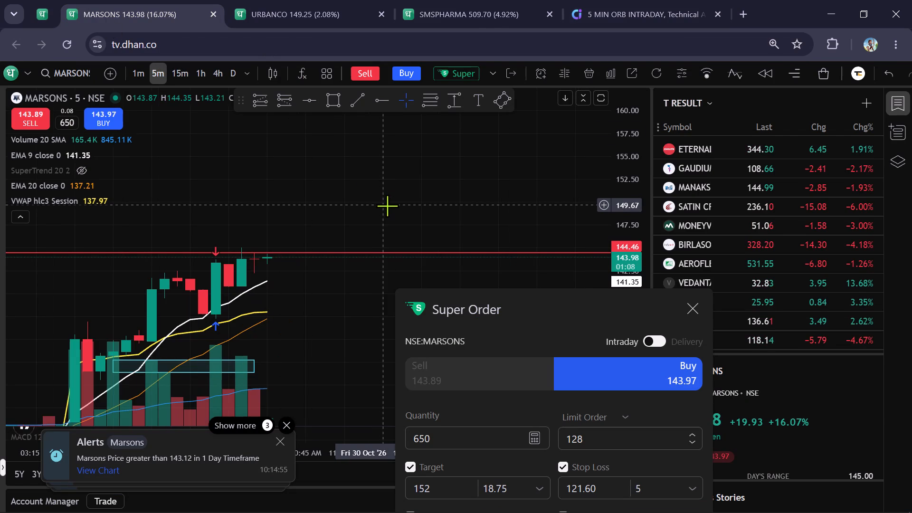